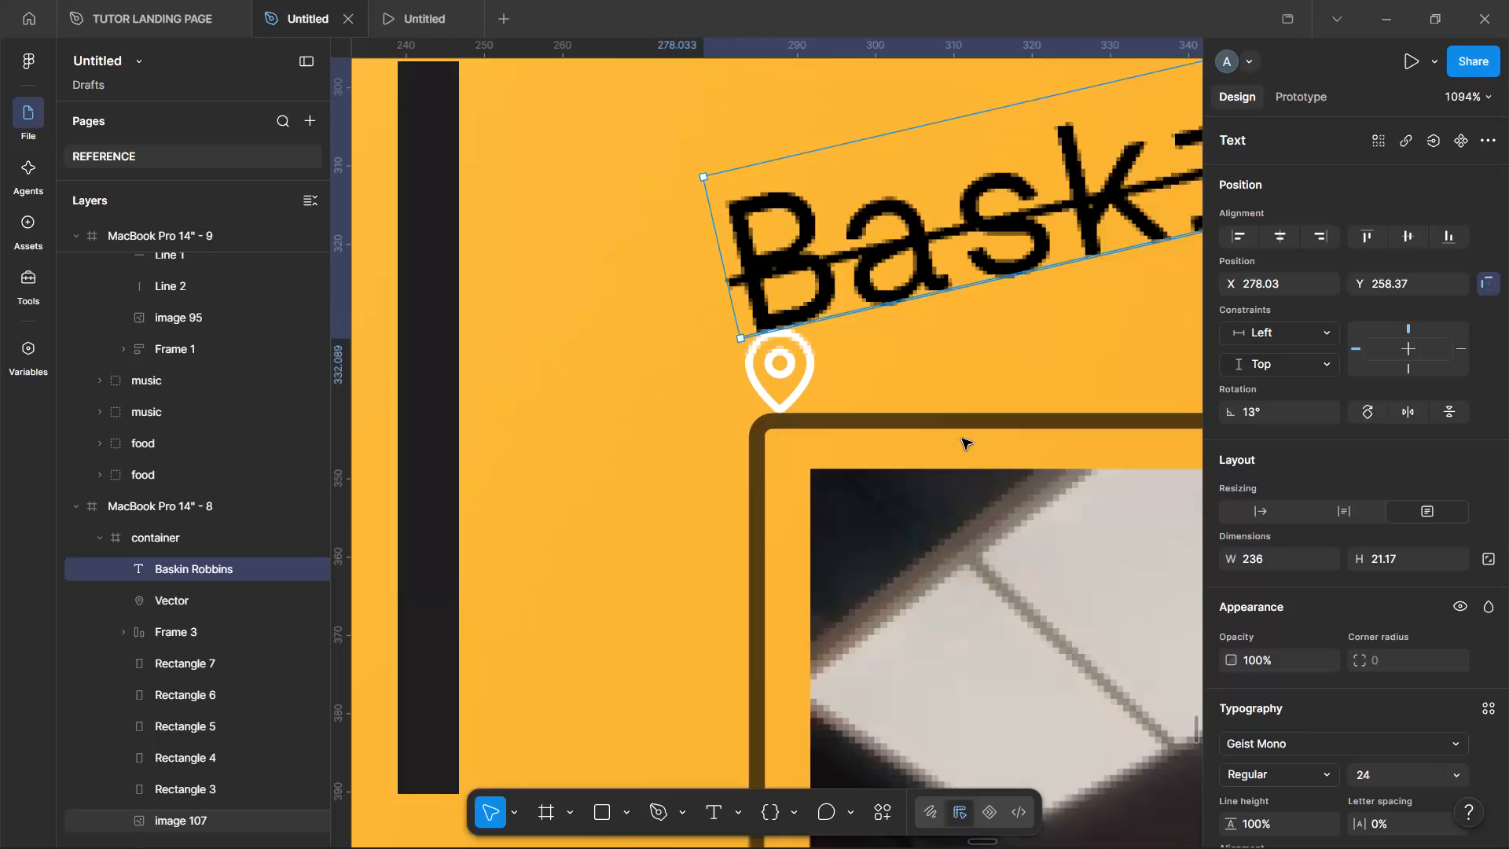
Set the Baskin Robbins text's rotation to 0° and move it down to about Y 303, just above the pin icon.
scroll(978, 411, left, 1)
double_click(920, 358)
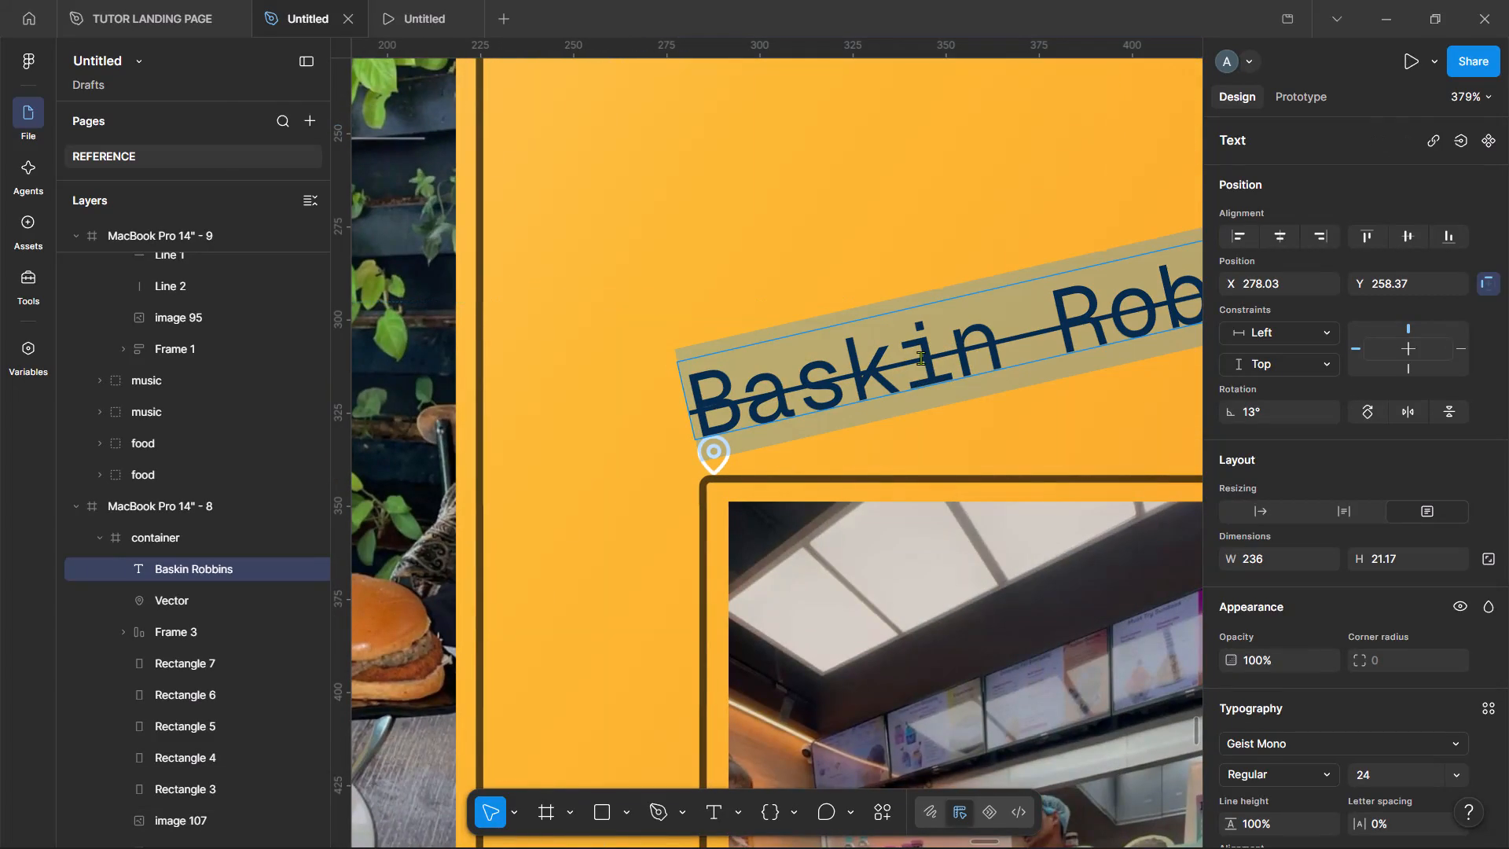
click(891, 191)
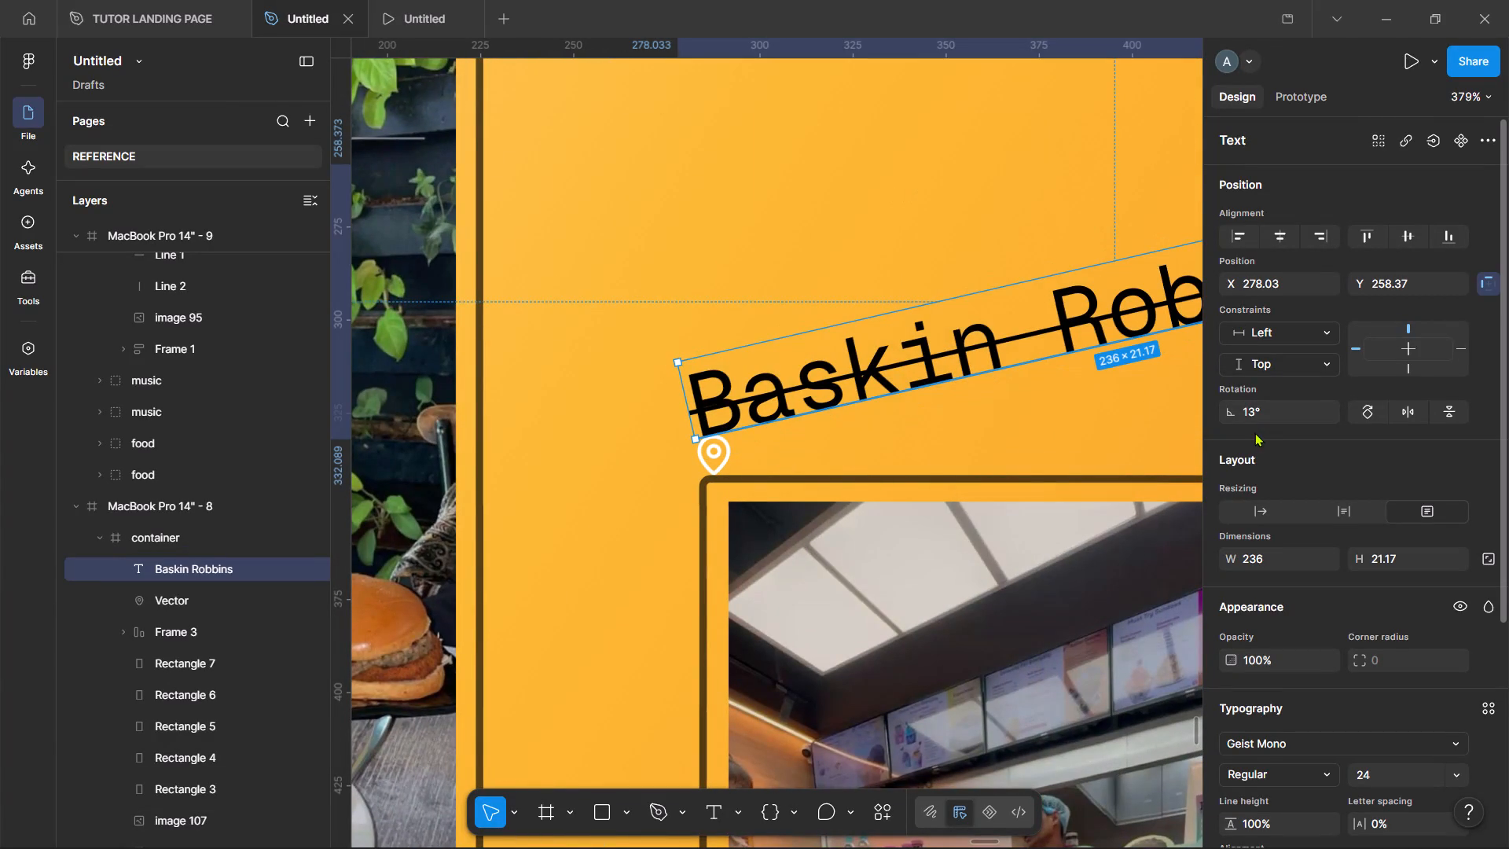
click(1274, 411)
key(0)
key(Return)
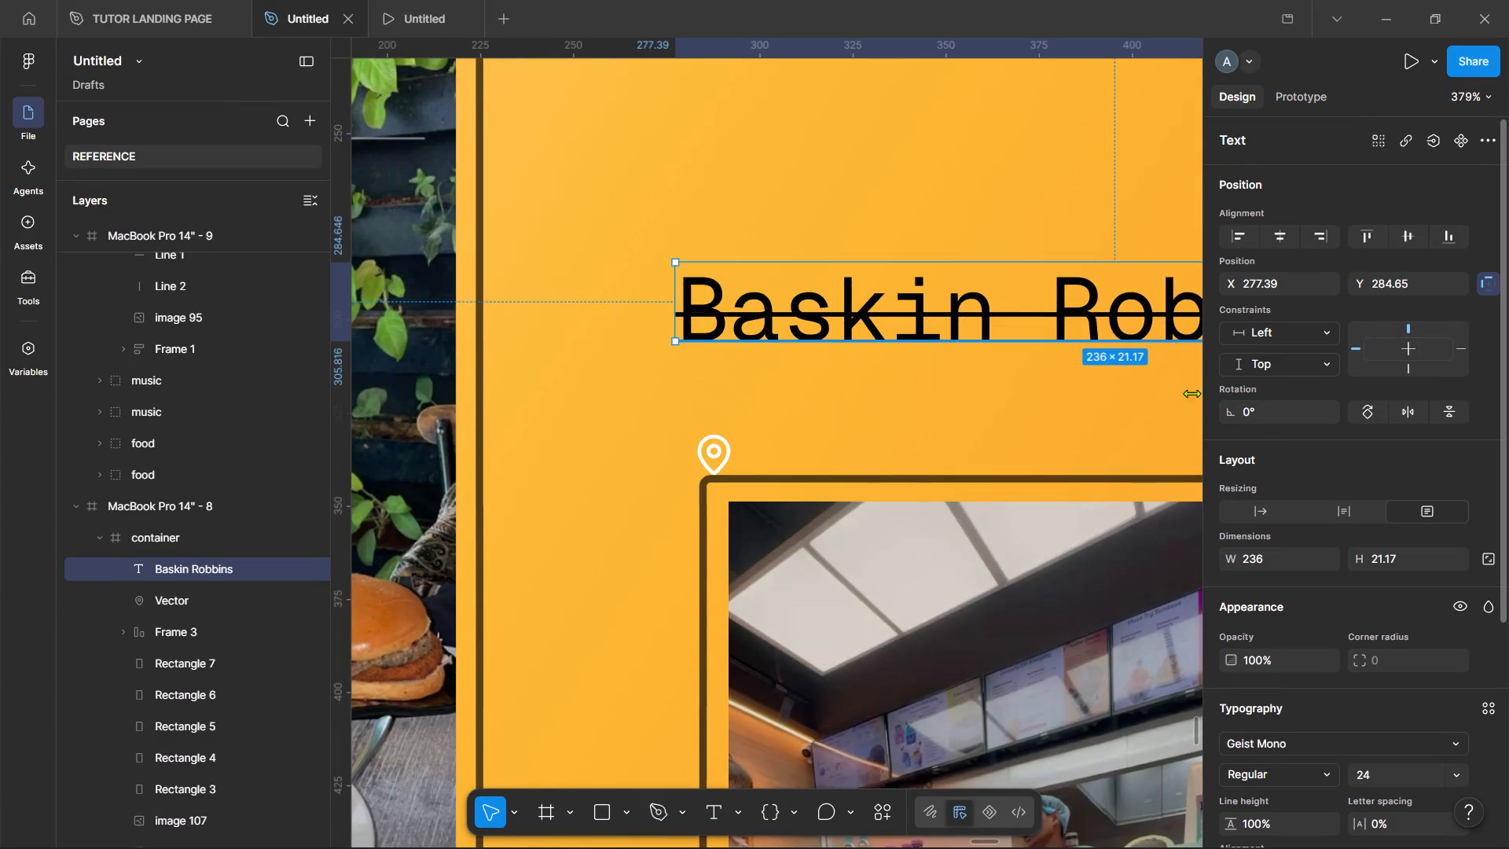
drag(1018, 296, 1019, 362)
Set the white location pin's width to 12 with proportions kept, and its stroke weight to 1.5.
double_click(723, 447)
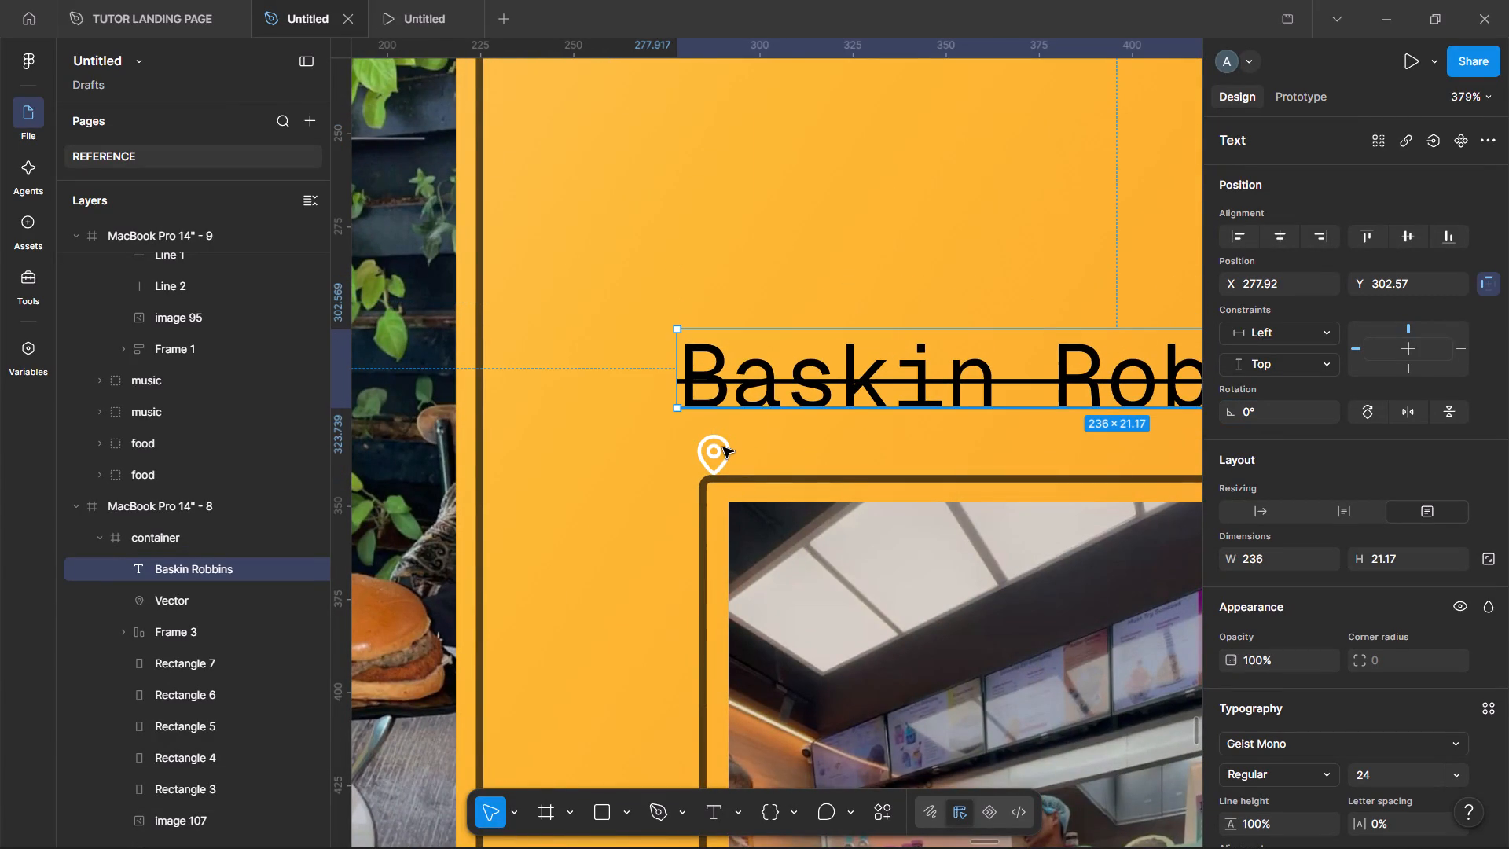
double_click(723, 448)
double_click(721, 449)
click(855, 425)
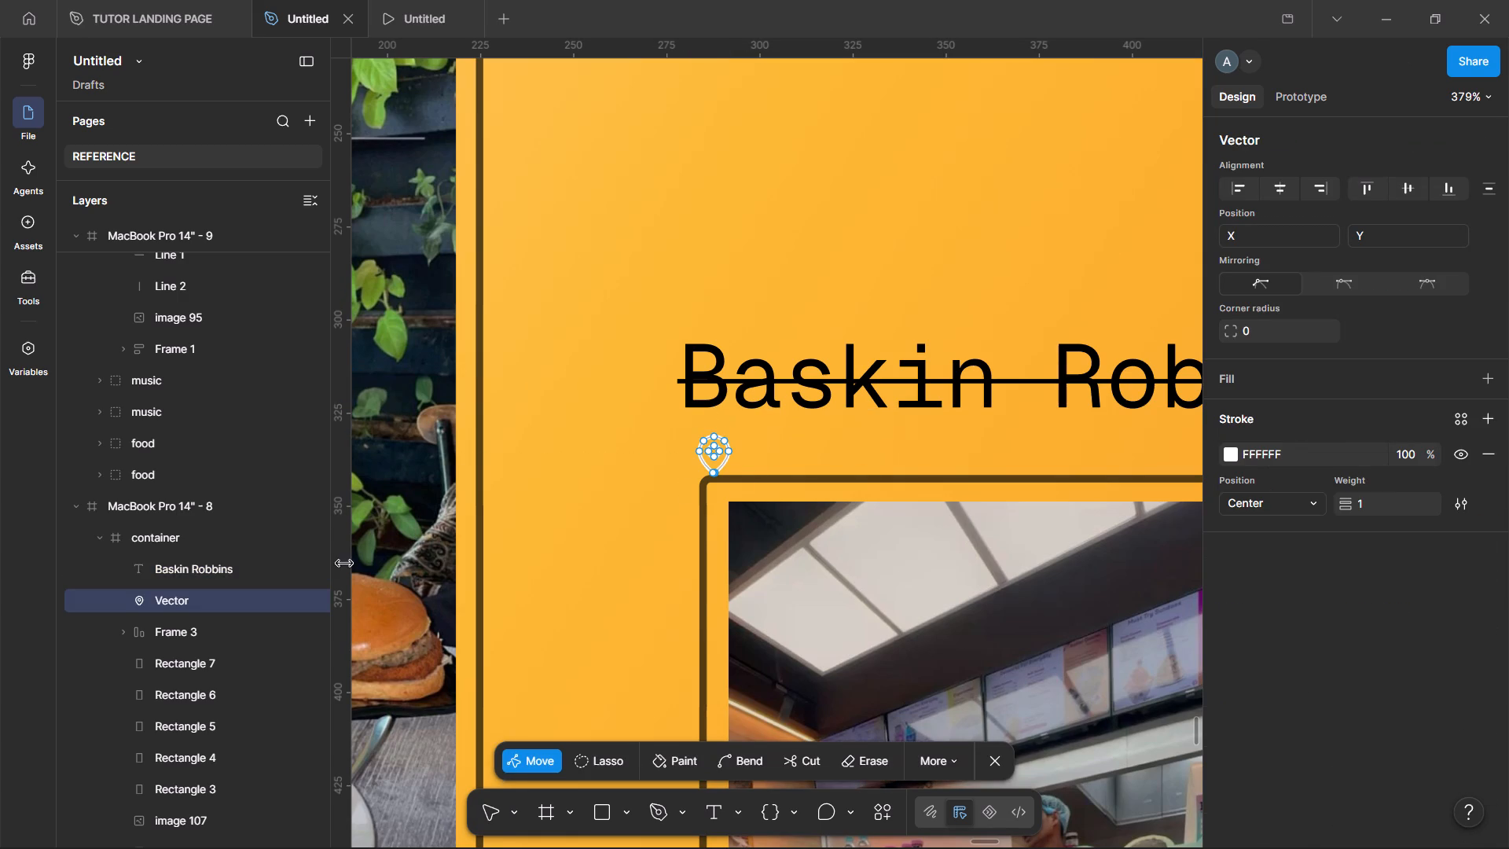
click(622, 463)
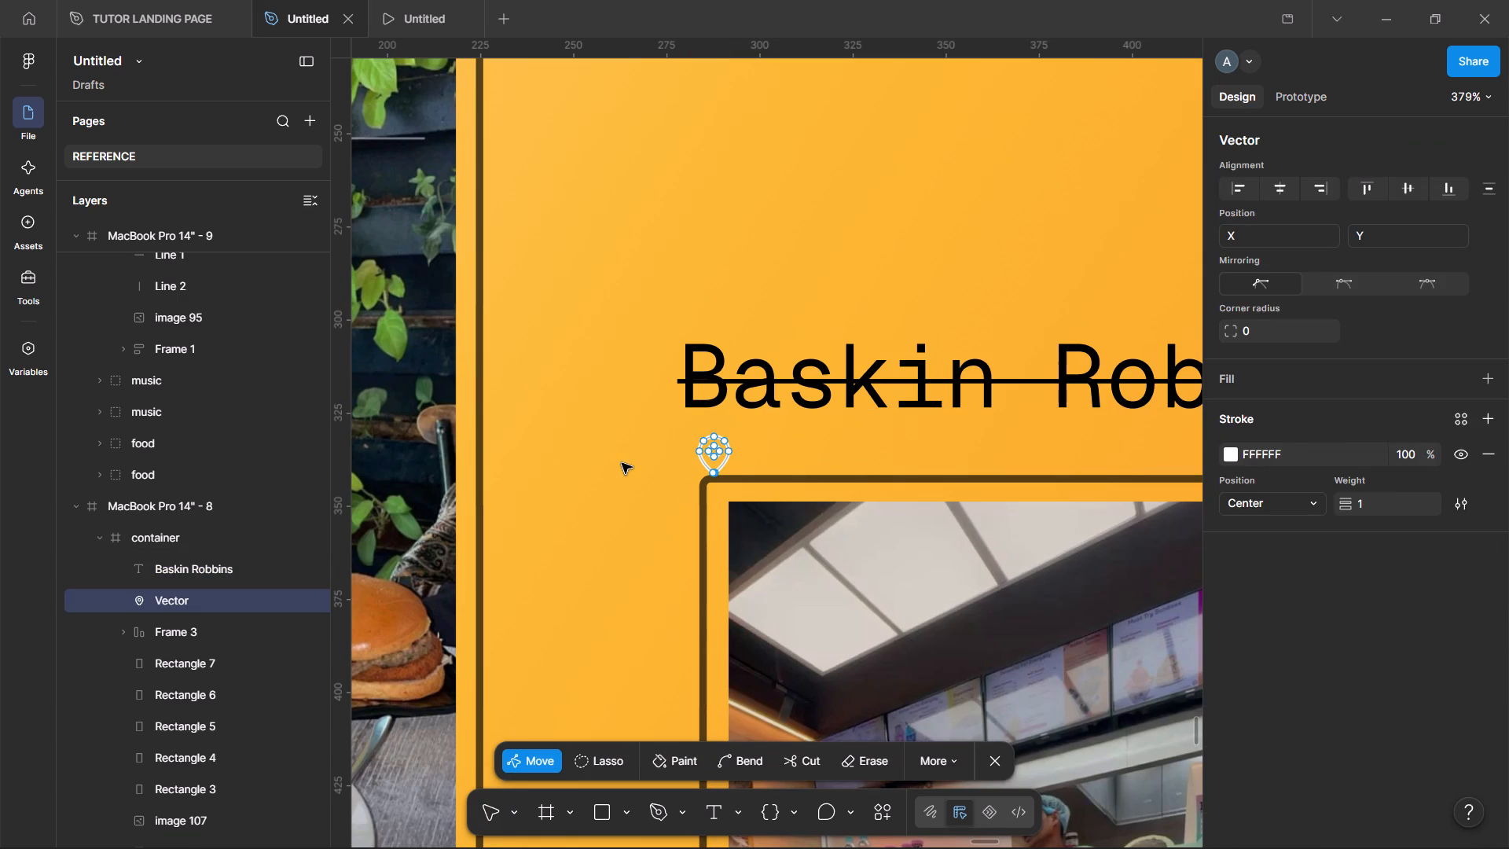
click(622, 463)
double_click(622, 463)
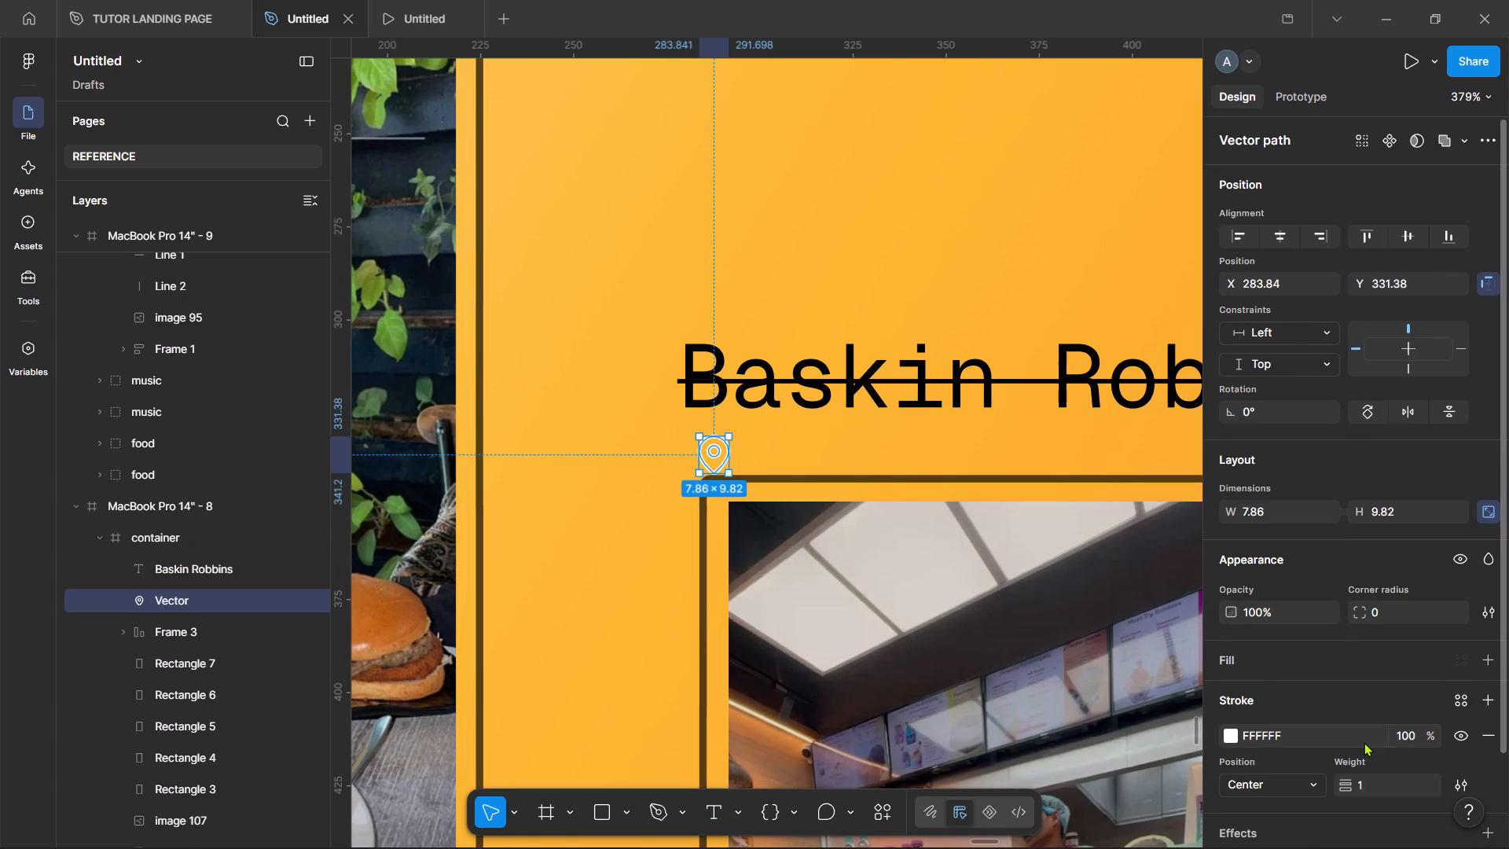
click(1267, 415)
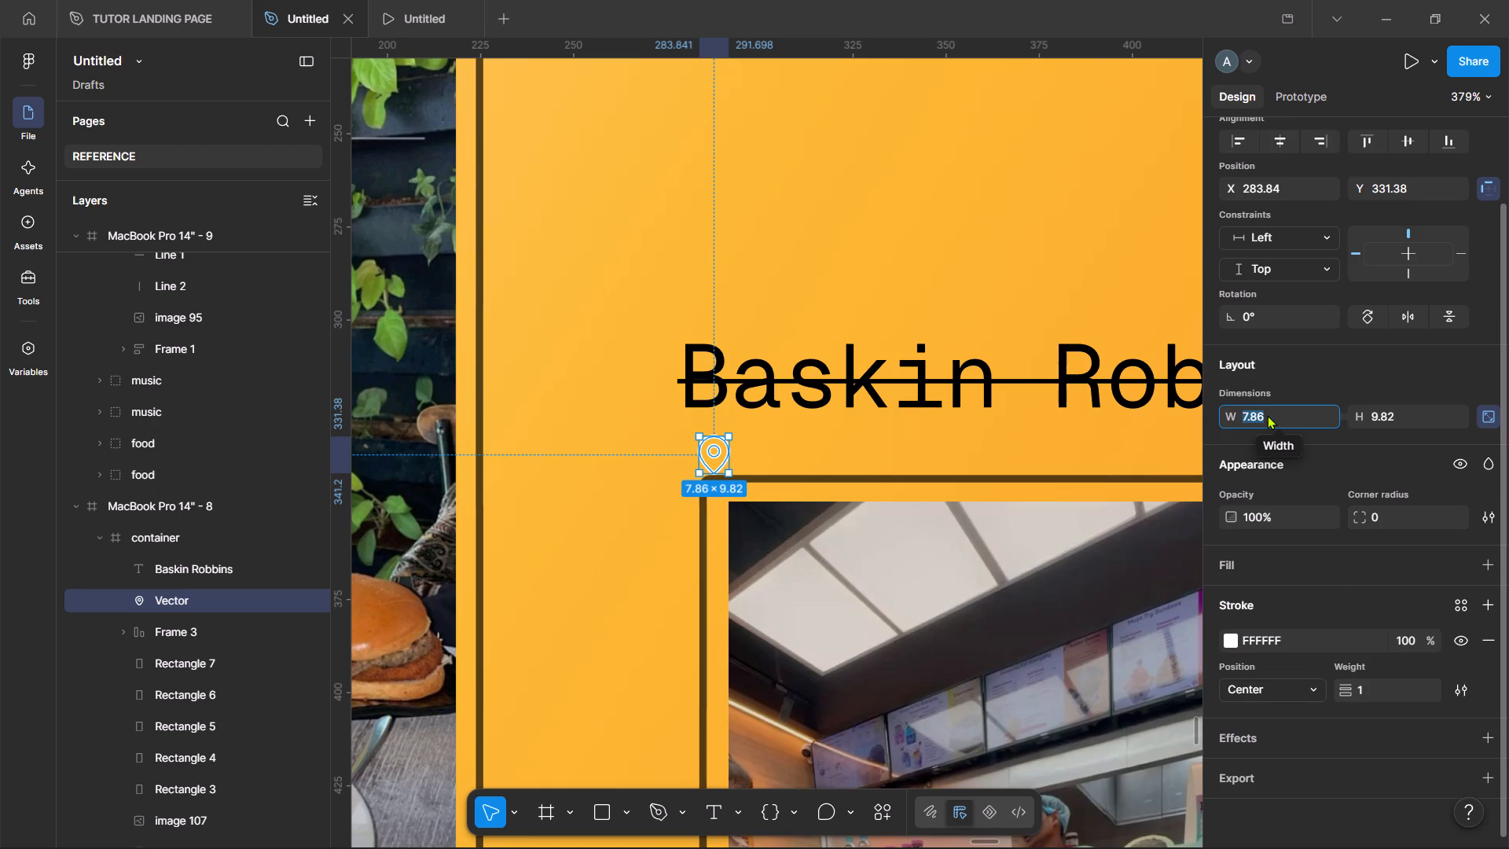
text(12)
key(Return)
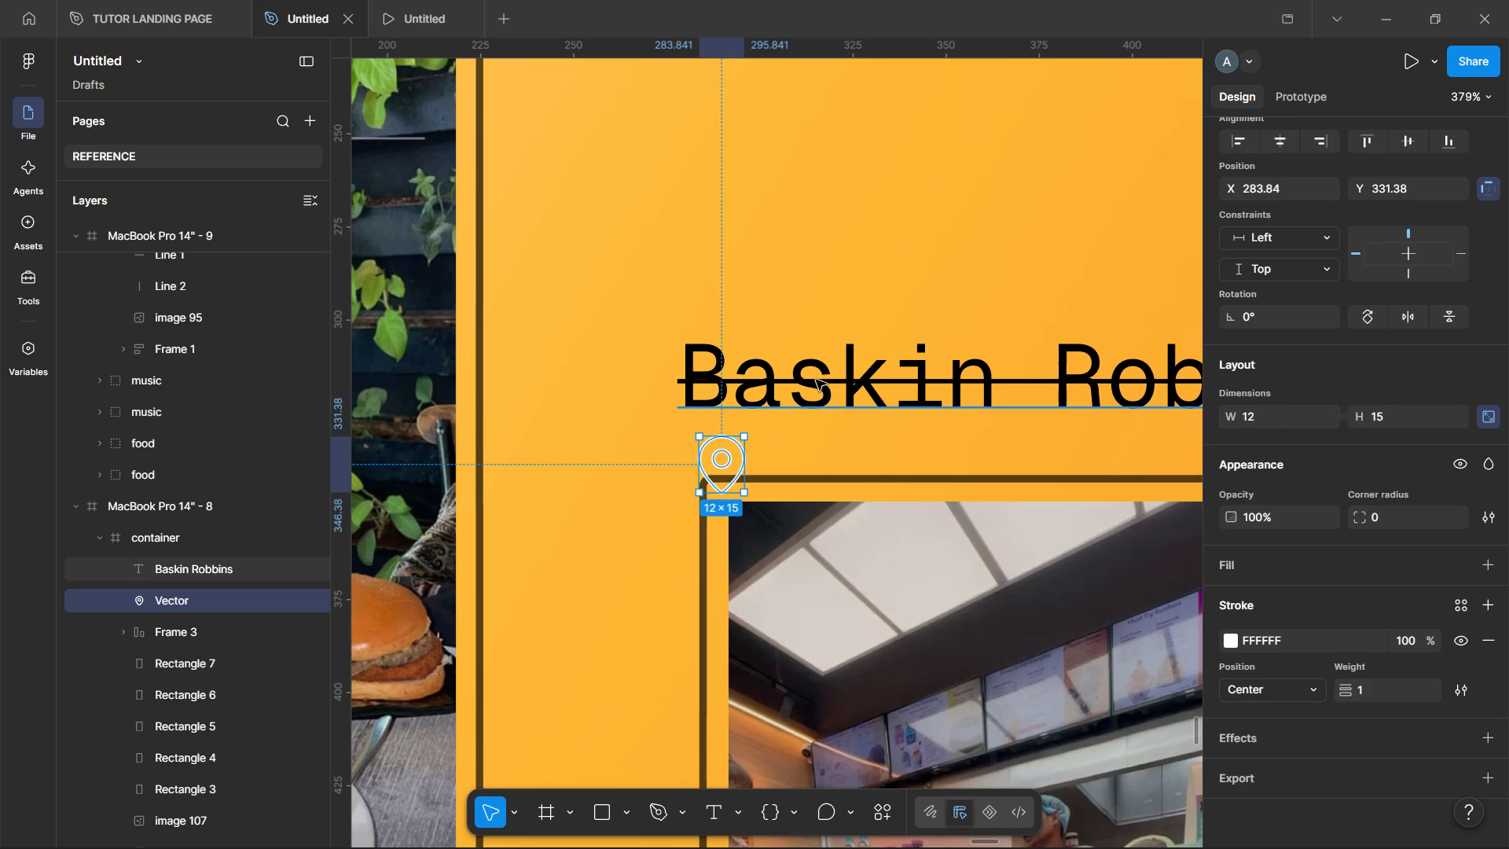
click(1376, 680)
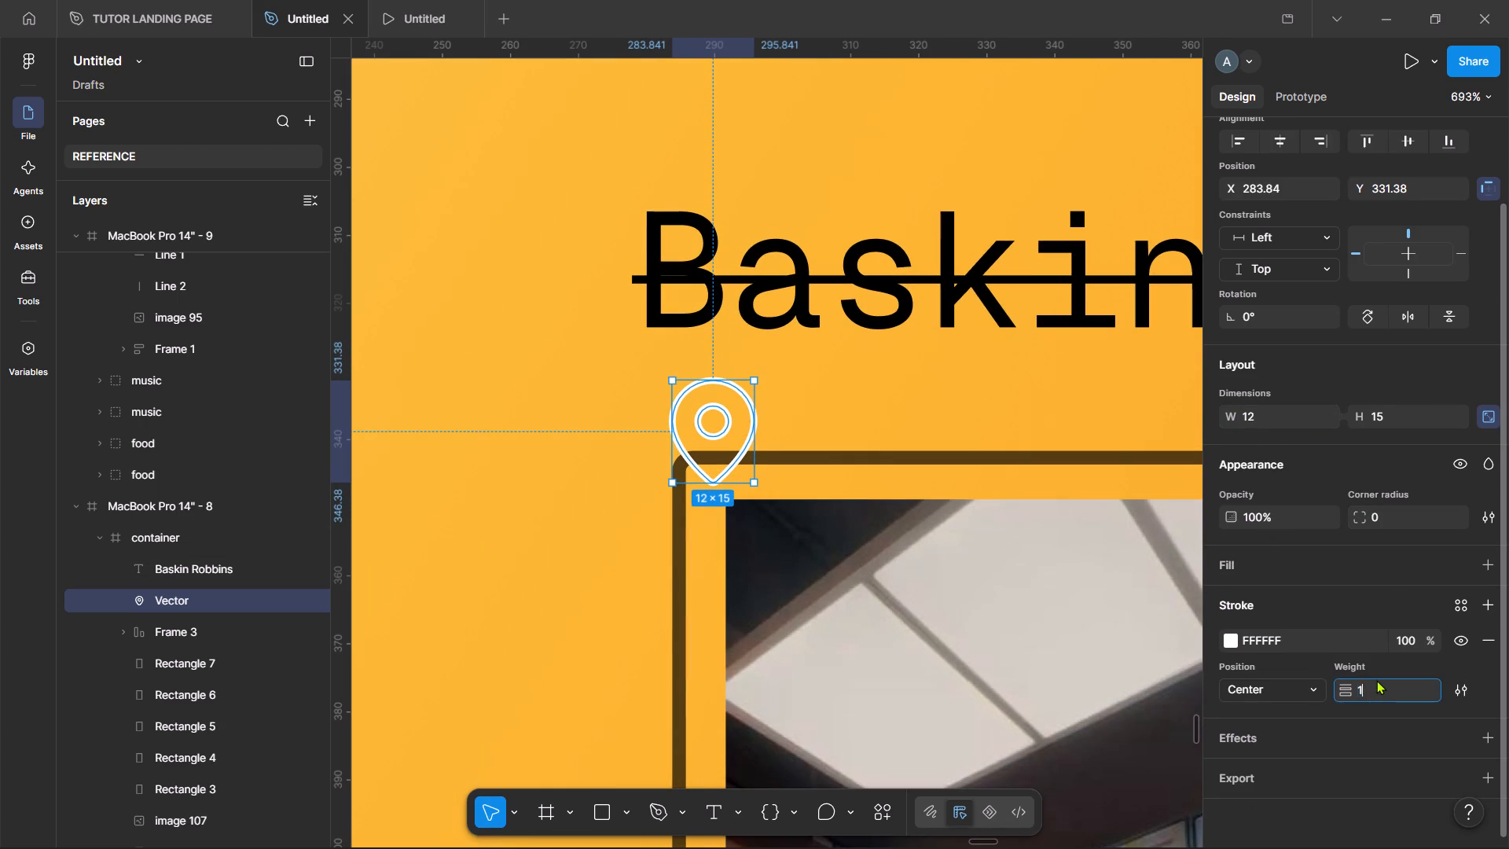
text(1.5)
key(Return)
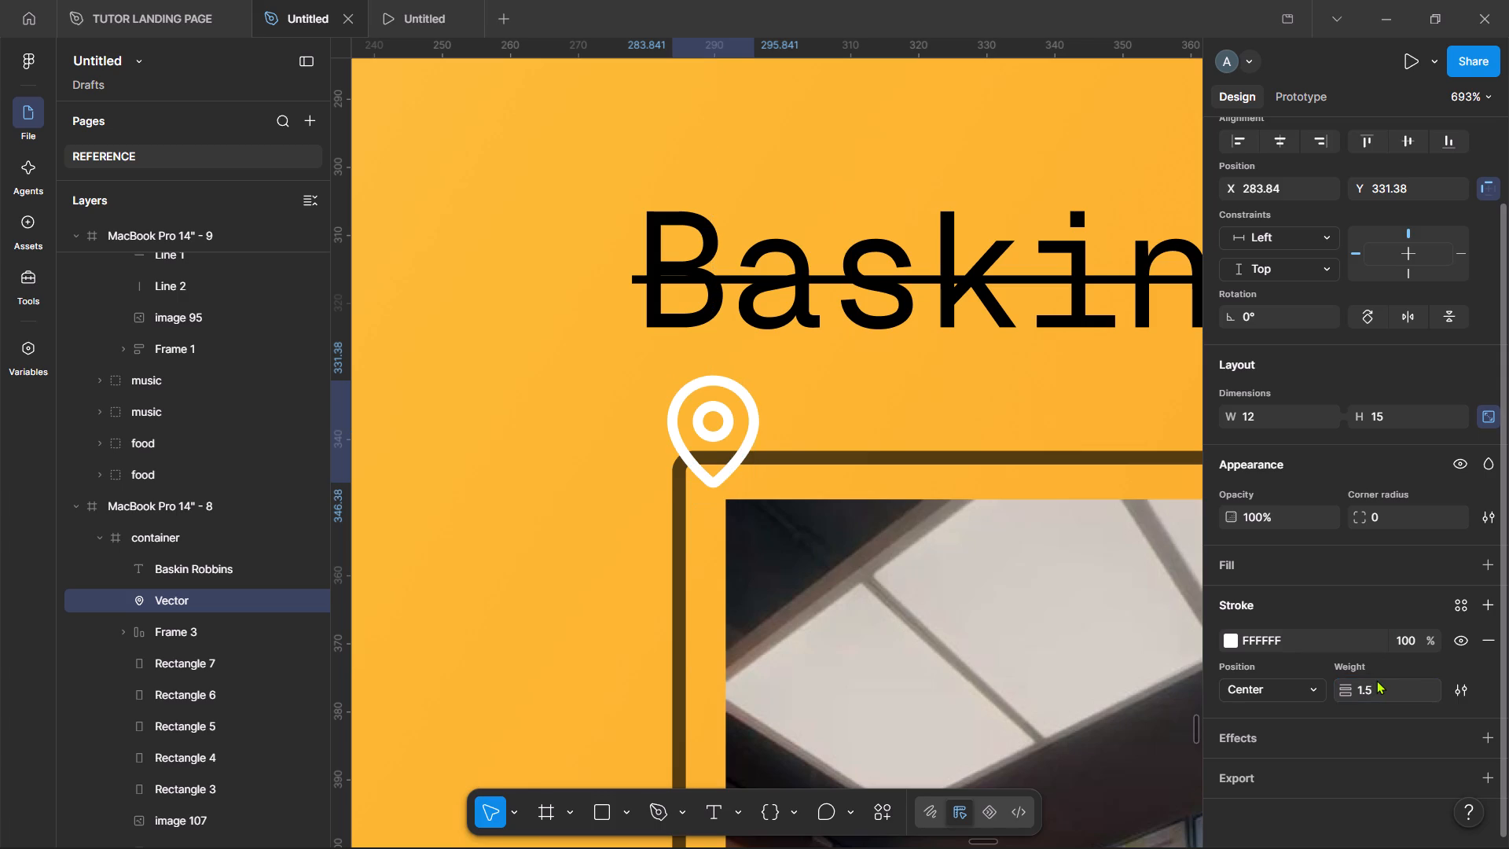
Shift the pin slightly and enlarge it proportionally to about 13.75 × 17.18.
scroll(810, 462, up, 1)
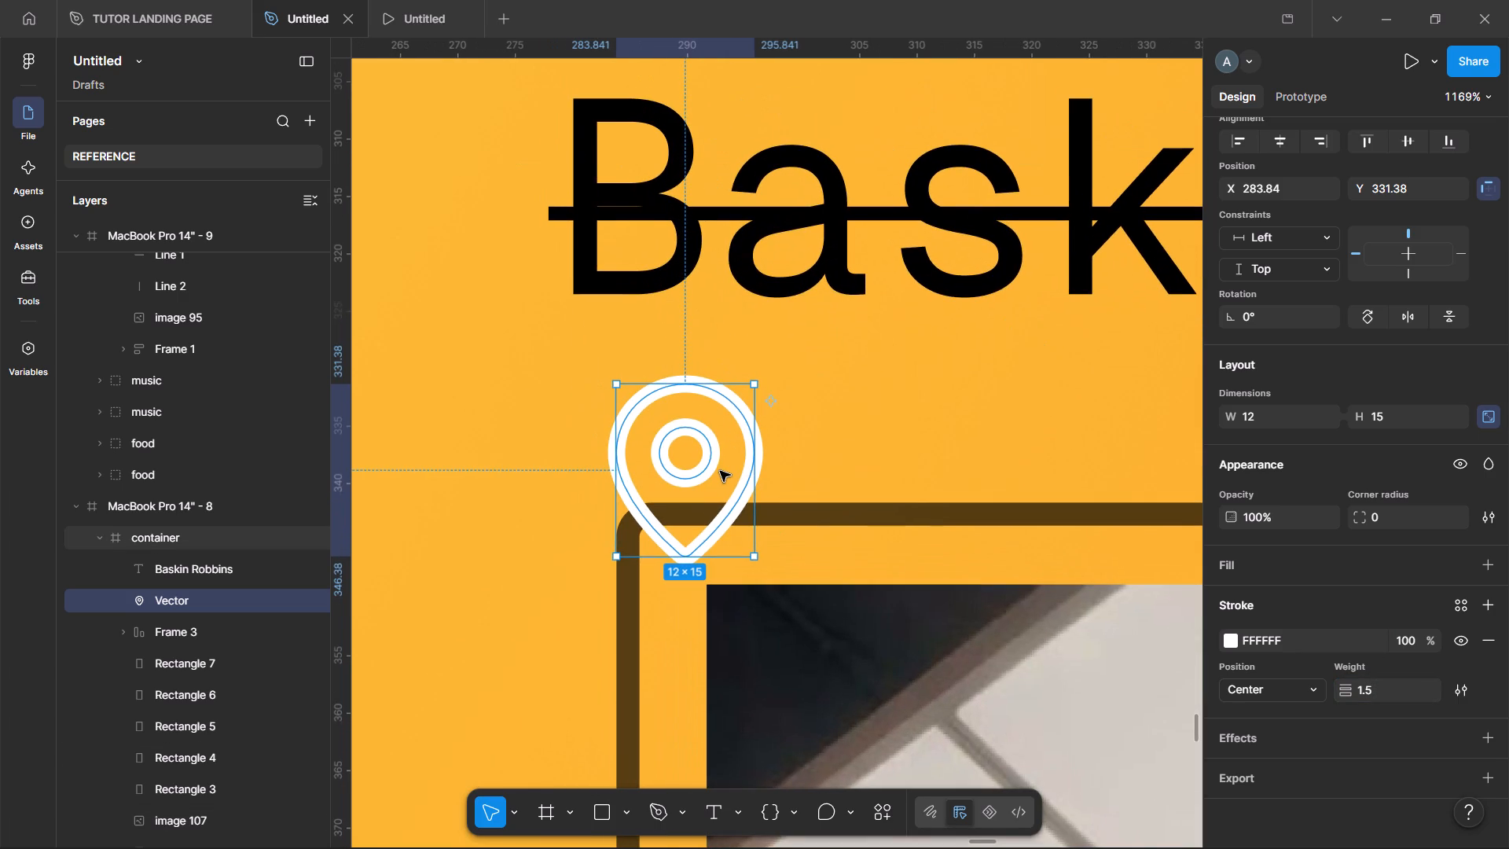
drag(739, 486, 757, 503)
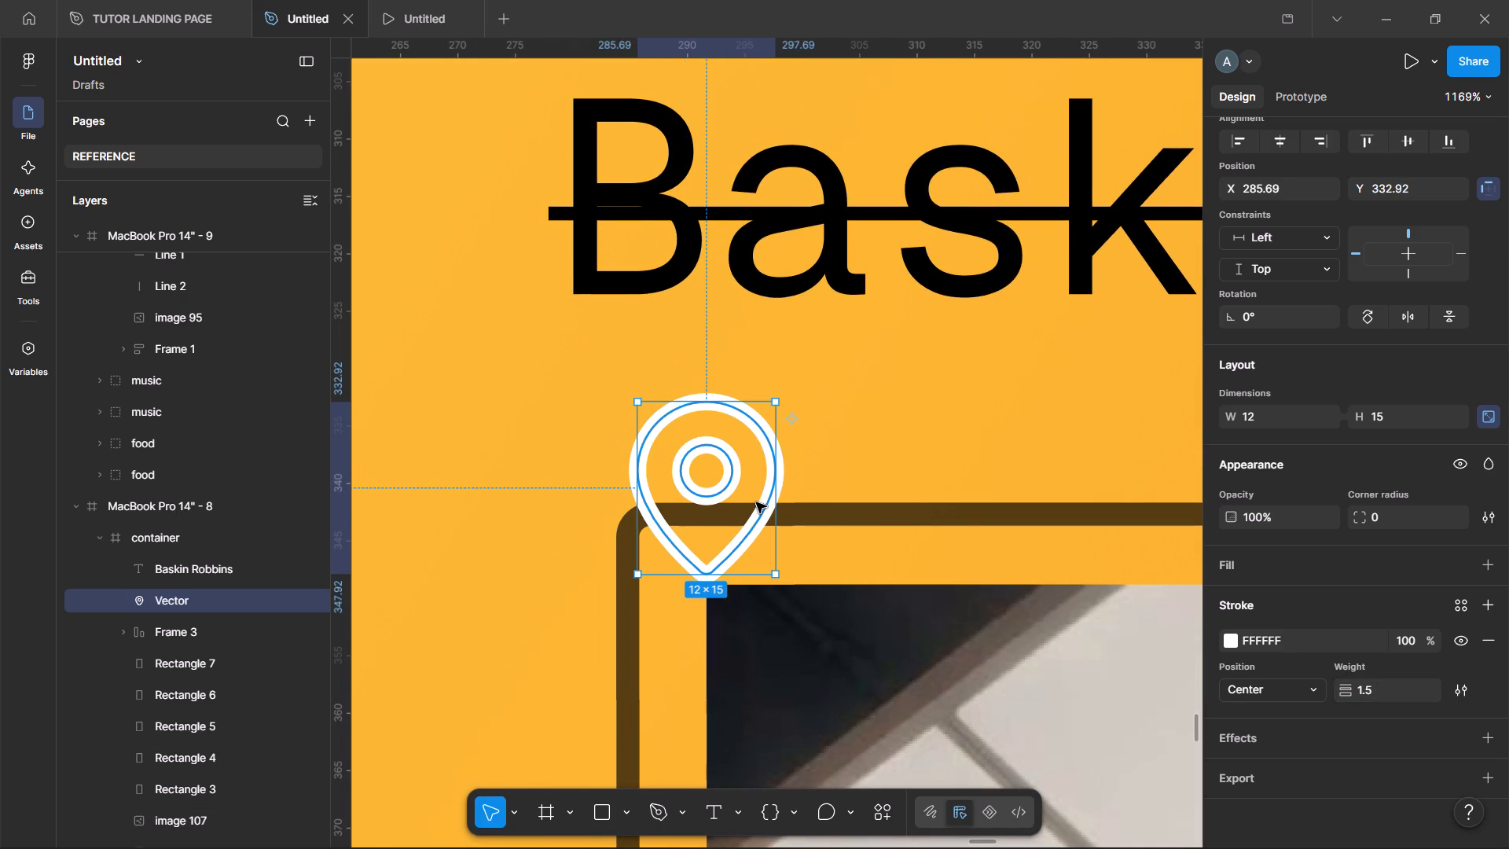
drag(641, 399, 637, 392)
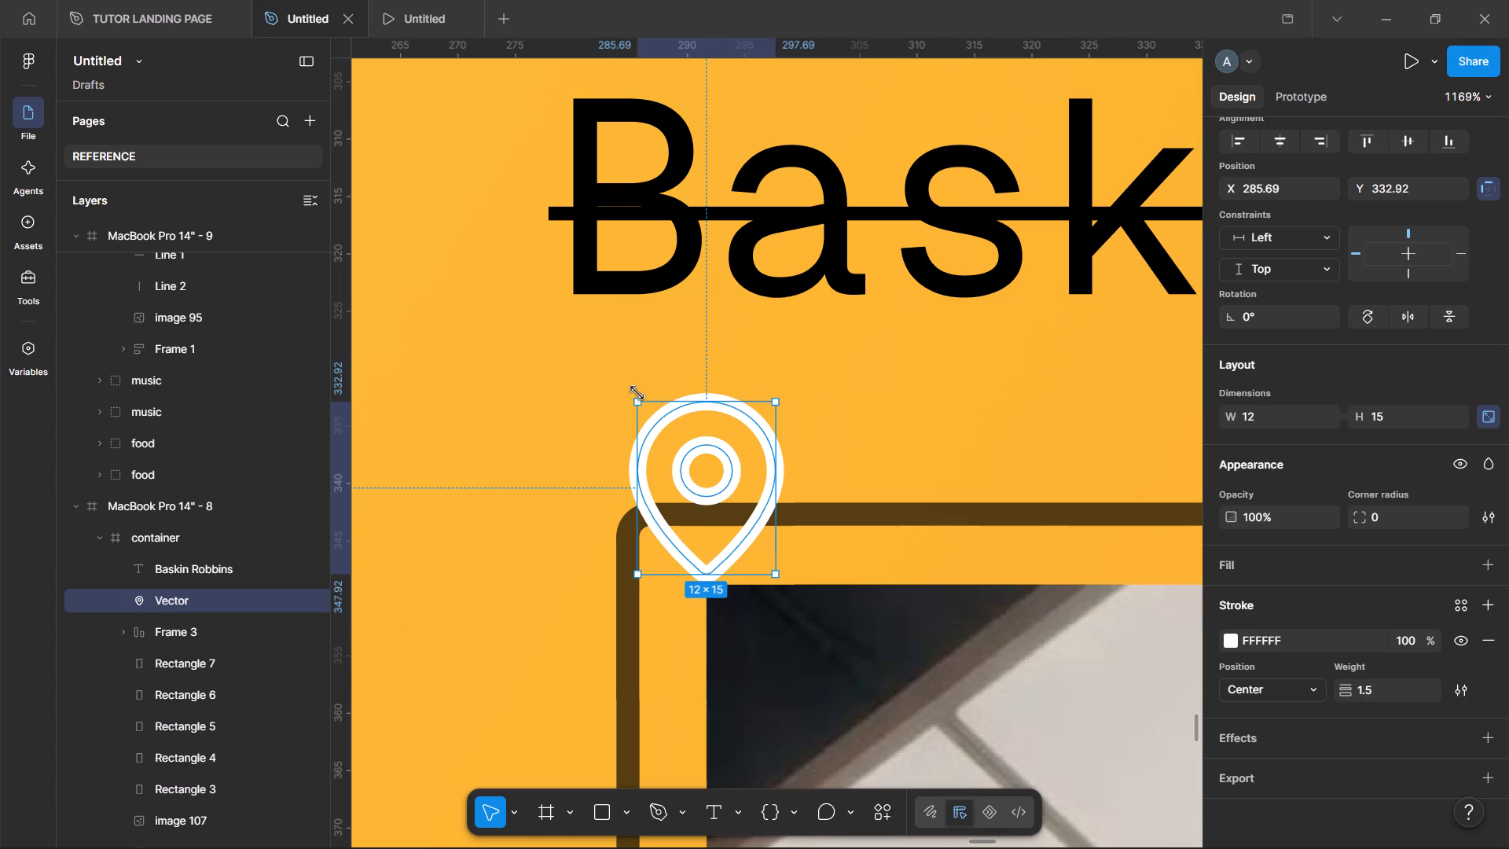
drag(637, 392, 624, 373)
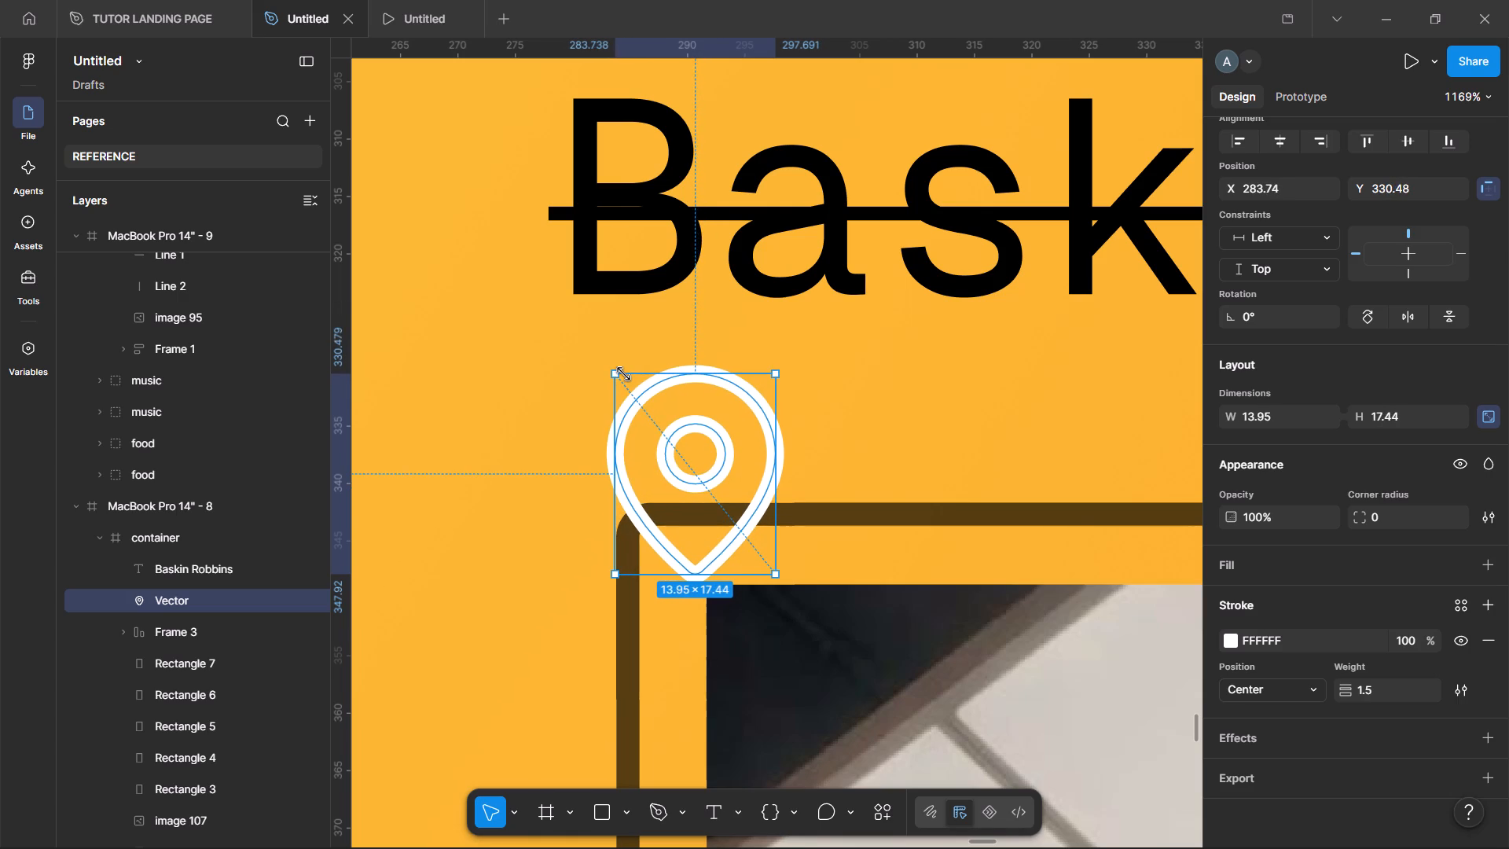
drag(624, 373, 629, 381)
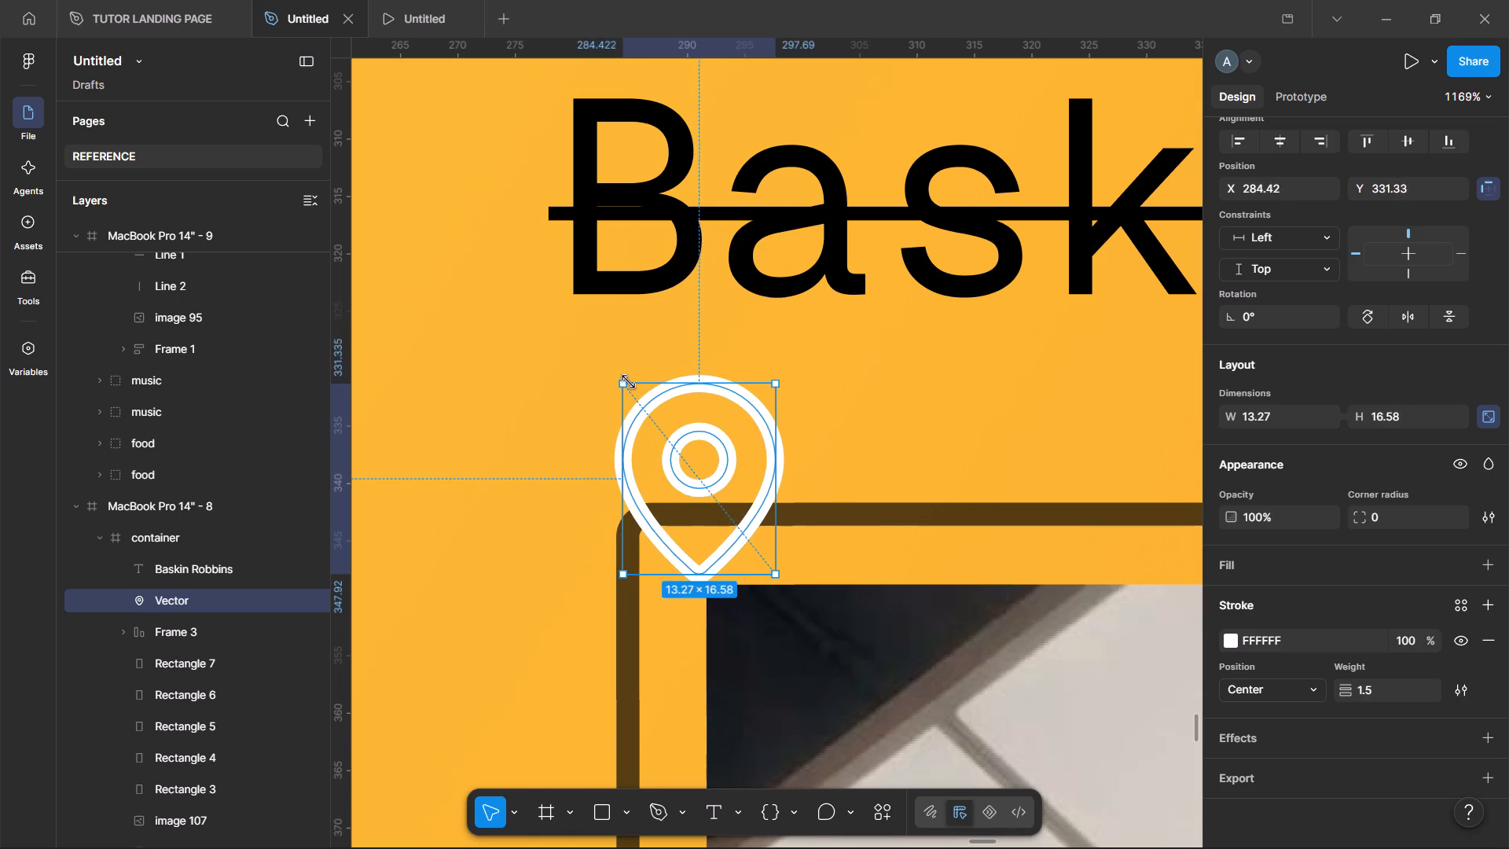
drag(629, 381, 622, 377)
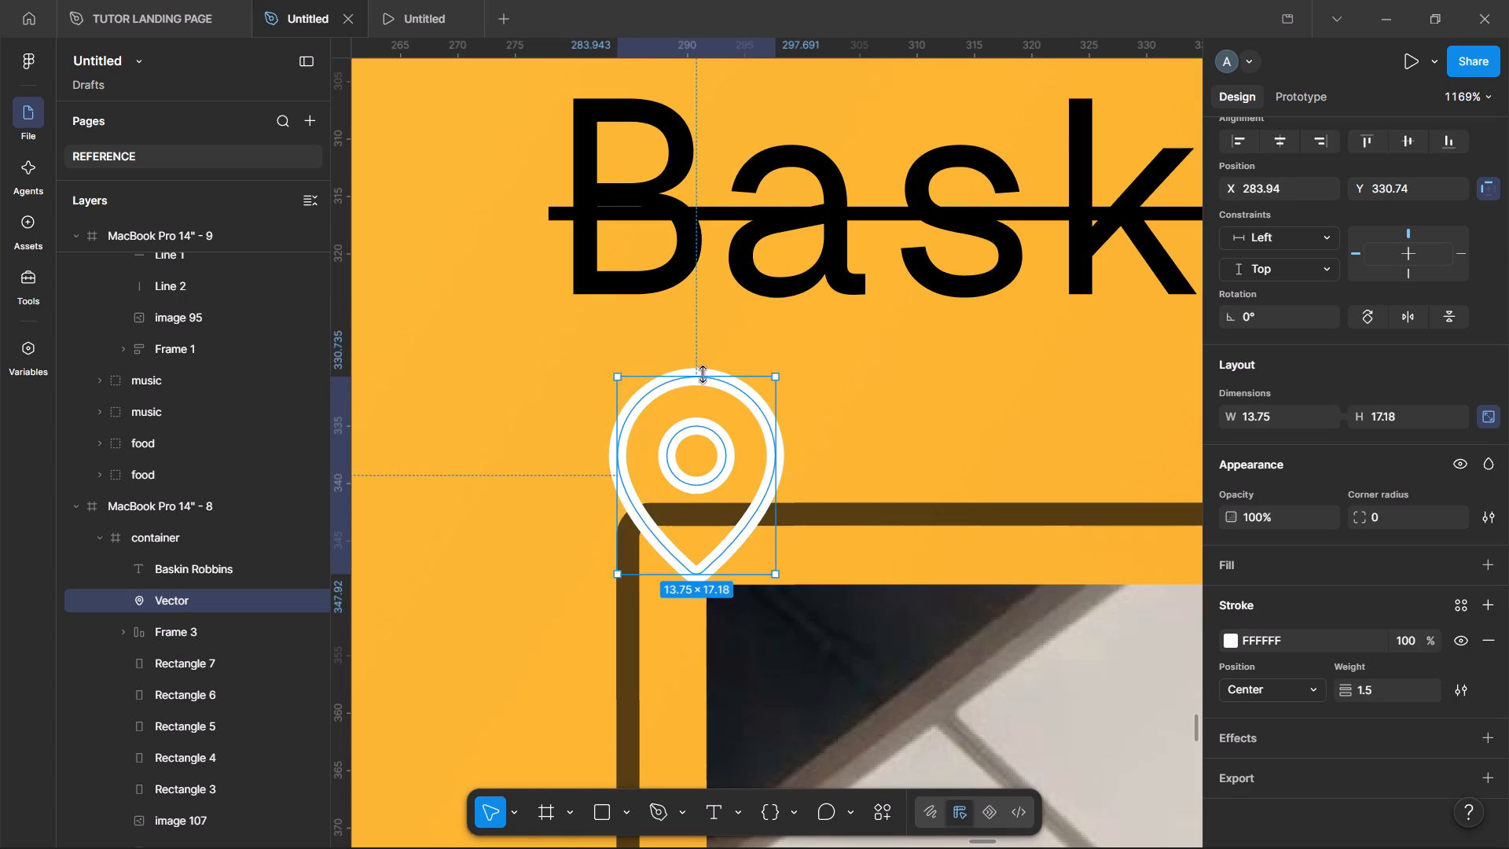
click(941, 389)
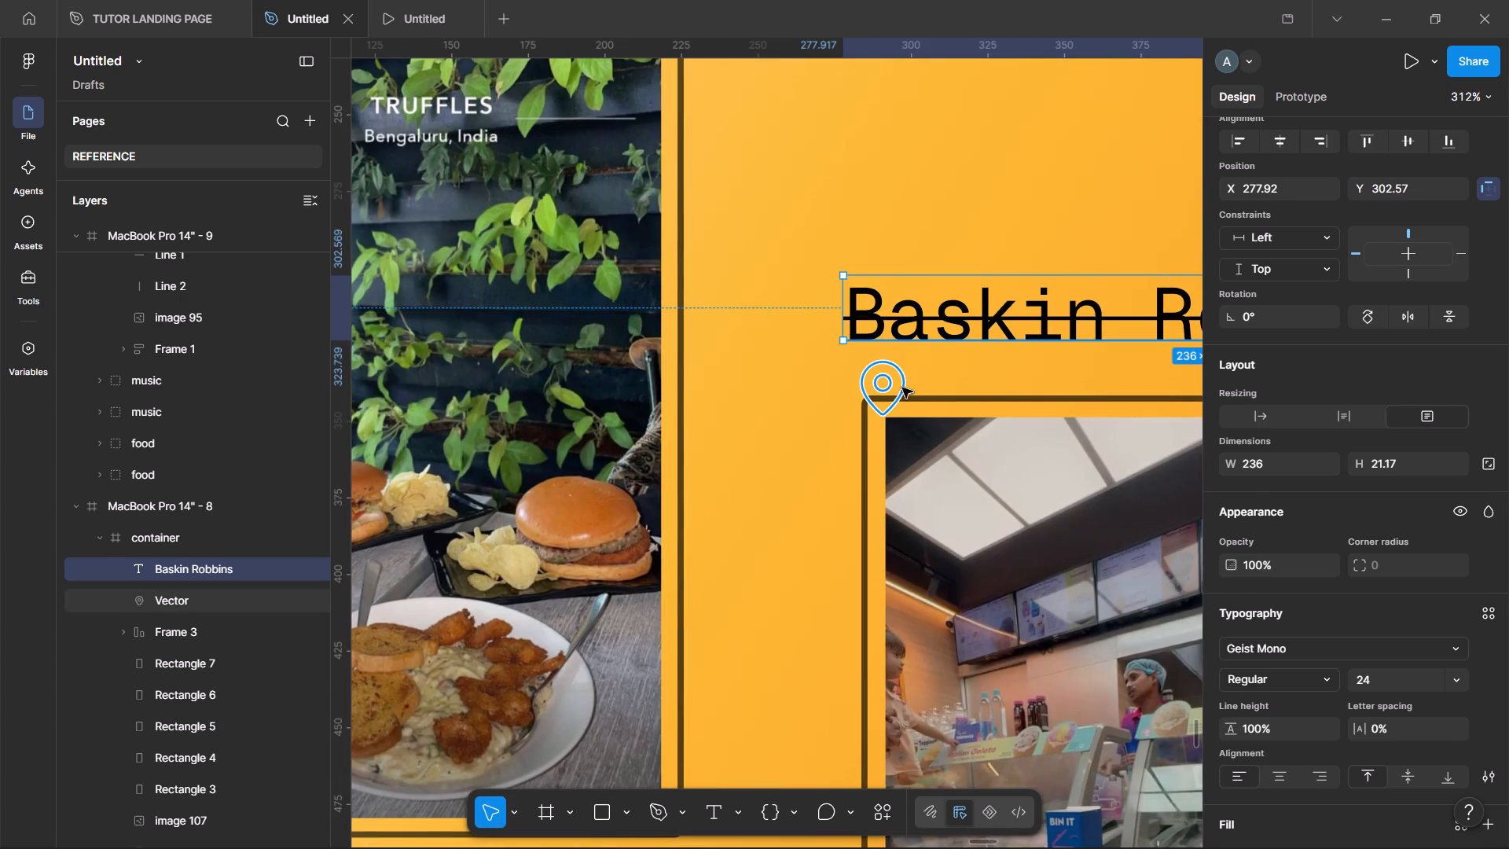
Move the pin up between the text and the photo frame's top-left corner, at about X 283.8, Y 323.7.
click(902, 386)
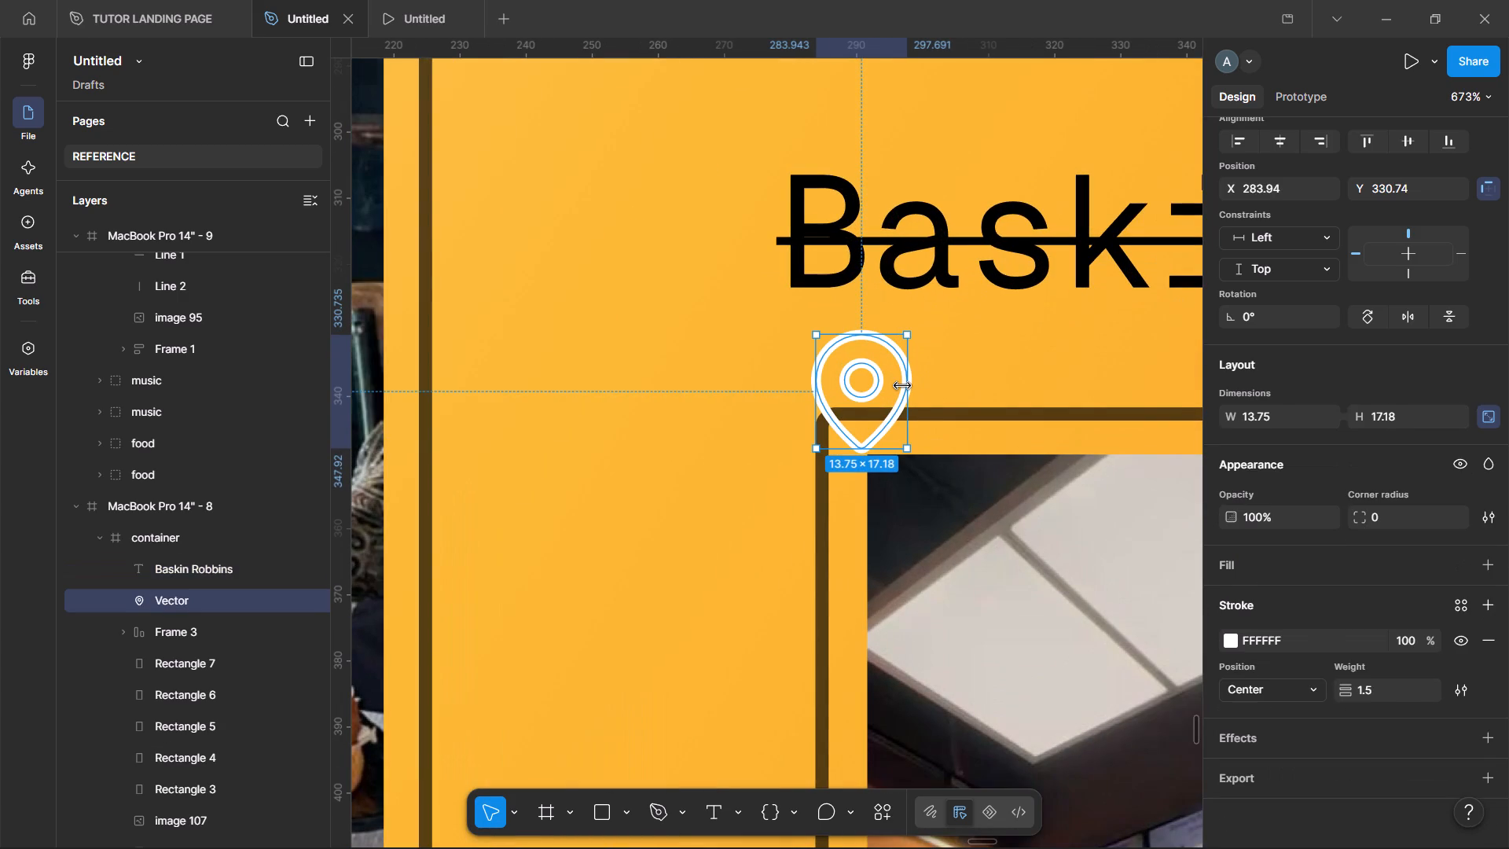
key(shift+Up)
key(shift+Up)
key(shift+Down)
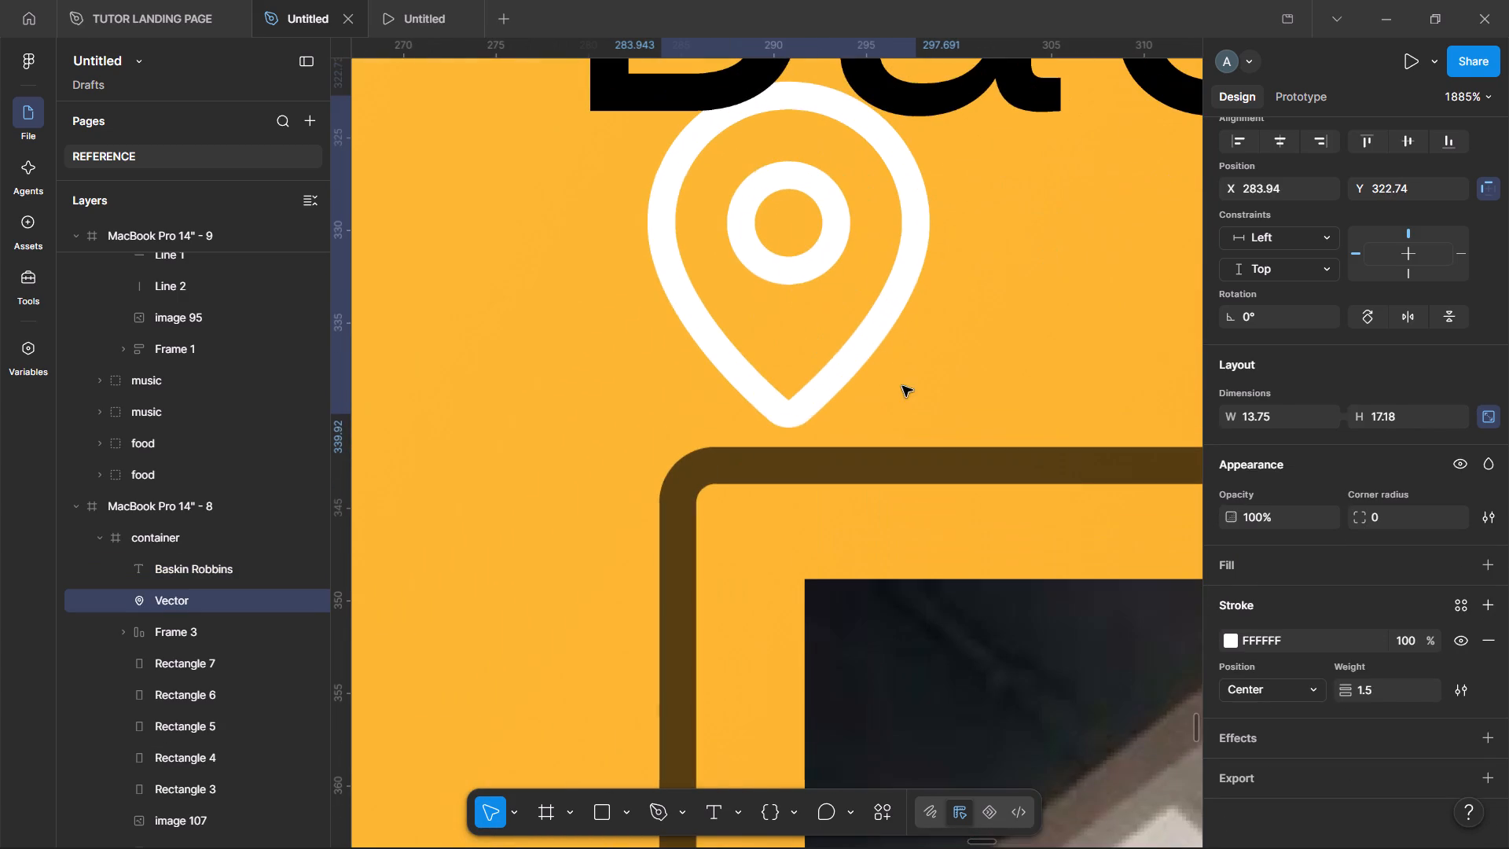
drag(818, 334, 795, 348)
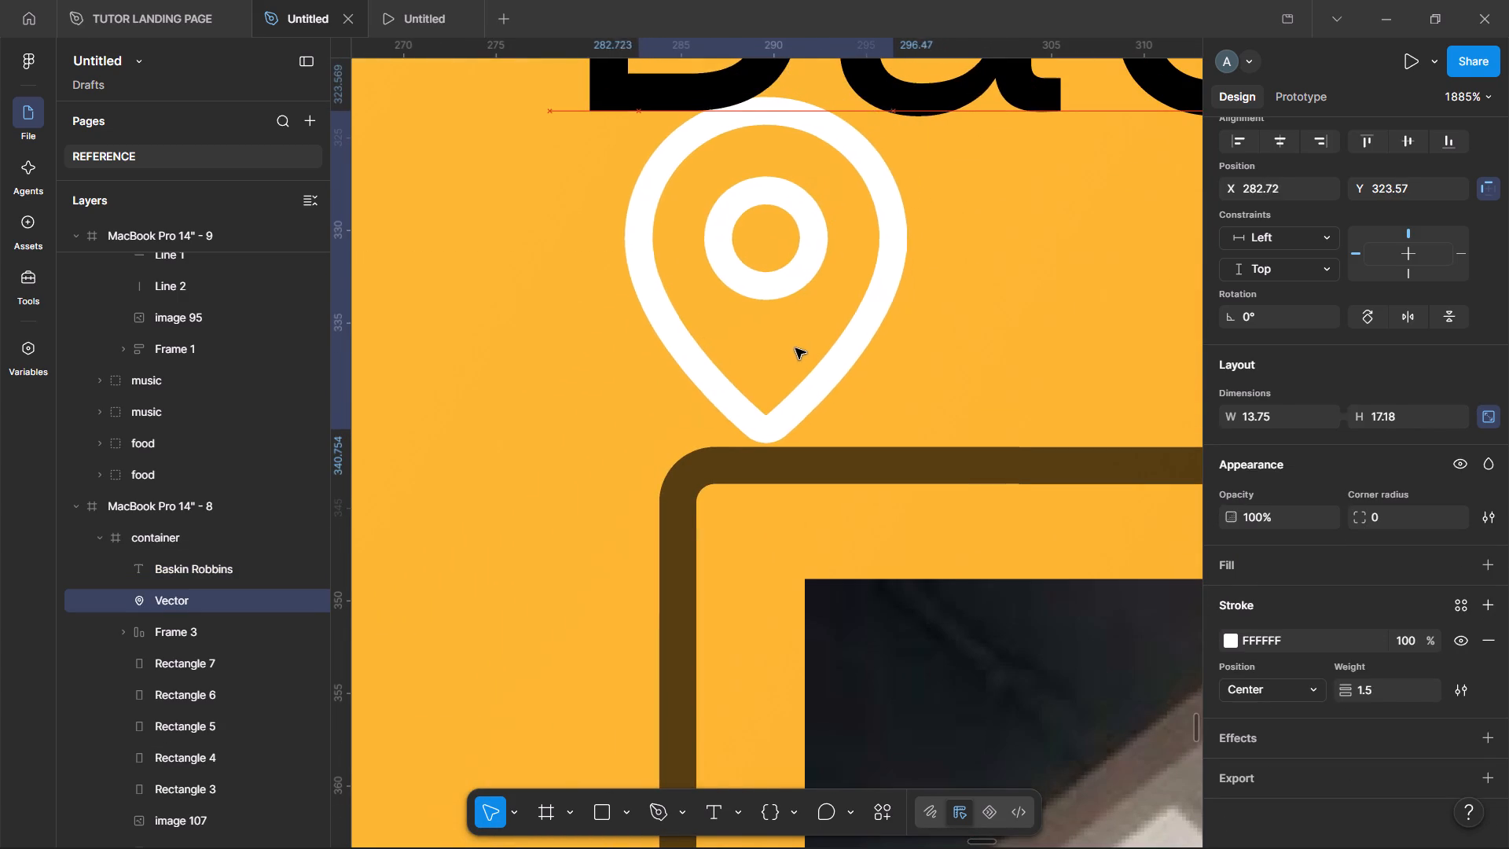
drag(795, 348, 774, 353)
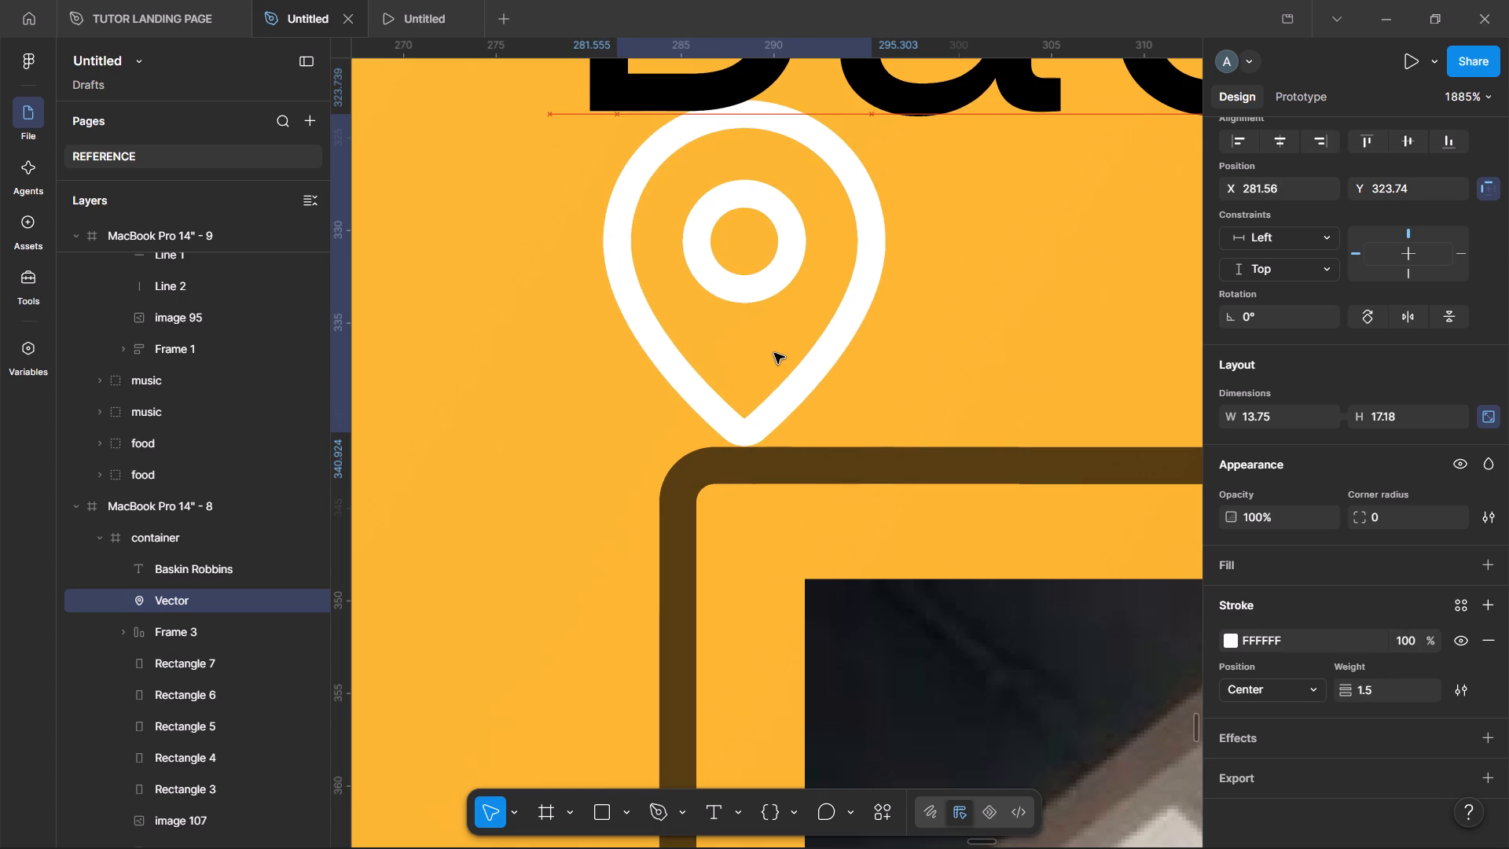
drag(774, 353, 762, 353)
drag(777, 344, 787, 344)
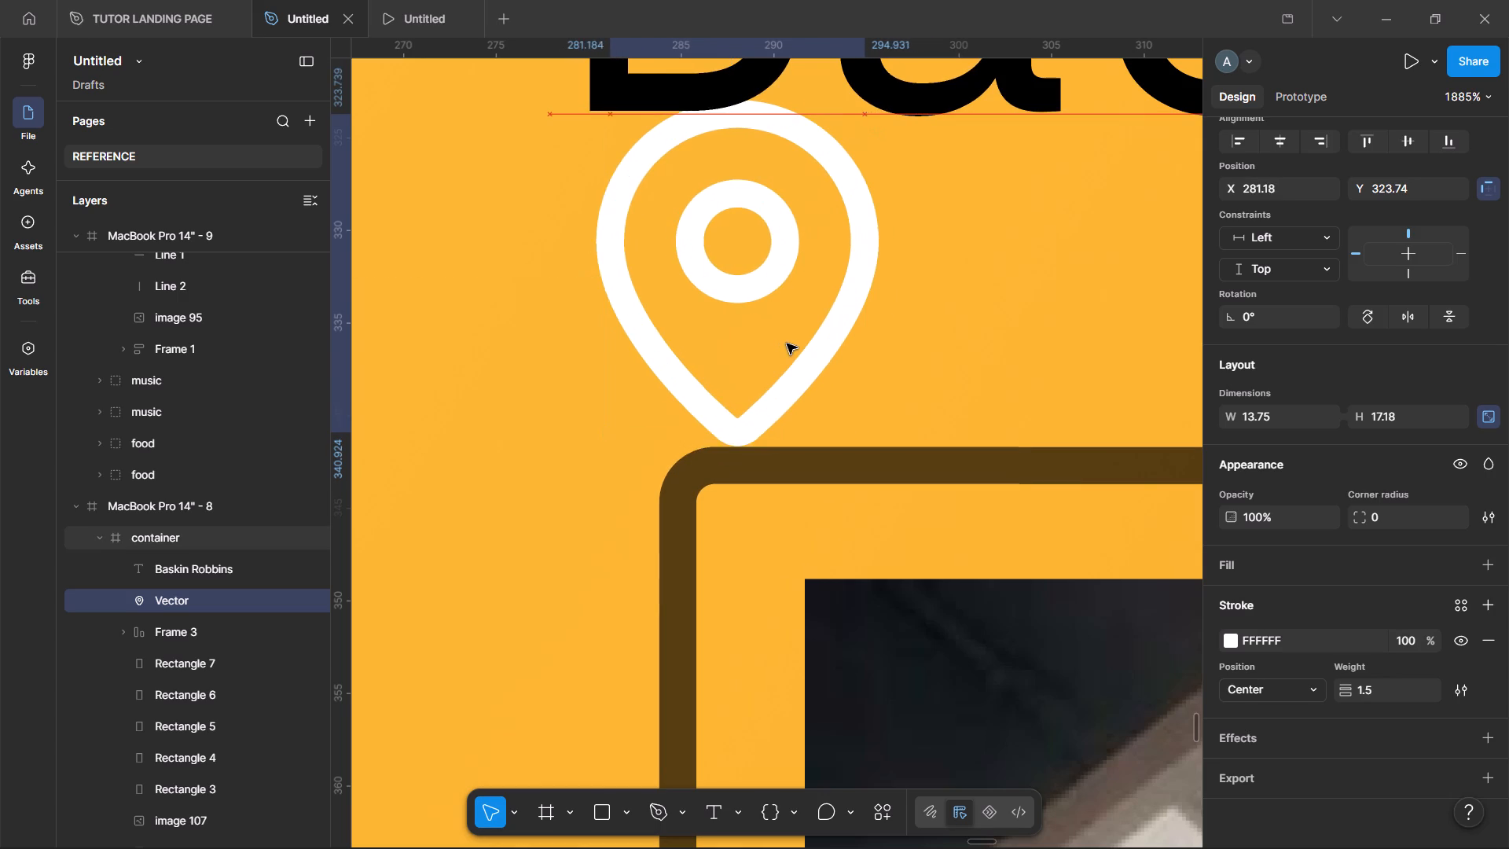
drag(787, 344, 836, 340)
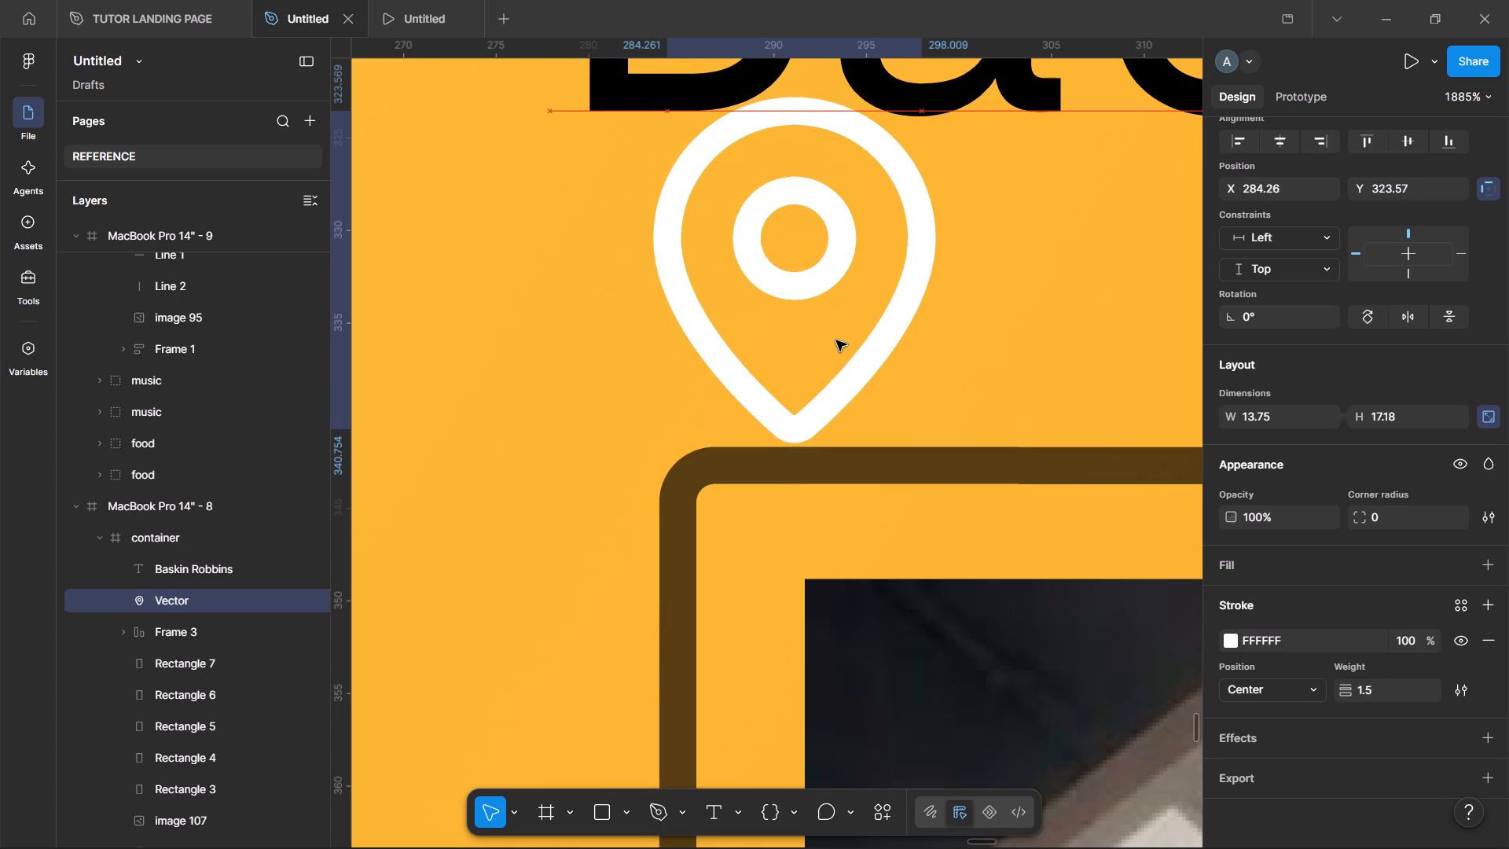
drag(836, 340, 831, 345)
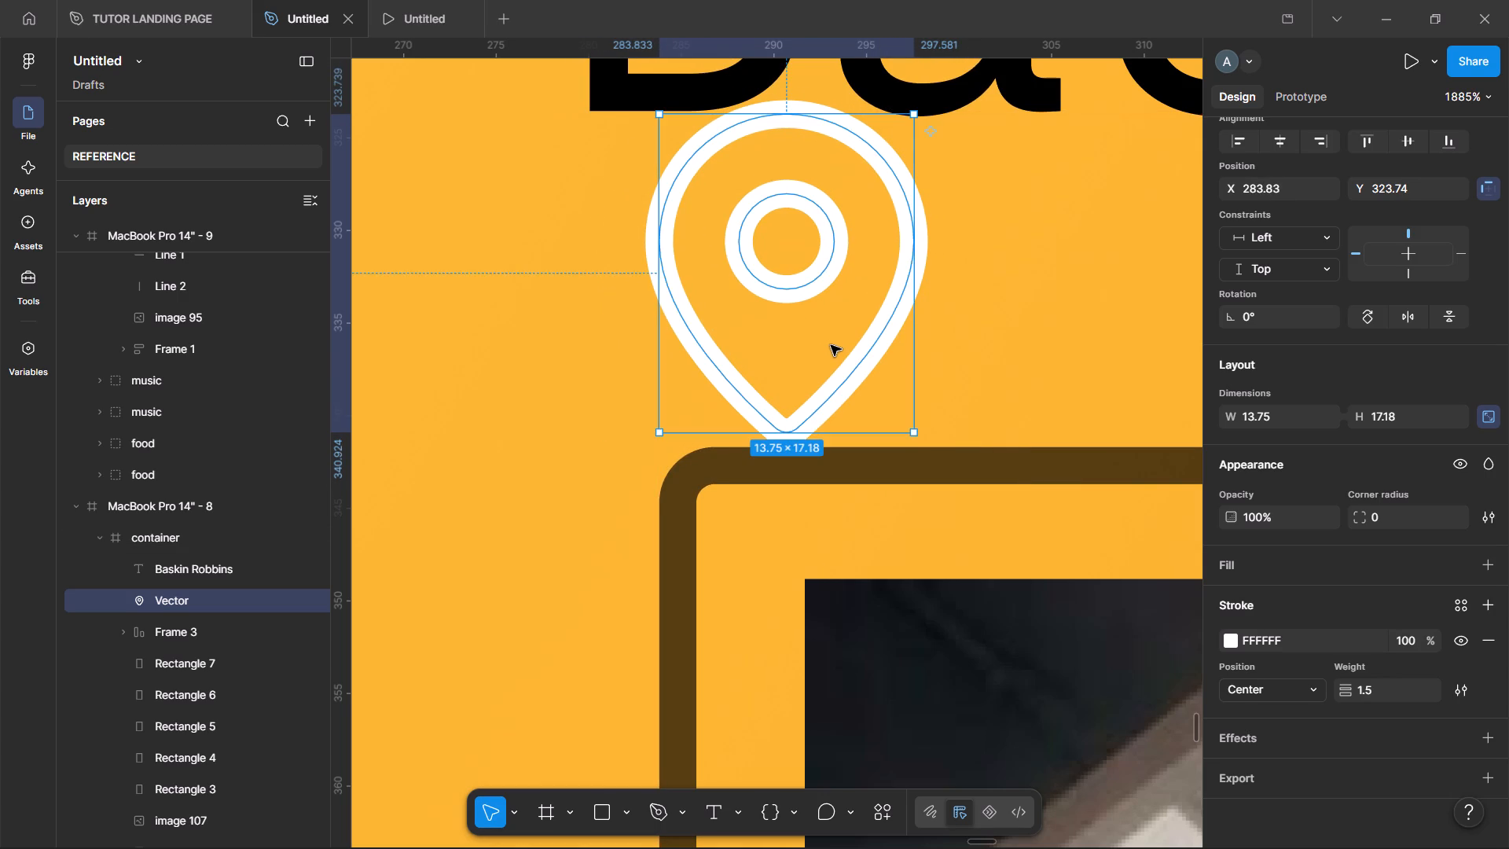
Set the Baskin Robbins text to auto width and align its left edge with the pin directly below, at about X 283.8, Y 299.7.
scroll(831, 345, up, 2)
click(851, 569)
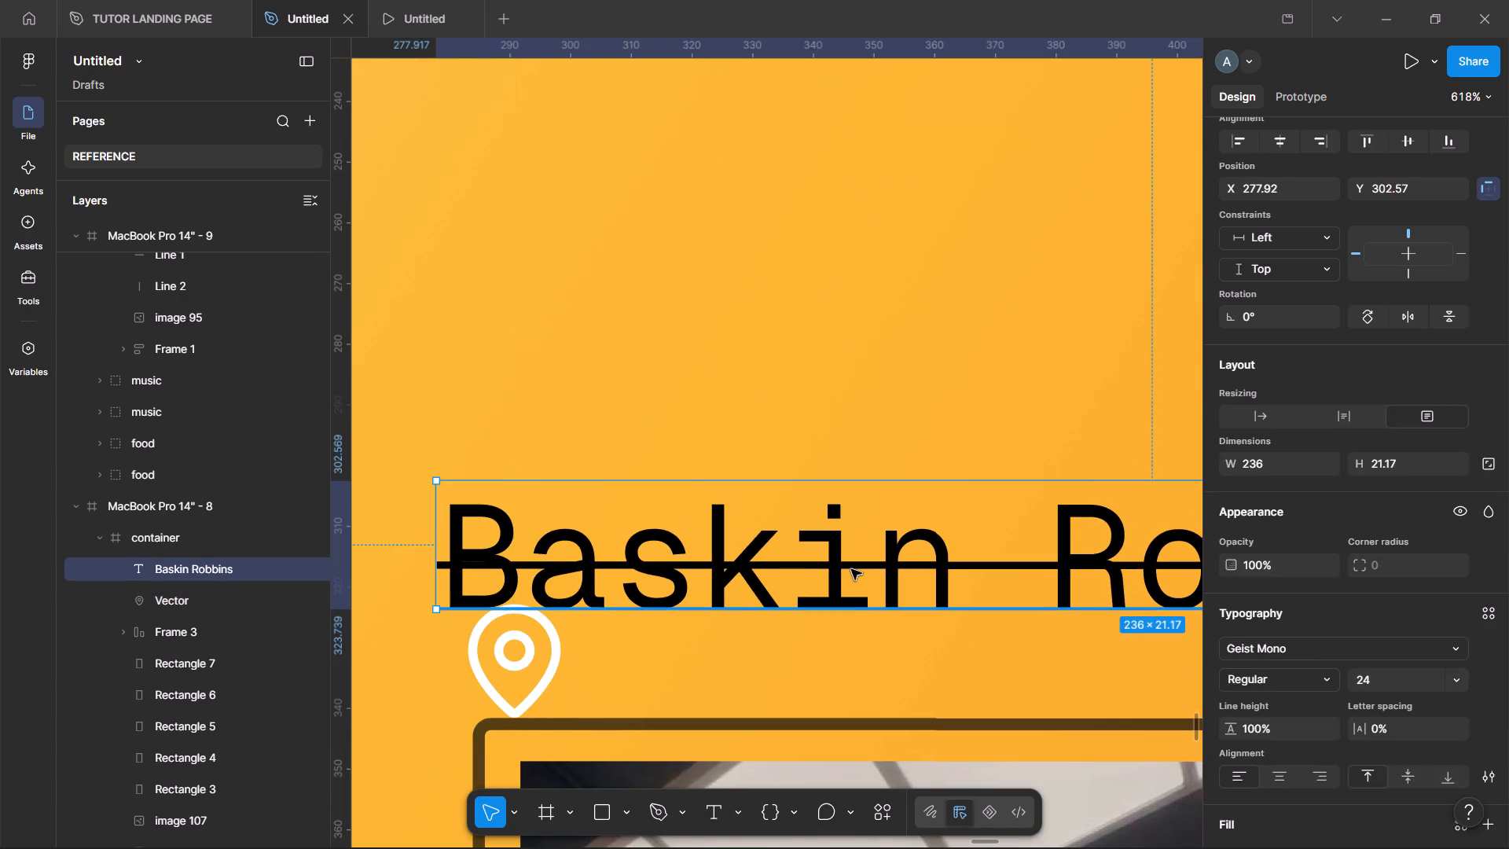
scroll(851, 569, left, 1)
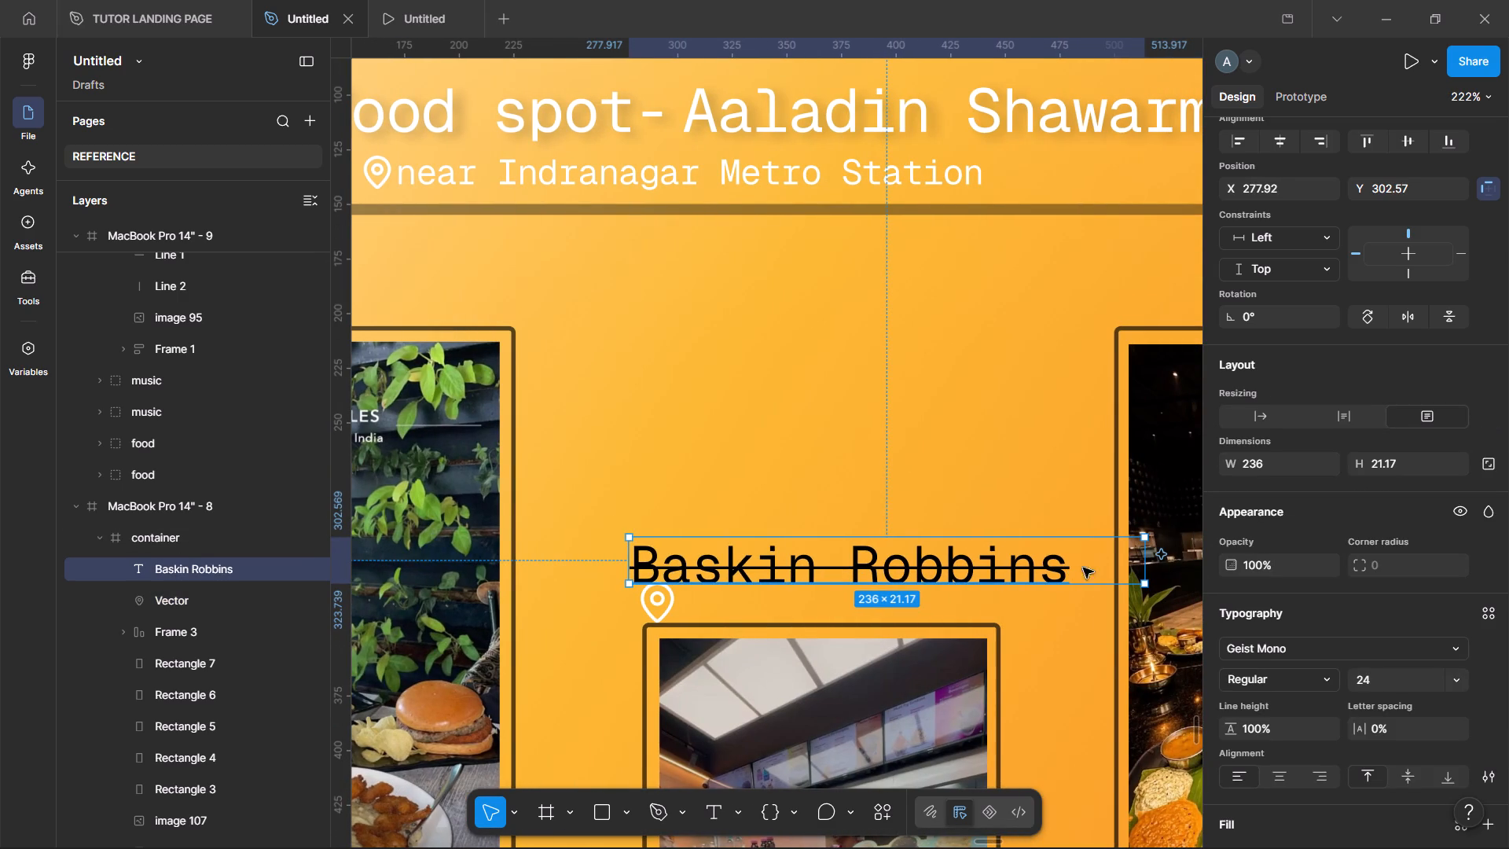
click(1280, 422)
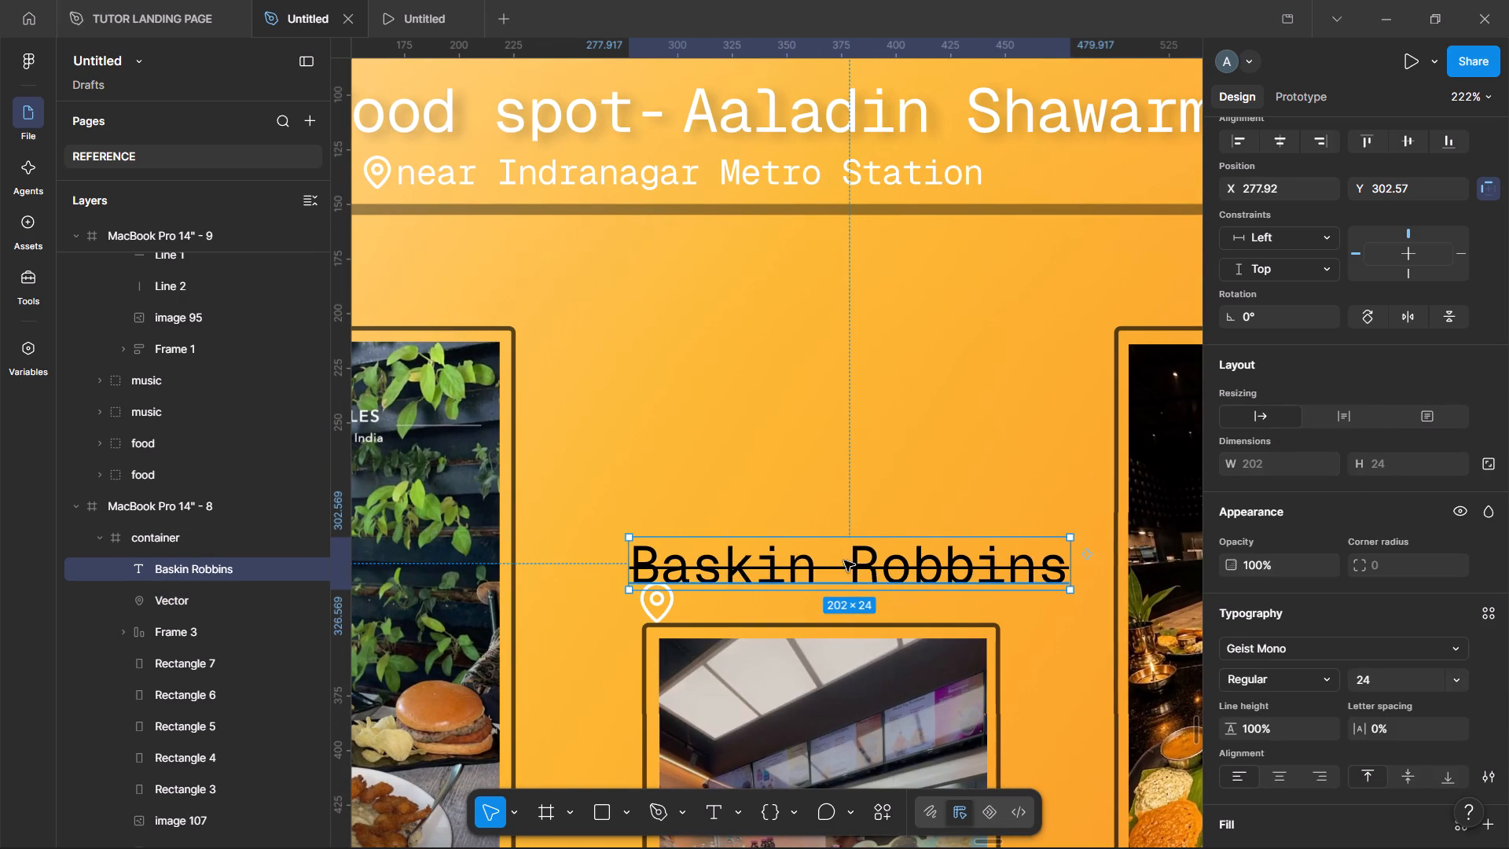
drag(790, 556, 800, 547)
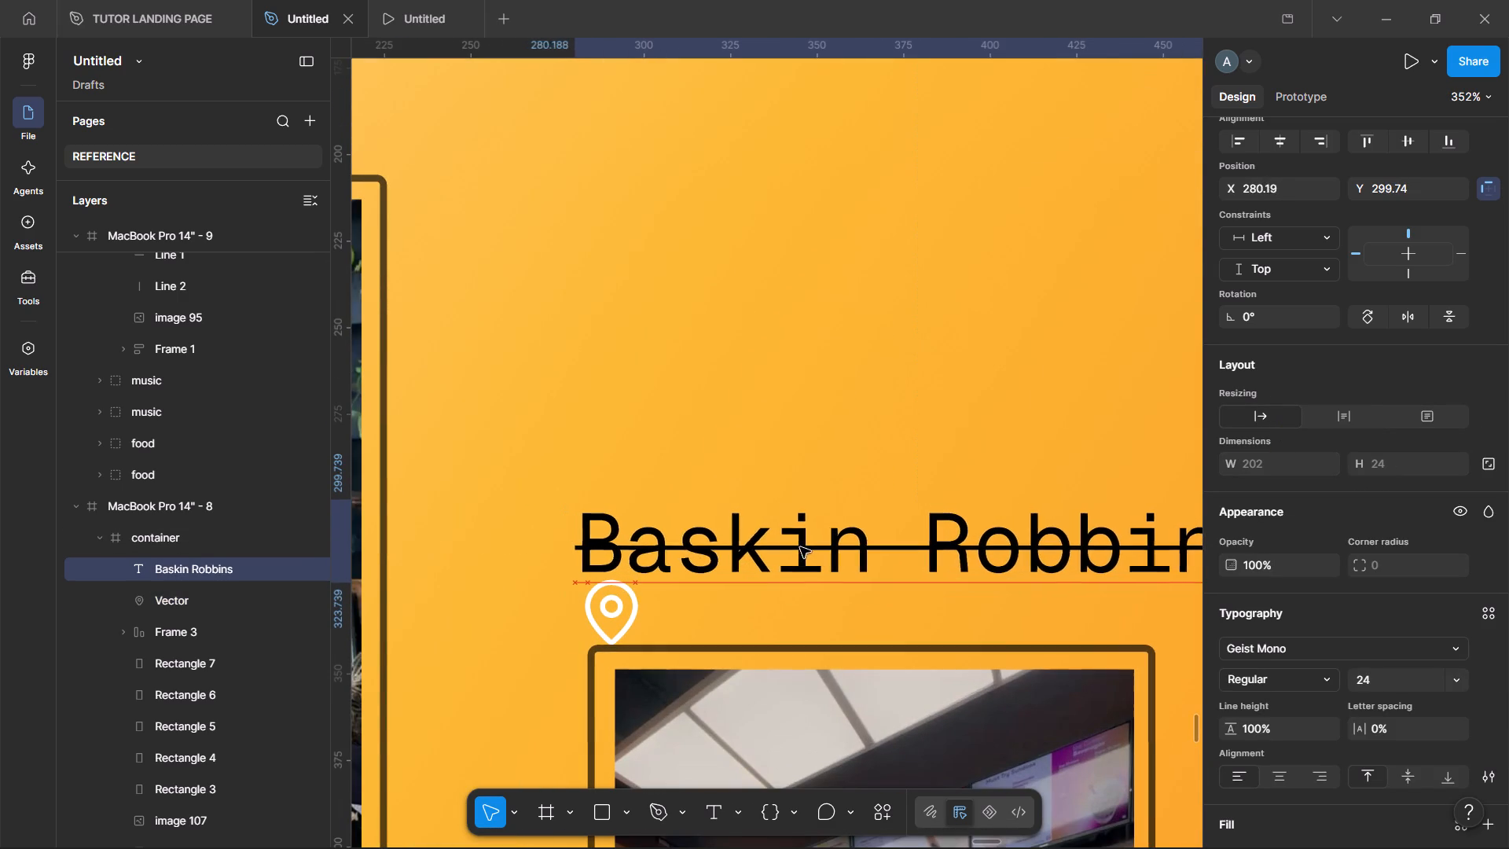
drag(800, 547, 810, 546)
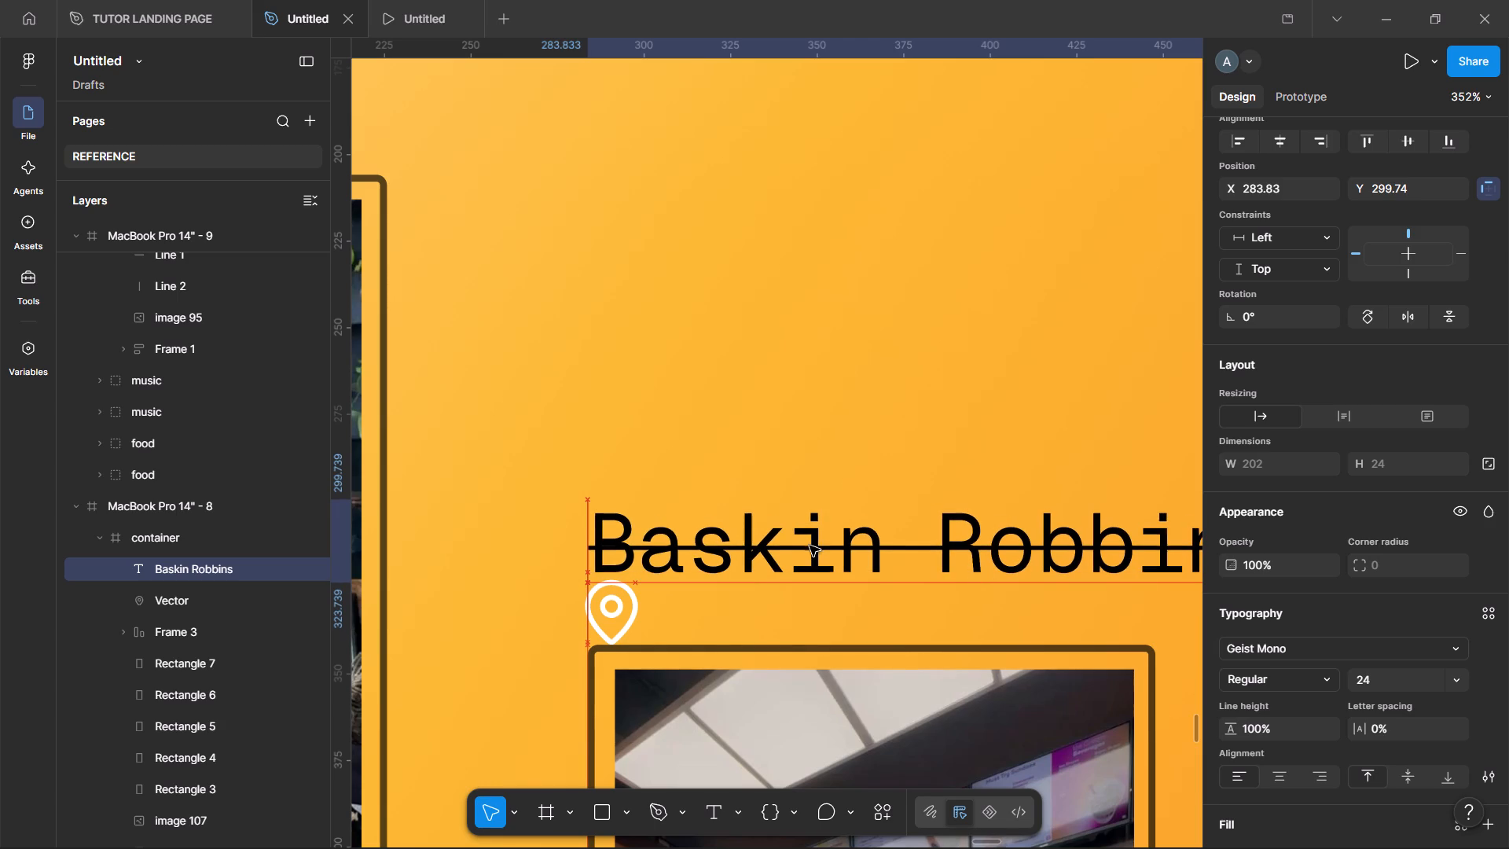
drag(810, 546, 808, 546)
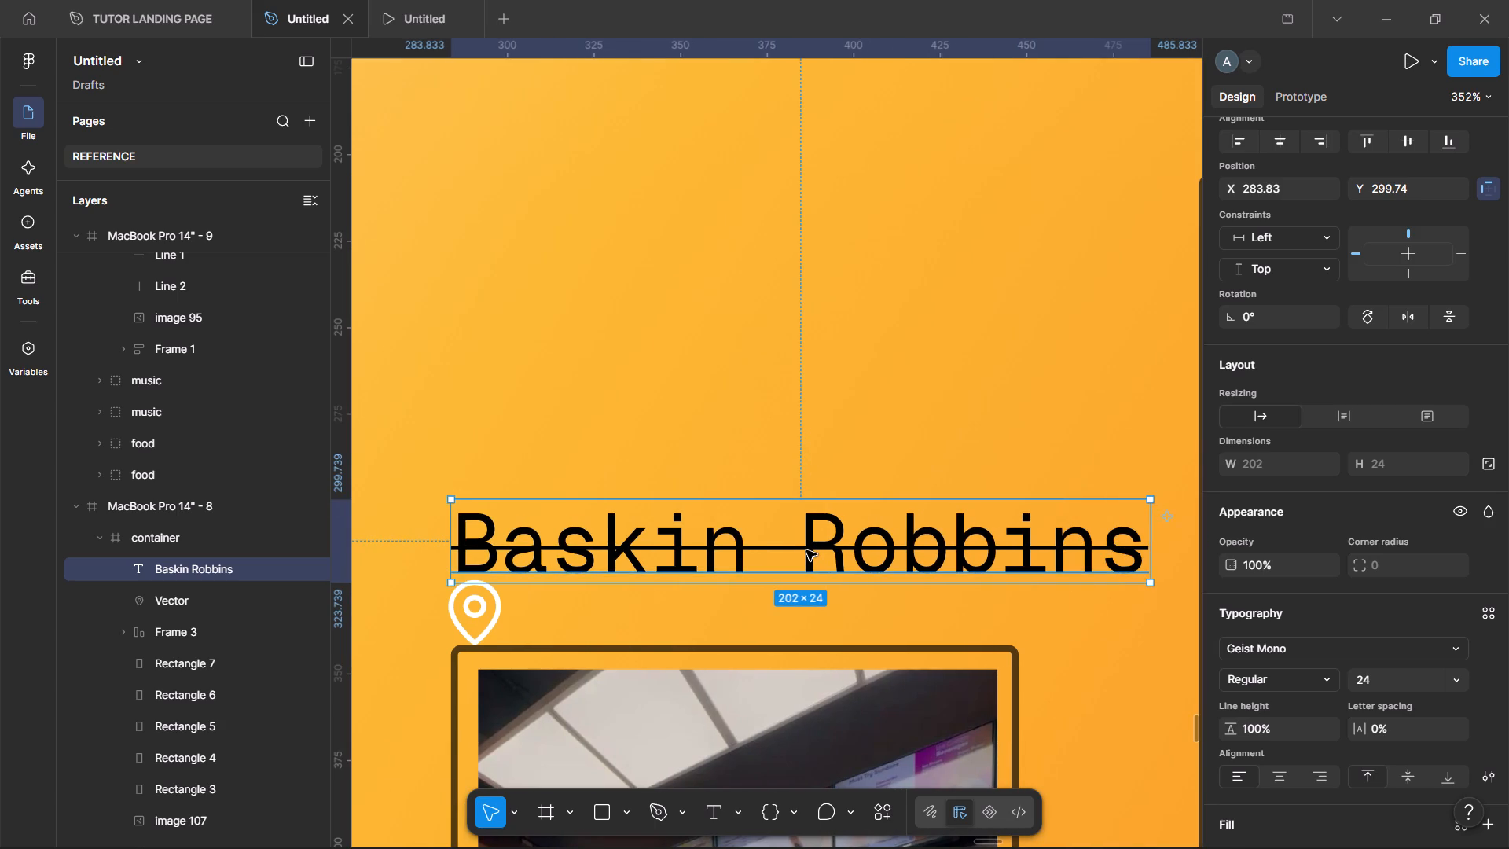
Replace the space in the Baskin Robbins text with a line break so each word sits on its own line.
double_click(806, 550)
click(806, 549)
key(BackSpace)
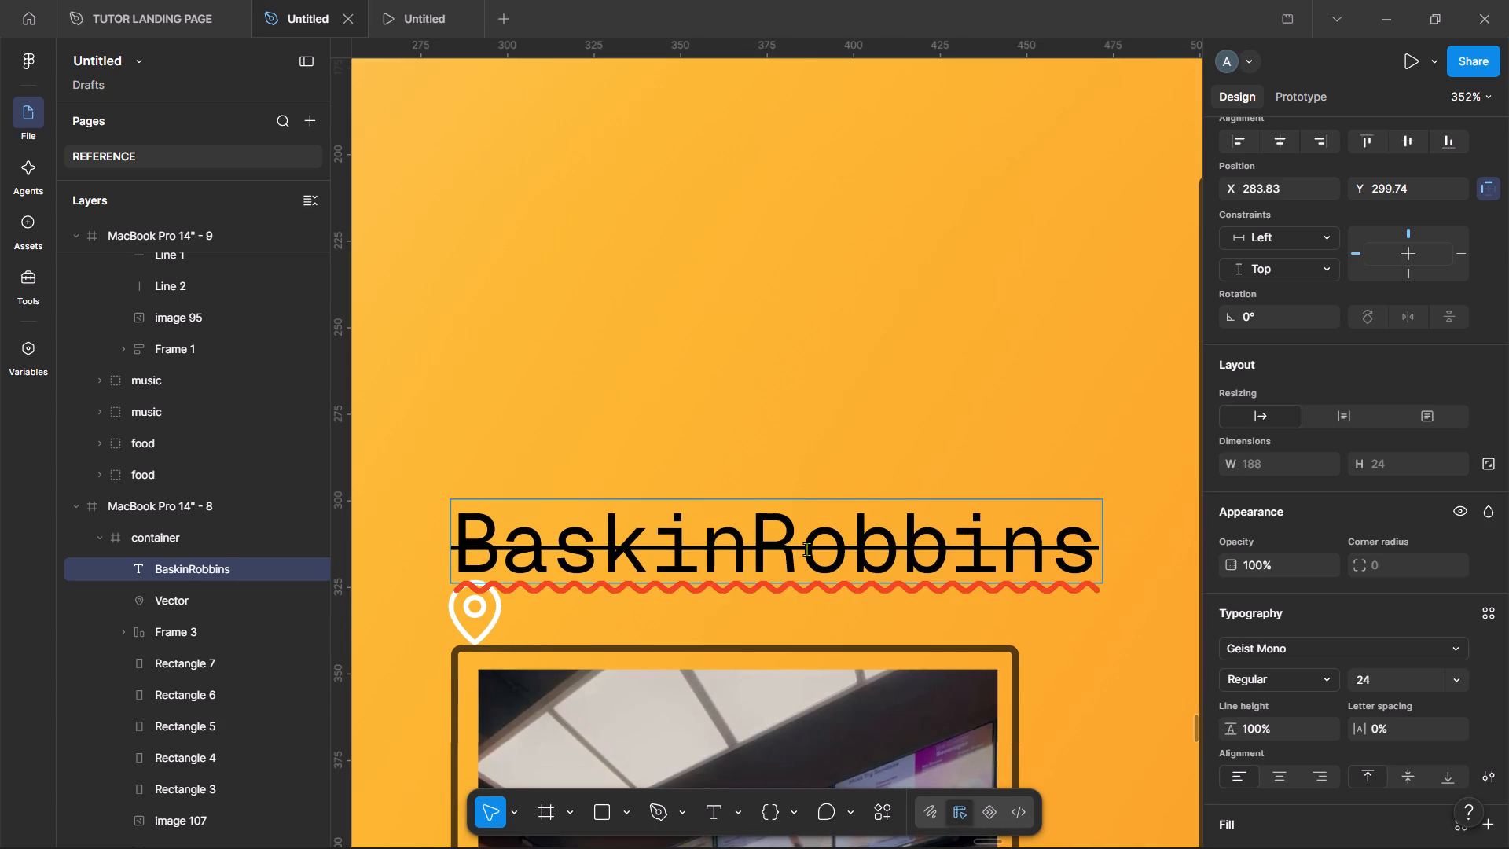
key(Return)
click(900, 502)
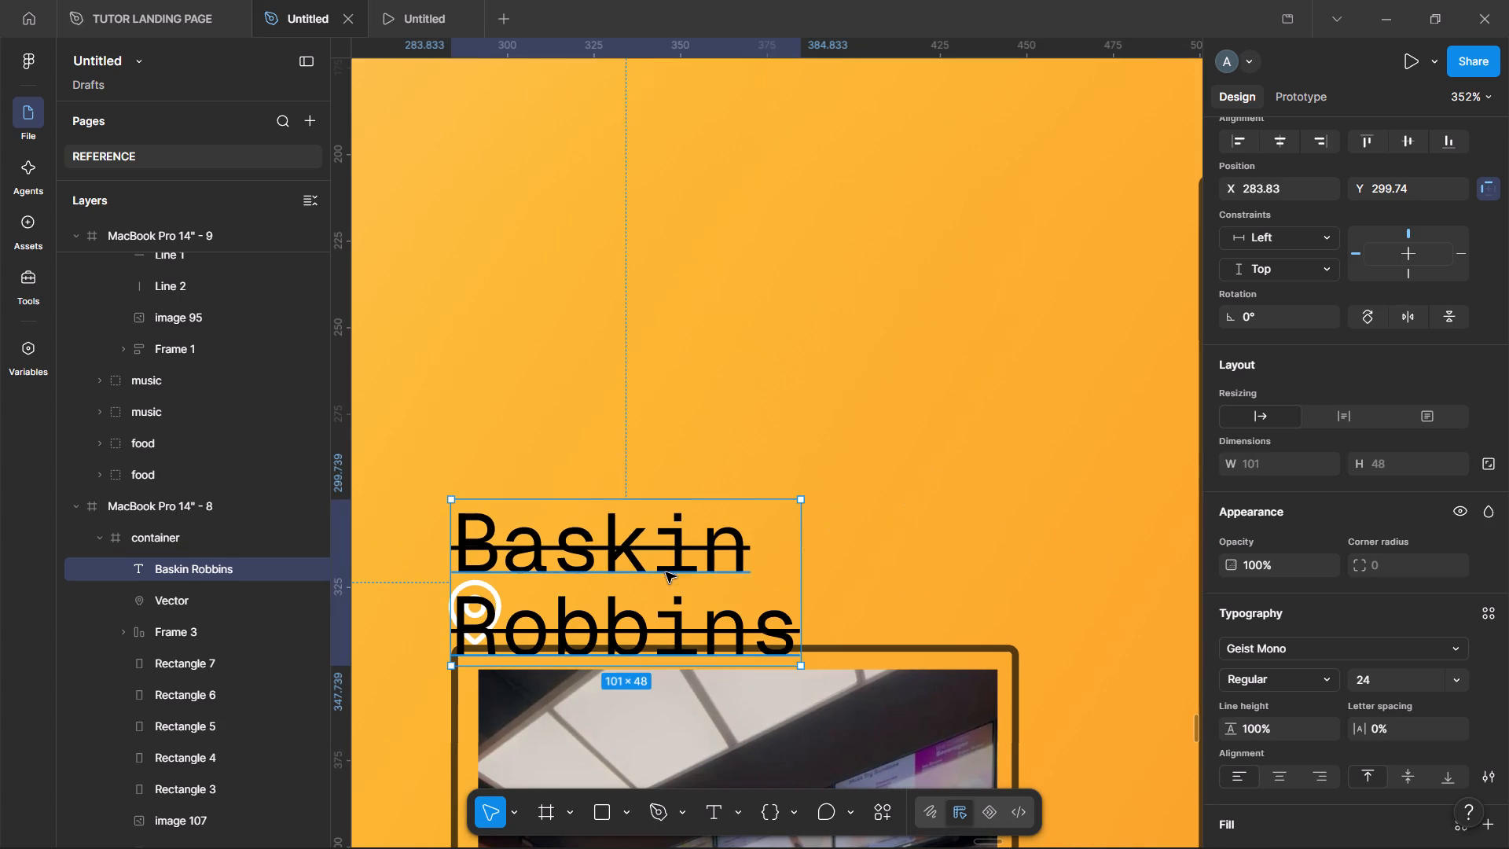
Move the two-line Baskin Robbins text clear of the pin and photo frame, to about X 297.6, Y 281.9.
drag(666, 572, 706, 510)
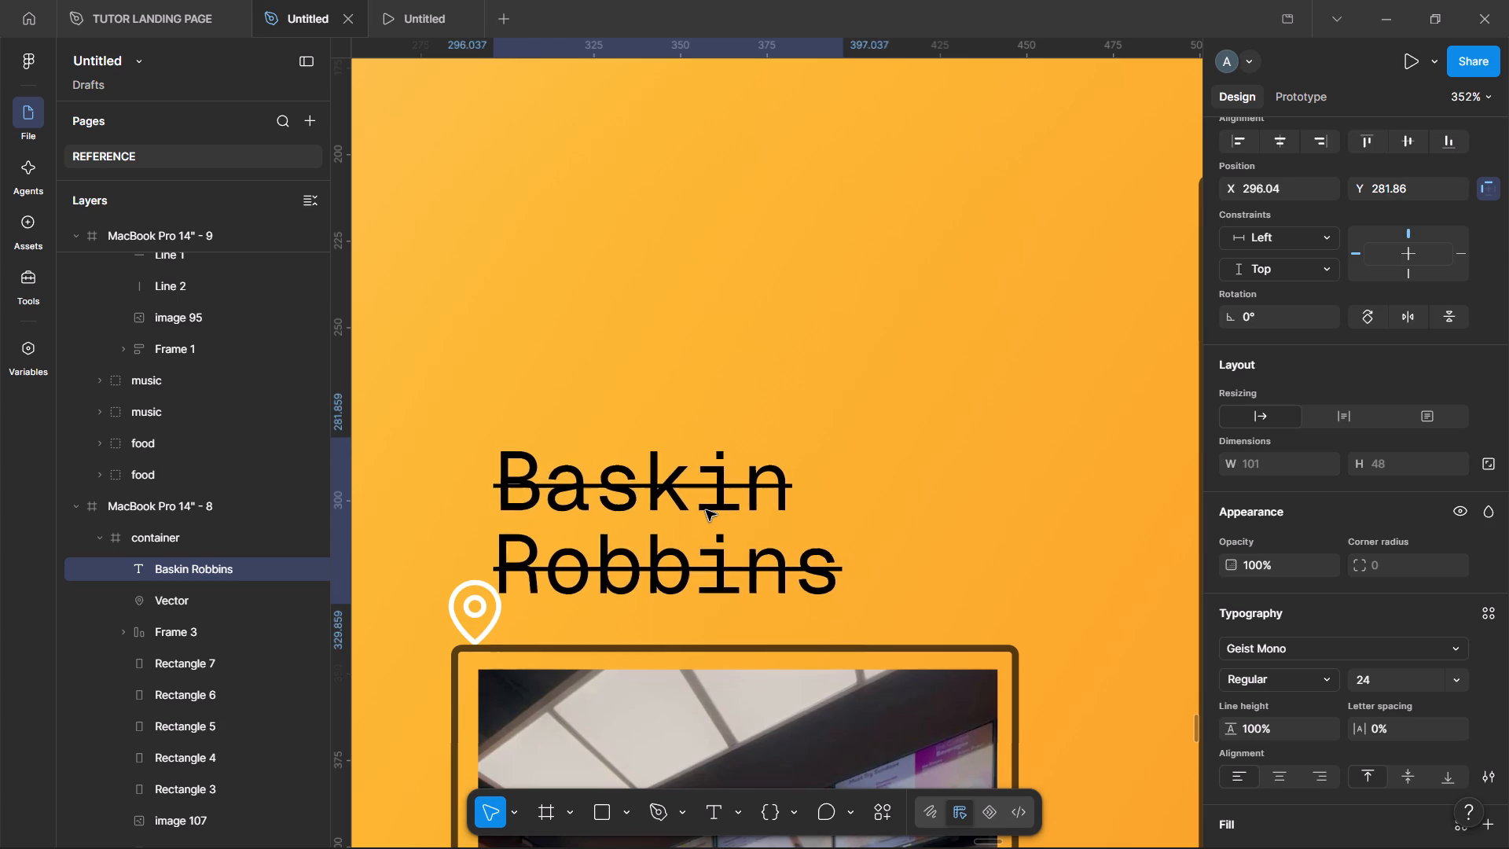
drag(706, 510, 716, 510)
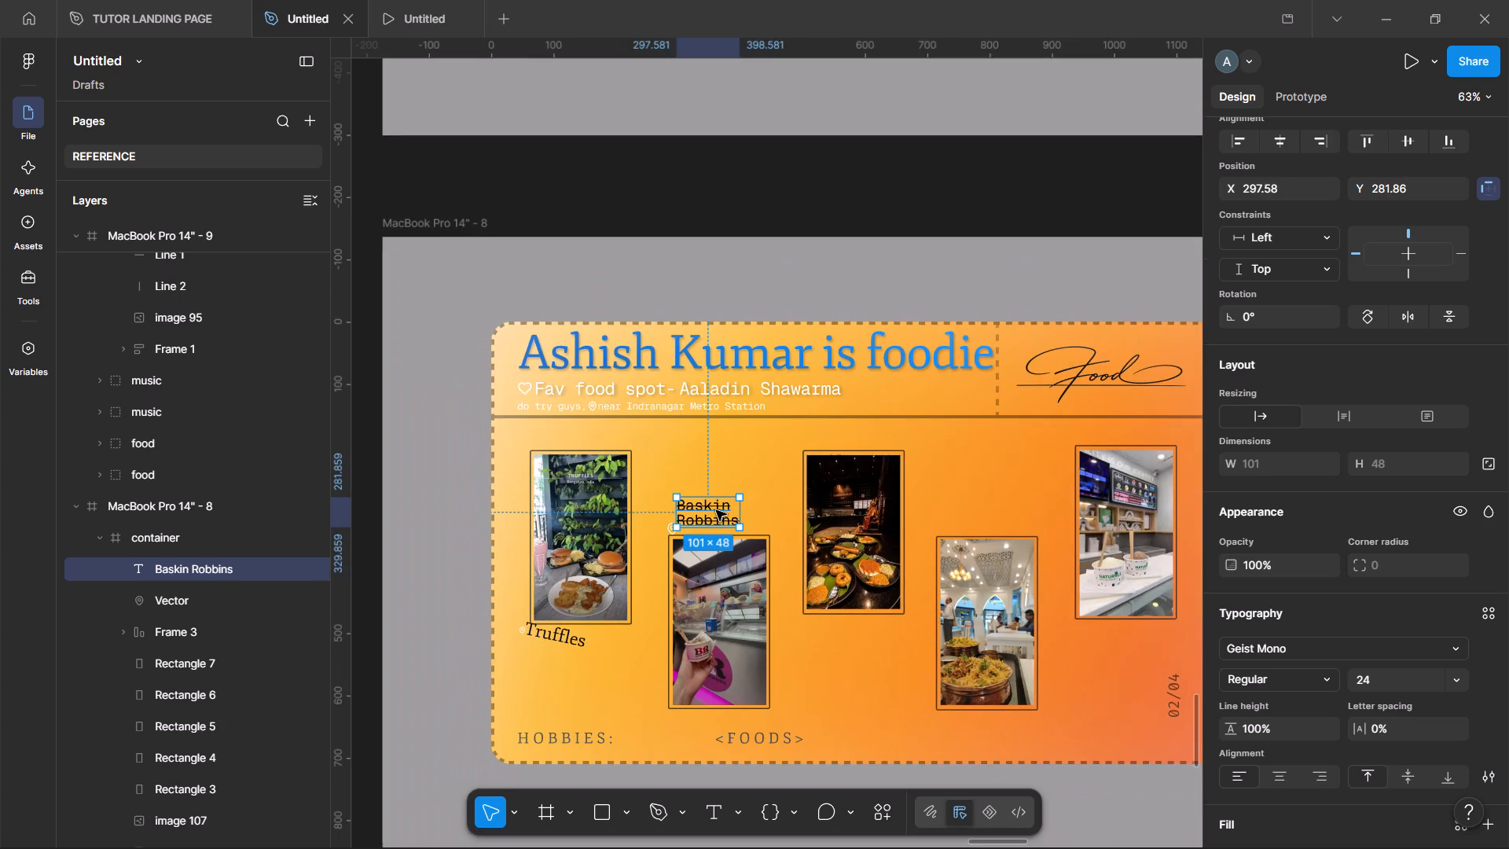
scroll(716, 510, right, 1)
click(419, 504)
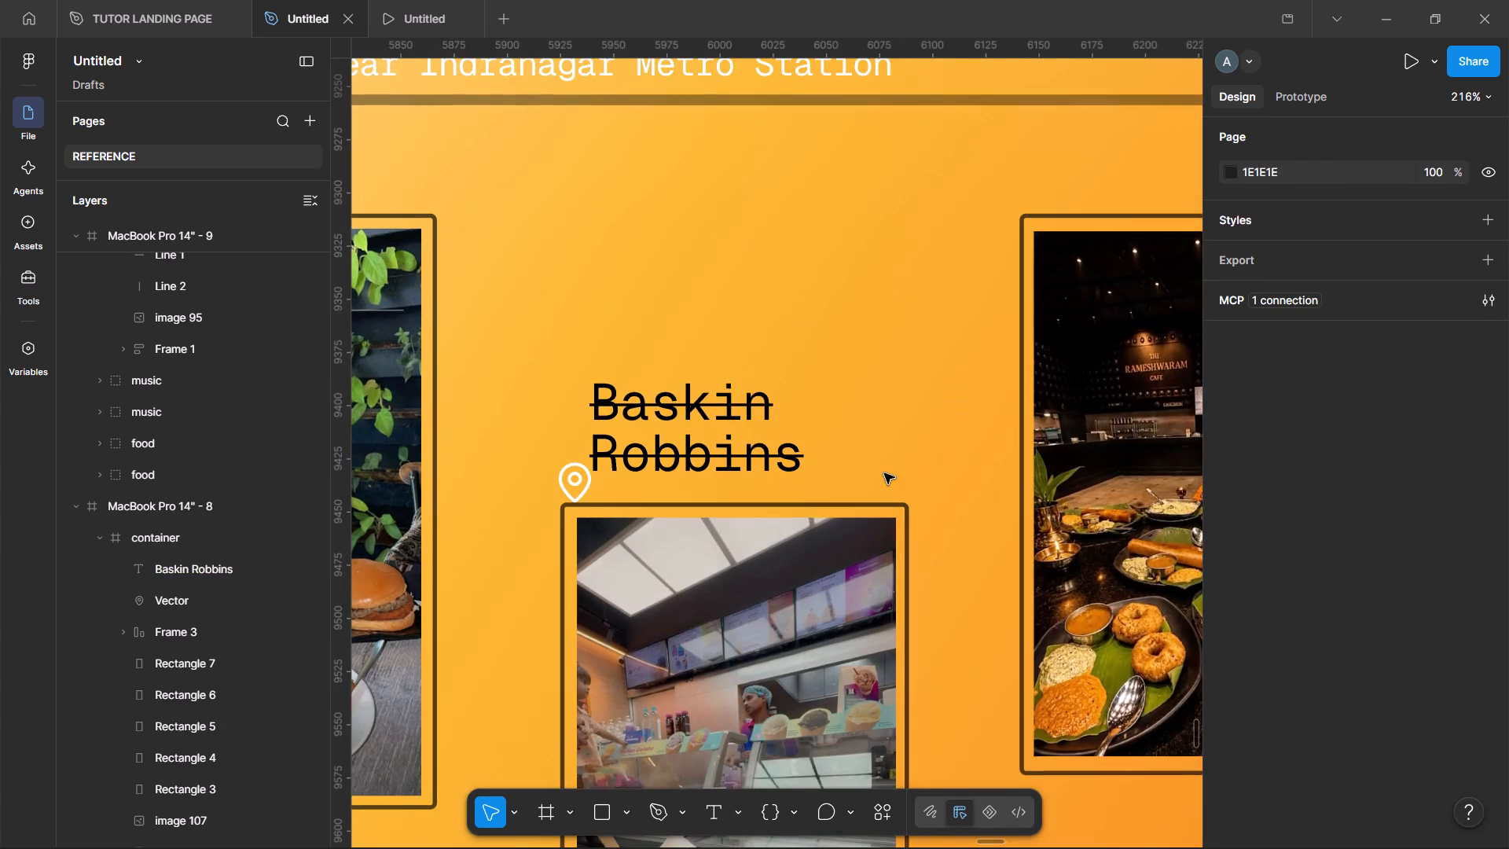
Nudge the location pin up slightly off the photo frame, to about Y 322.5.
scroll(884, 473, right, 1)
double_click(542, 478)
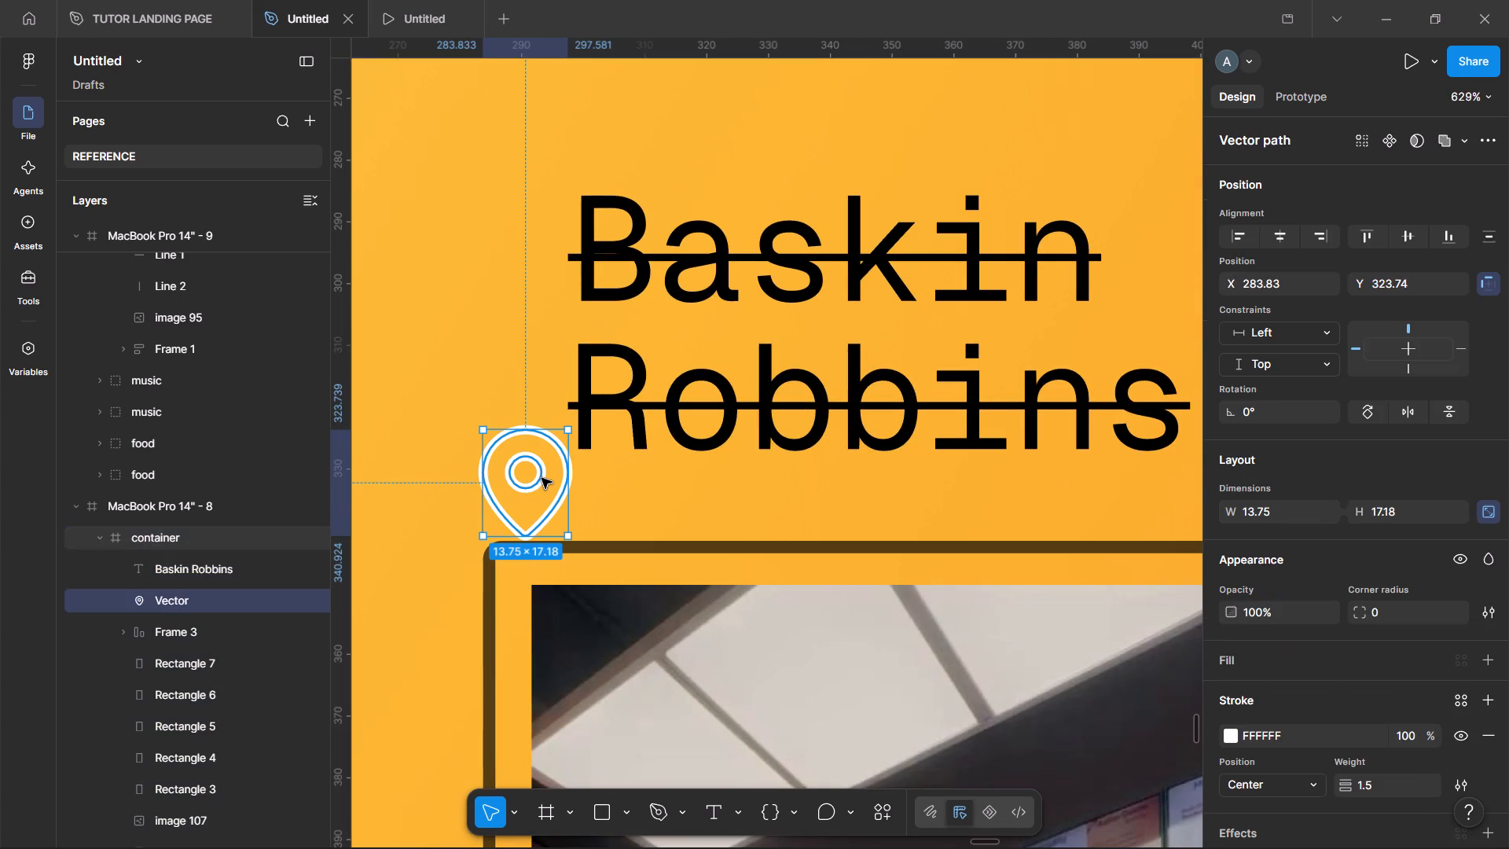
drag(542, 478, 542, 470)
Reposition the Baskin Robbins text just above the pin, at about X 288.0, Y 276.5.
click(777, 426)
drag(762, 401, 710, 348)
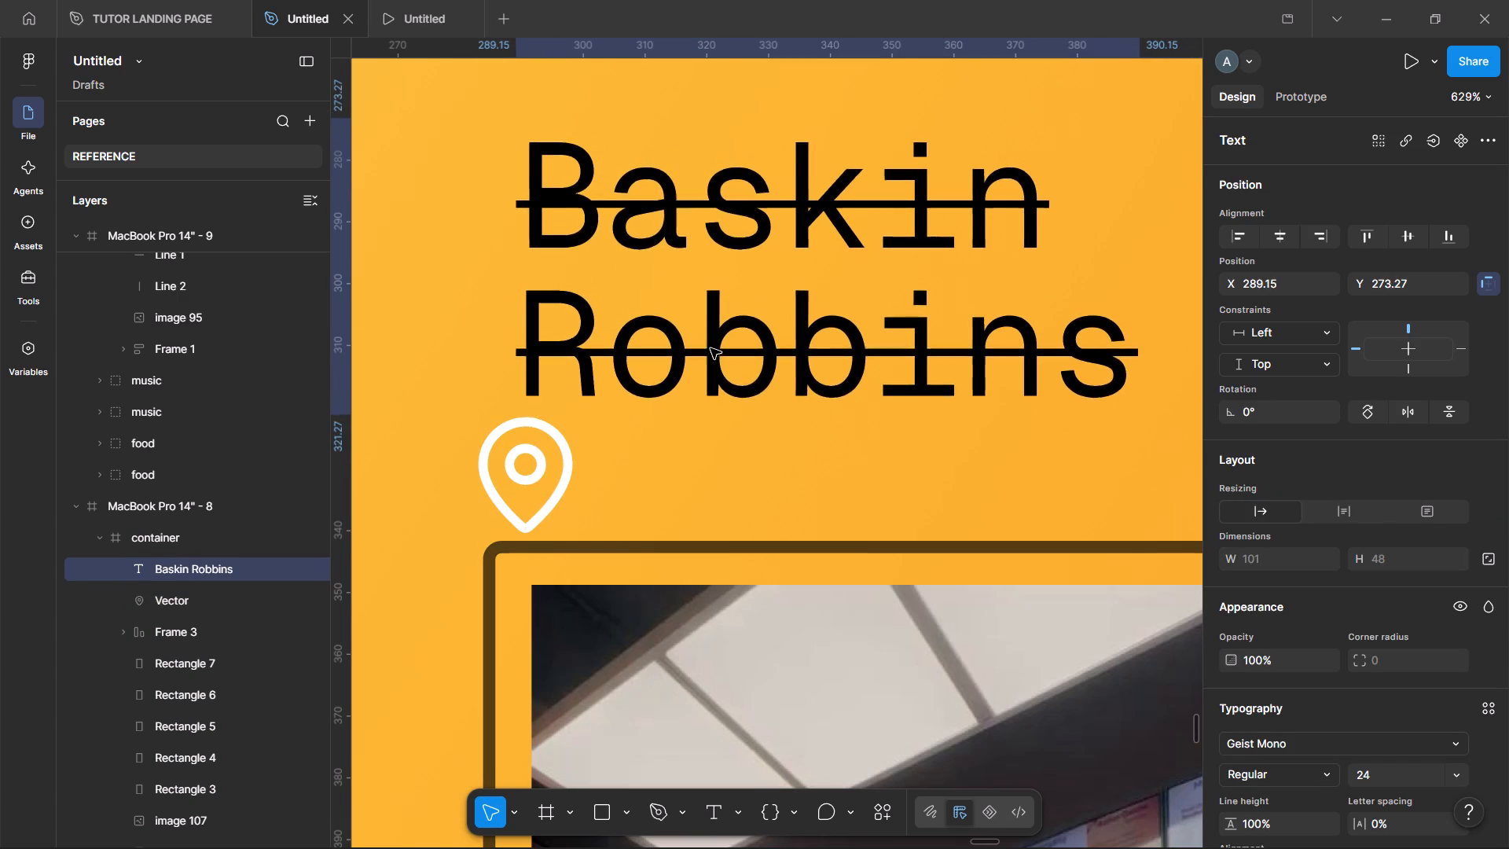
drag(710, 348, 703, 366)
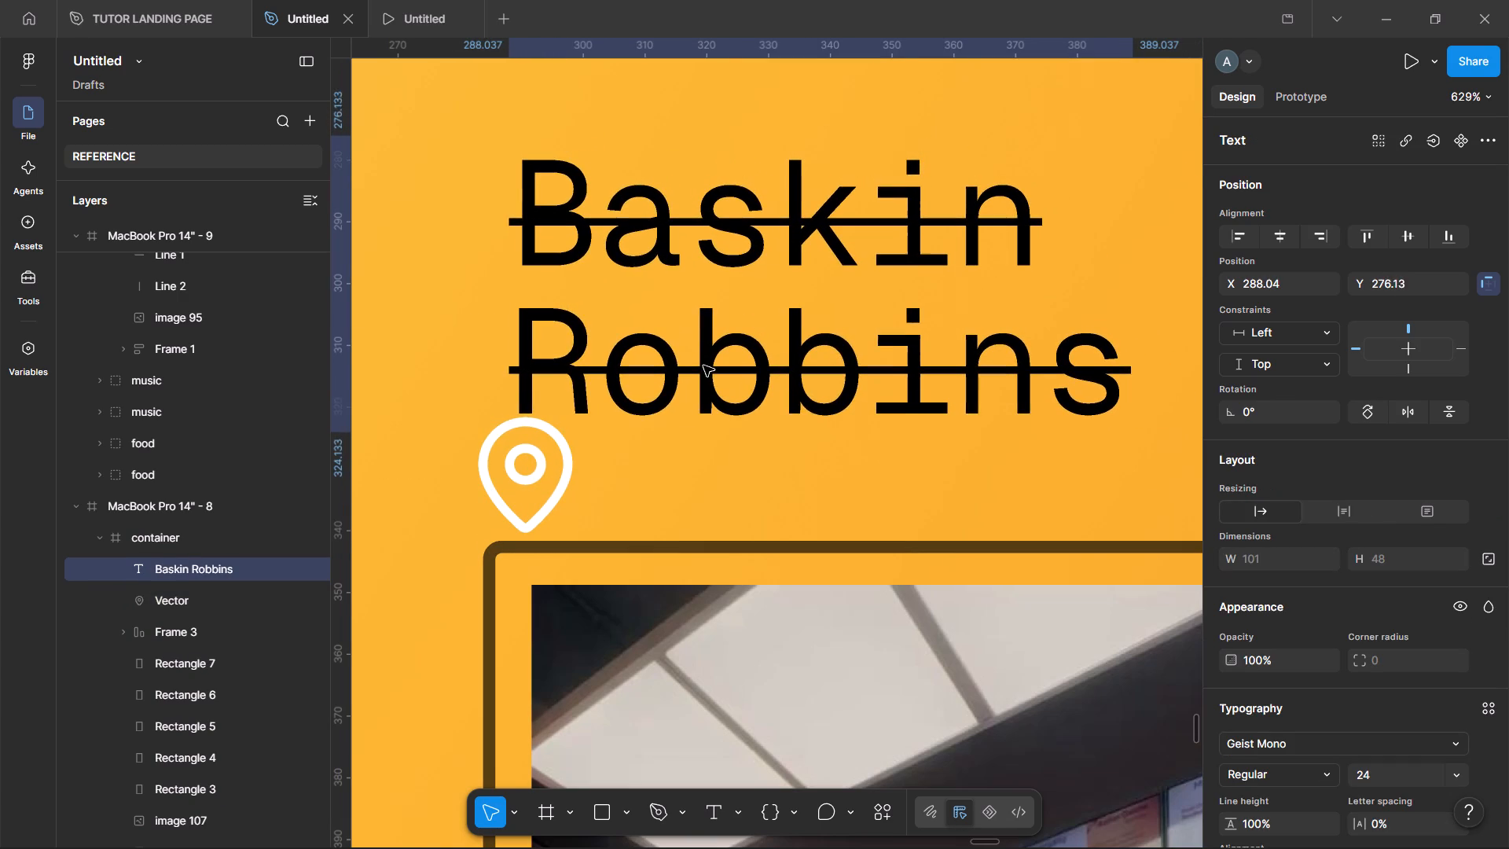
drag(703, 366, 703, 367)
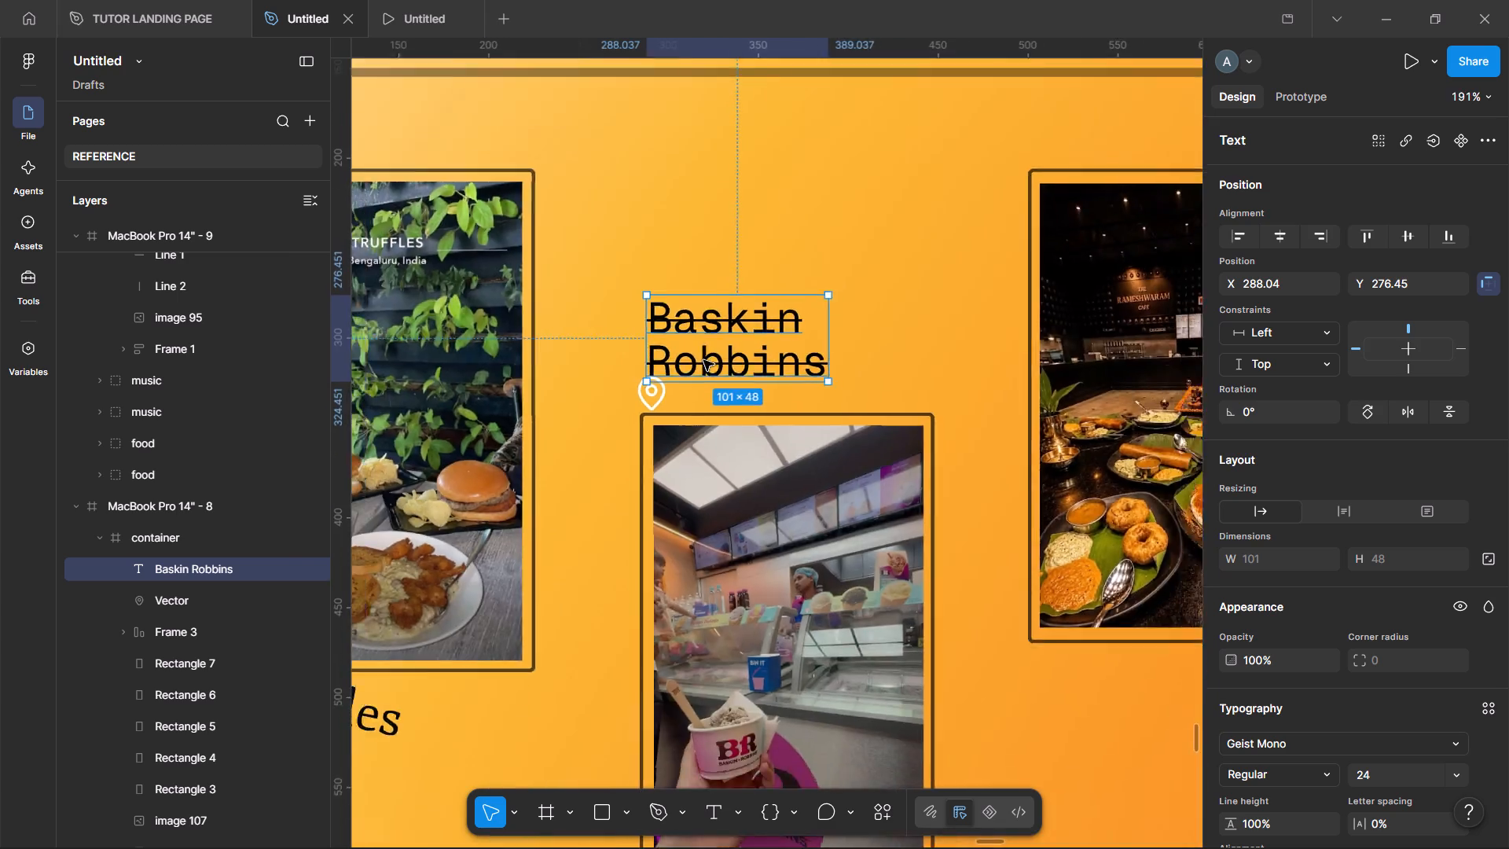
scroll(703, 360, right, 2)
double_click(464, 443)
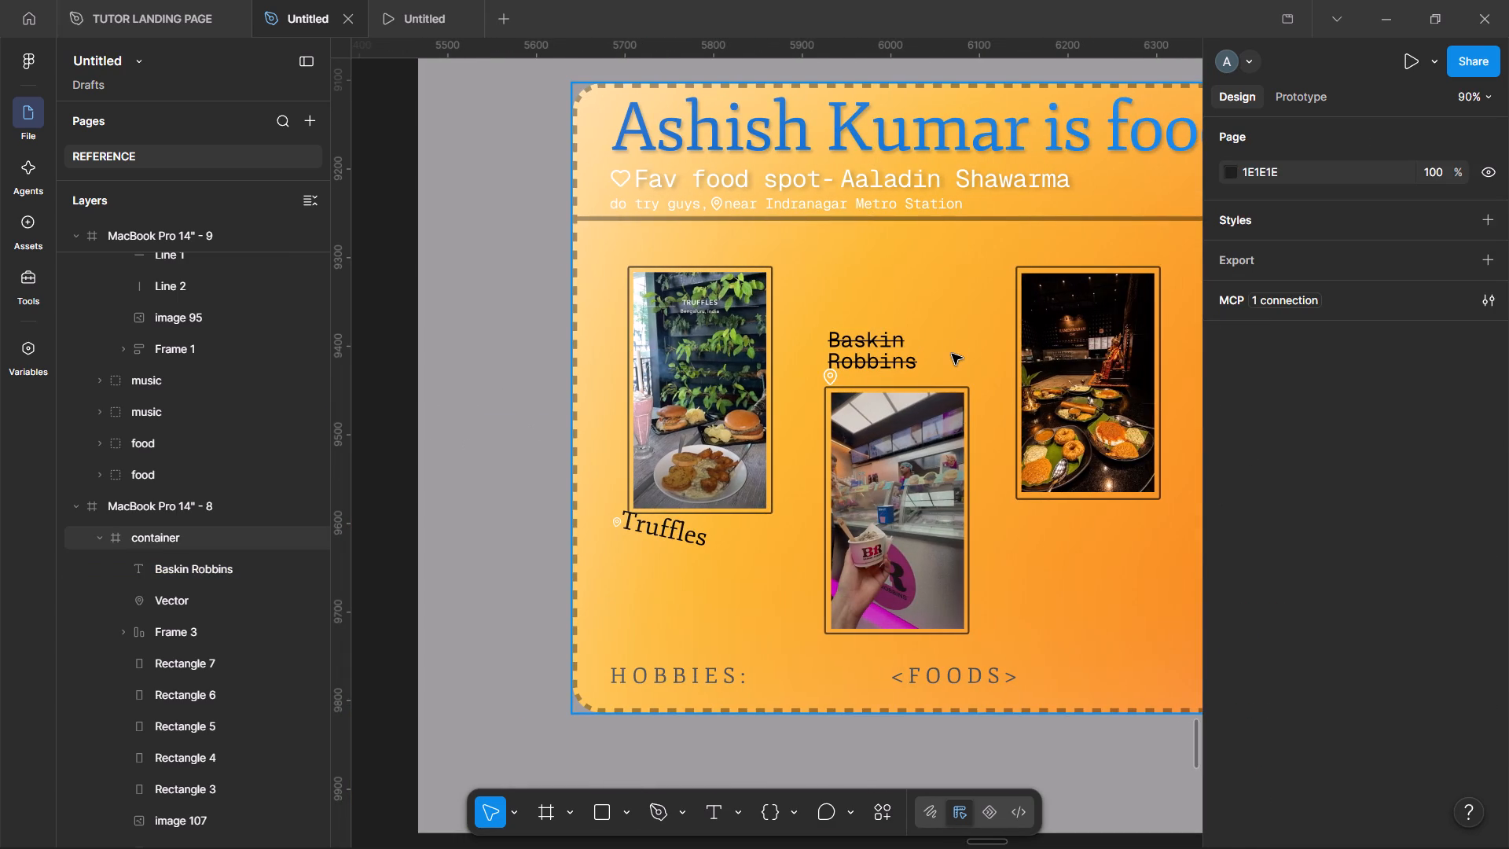
Rotate the location pin above the shop photo to -17°.
scroll(873, 362, right, 1)
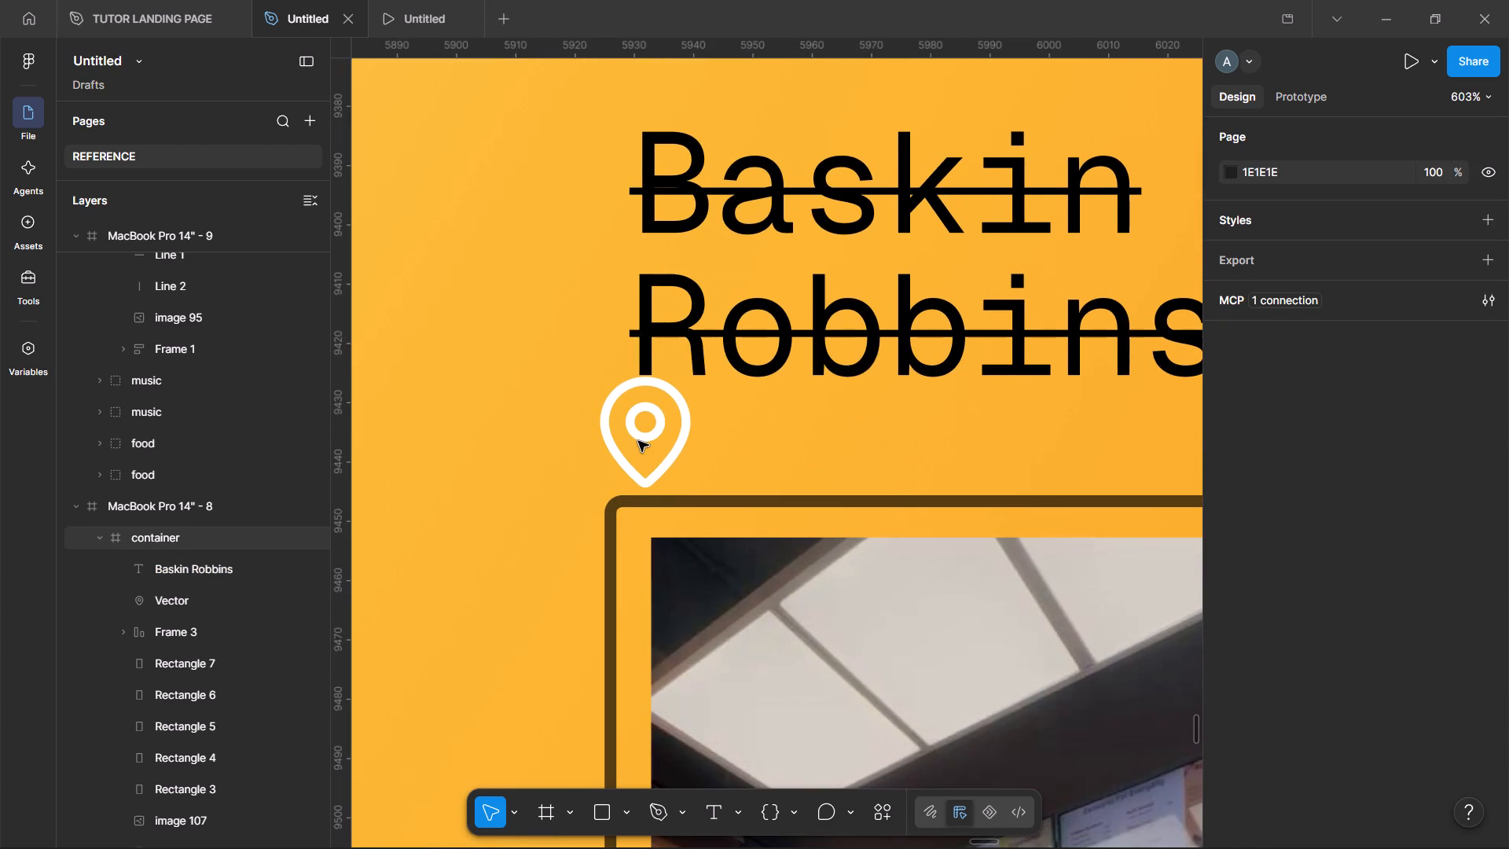
double_click(641, 437)
double_click(641, 437)
double_click(643, 435)
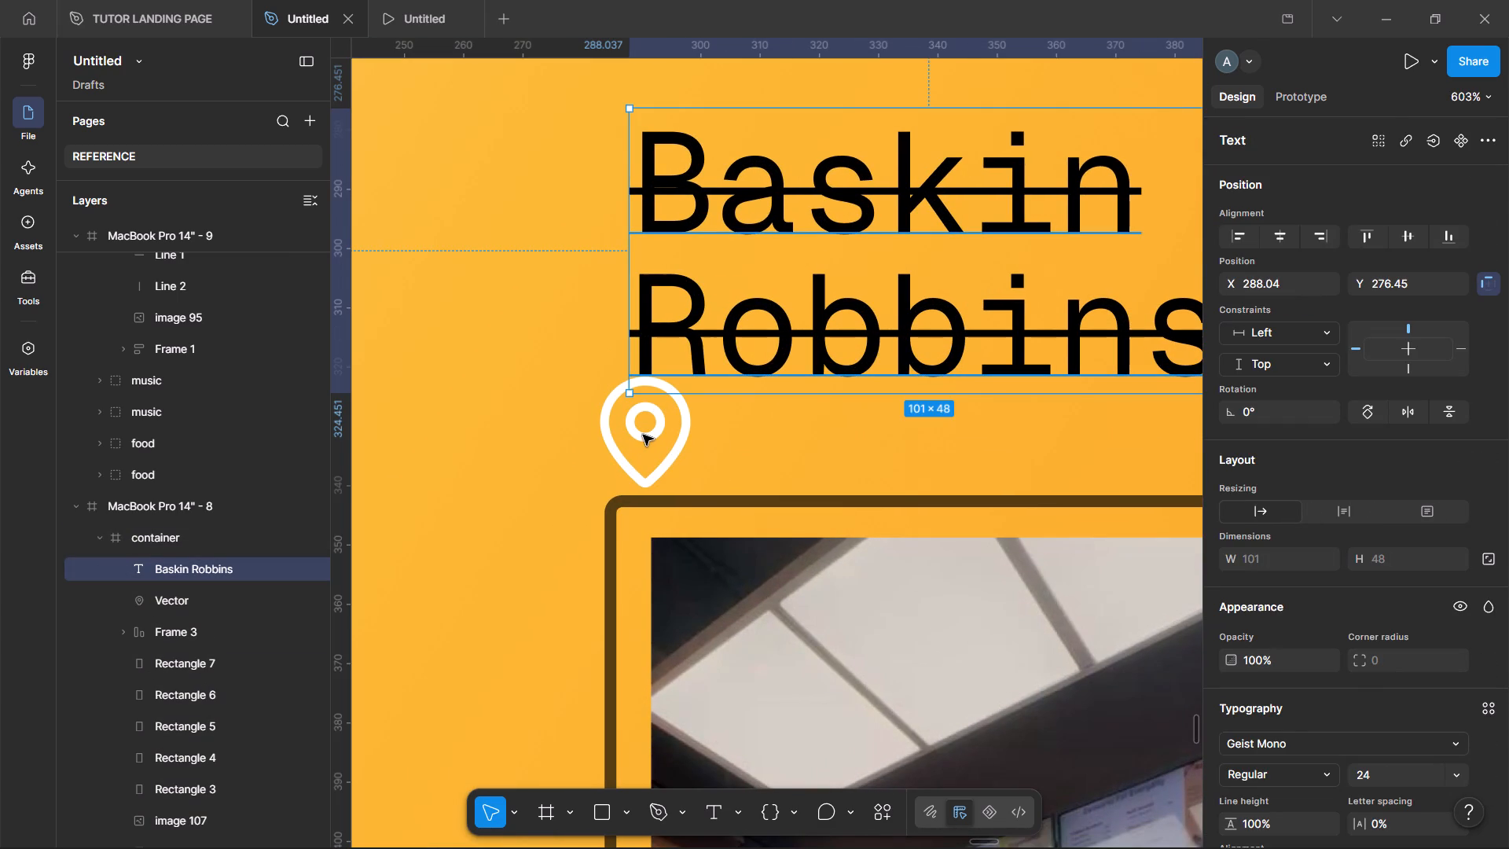
click(652, 469)
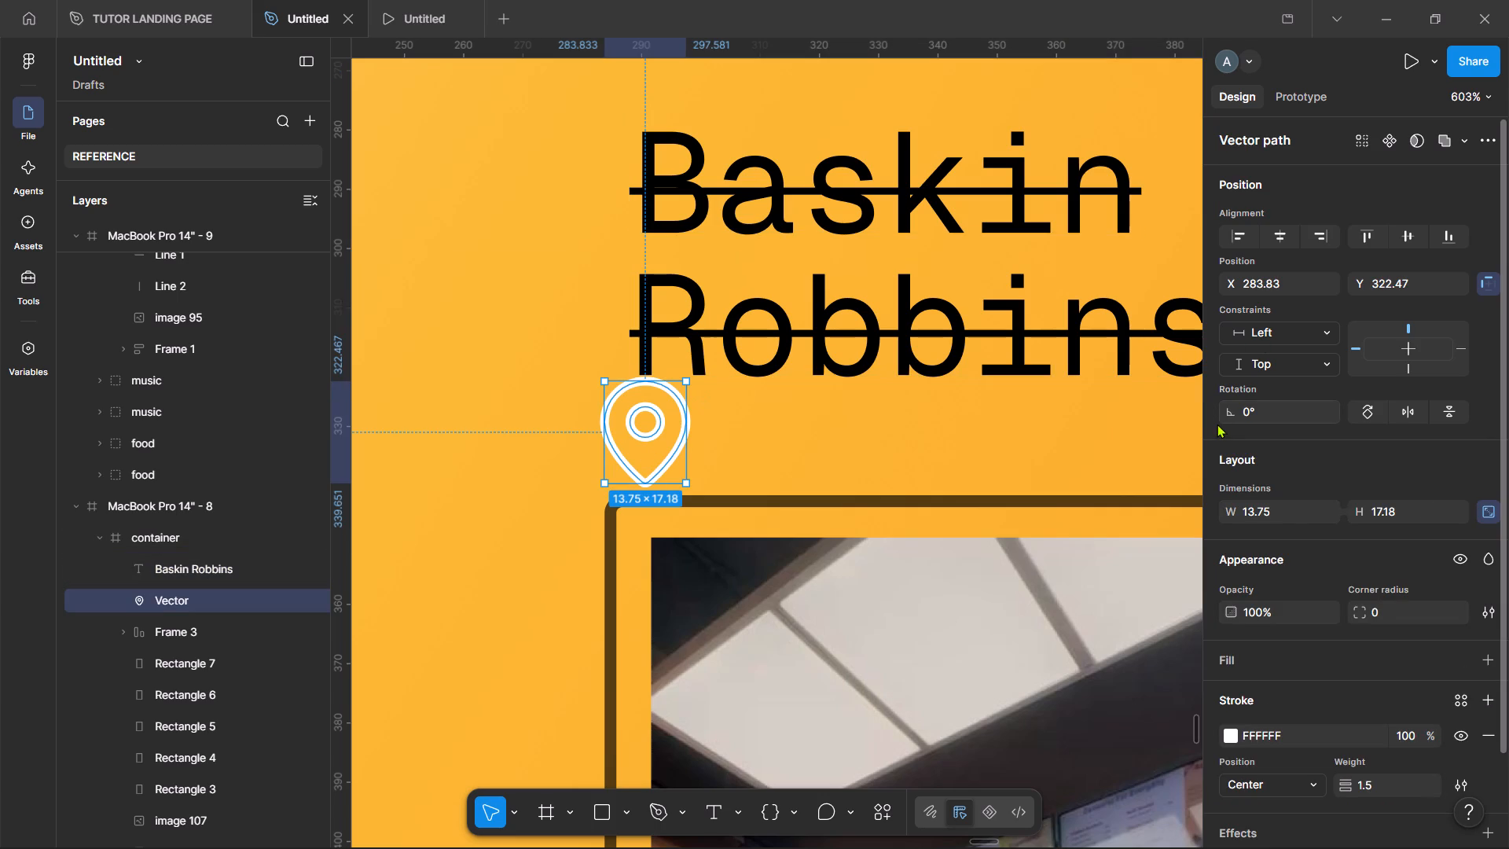
drag(1226, 416, 1259, 412)
Move the tilted pin between the text and the photo frame's top-left corner, at about X 289.6, Y 321.5.
drag(660, 434, 683, 437)
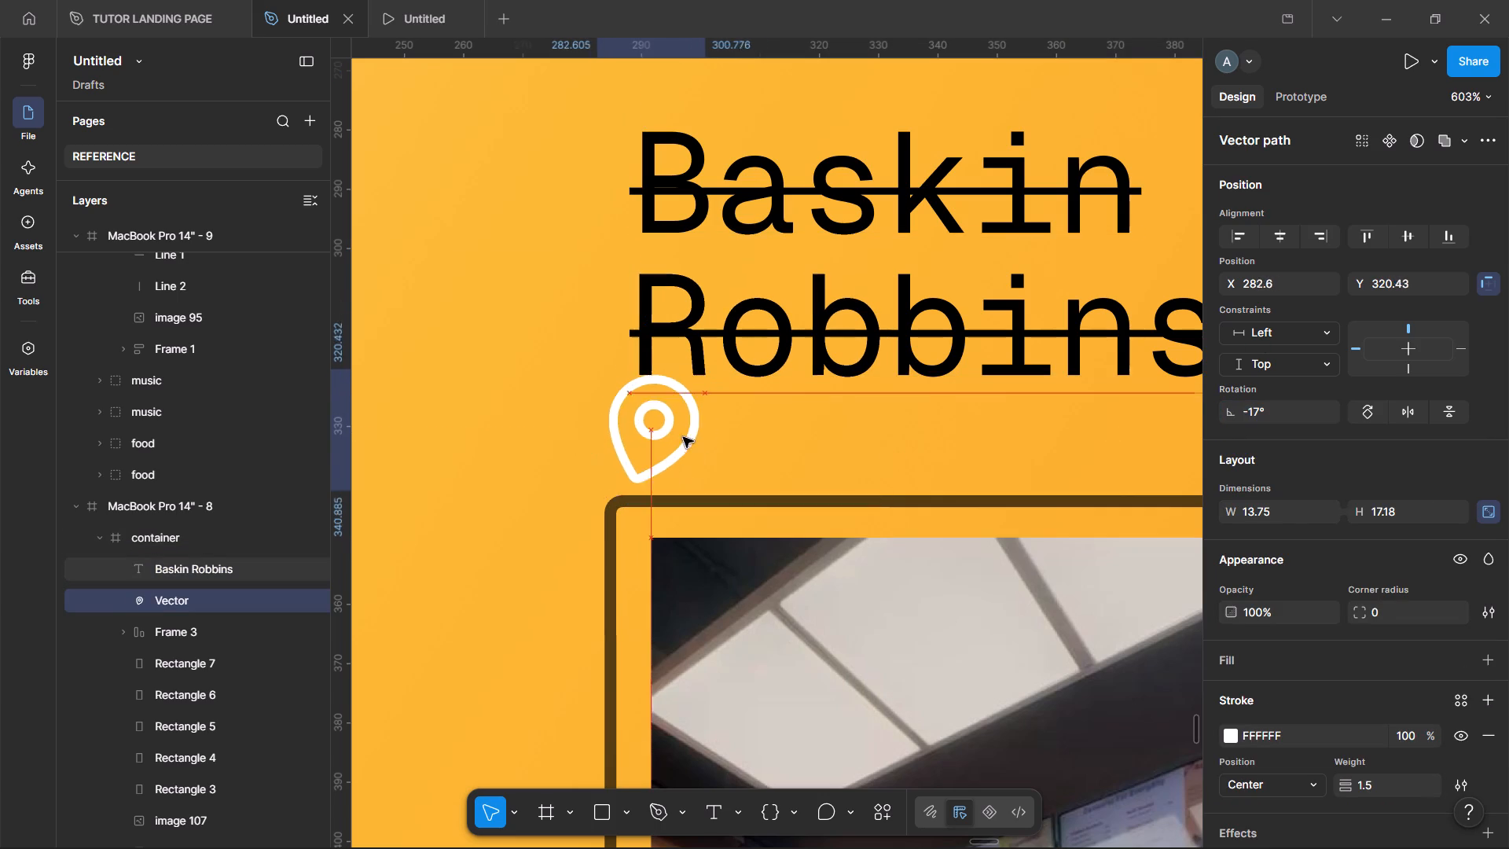
drag(683, 437, 707, 445)
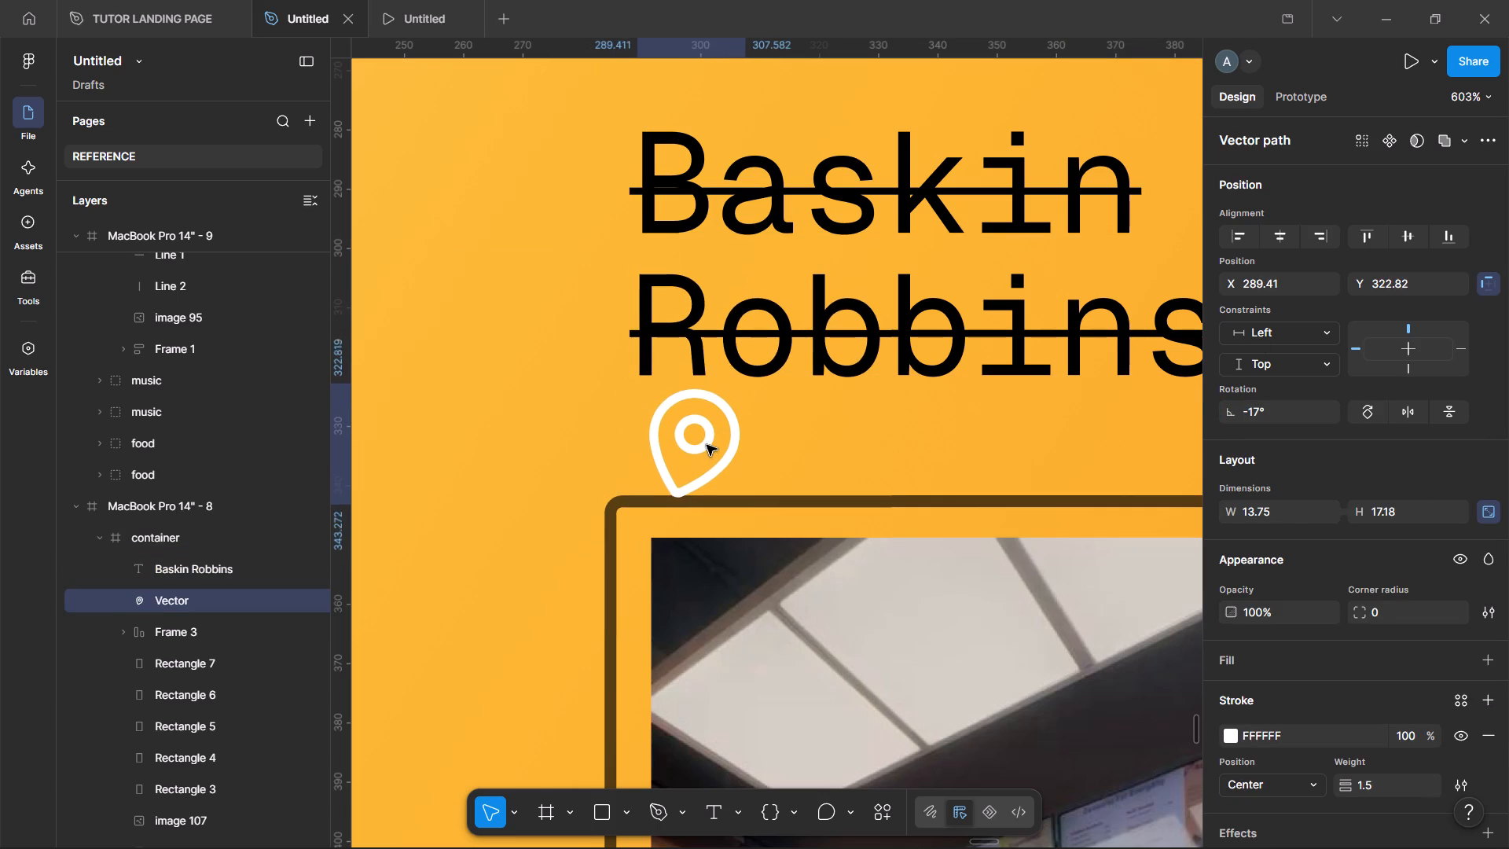
drag(707, 445, 707, 443)
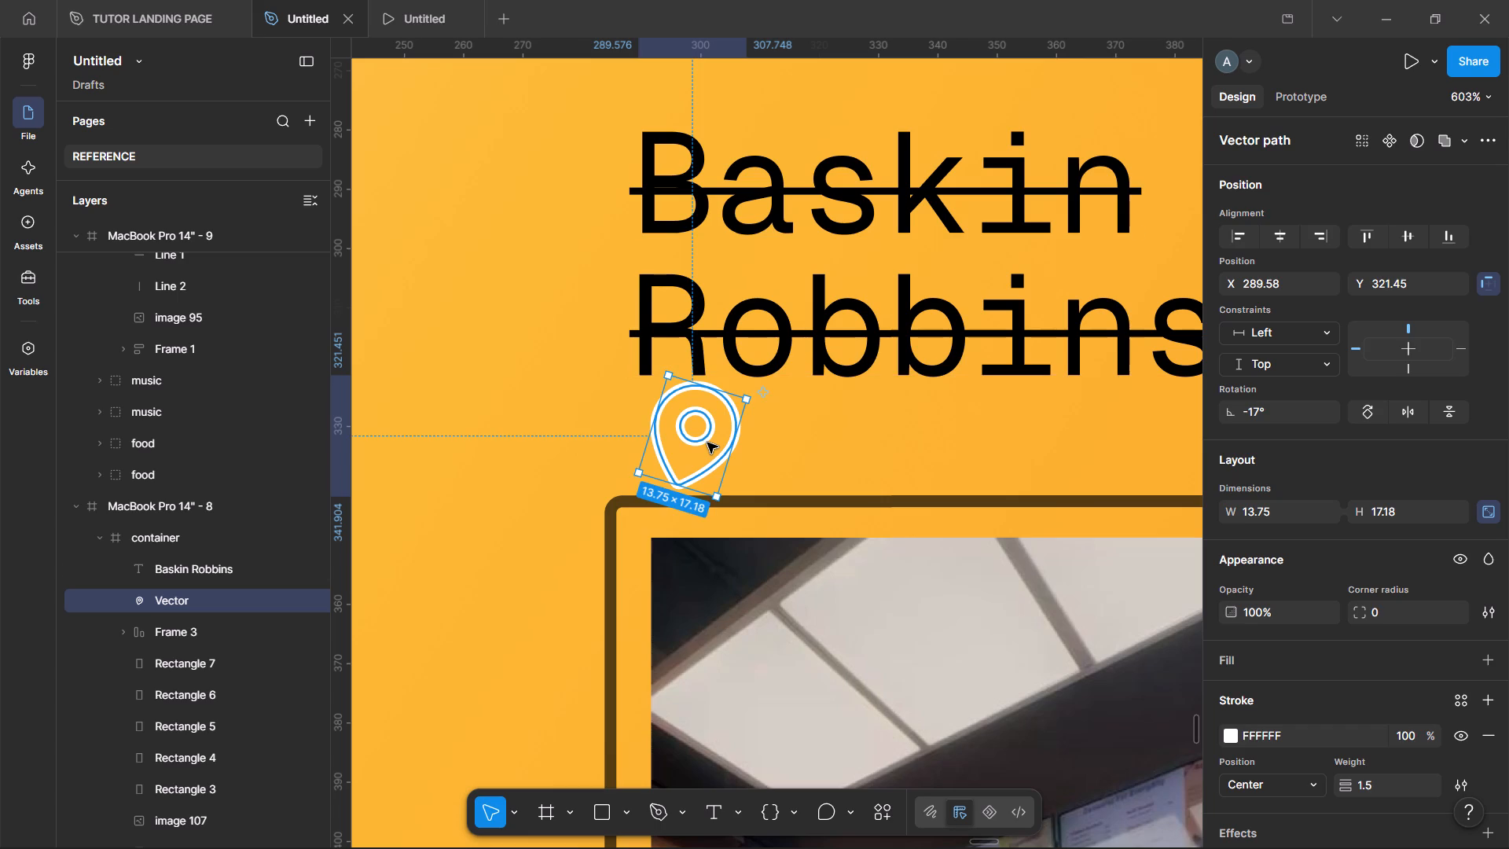
Set the Baskin Robbins text's rotation to 17°.
click(808, 338)
click(721, 454)
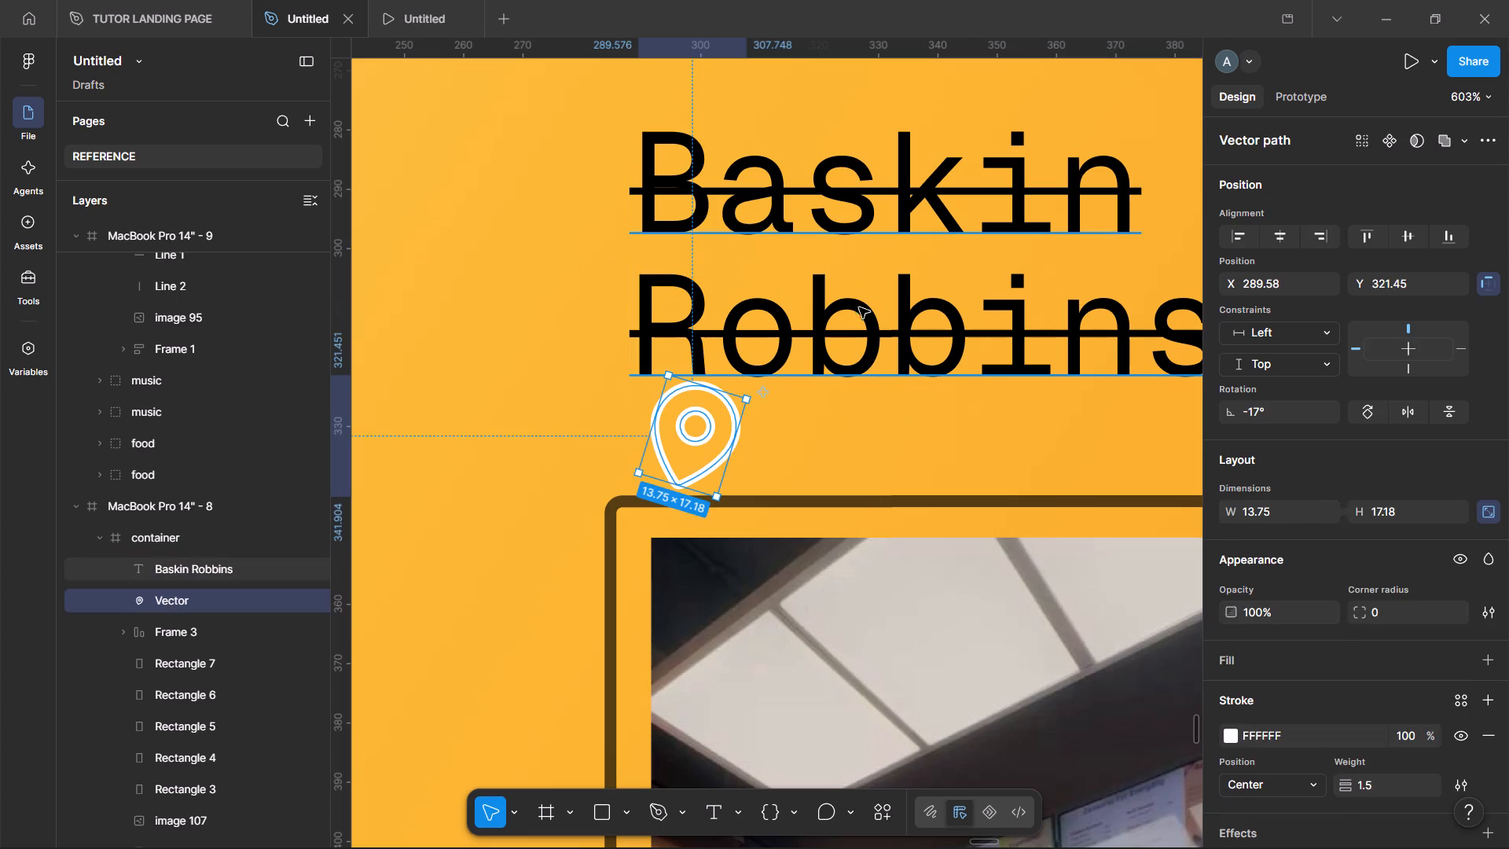
click(861, 307)
click(1277, 420)
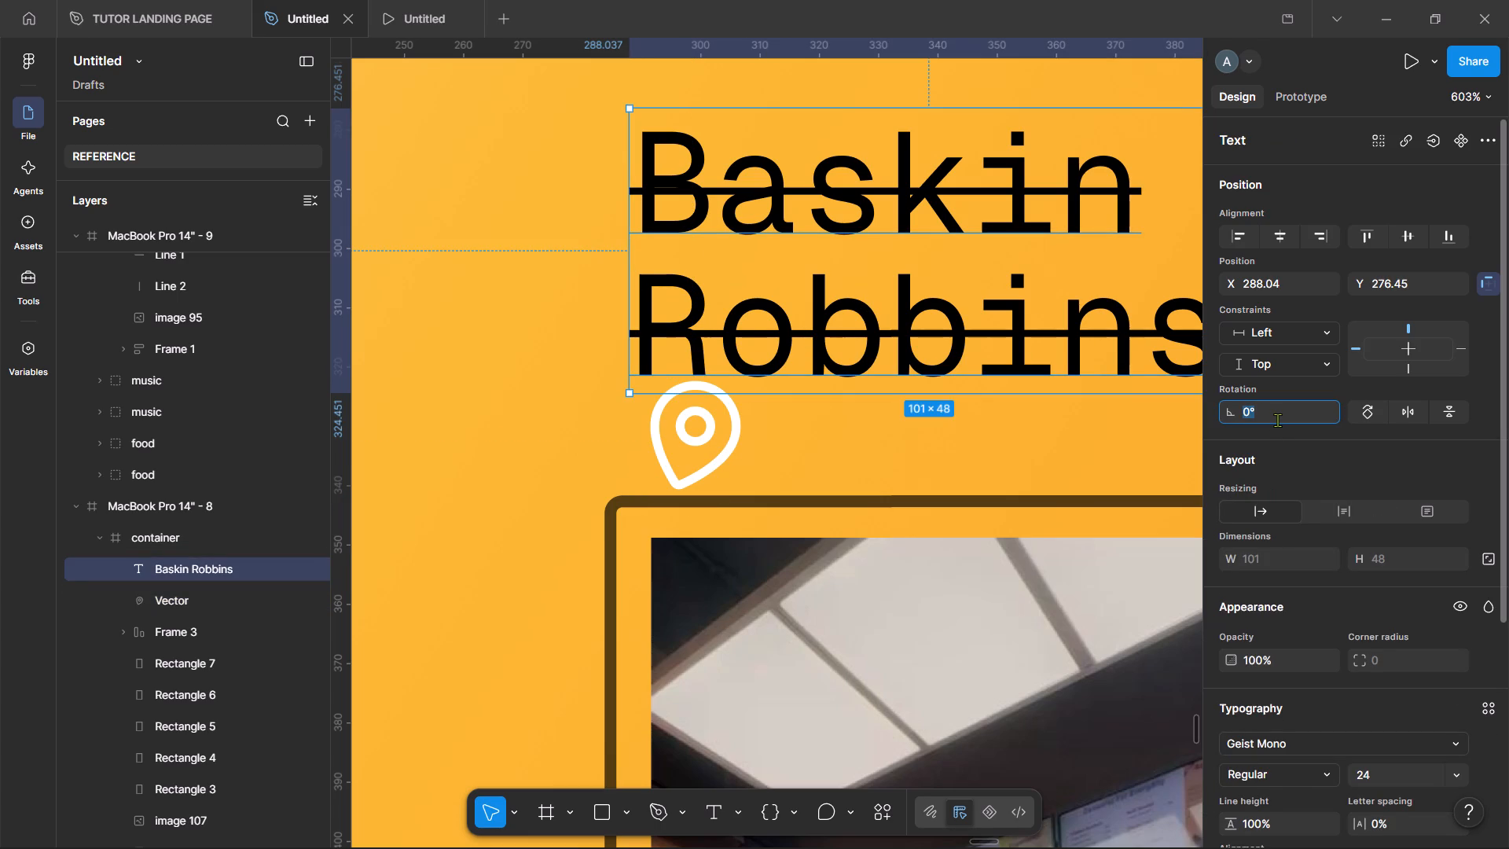
text(17)
key(Return)
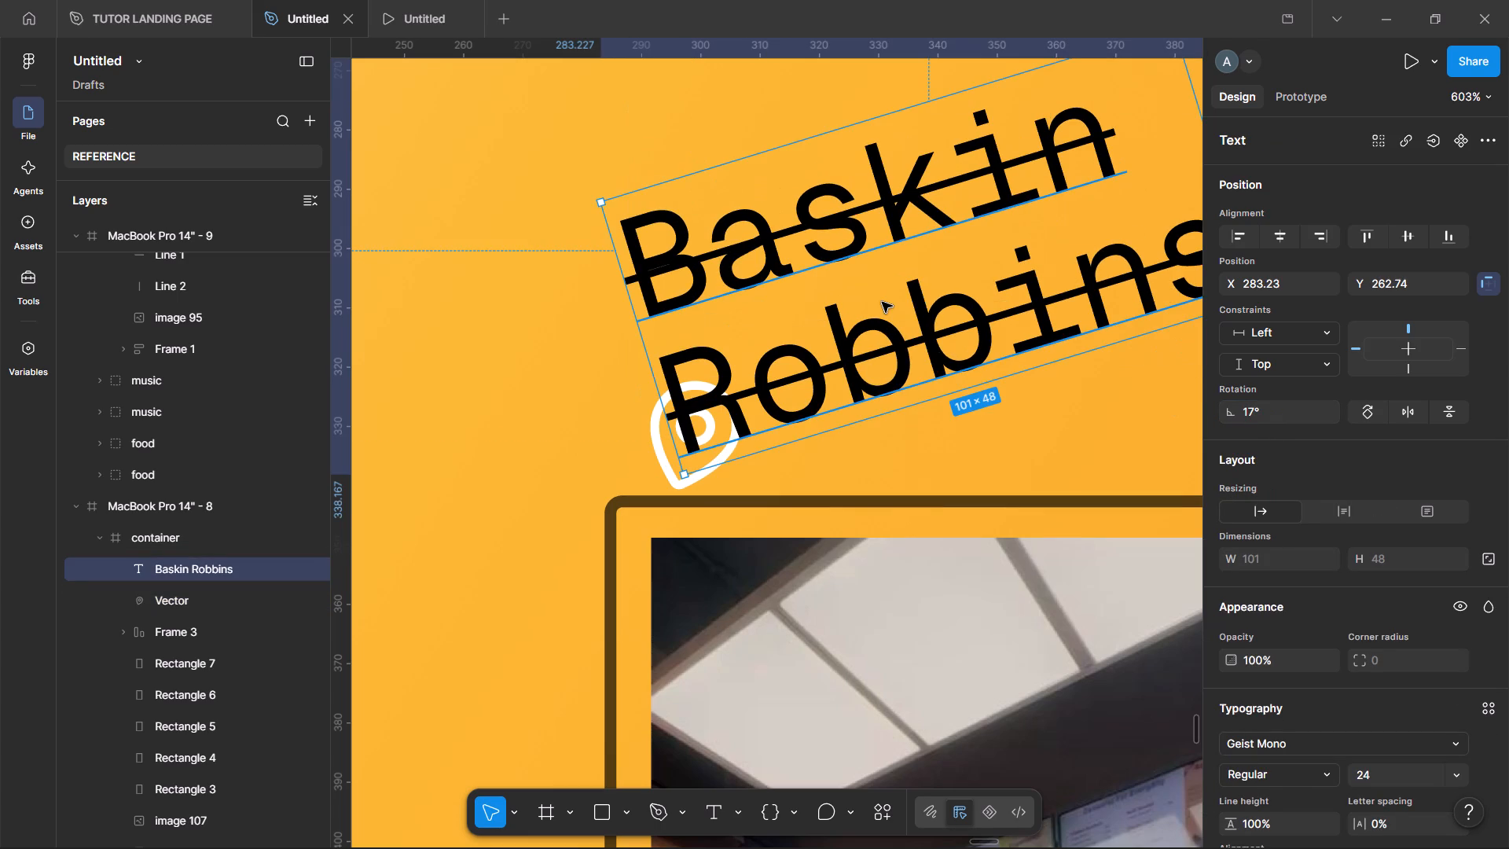
Move the tilted Baskin Robbins text up and left off the pin, to about X 277.7, Y 252.5.
drag(882, 302, 846, 241)
scroll(846, 241, right, 1)
click(494, 316)
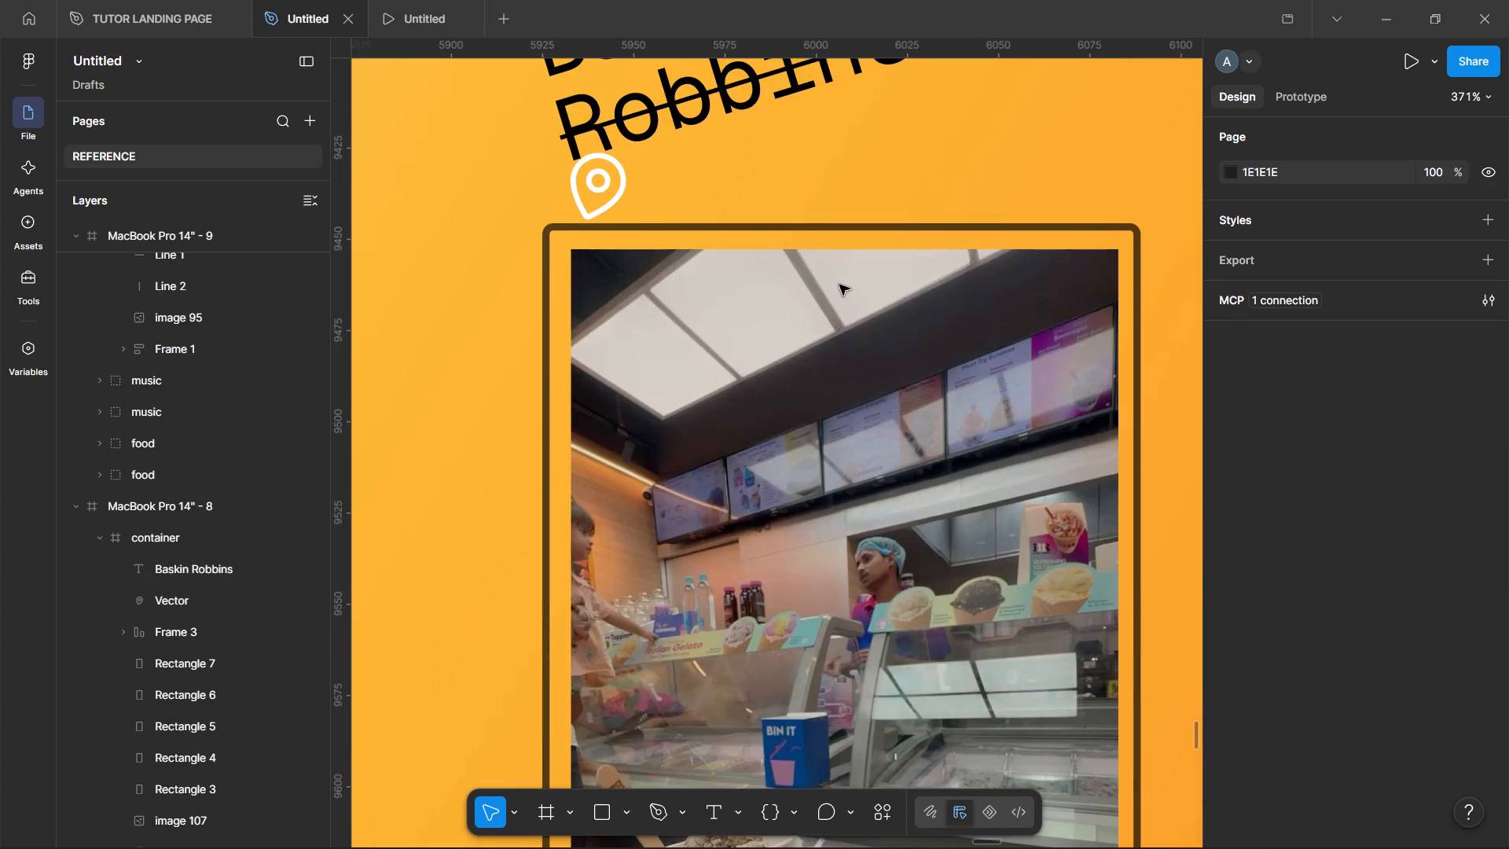
Change the Baskin Robbins text's font to Fjord.
scroll(839, 285, up, 1)
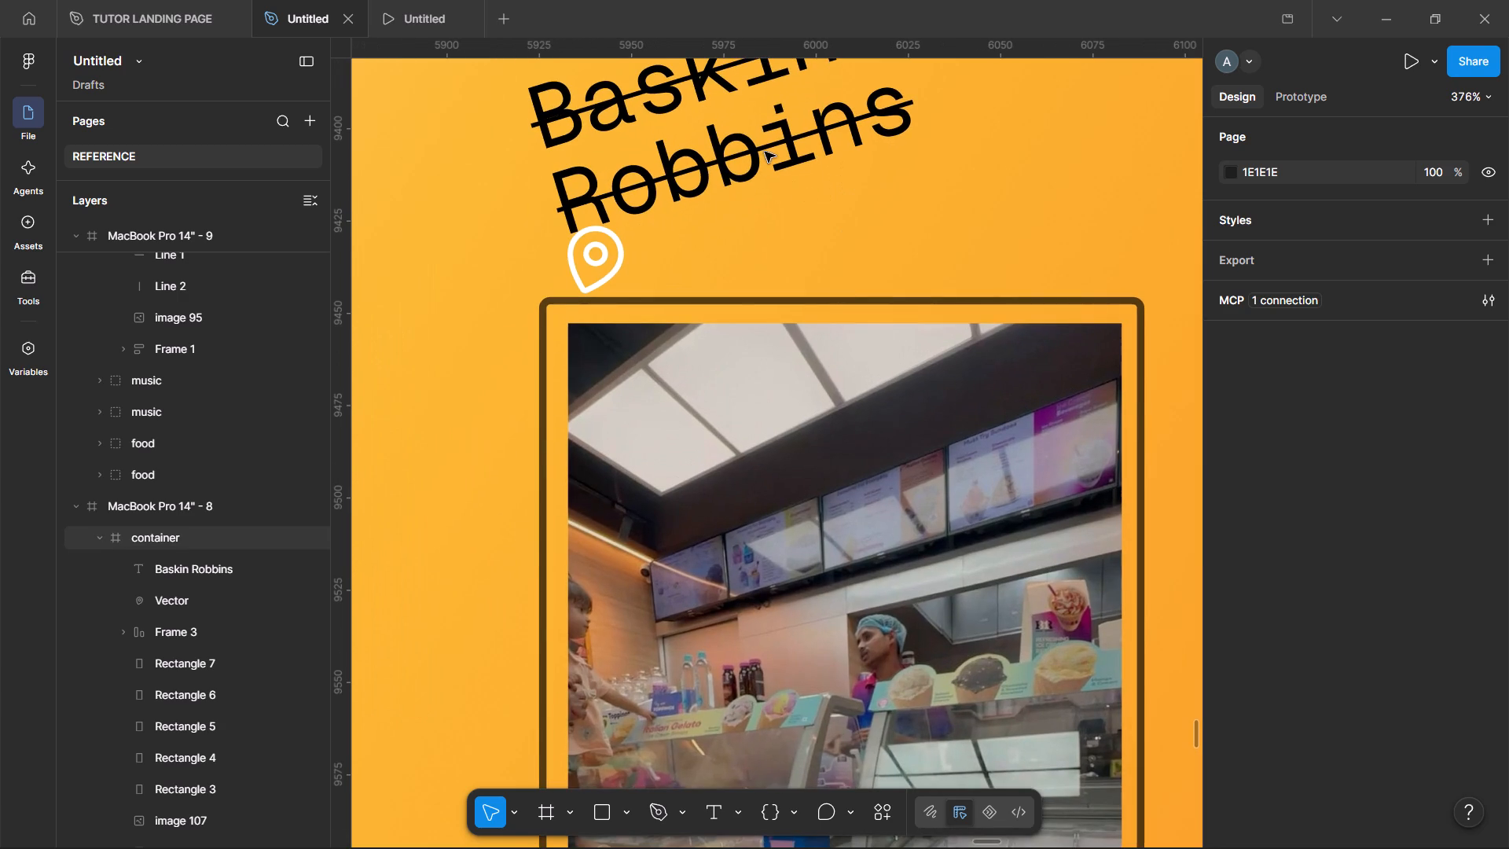
double_click(762, 152)
scroll(1395, 546, up, 1)
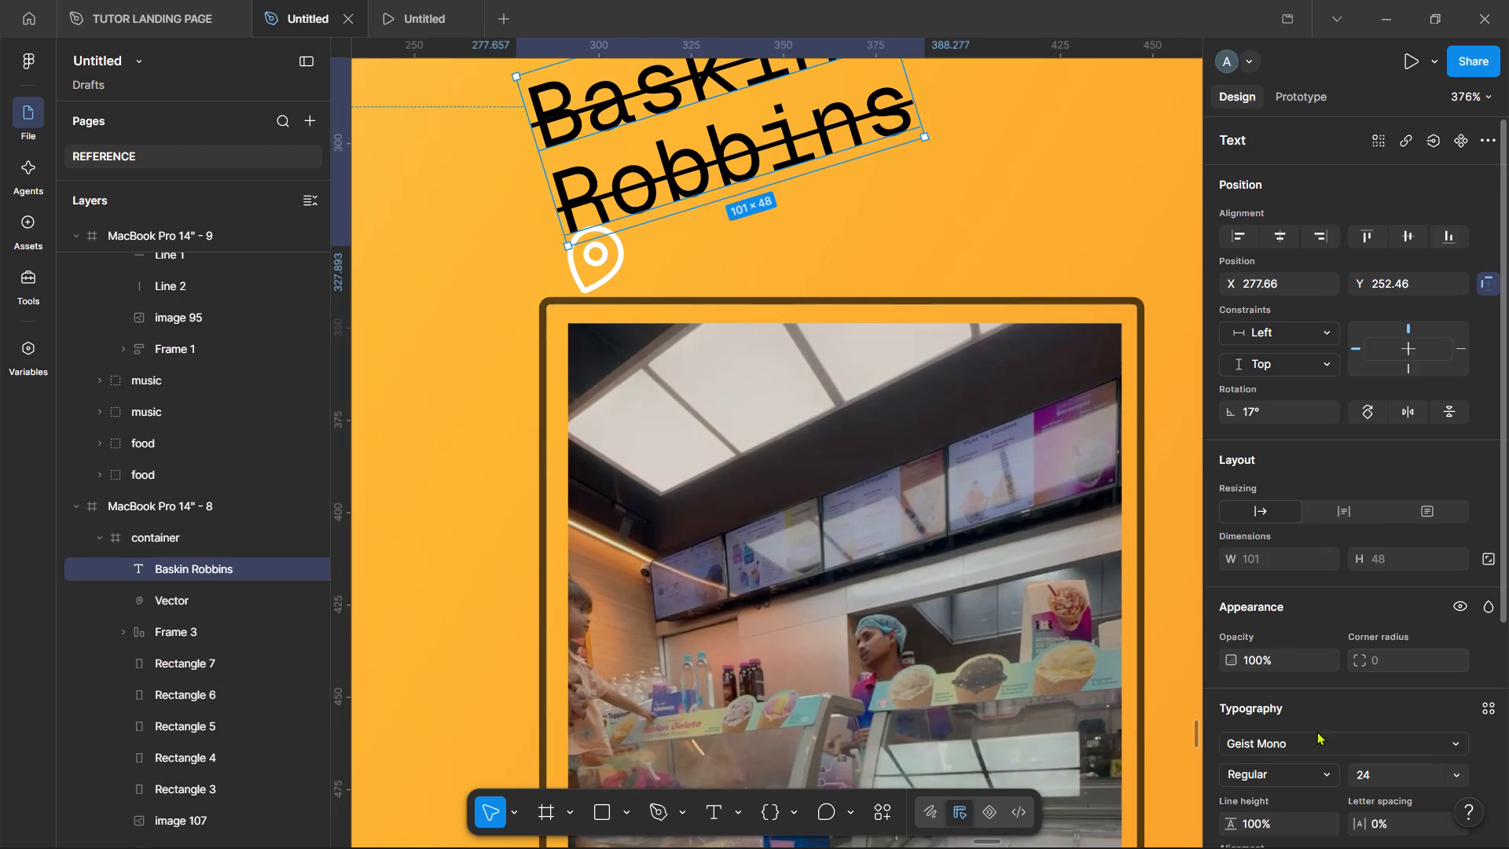
scroll(1316, 731, up, 1)
click(1313, 735)
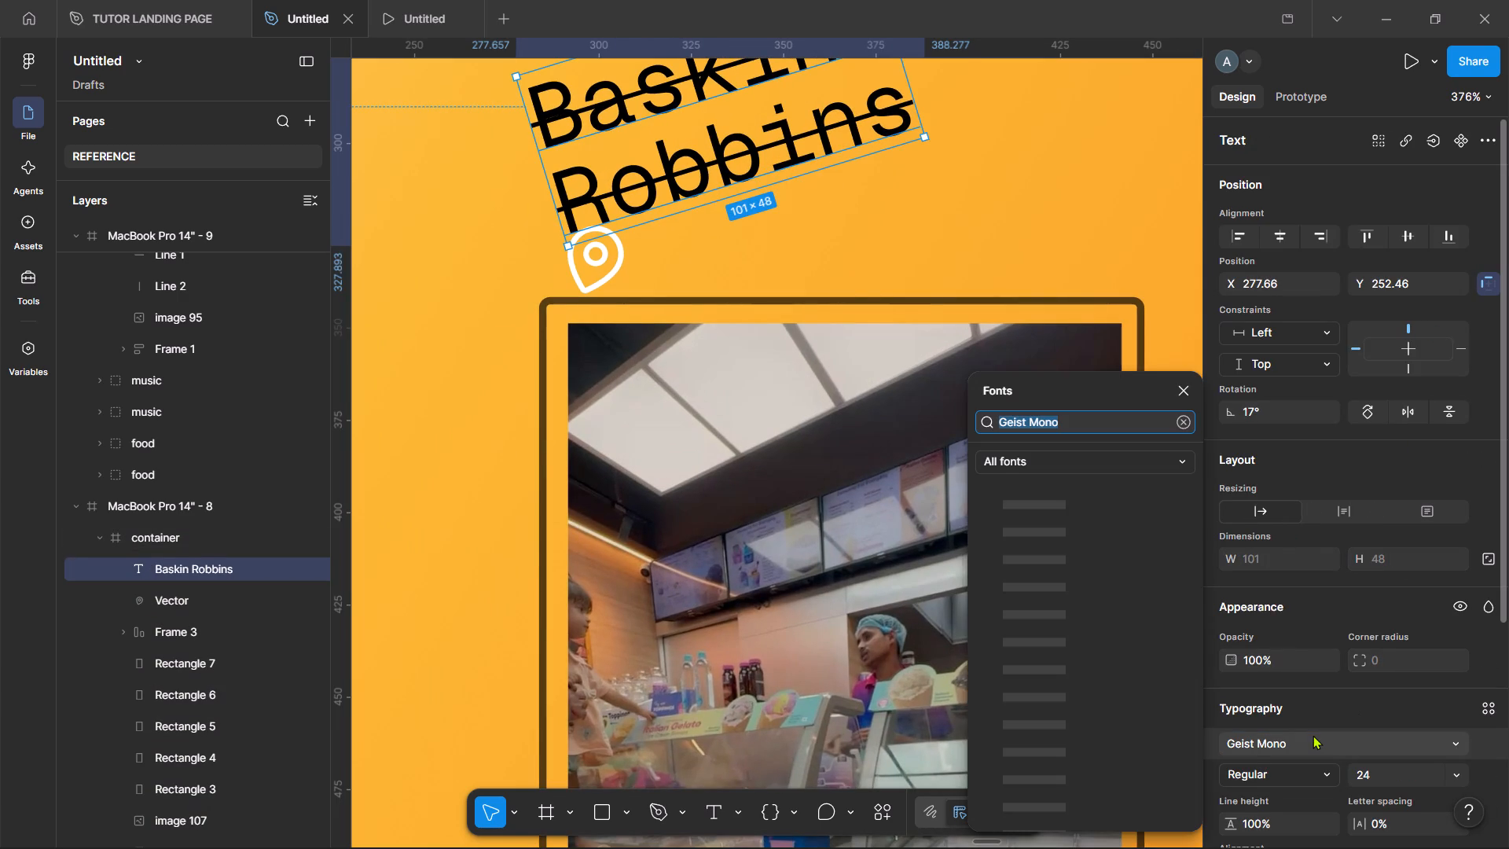
text(fj)
click(1069, 498)
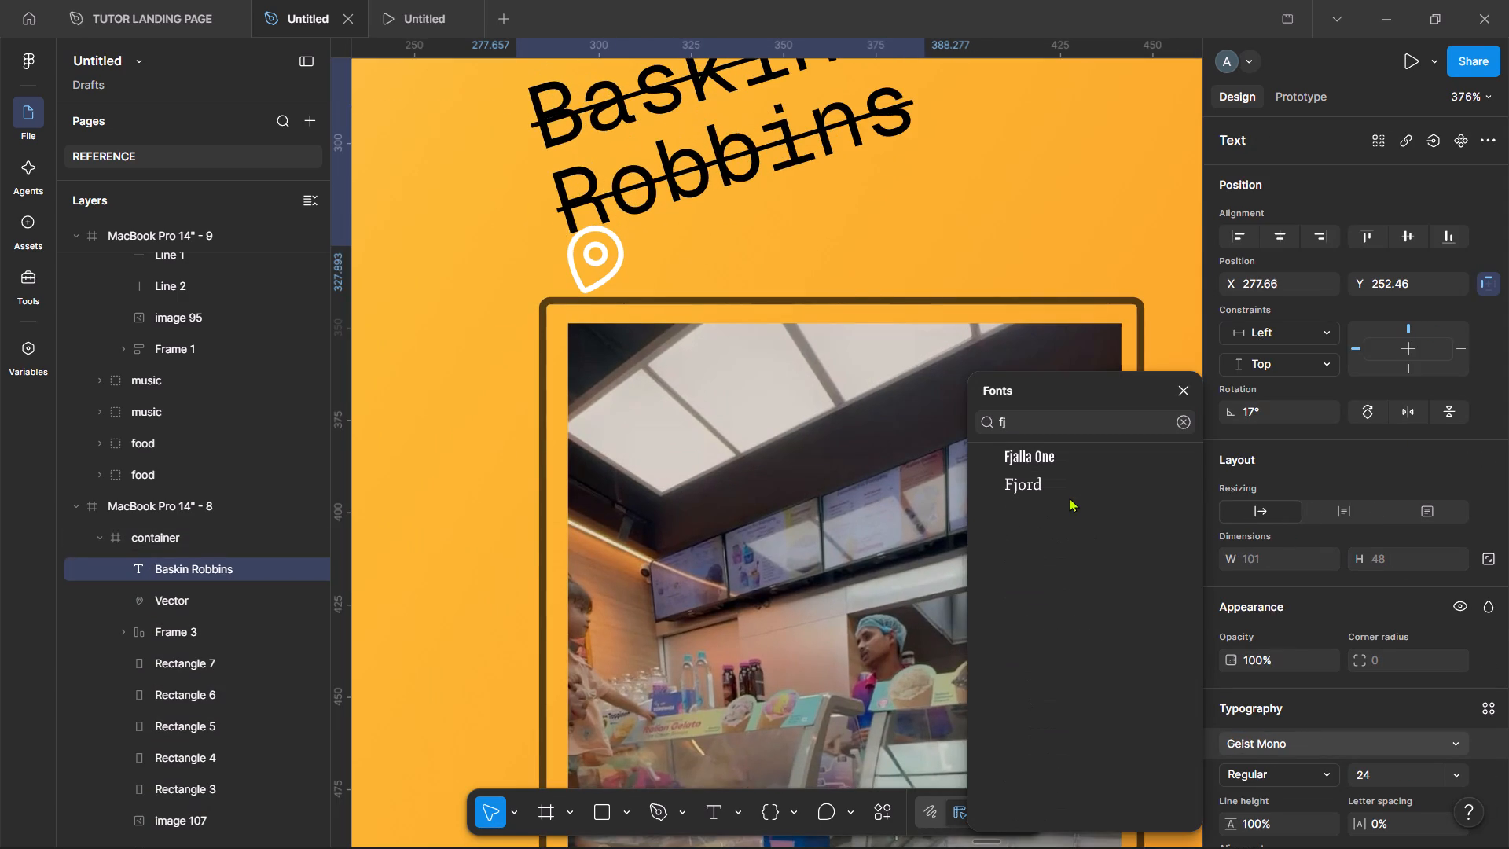
click(1104, 485)
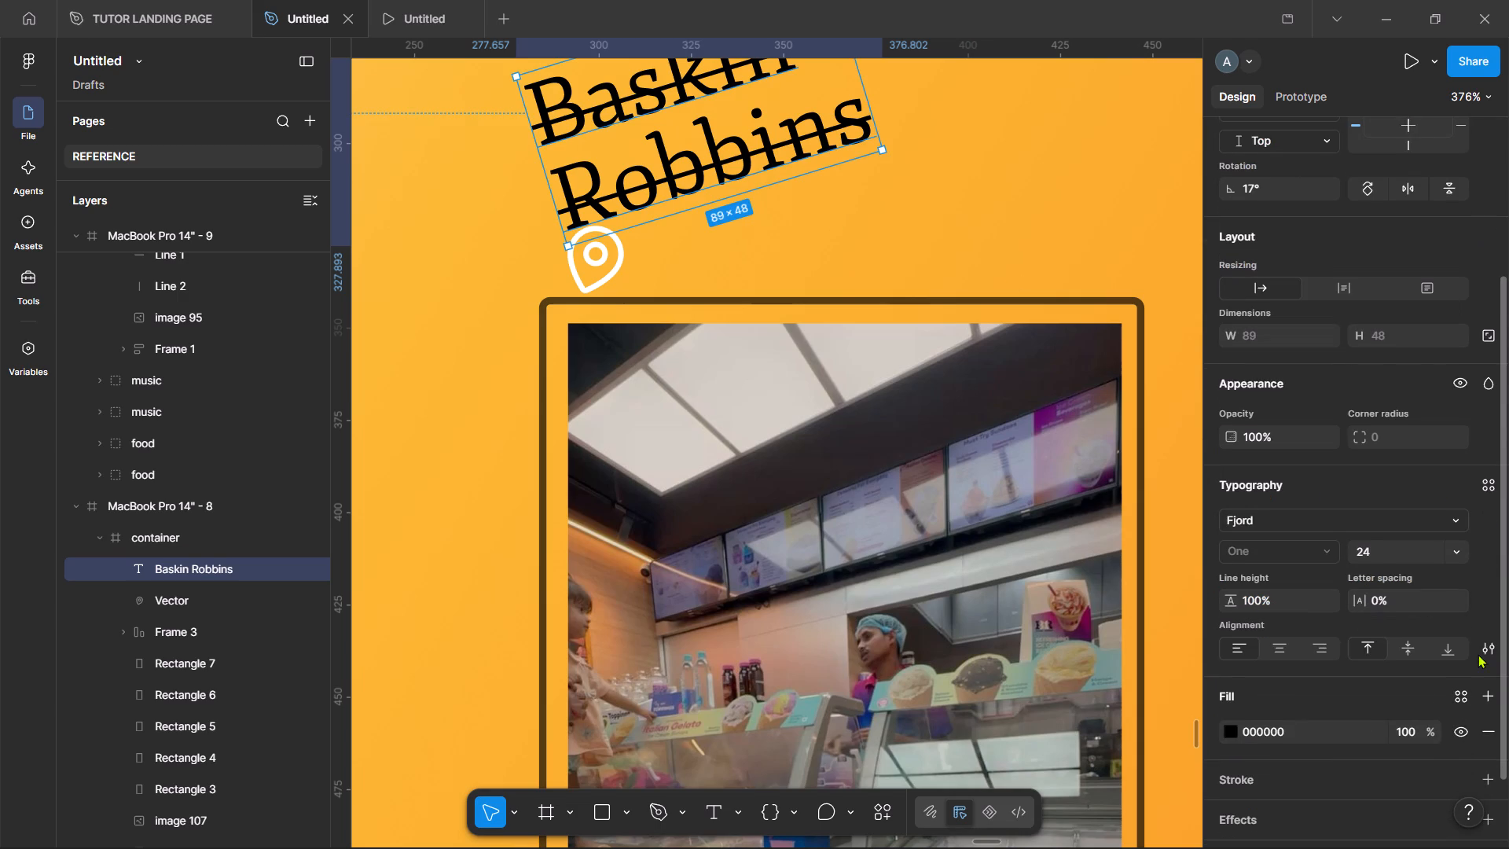
Remove the strikethrough decoration from the Baskin Robbins text.
click(1485, 652)
click(1102, 562)
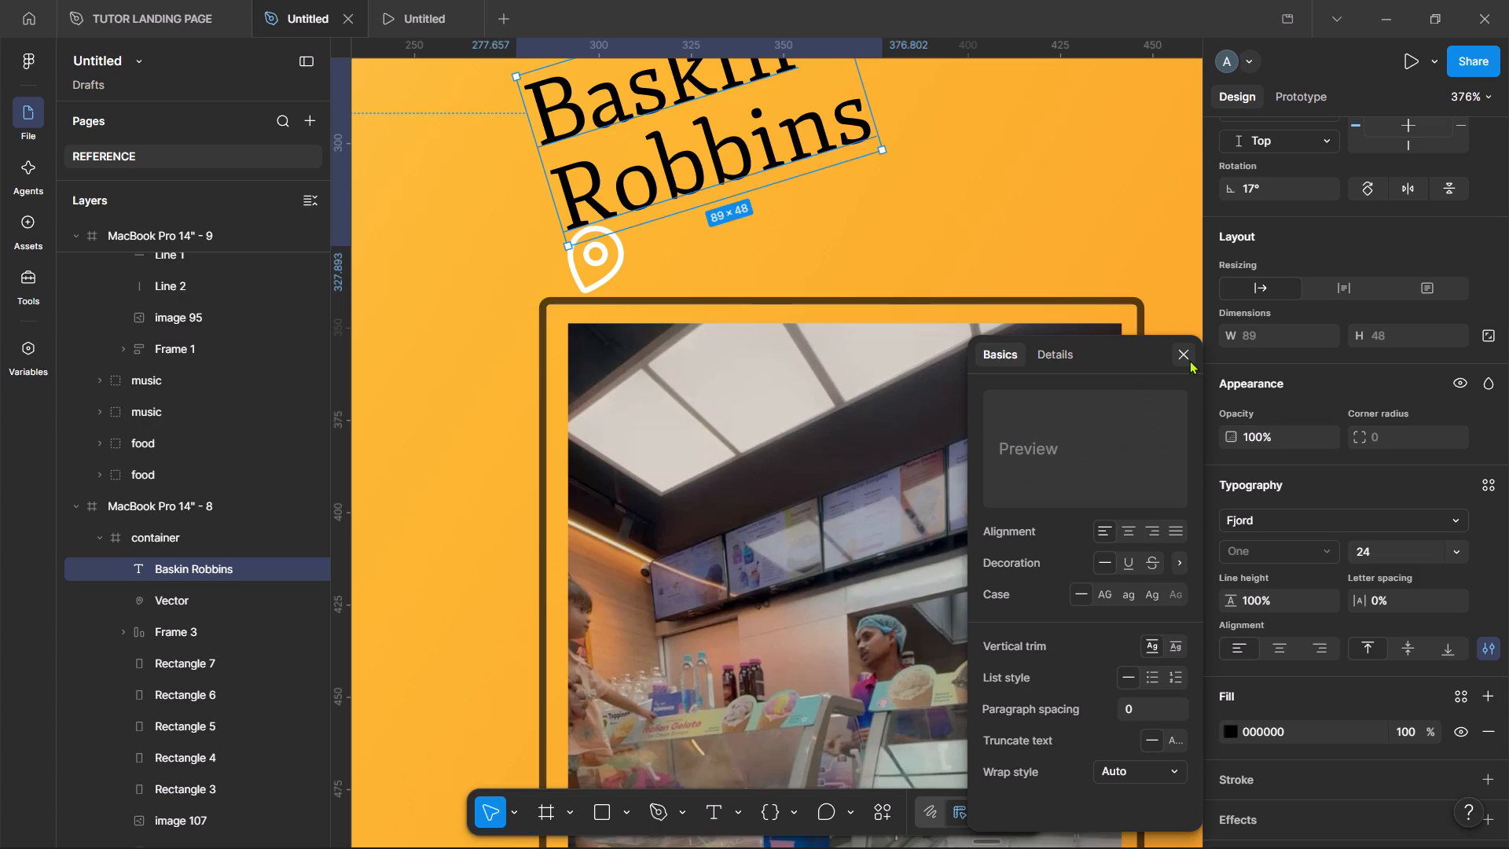
click(1070, 347)
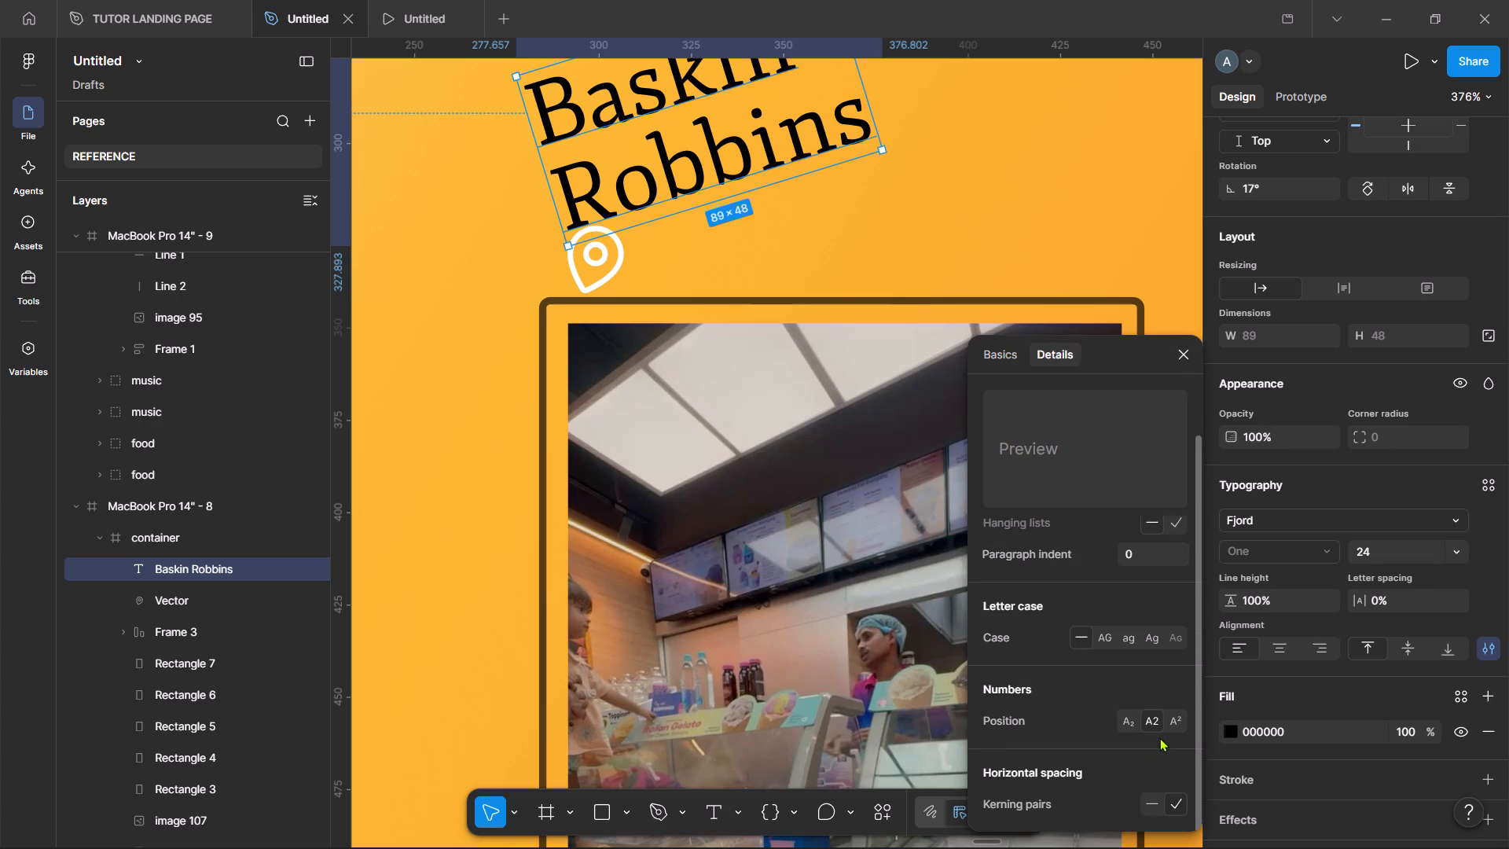
click(1194, 351)
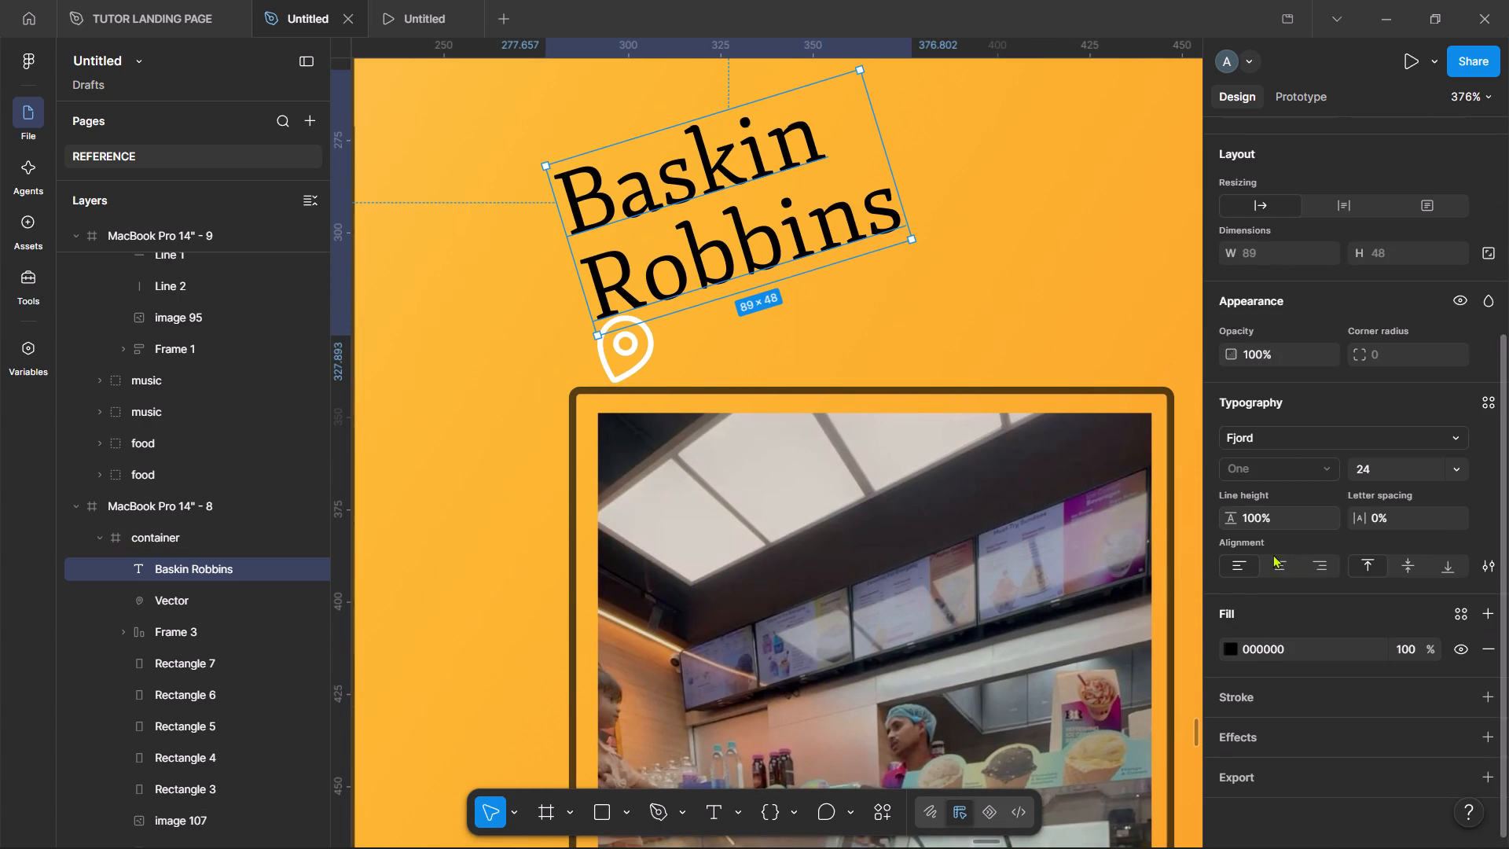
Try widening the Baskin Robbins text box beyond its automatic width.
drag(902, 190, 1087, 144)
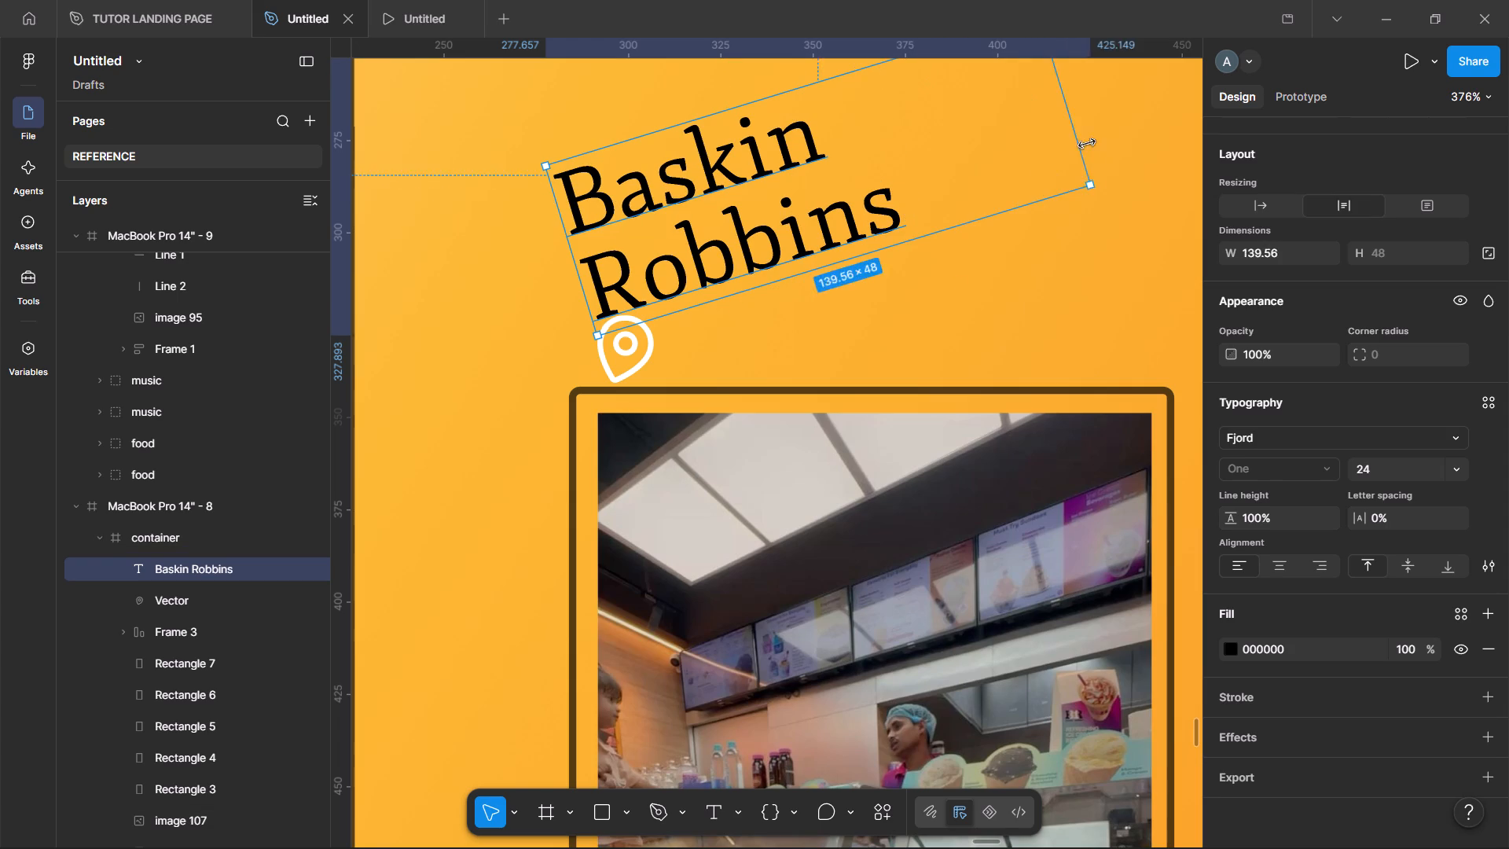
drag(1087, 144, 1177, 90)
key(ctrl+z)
Remove the line break between Baskin and Robbins so the label runs on one line as BaskinRobbins.
double_click(490, 194)
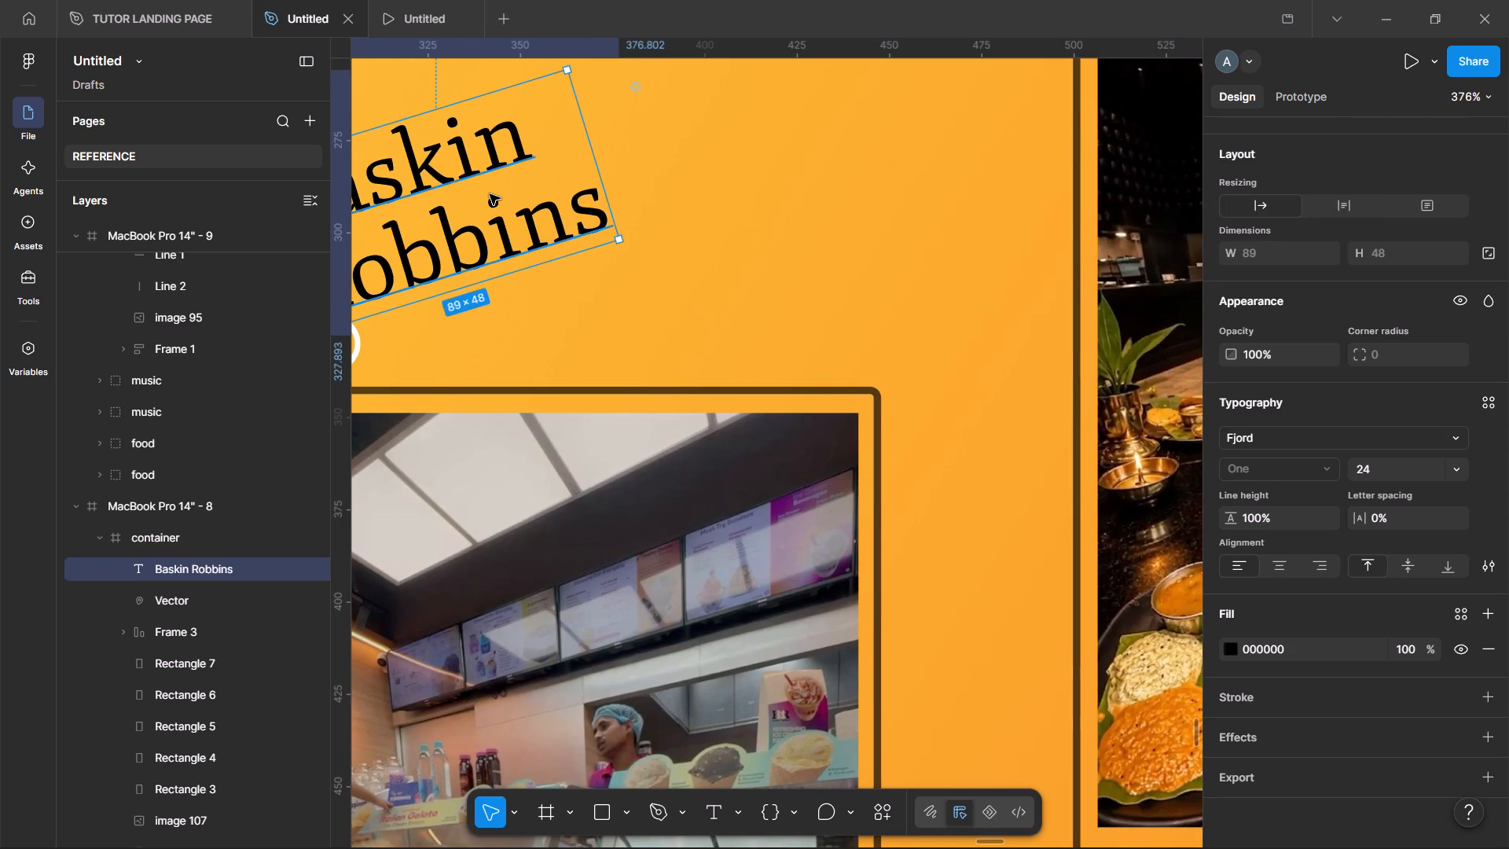
click(531, 241)
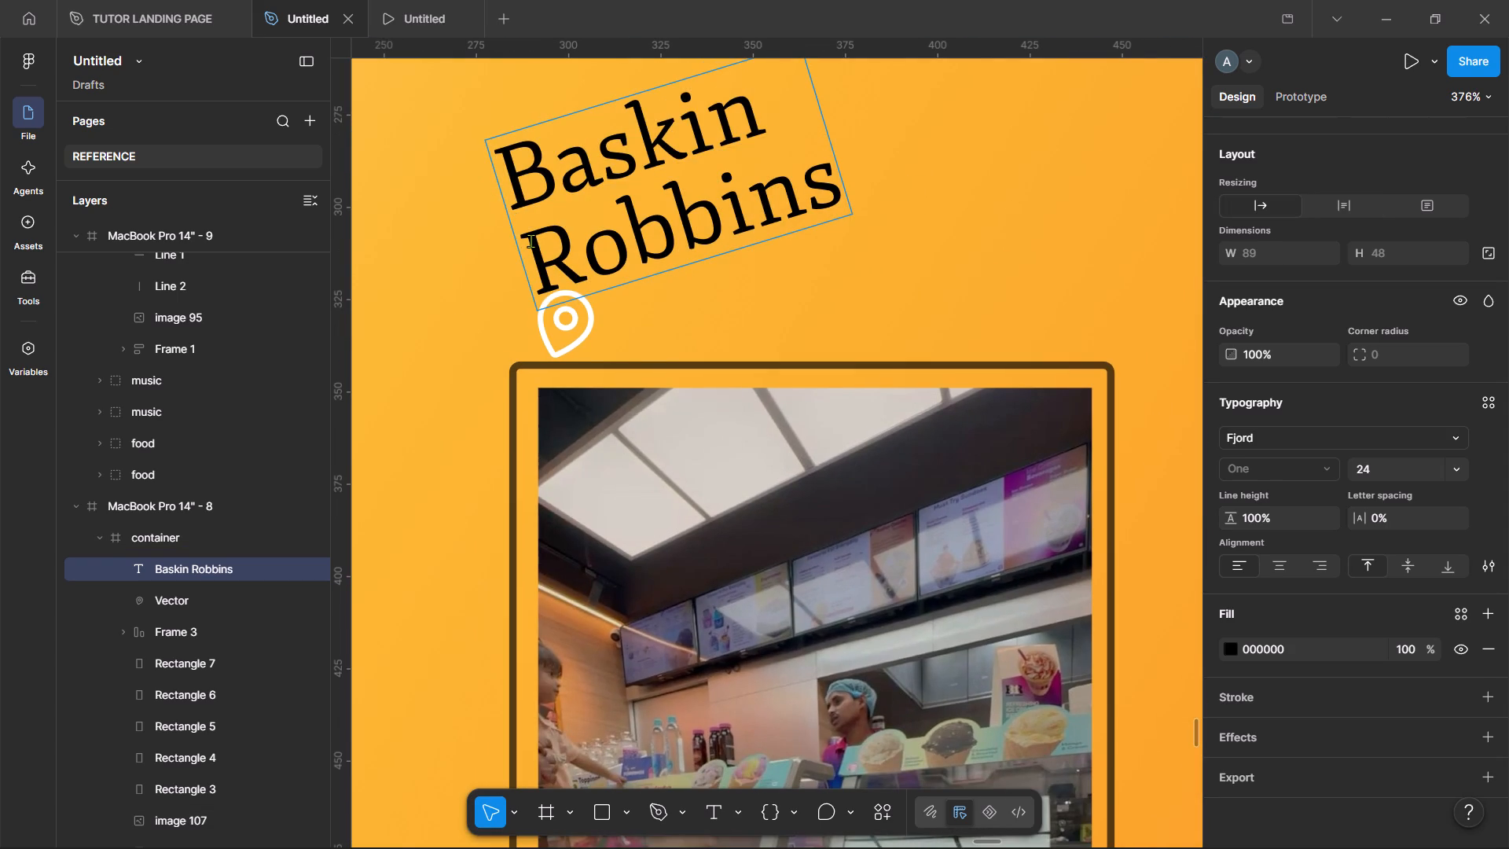
key(Down)
key(Right)
key(Up)
key(Down)
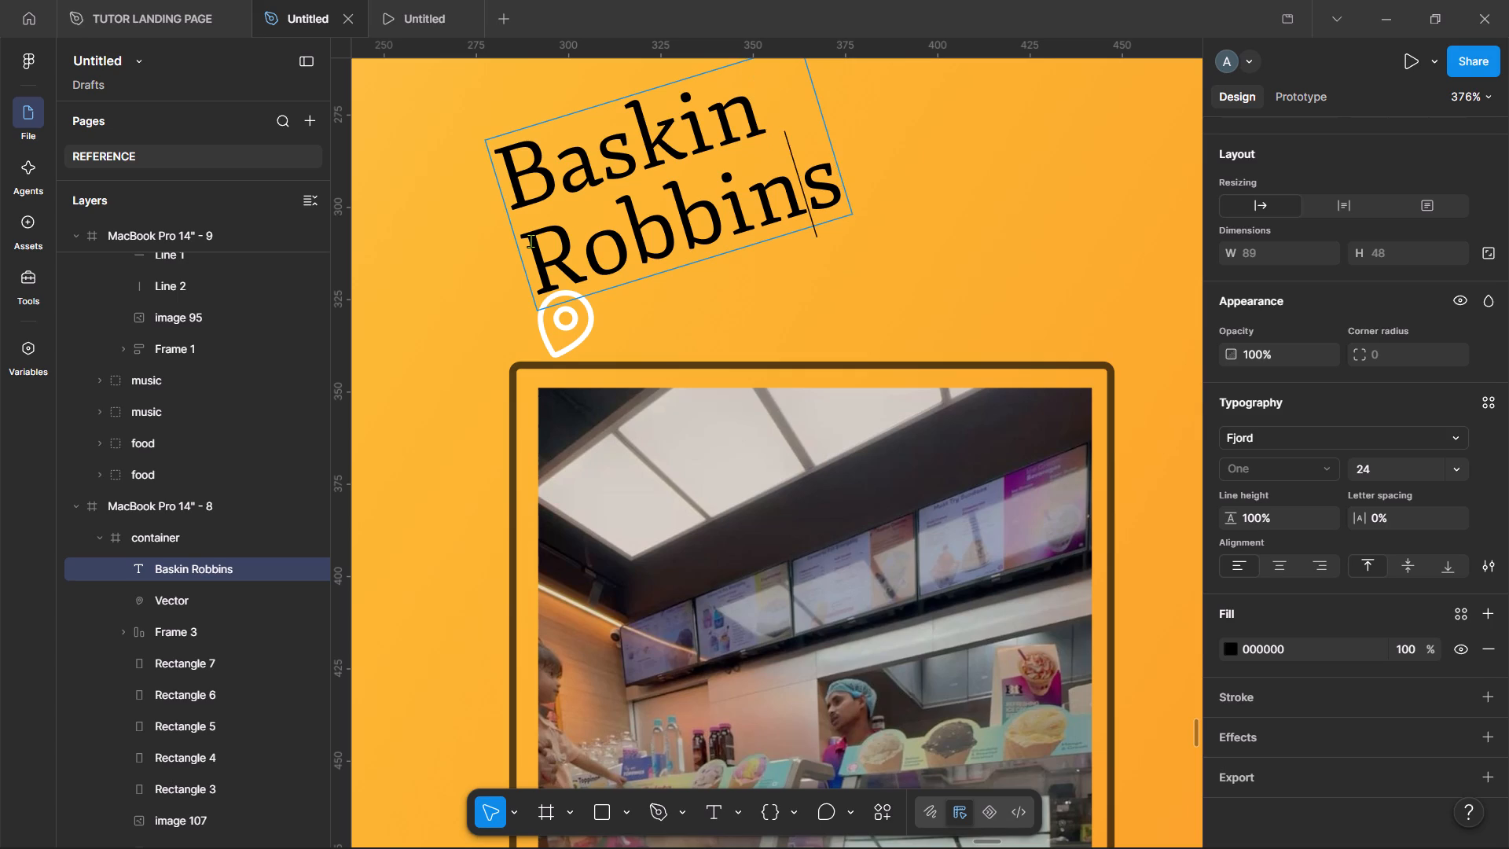
key(Left)
key(Left)
key(Left)
key(Left)
key(Left)
key(Left)
key(BackSpace)
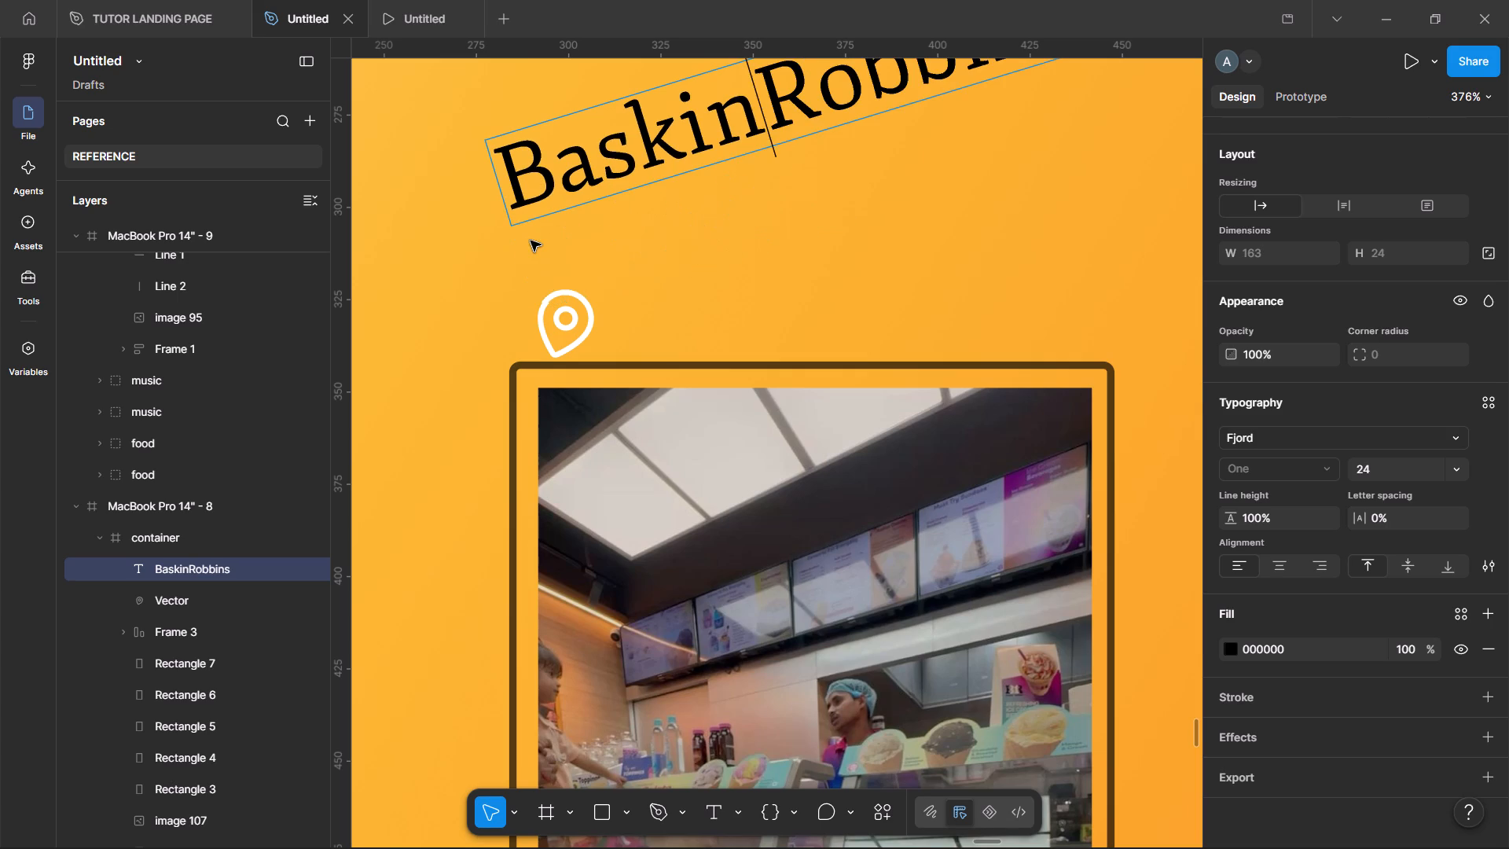
click(766, 230)
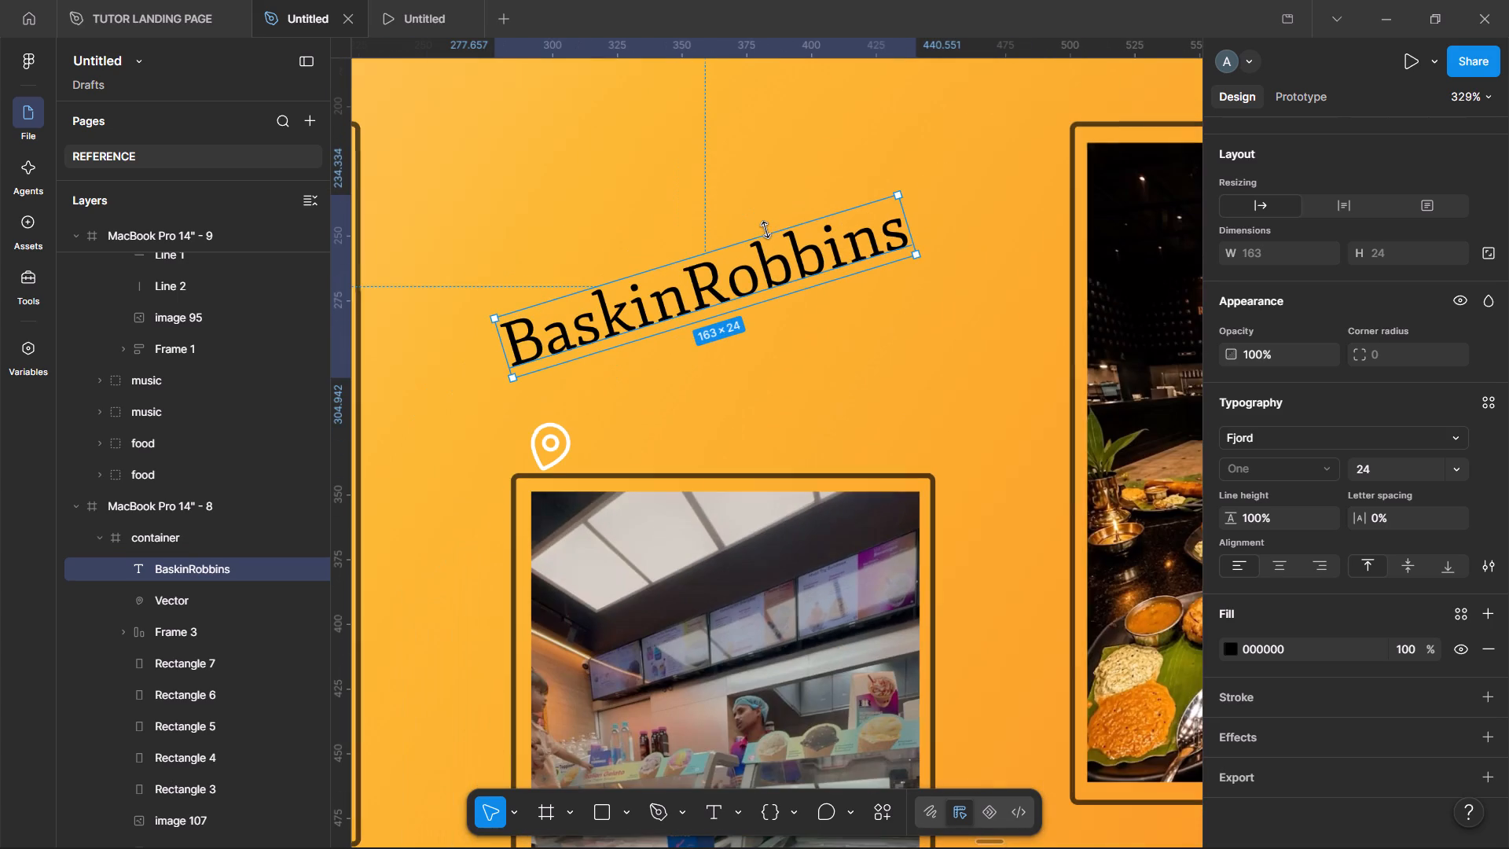
Insert a hyphen between the two words so the label reads Baskin-Robbins.
double_click(714, 274)
click(686, 288)
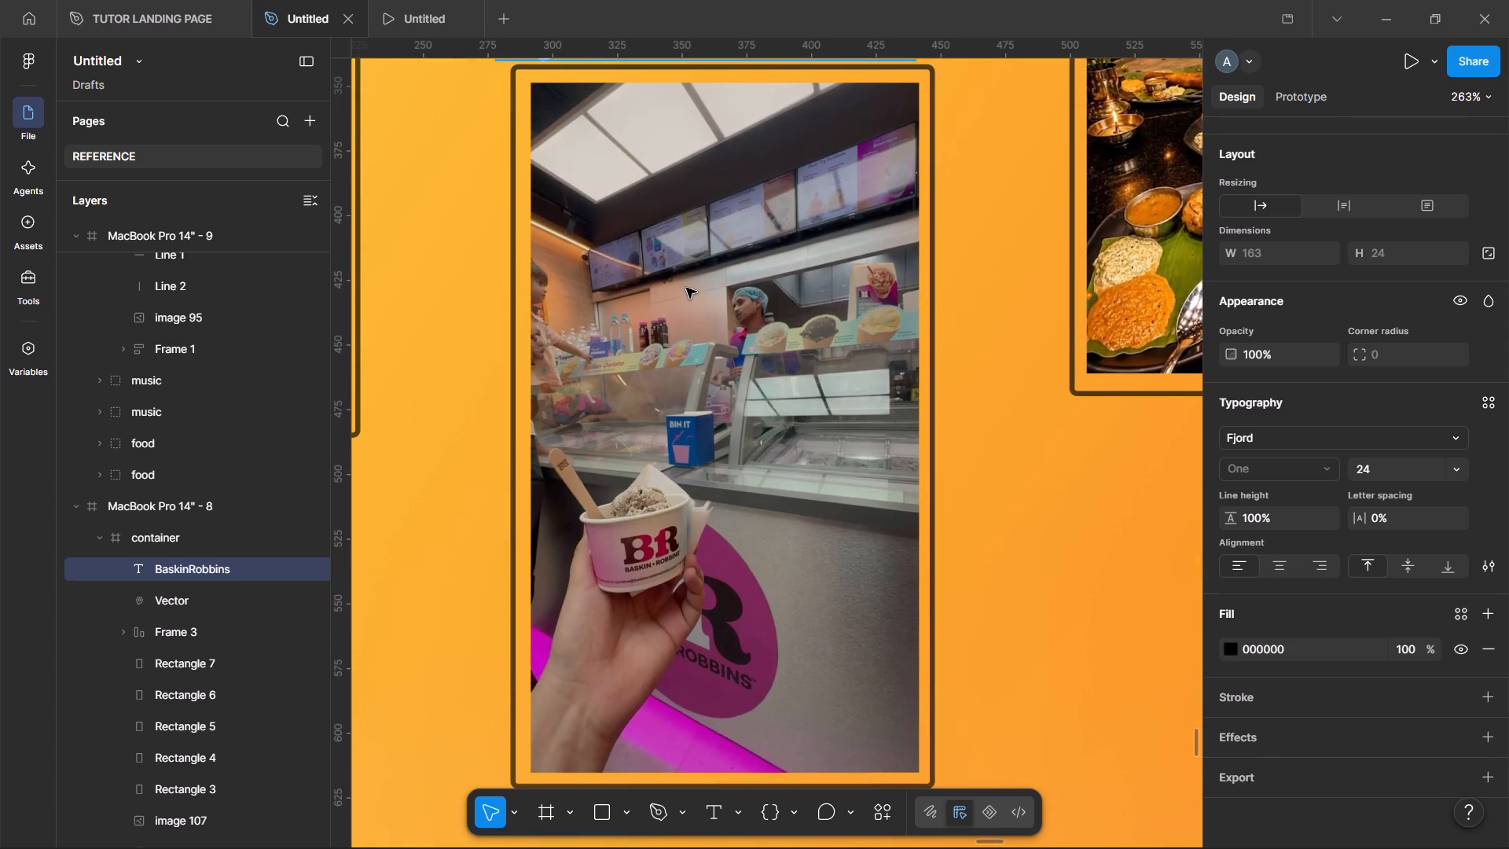
key(minus)
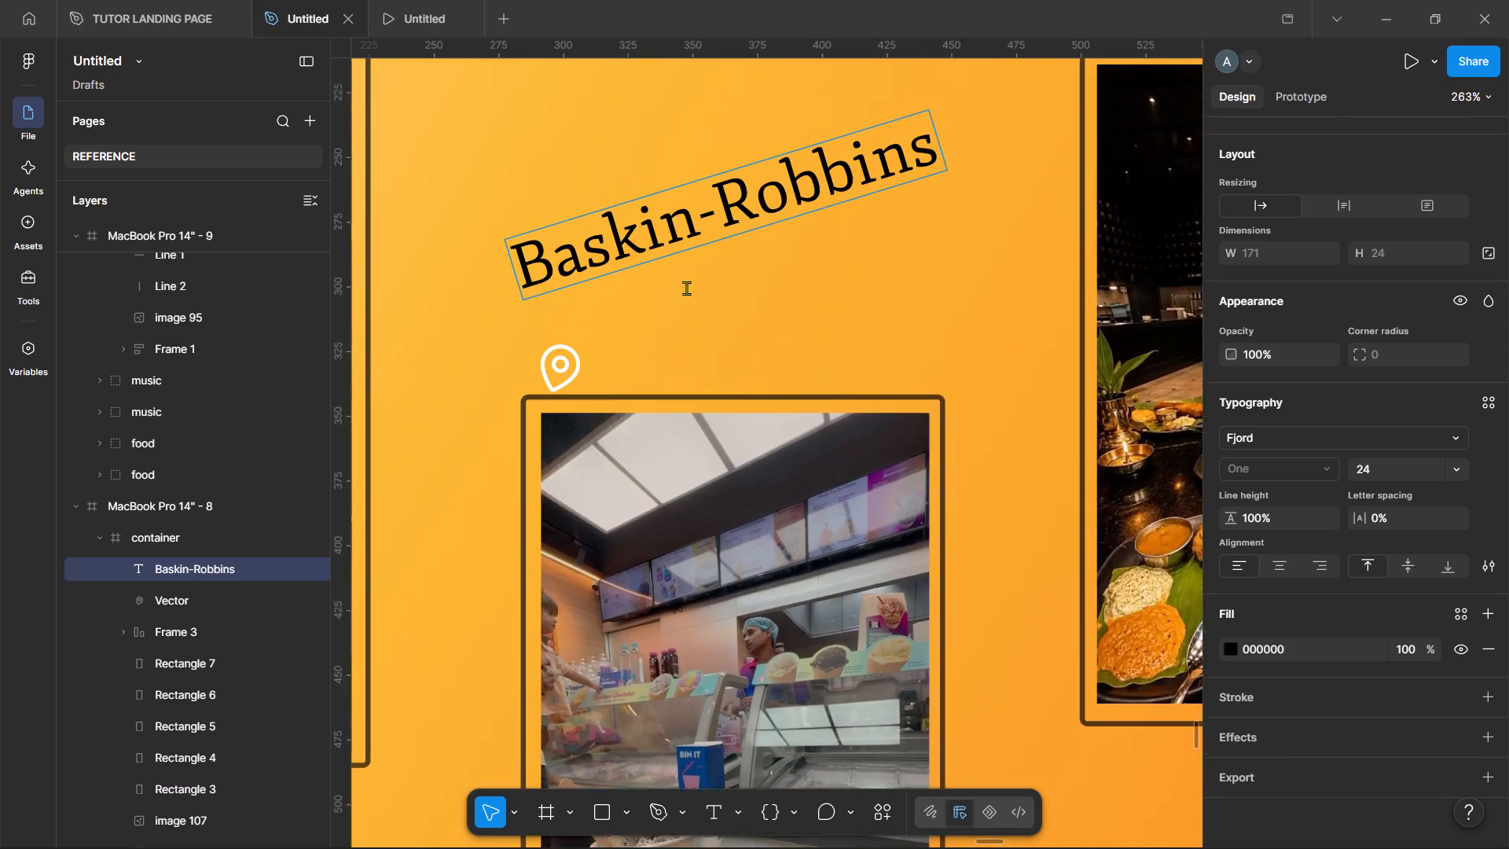
Replace the first word of the tilted label with capitals so it reads BASKIN-Robbins.
click(721, 333)
key(BackSpace)
key(BackSpace)
key(BackSpace)
key(BackSpace)
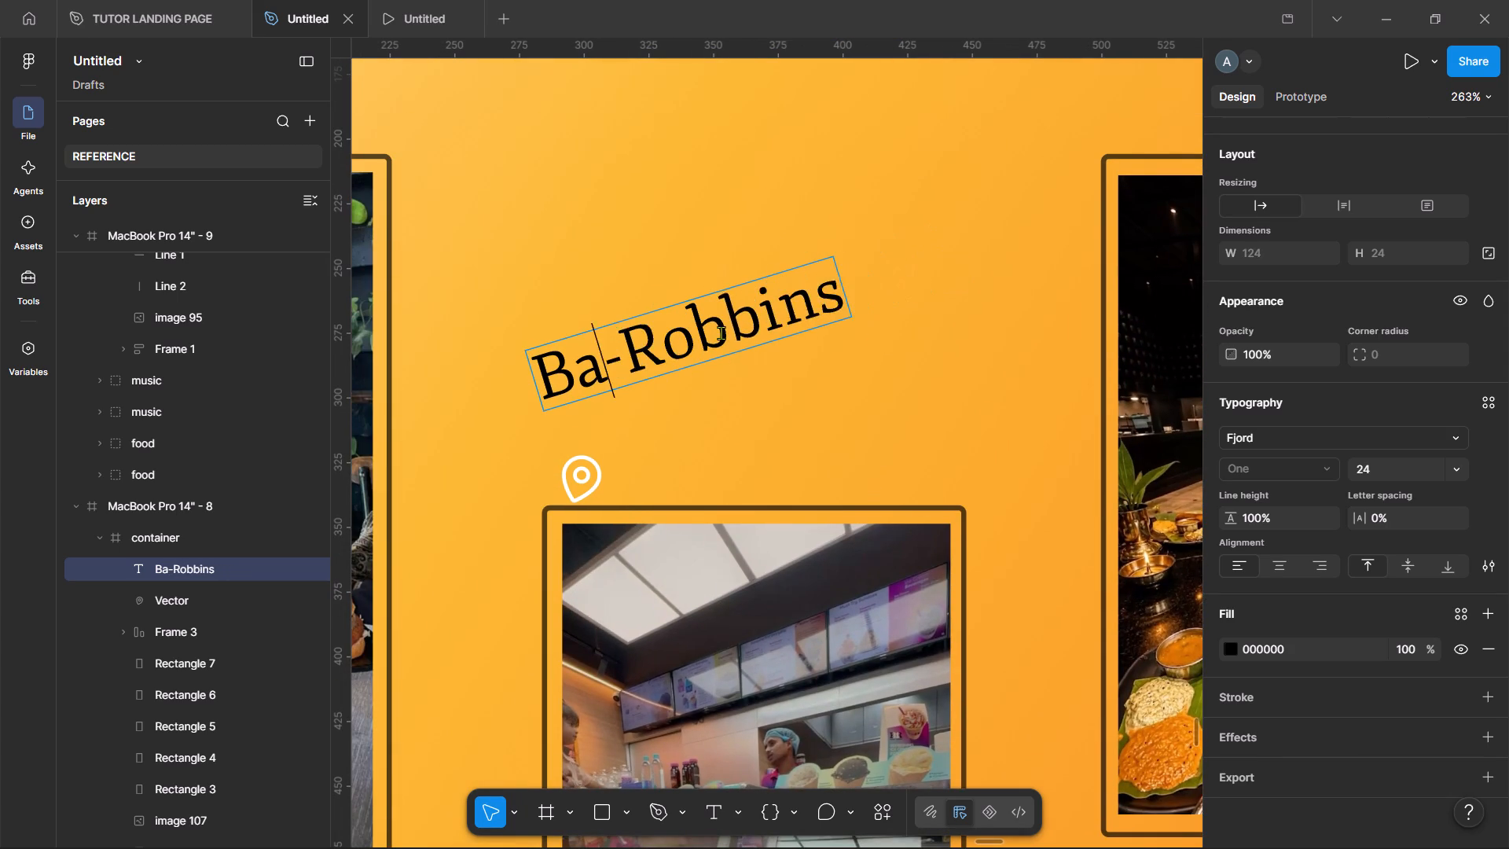
key(BackSpace)
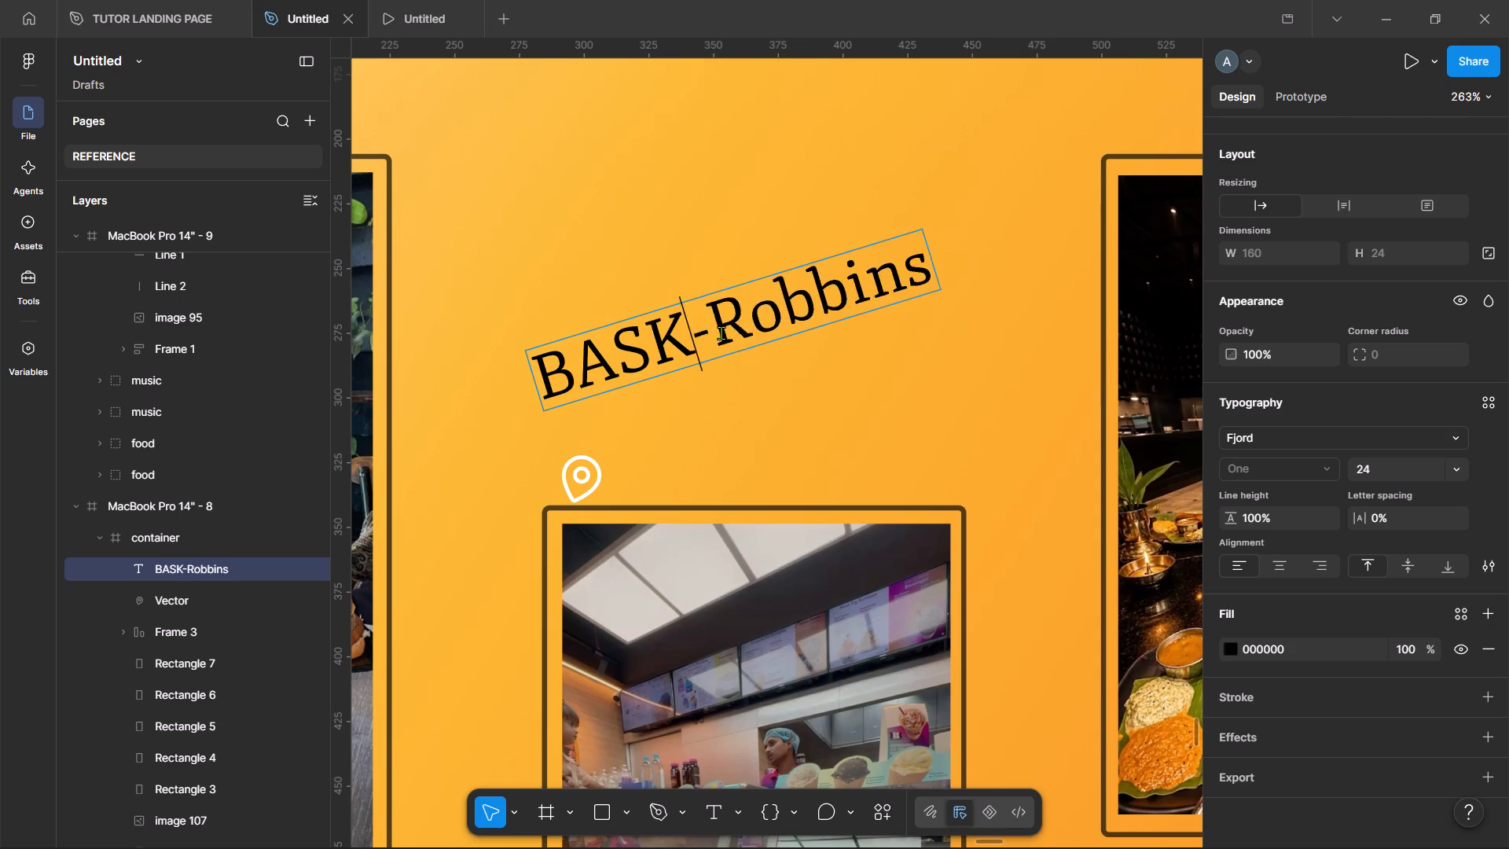
key(BackSpace)
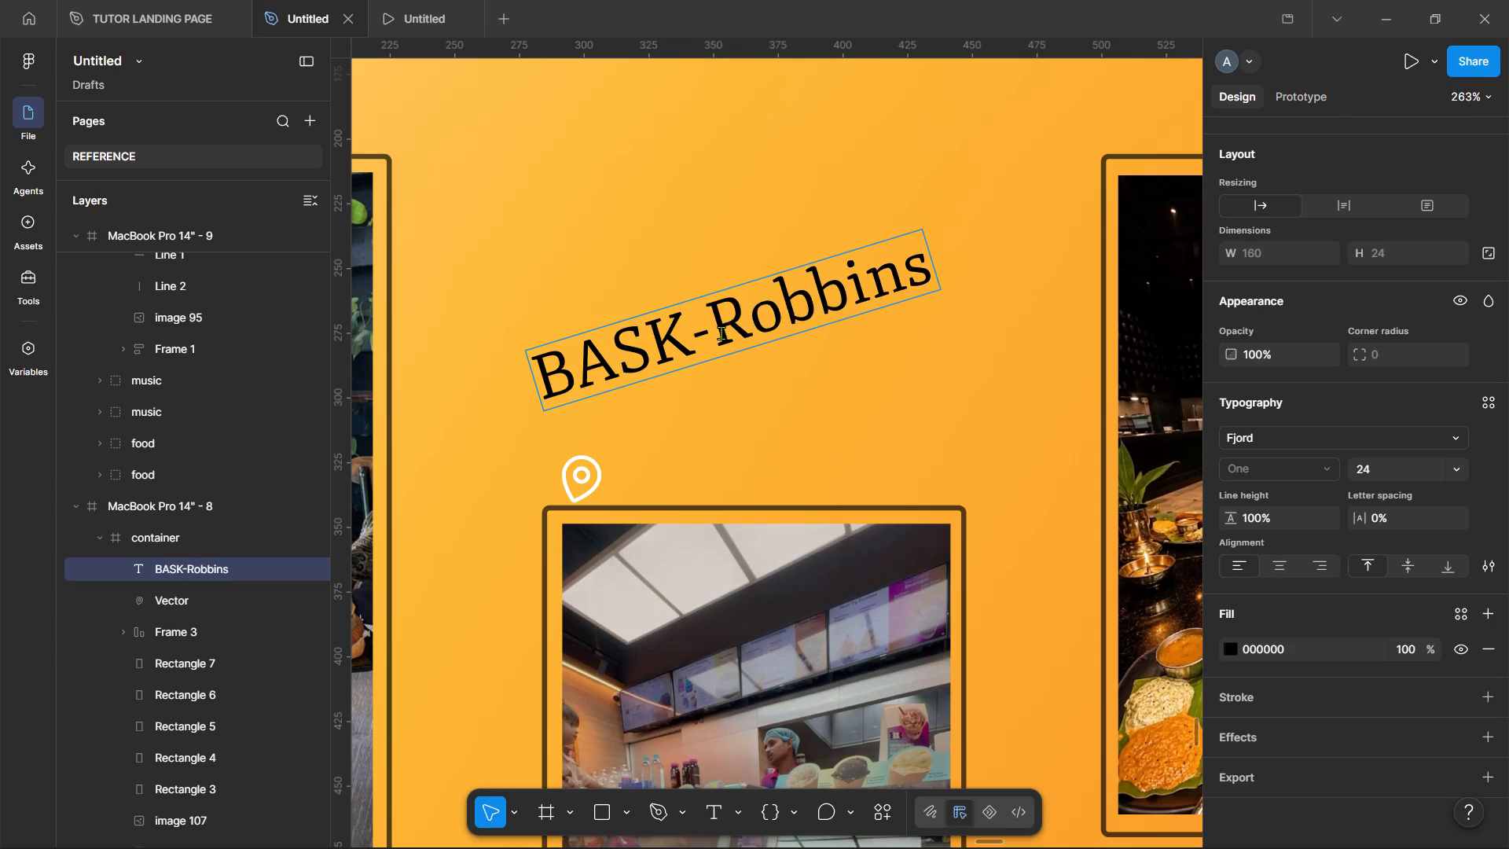
text(IN)
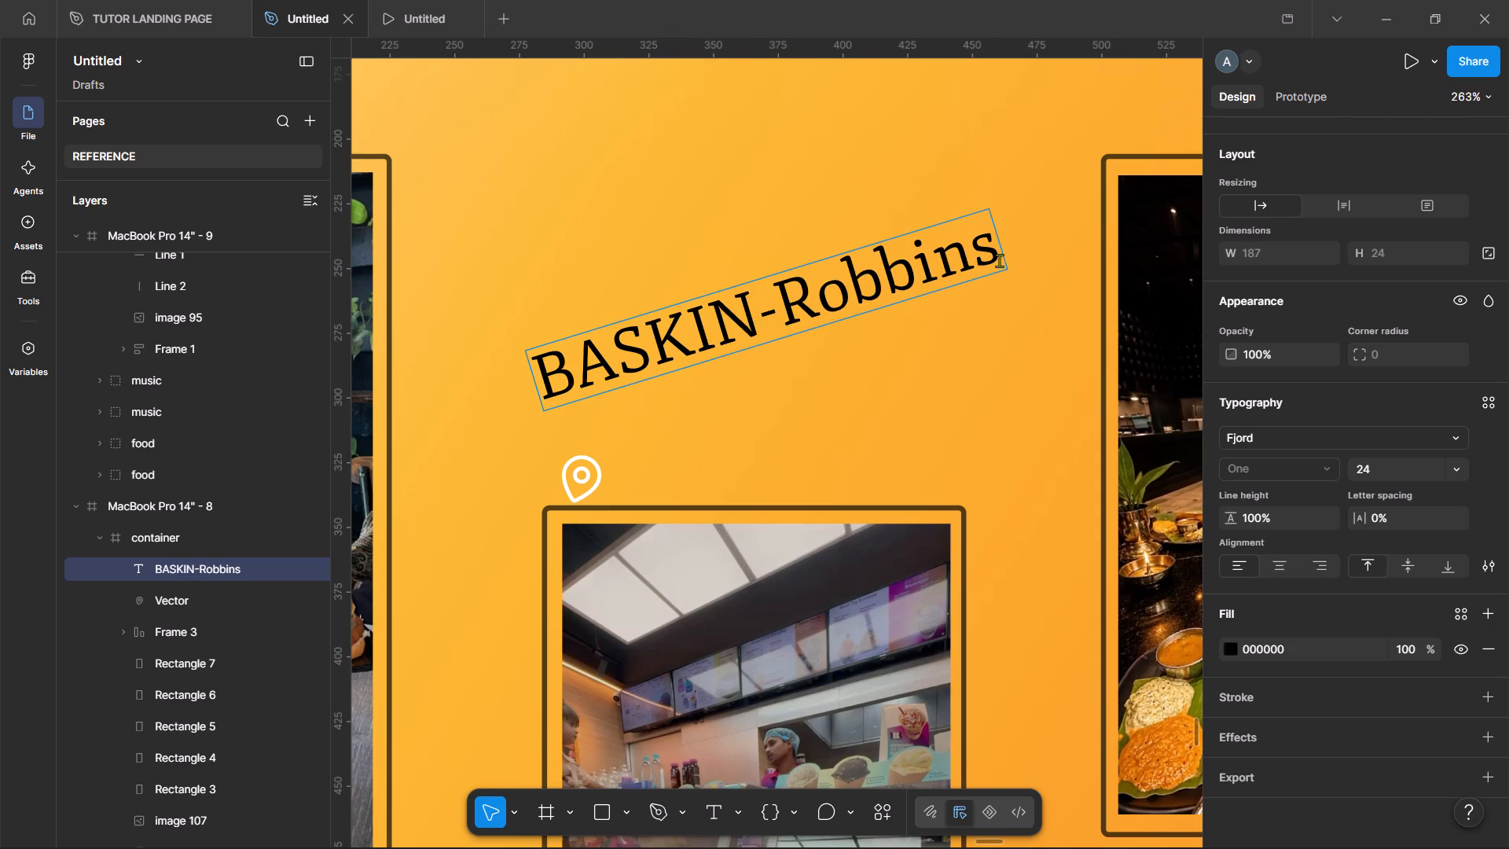
Retype the second word in capitals so the whole label reads BASKIN-ROBBINS.
click(1000, 259)
key(BackSpace)
key(BackSpace)
key(BackSpace)
key(BackSpace)
key(BackSpace)
key(BackSpace)
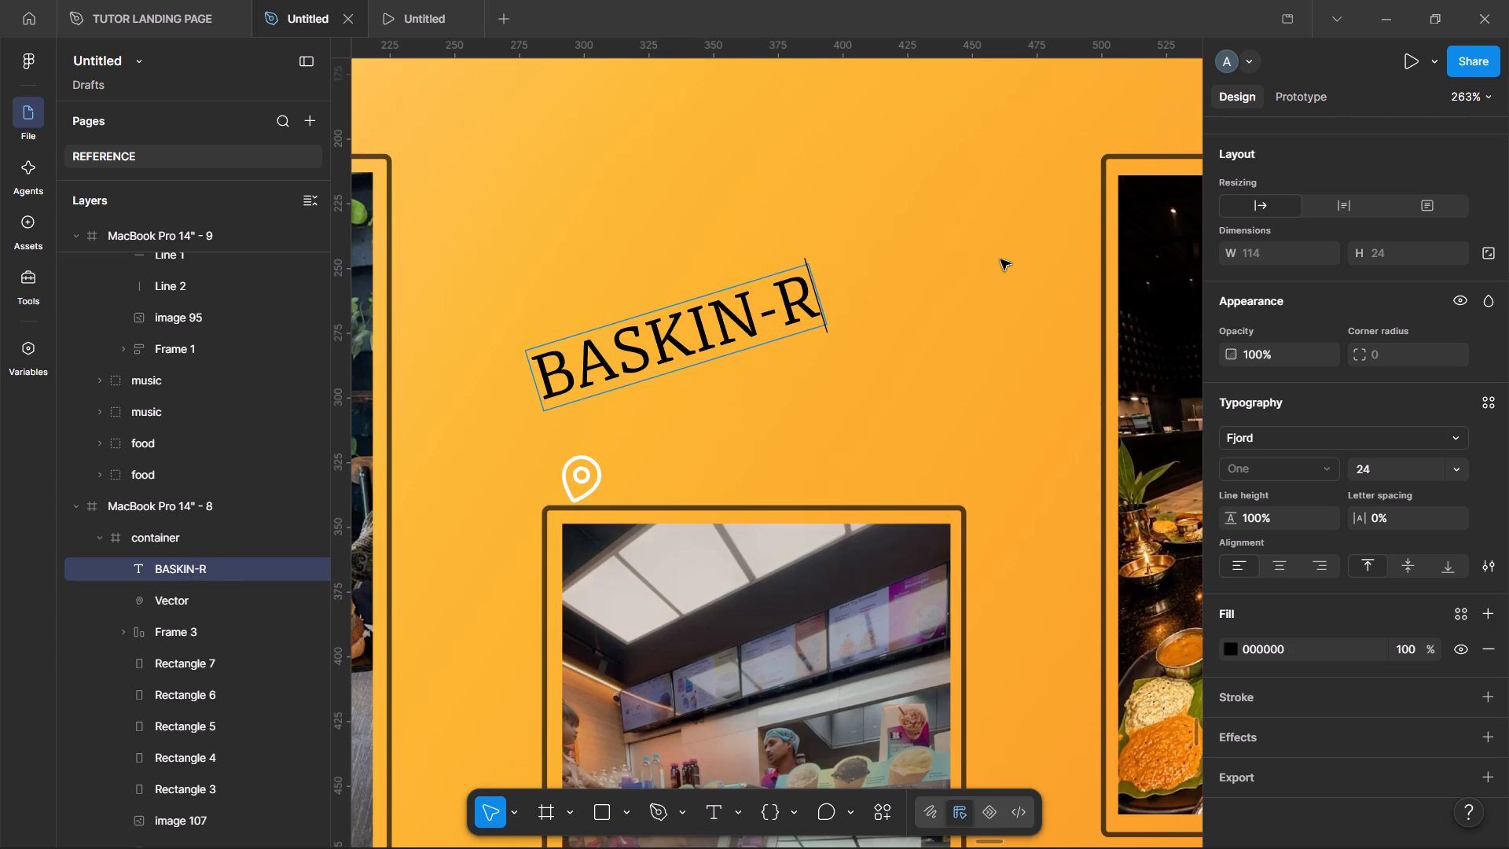
text(OBBIN)
key(s)
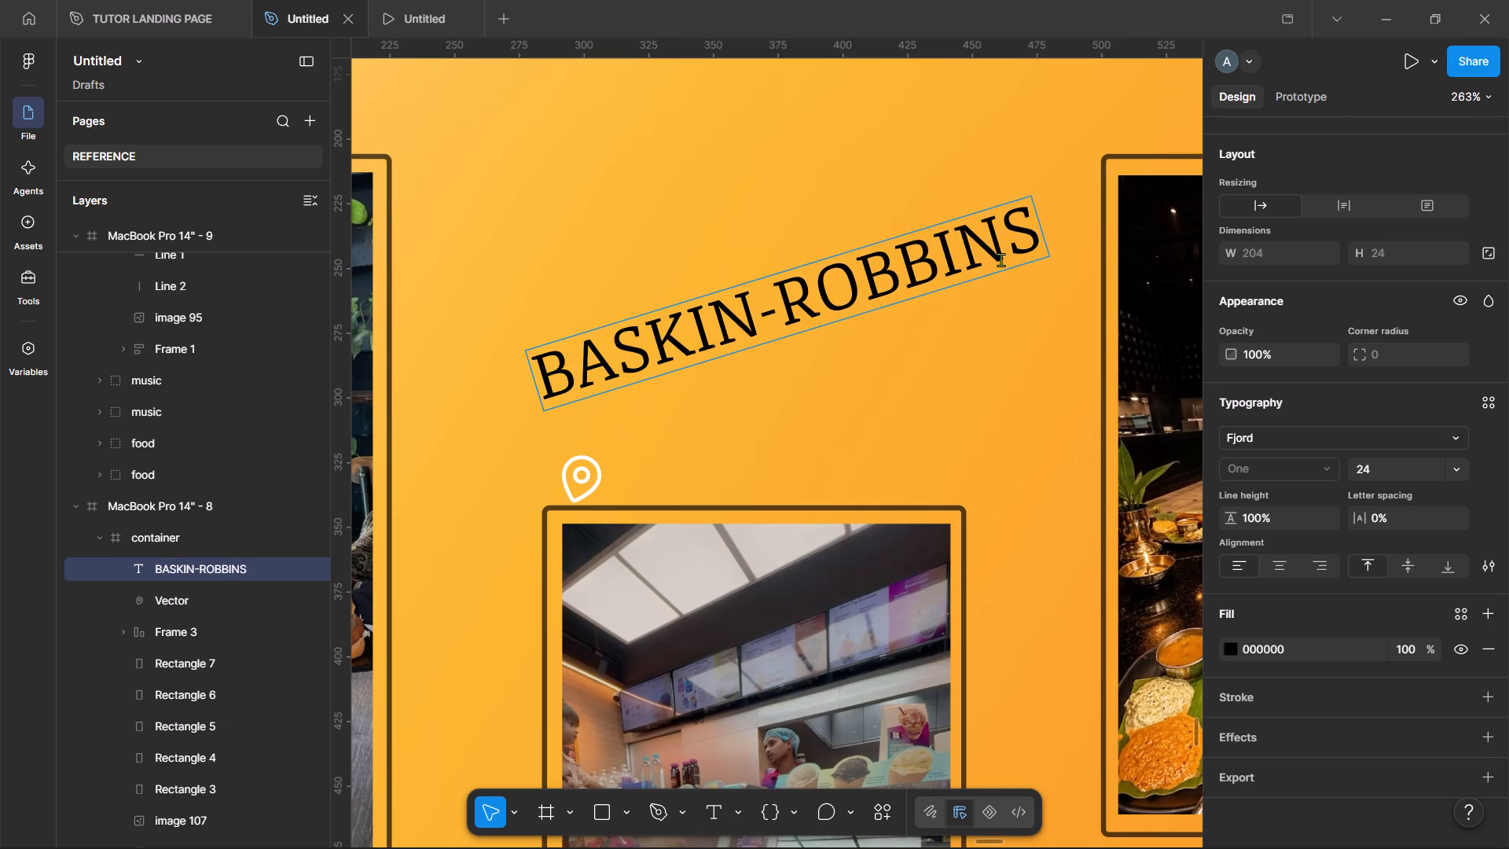
click(969, 393)
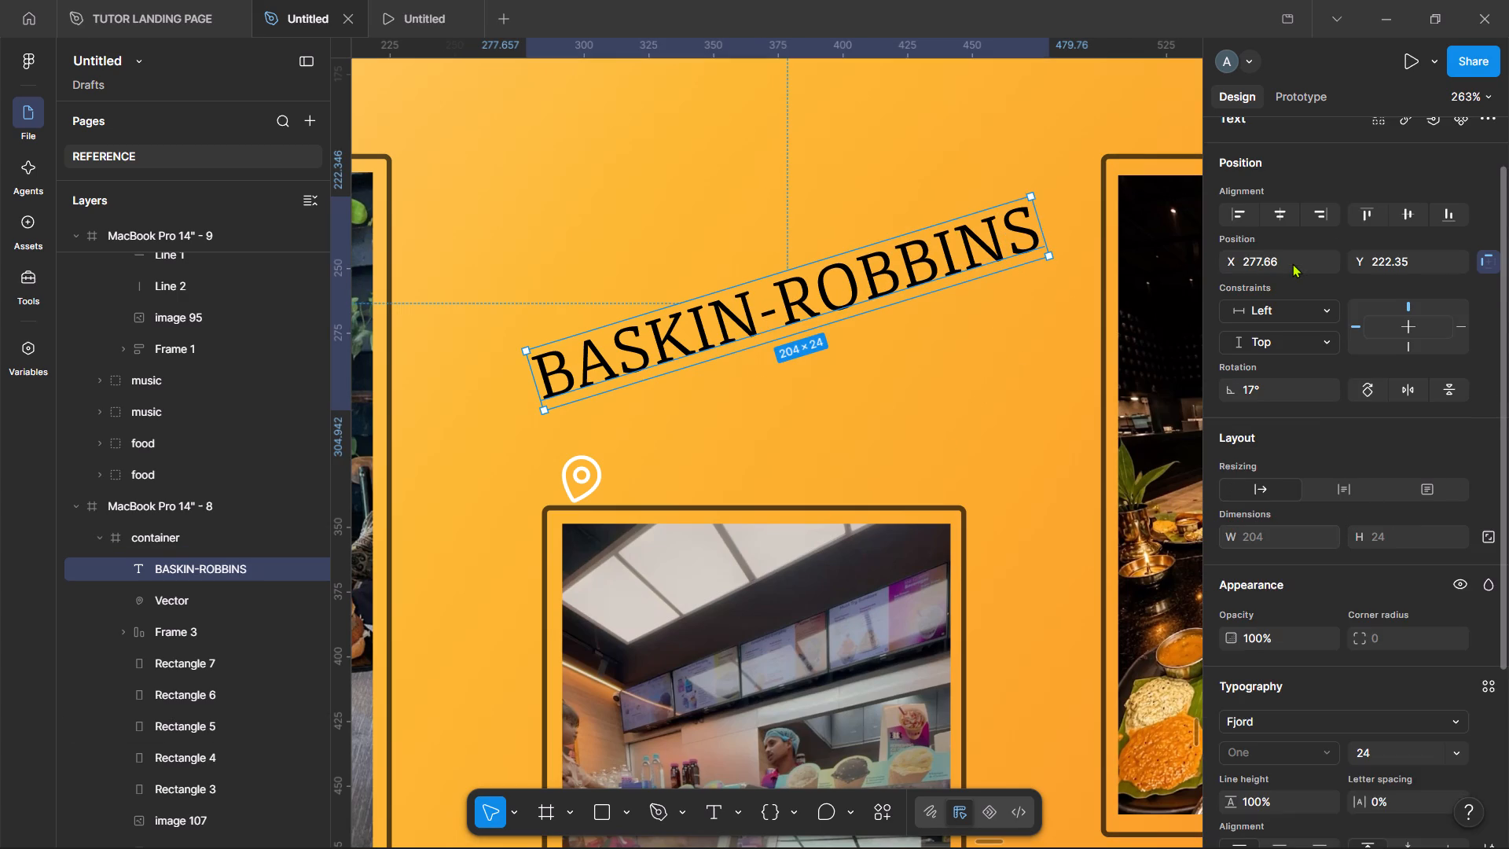
Set the BASKIN-ROBBINS label's rotation to 0°.
click(1253, 407)
key(0)
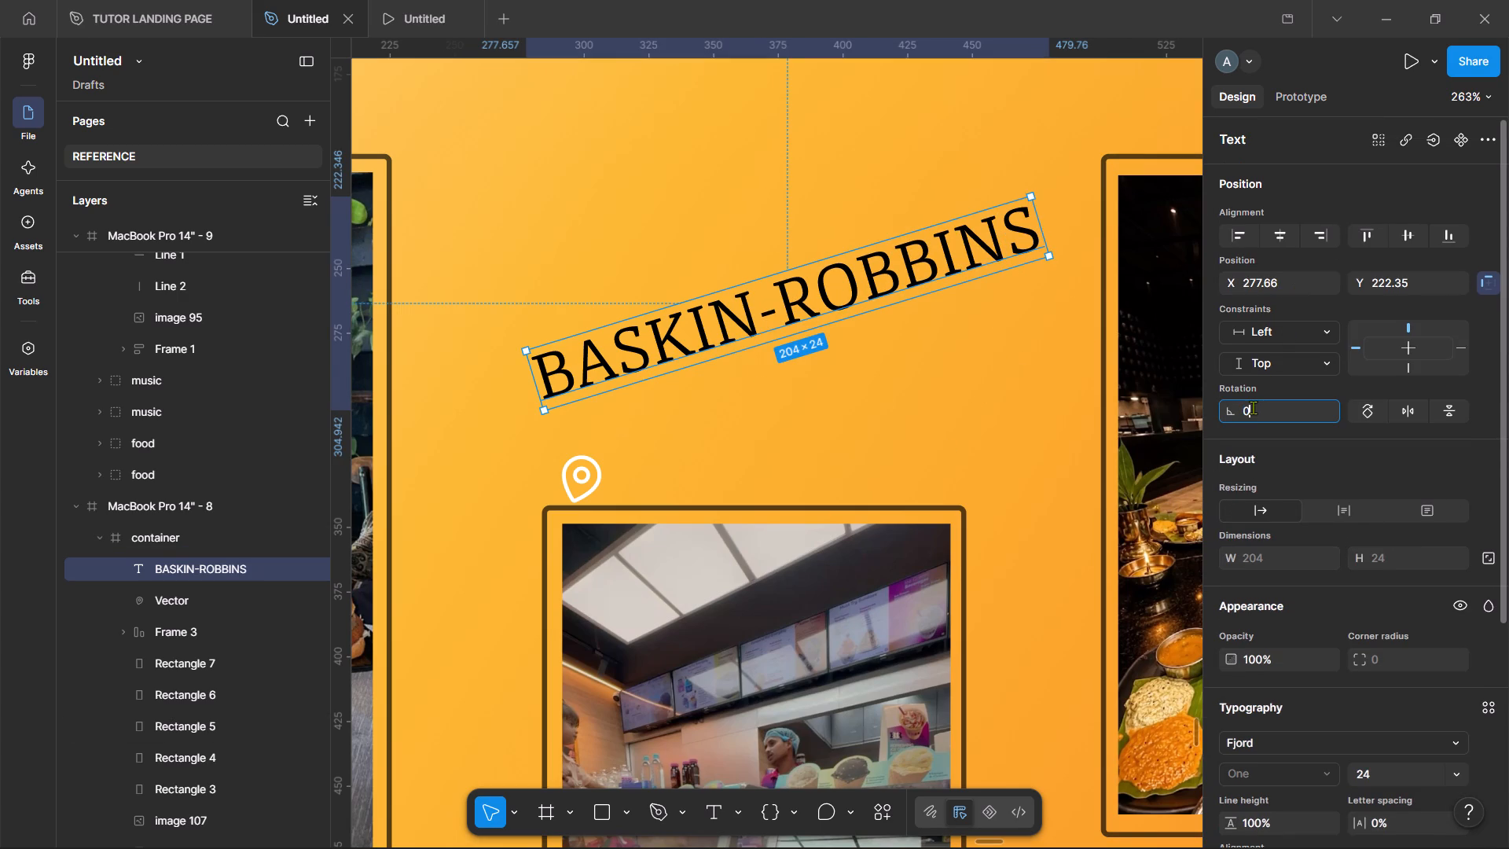
key(Return)
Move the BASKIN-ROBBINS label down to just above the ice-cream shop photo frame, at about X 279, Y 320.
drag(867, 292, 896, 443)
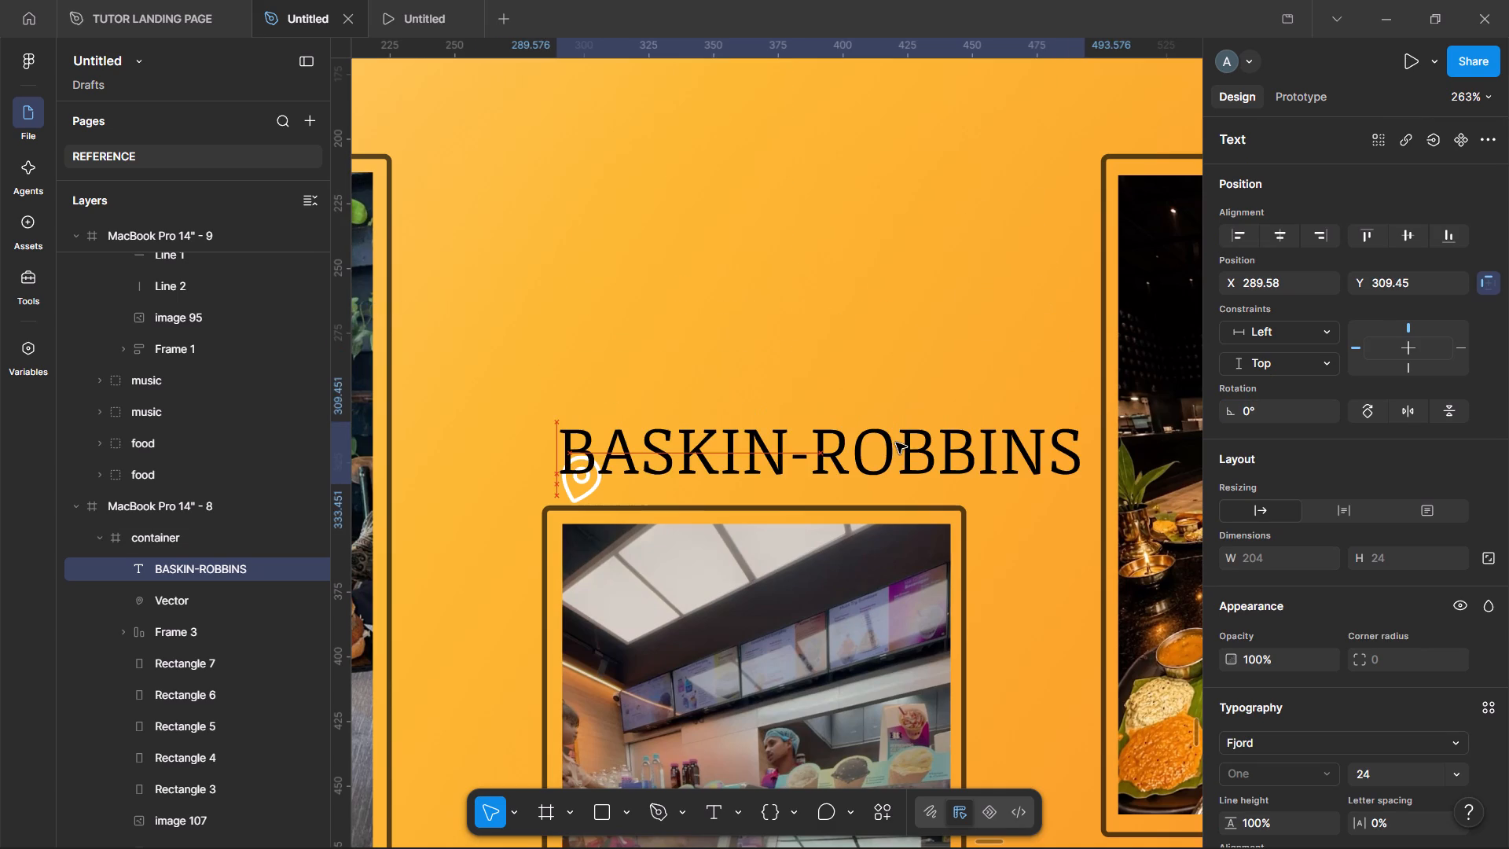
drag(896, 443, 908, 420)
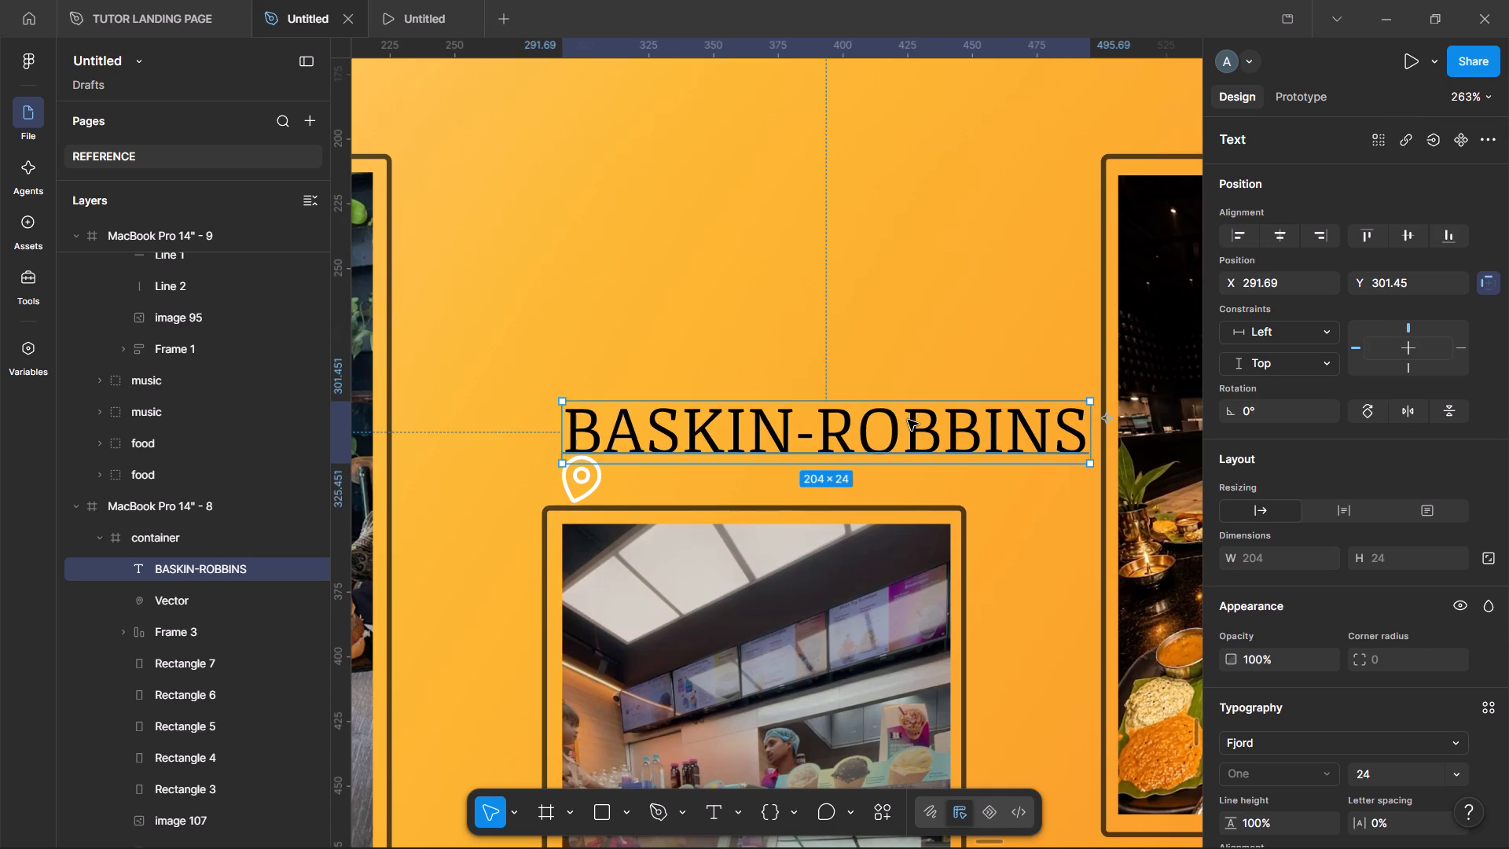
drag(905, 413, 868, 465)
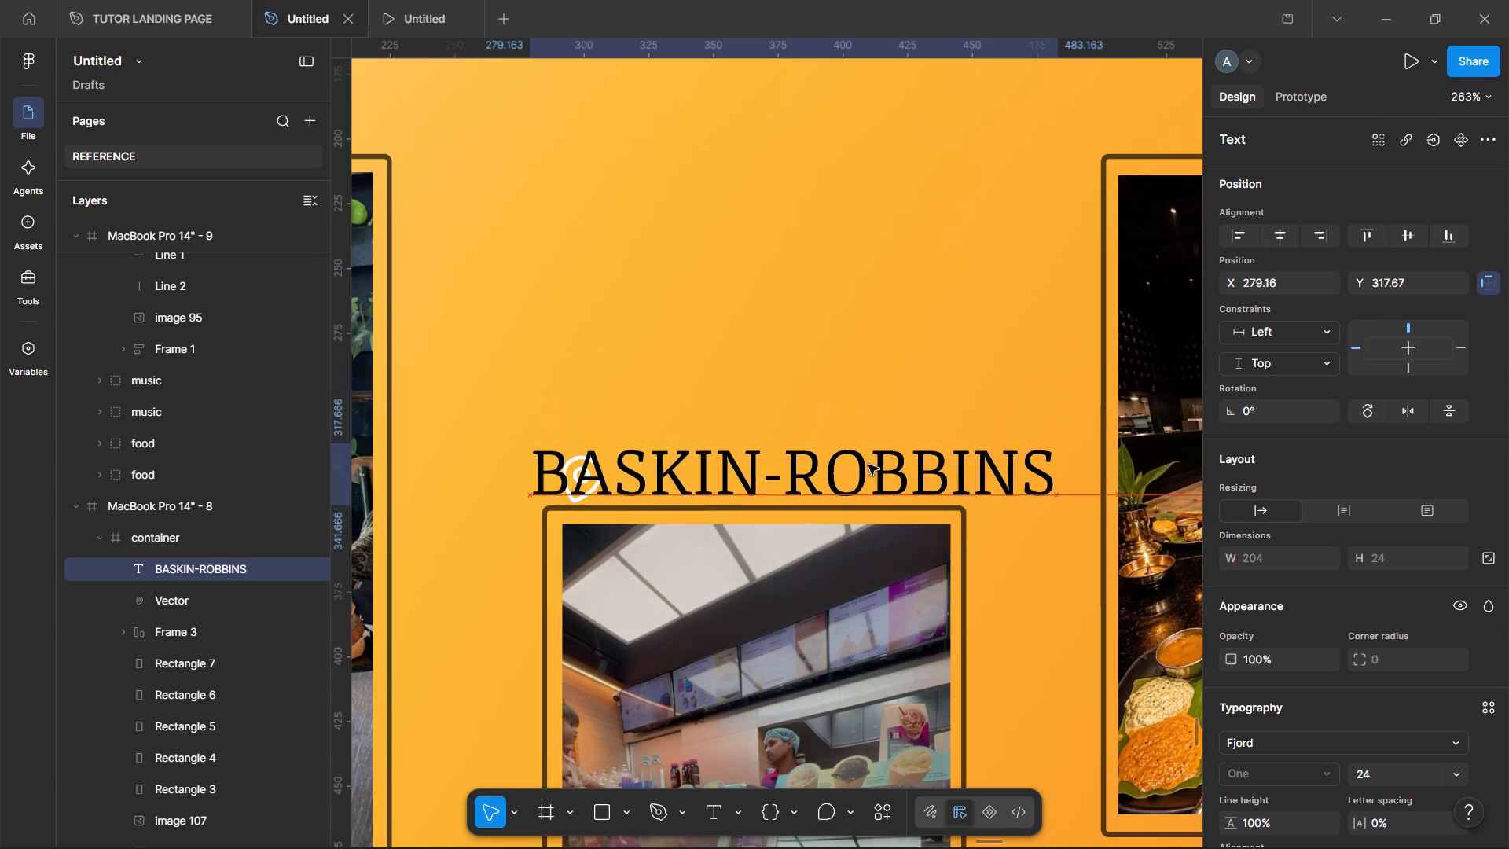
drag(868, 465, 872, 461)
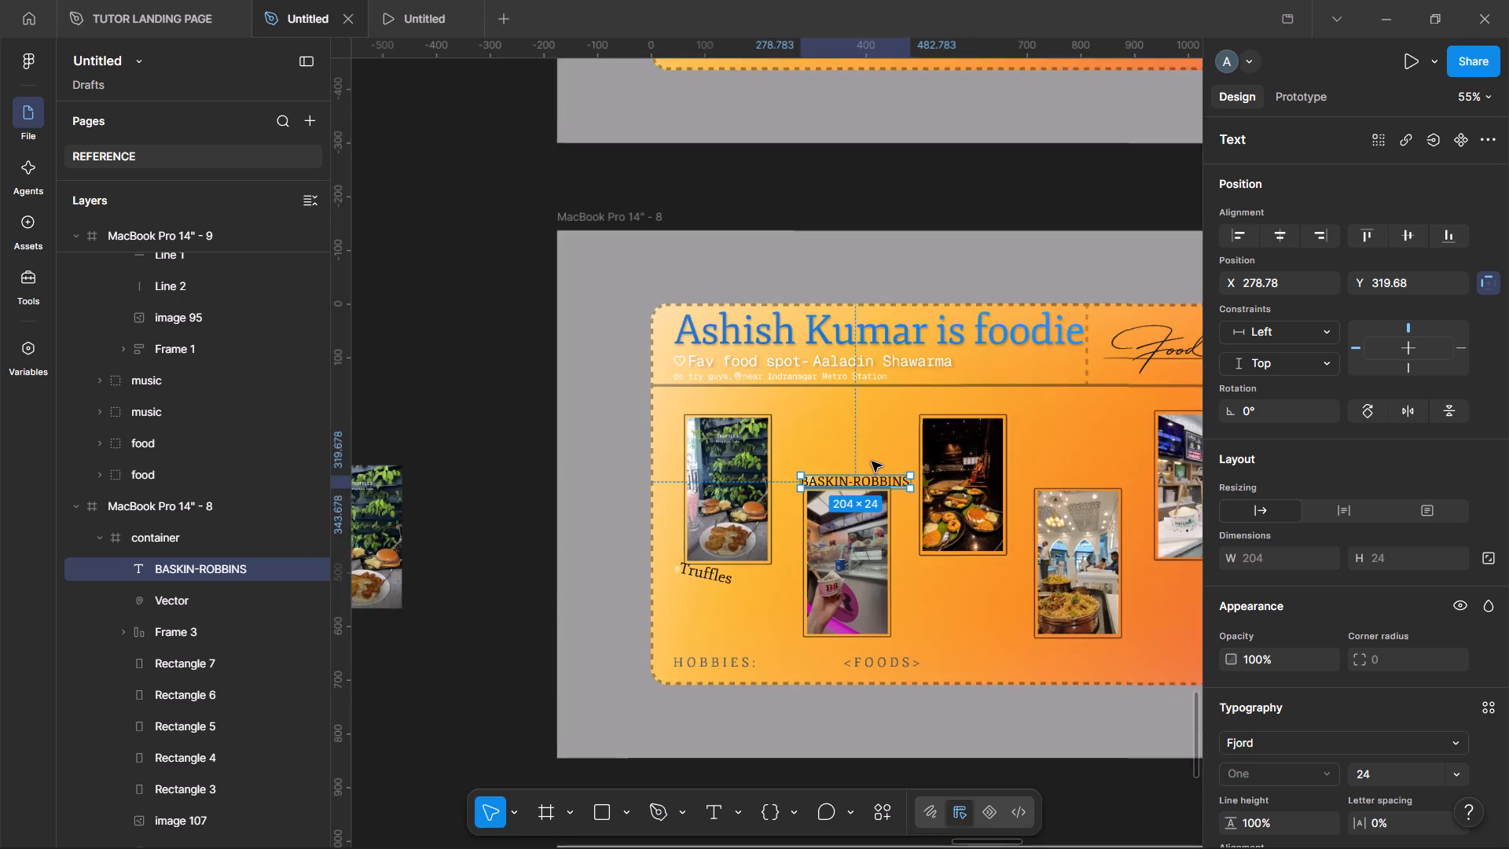
Examine the TRUFFLES caption styling on the loose reference photo beside the frame and compare it with the layout.
scroll(872, 461, down, 1)
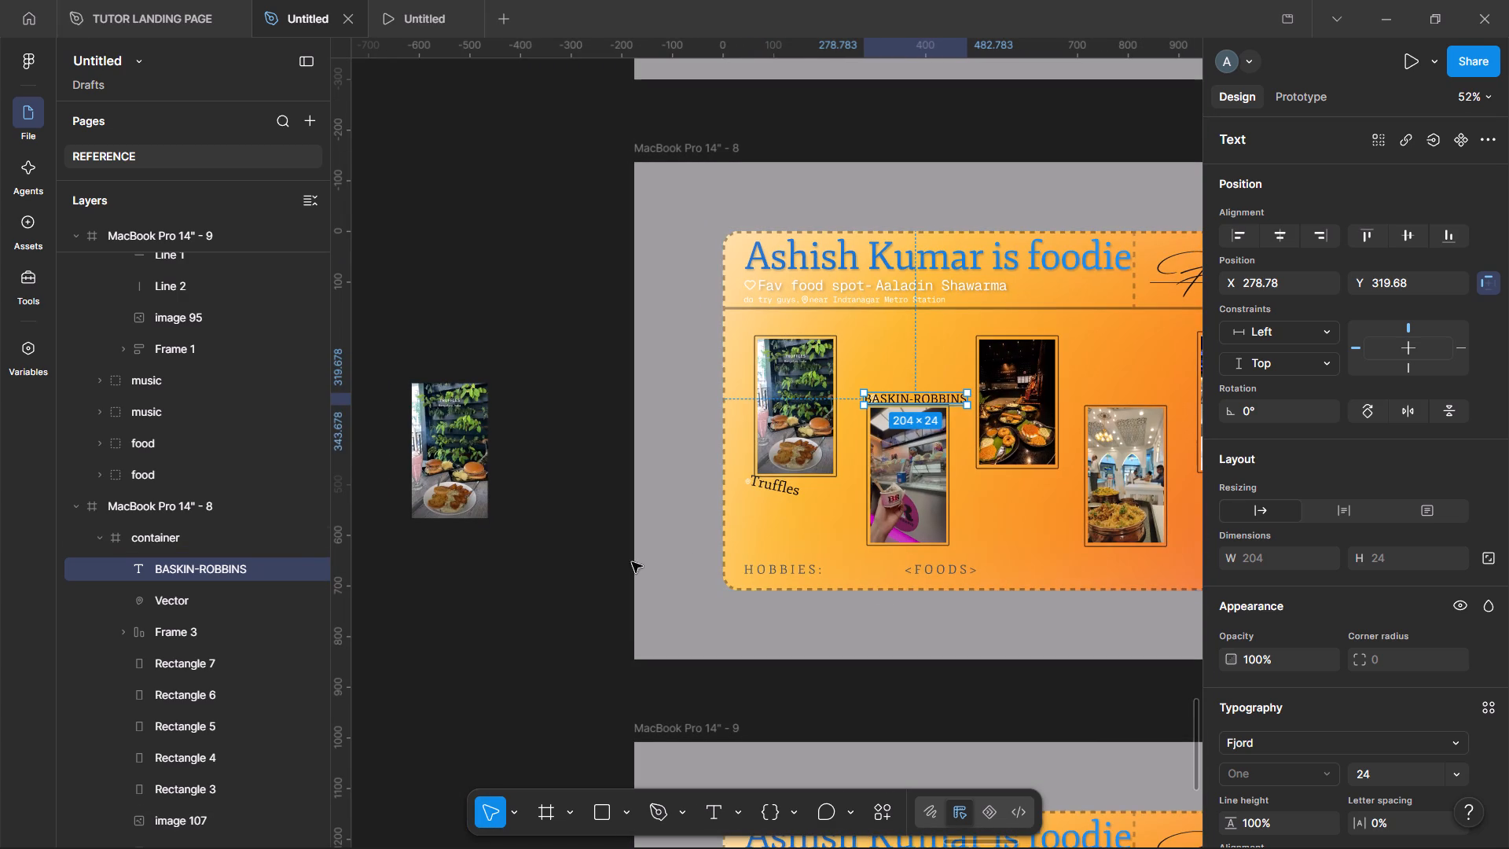
double_click(560, 563)
scroll(560, 563, up, 1)
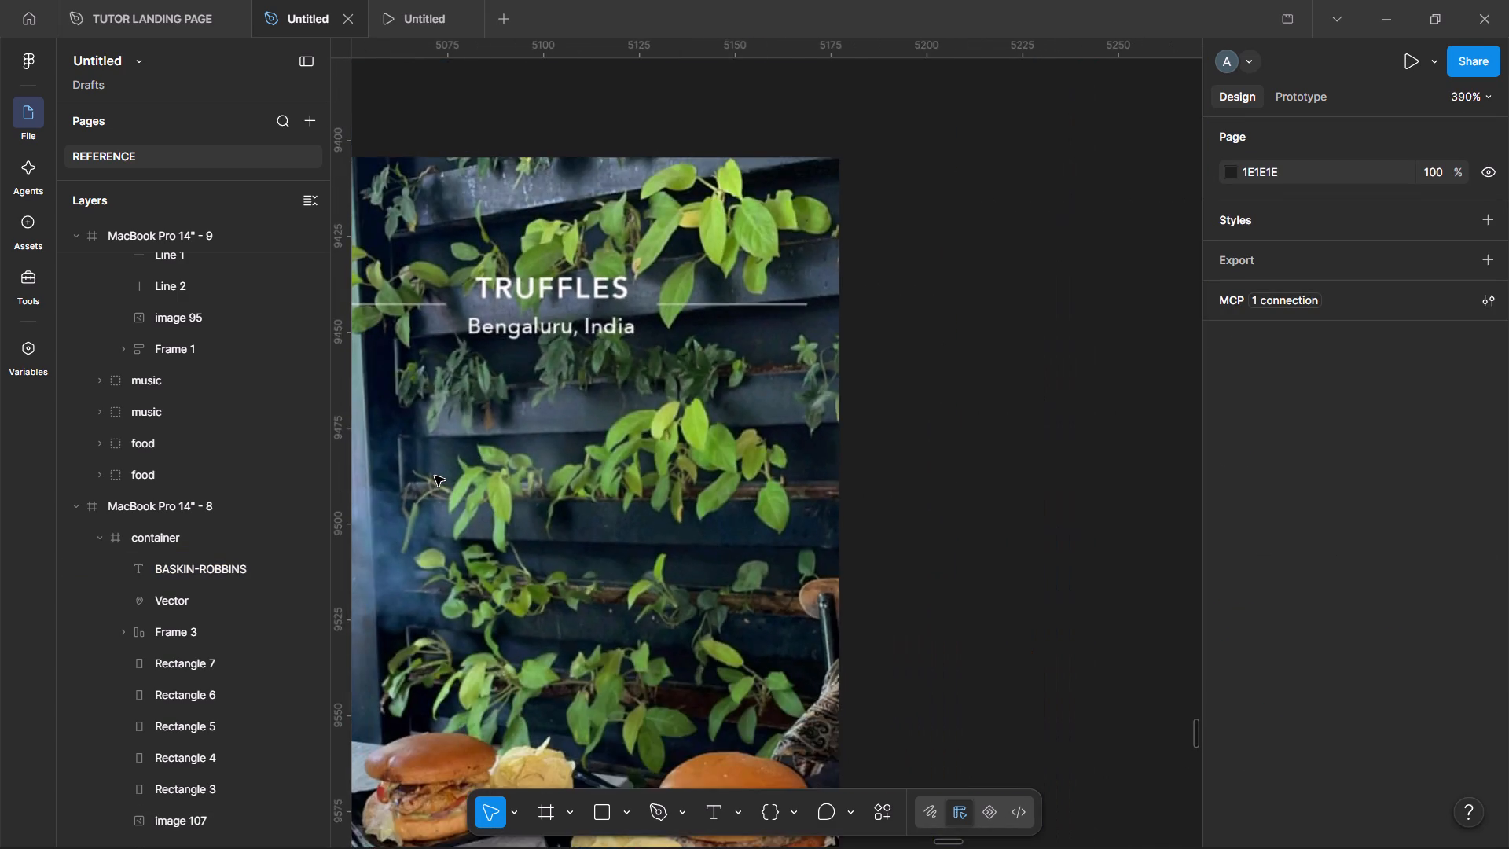
scroll(435, 476, left, 3)
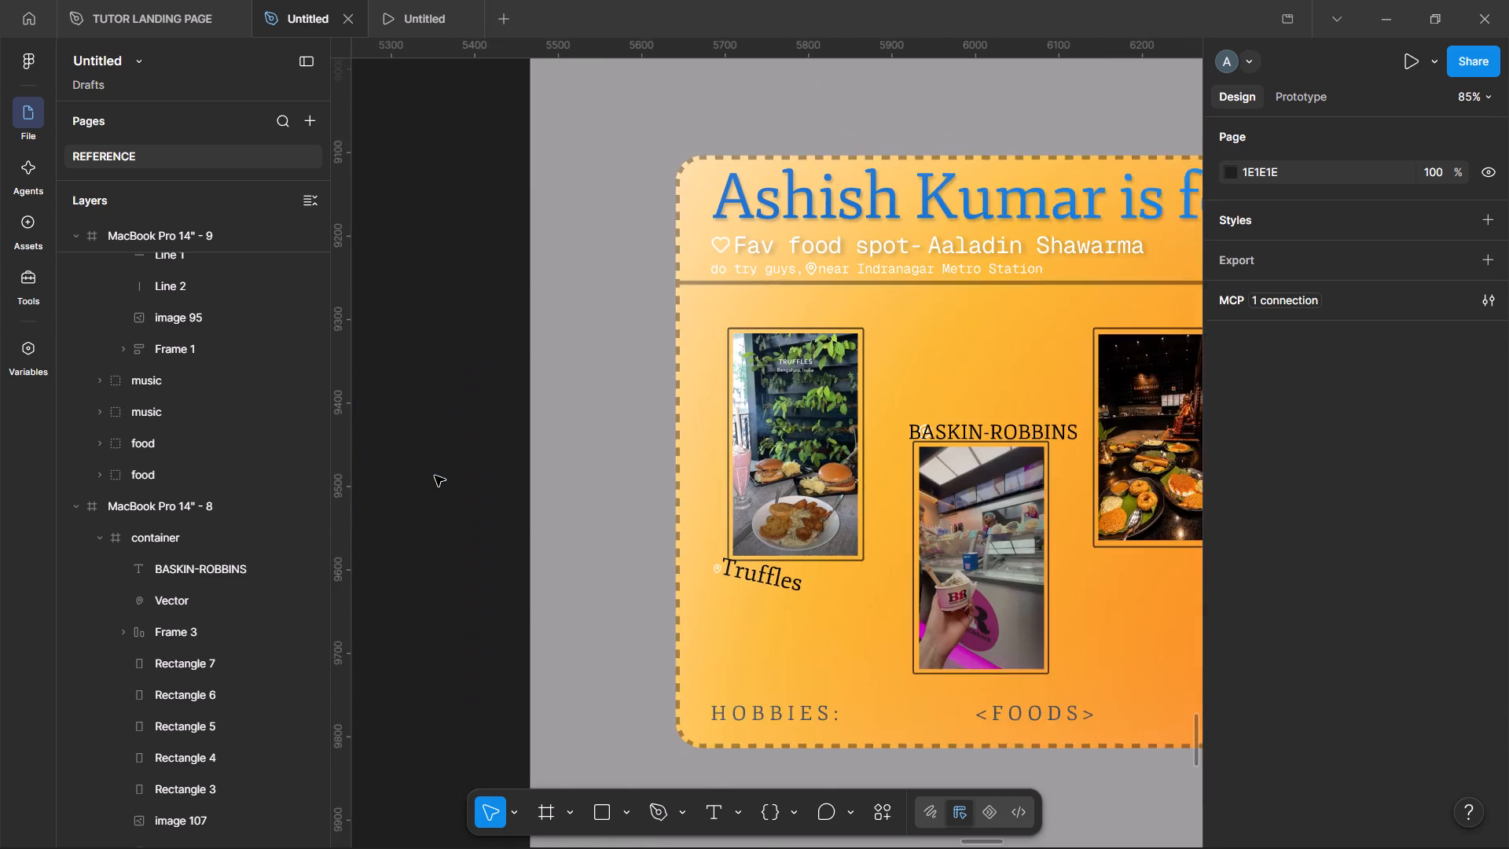
scroll(435, 476, right, 2)
scroll(435, 476, left, 3)
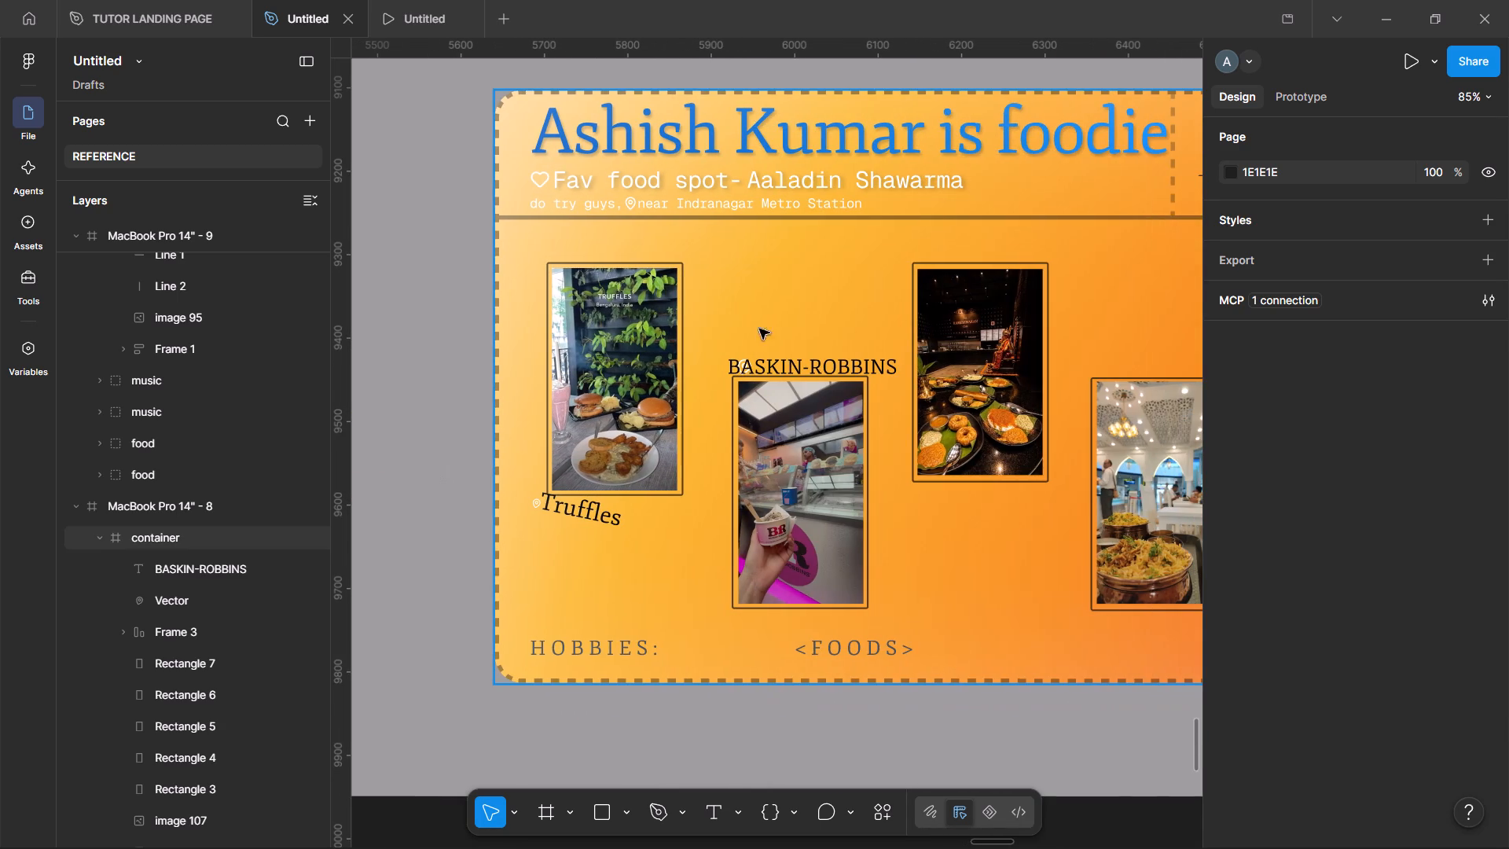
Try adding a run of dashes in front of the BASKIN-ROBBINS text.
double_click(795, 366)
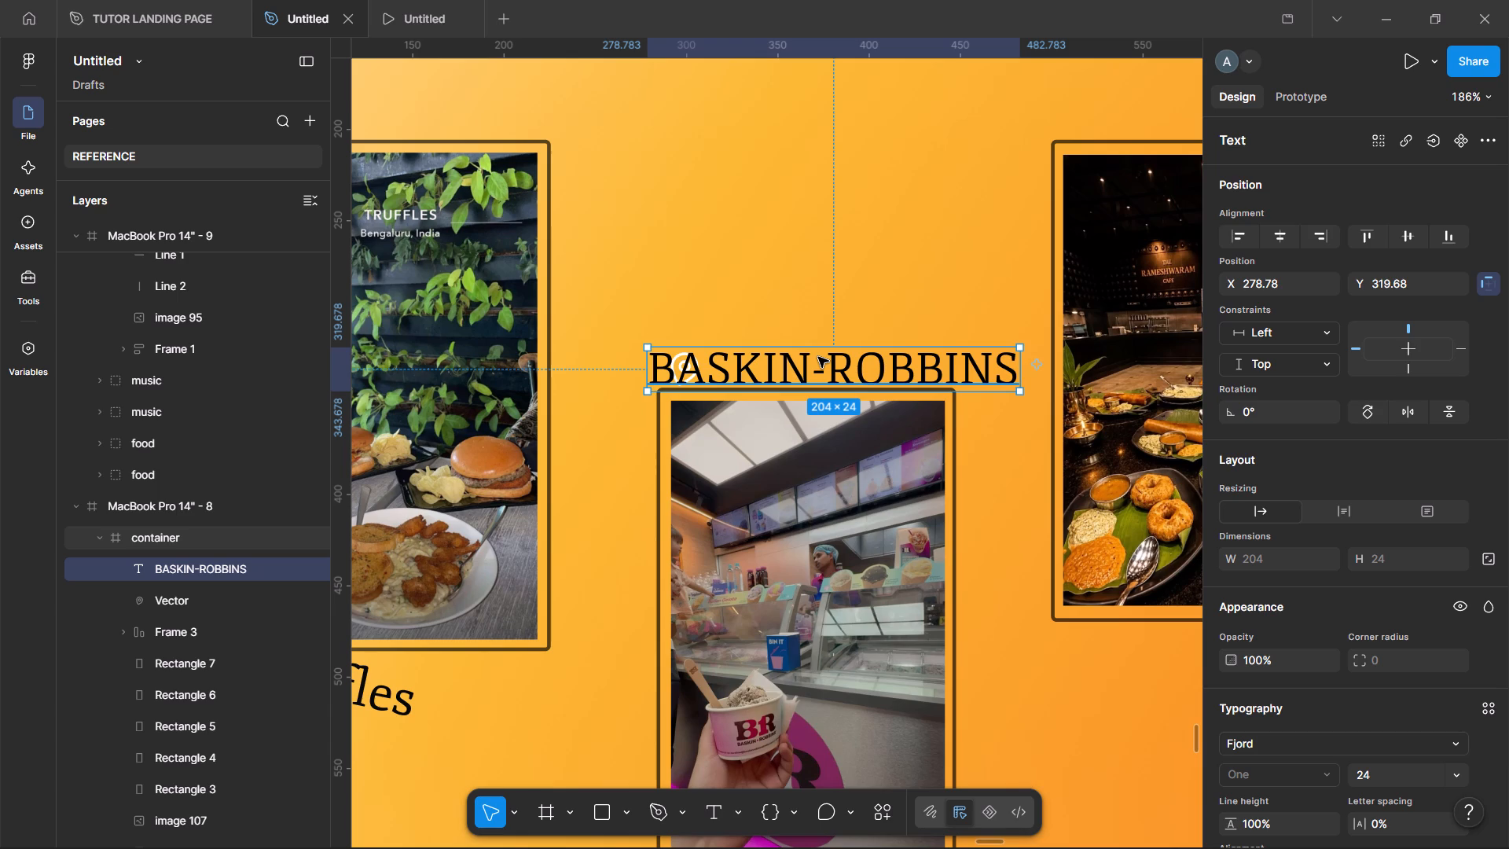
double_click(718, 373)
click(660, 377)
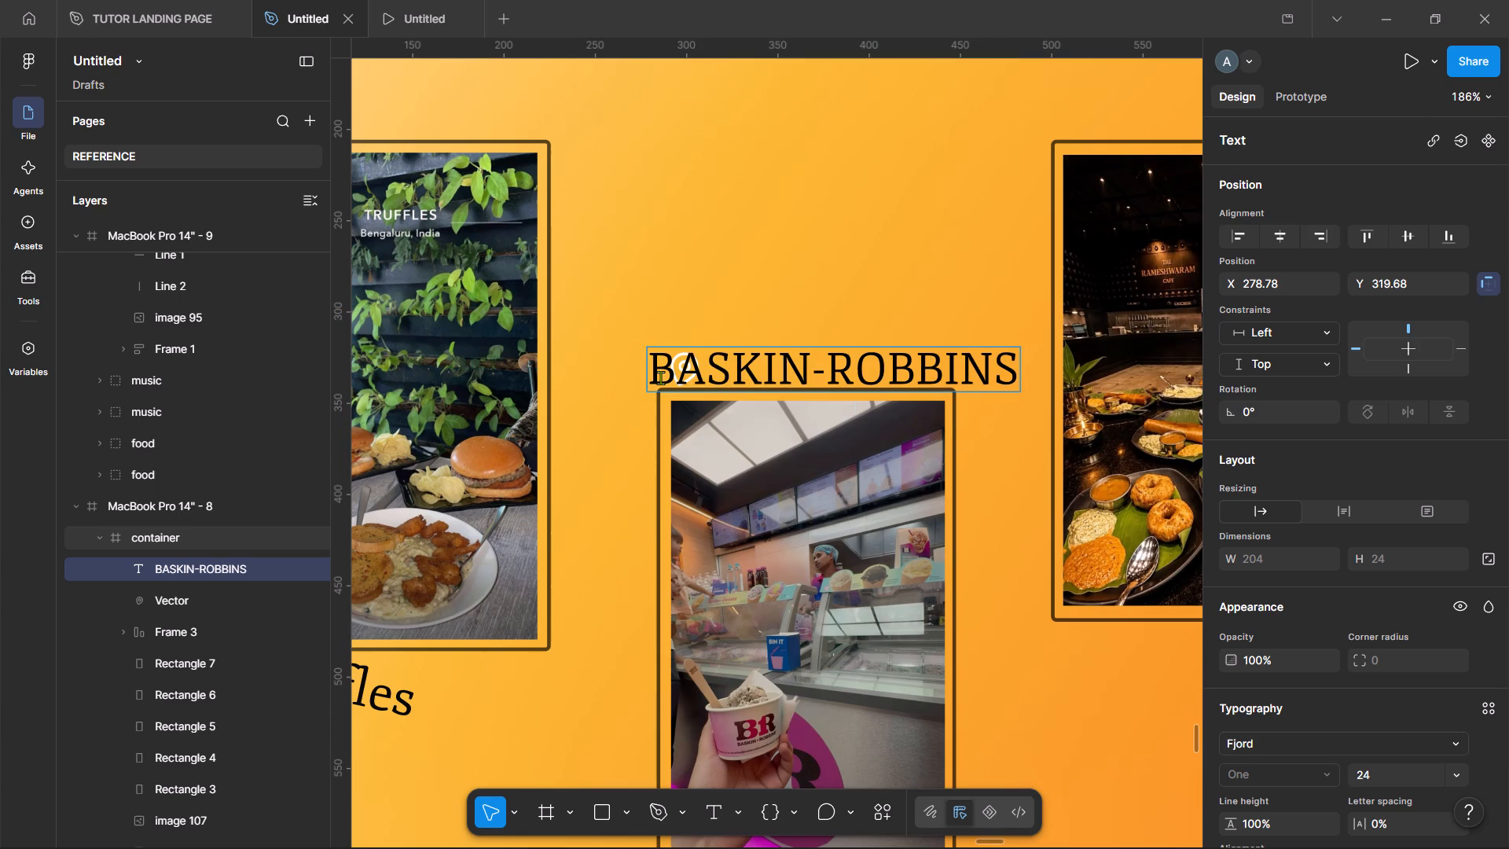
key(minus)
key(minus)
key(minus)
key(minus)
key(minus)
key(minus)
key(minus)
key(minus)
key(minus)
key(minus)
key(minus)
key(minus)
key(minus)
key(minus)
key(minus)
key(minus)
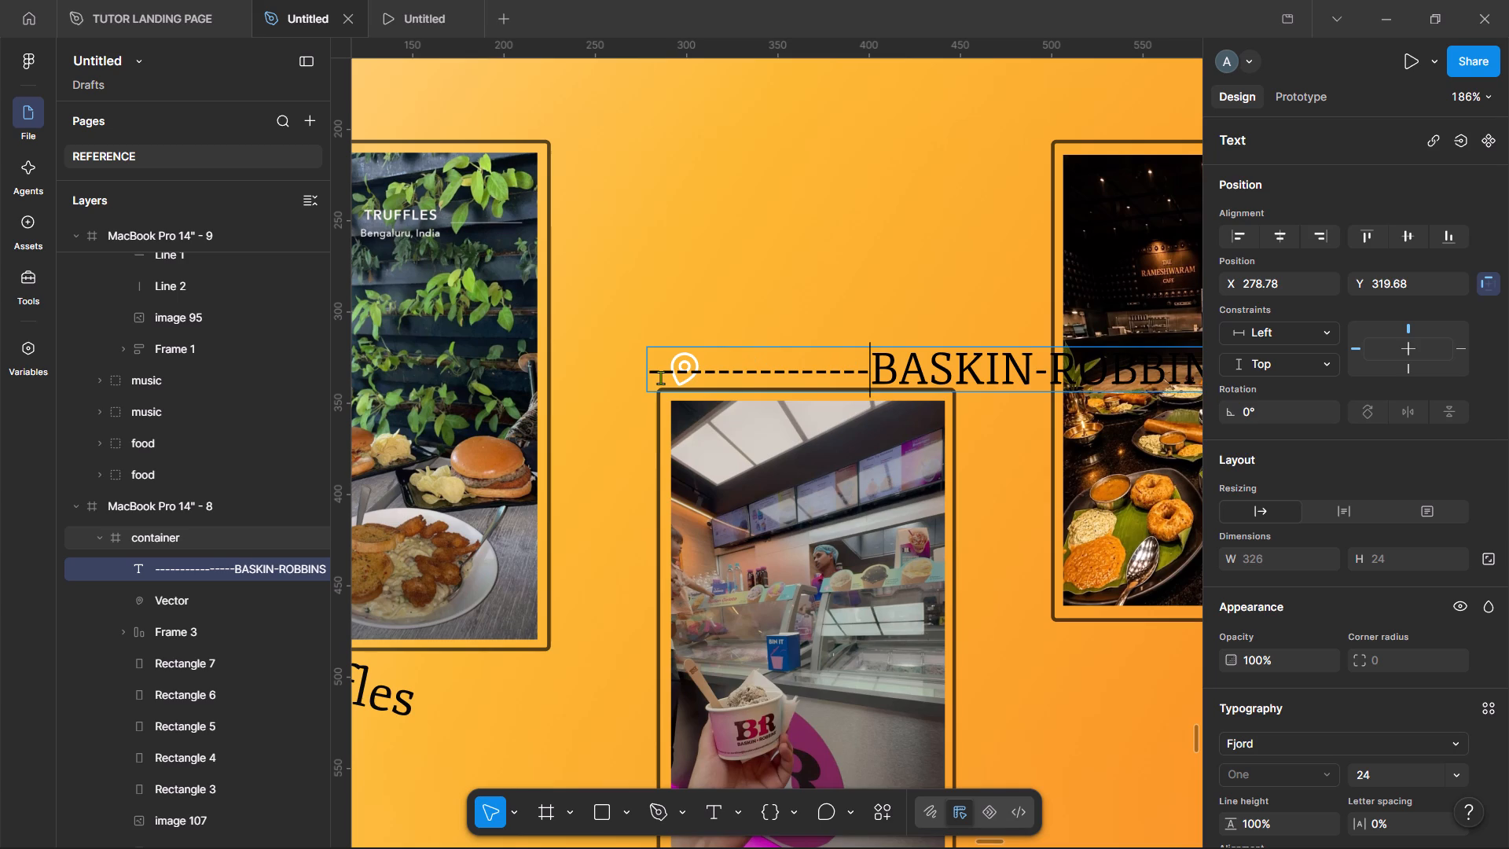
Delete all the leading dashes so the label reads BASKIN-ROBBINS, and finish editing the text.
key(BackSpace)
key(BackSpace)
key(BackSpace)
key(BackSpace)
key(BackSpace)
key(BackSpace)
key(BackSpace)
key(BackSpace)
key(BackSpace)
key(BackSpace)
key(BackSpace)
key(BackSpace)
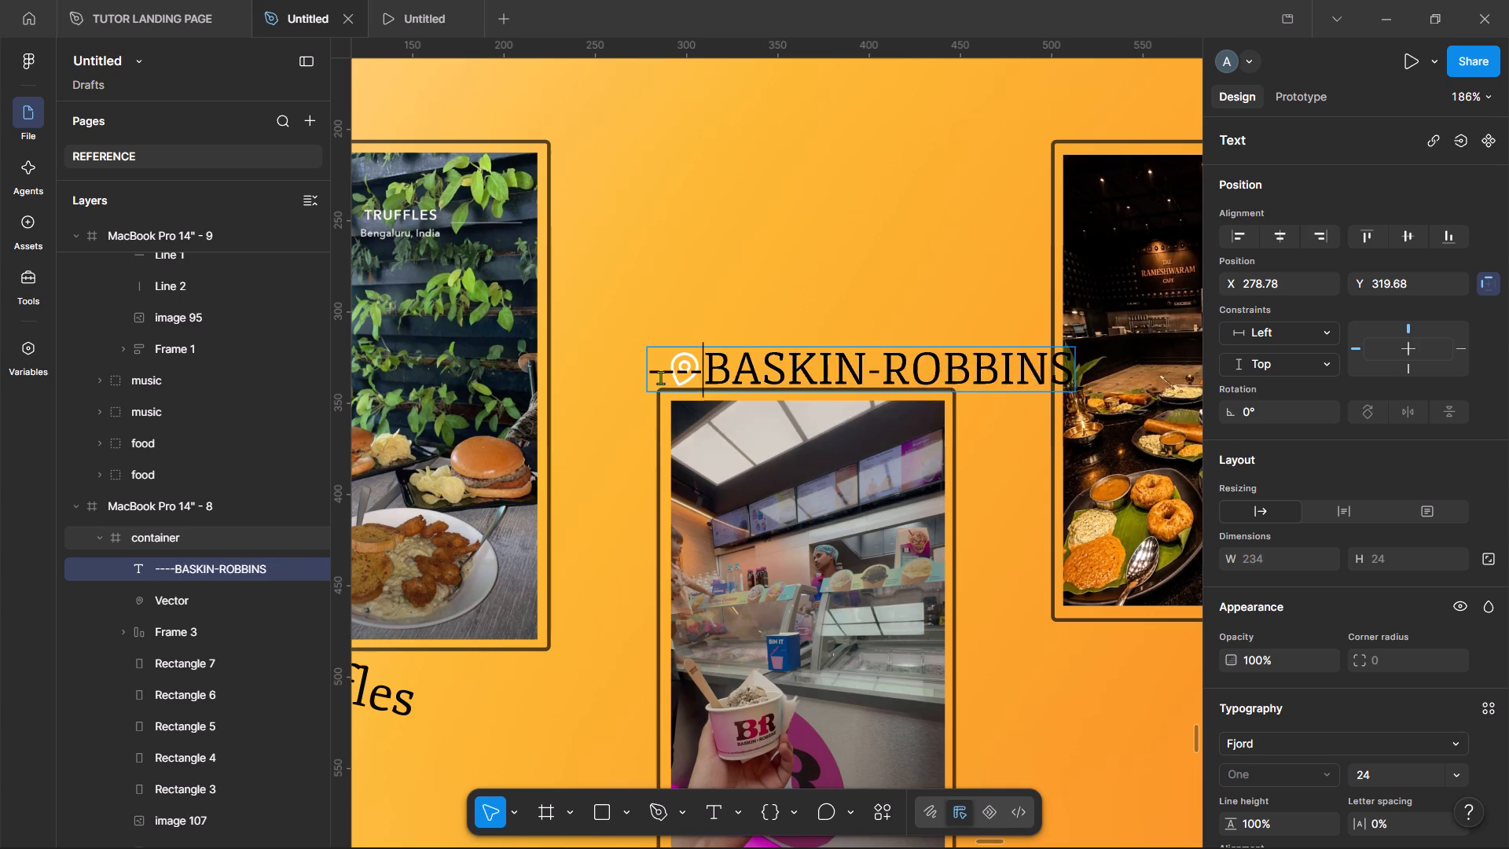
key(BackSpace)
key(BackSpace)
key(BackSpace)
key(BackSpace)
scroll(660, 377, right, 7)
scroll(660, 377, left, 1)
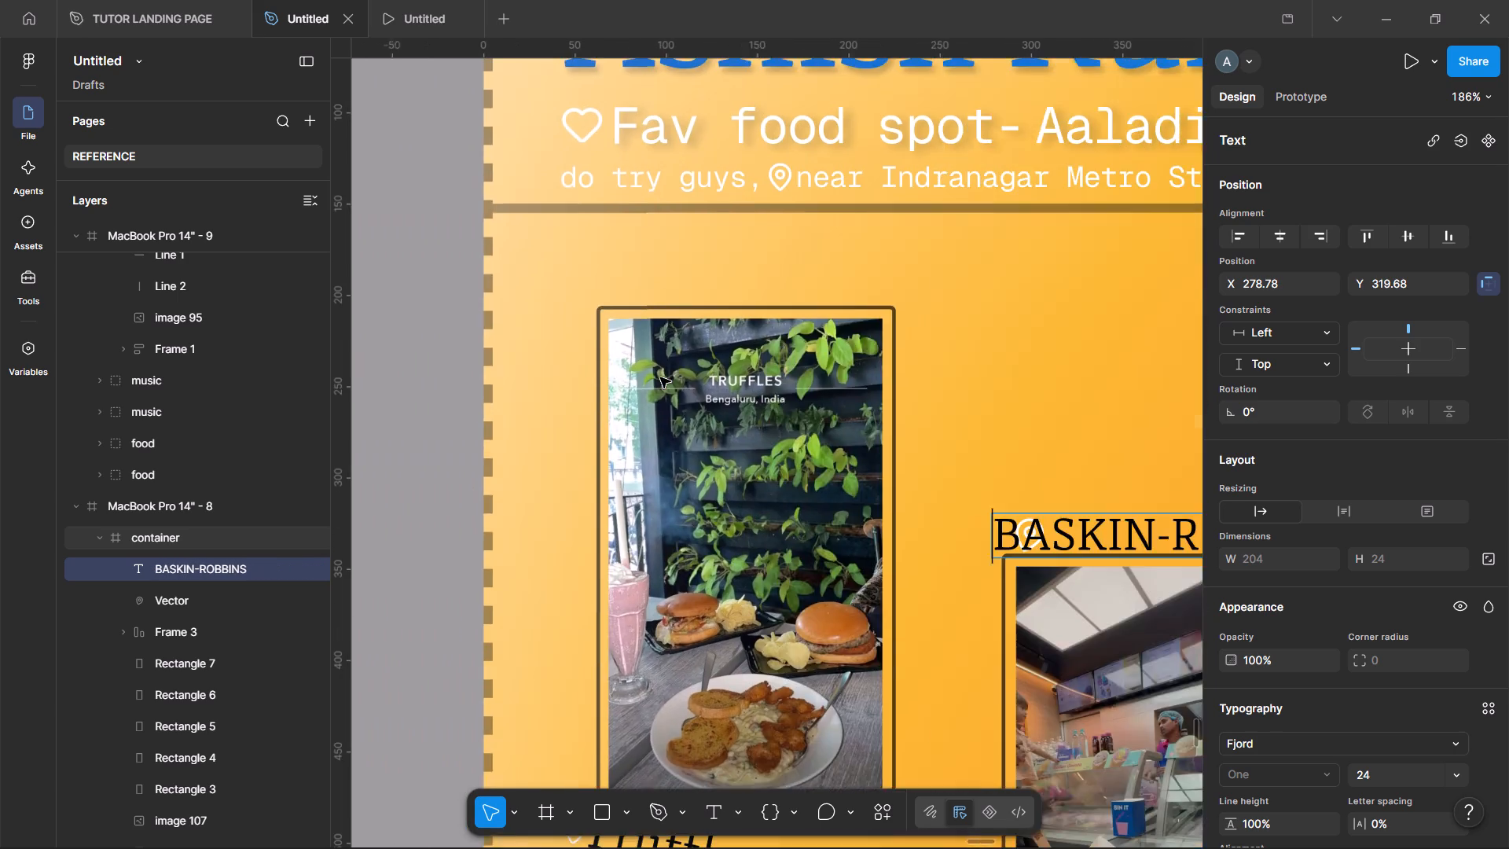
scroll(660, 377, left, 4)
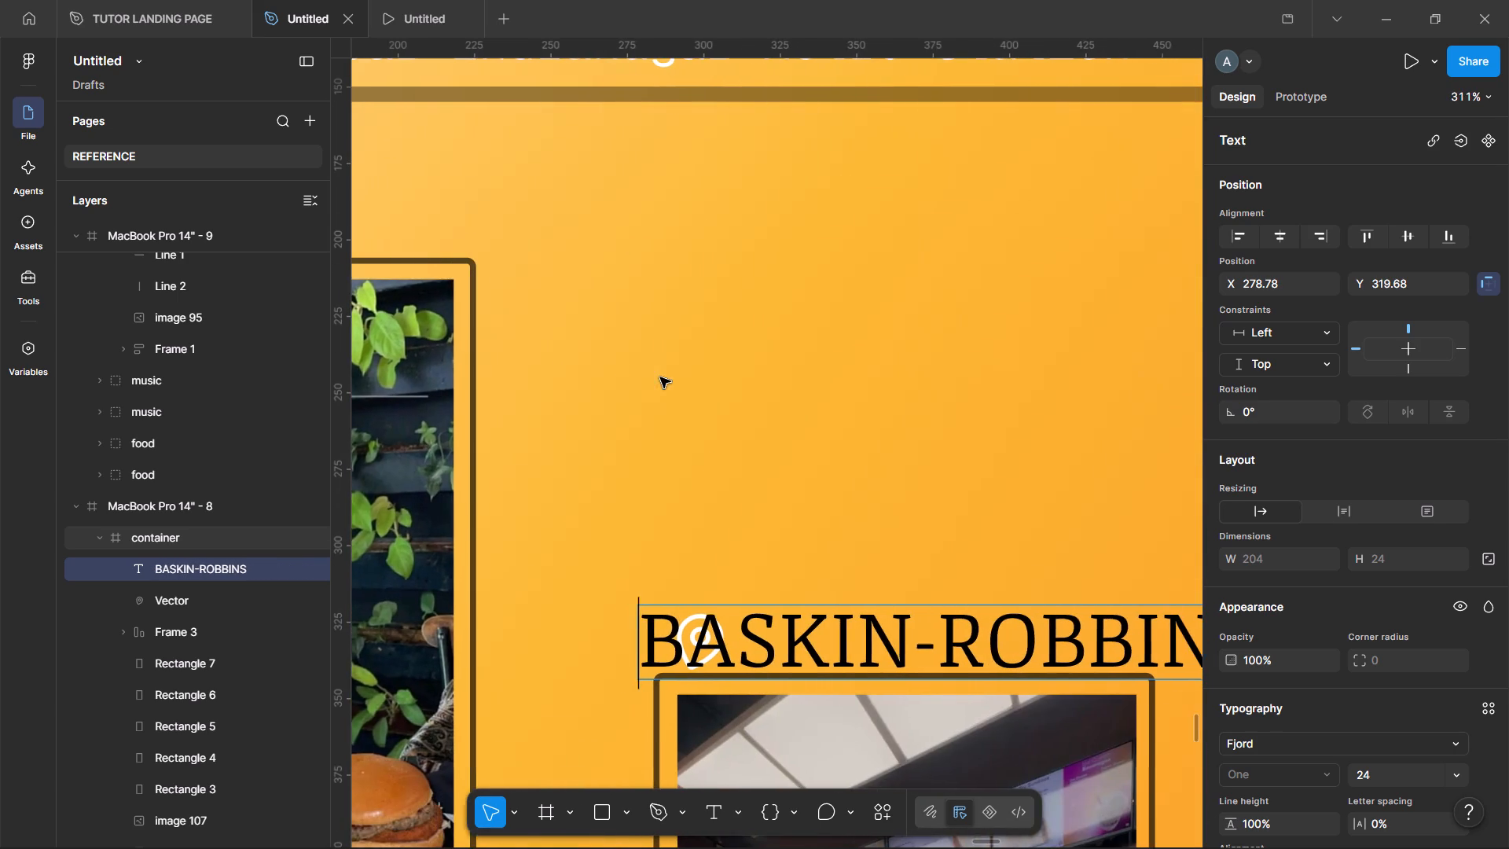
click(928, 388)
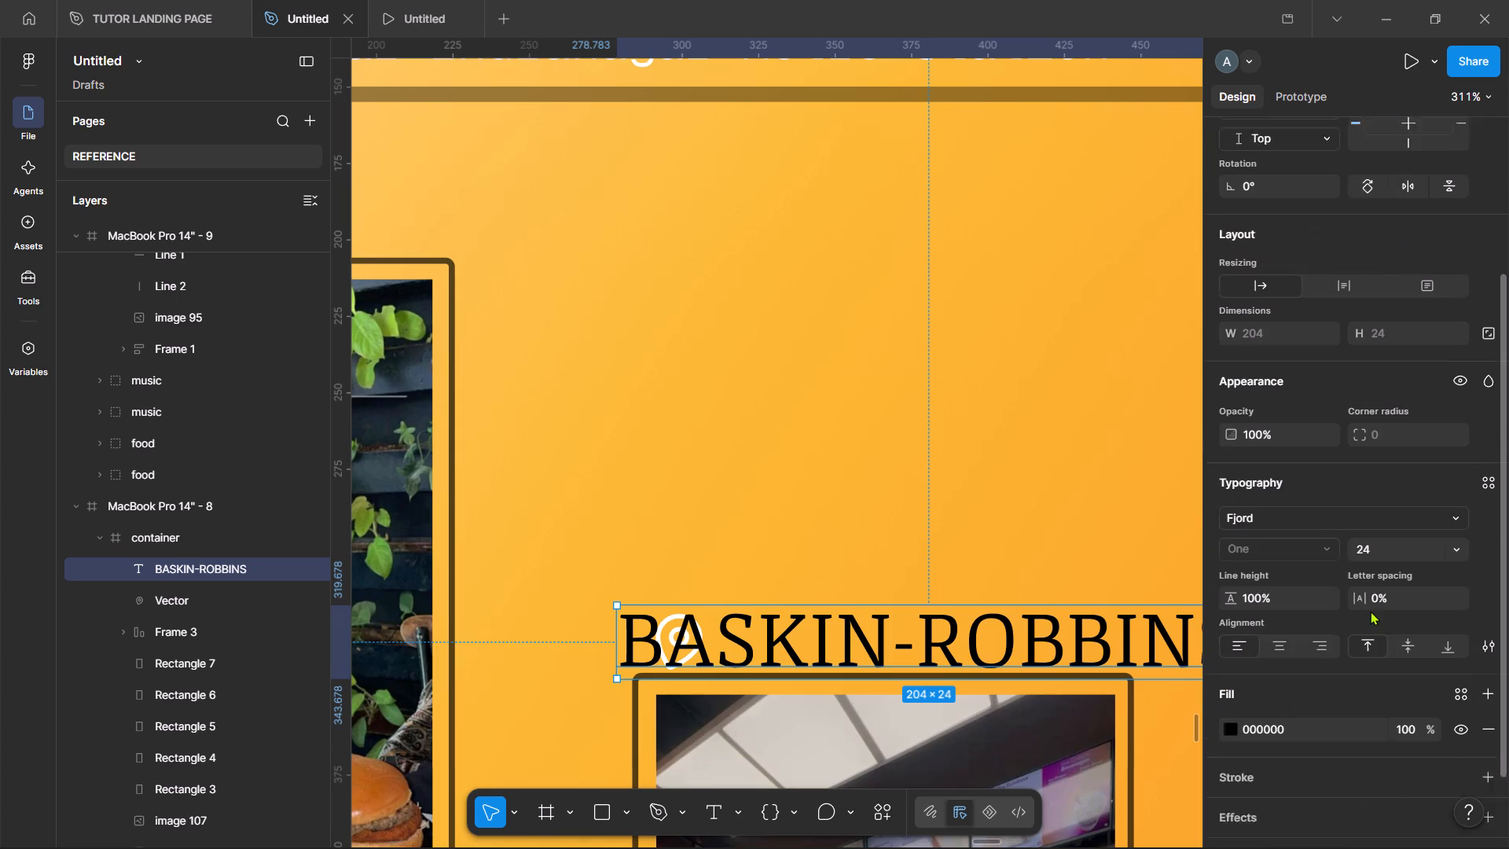
Change the BASKIN-ROBBINS label's font to Inter.
click(1278, 481)
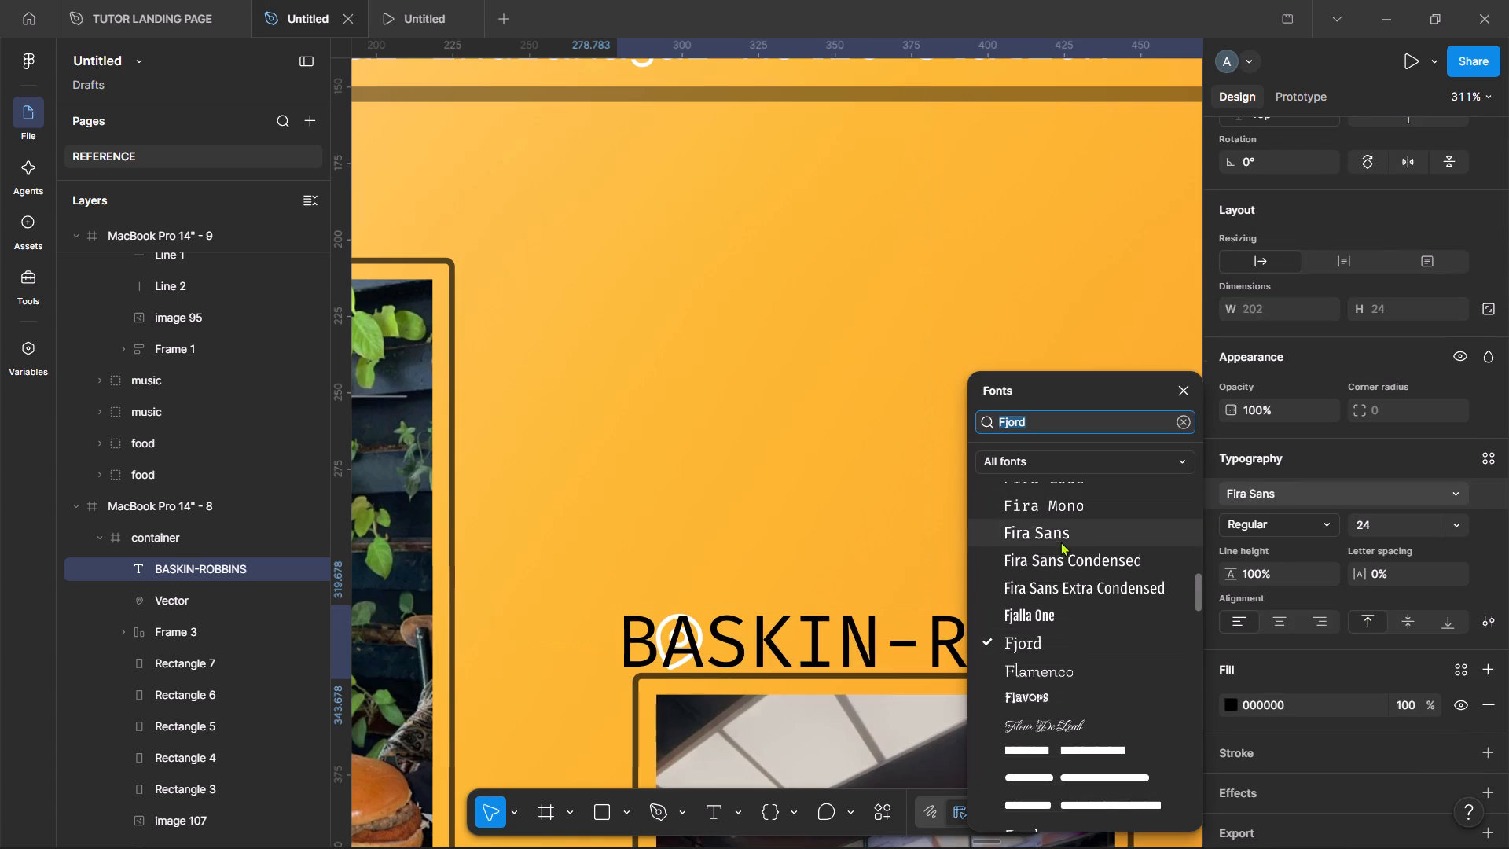
text(in)
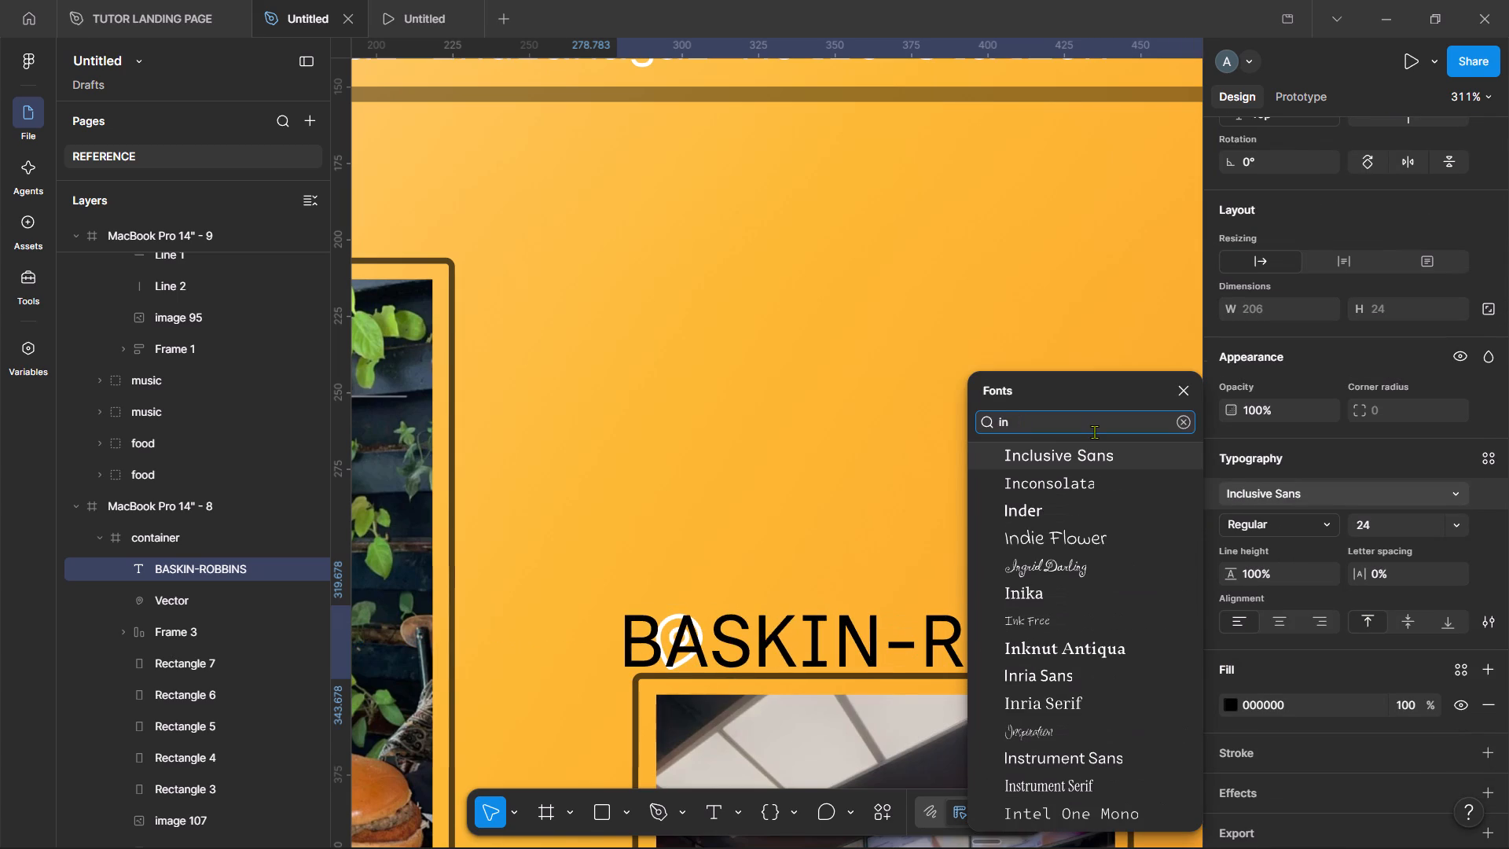
text(te)
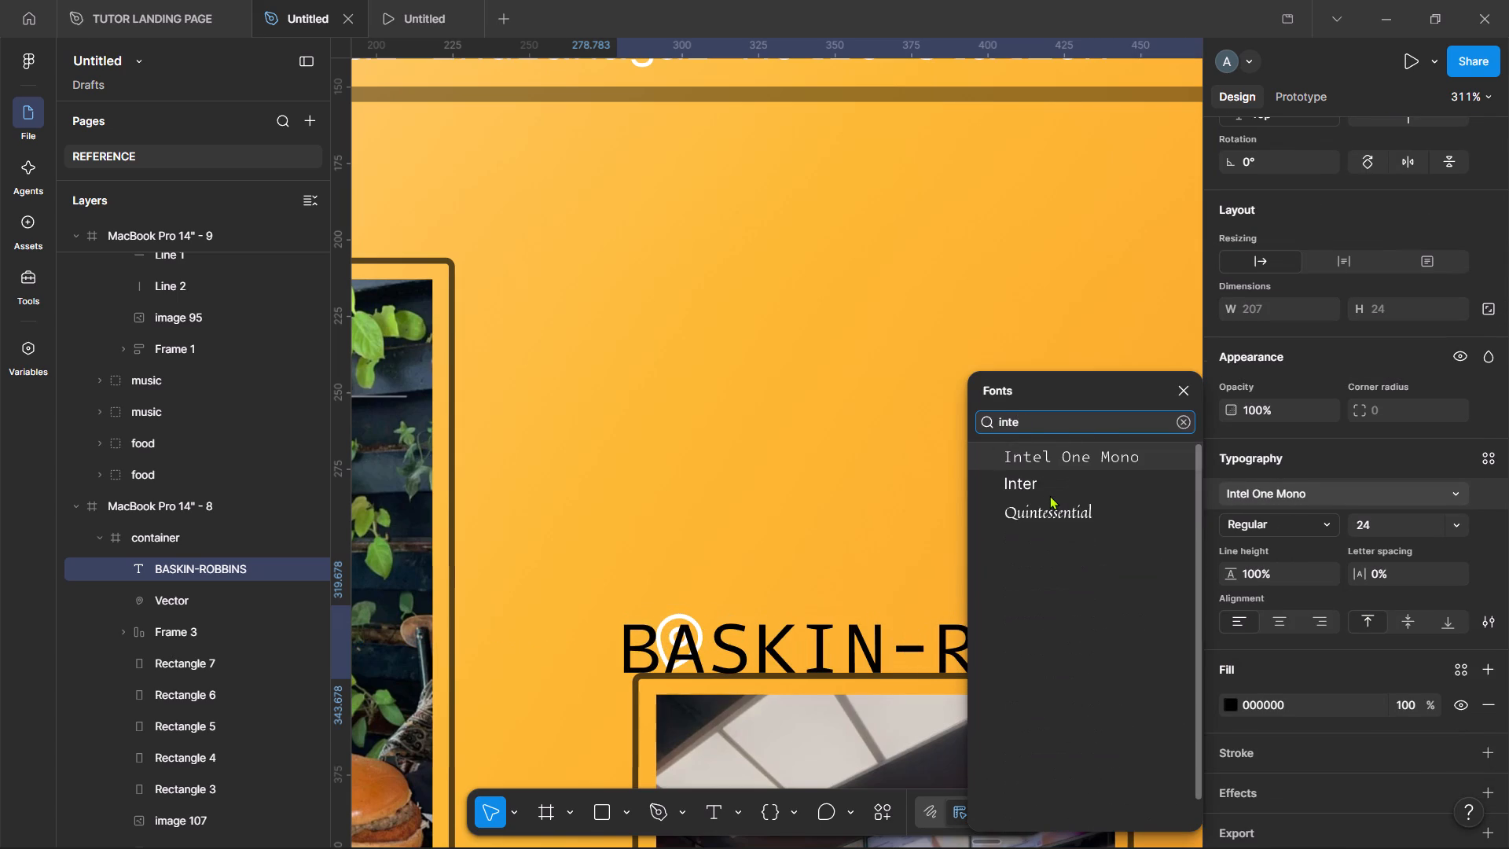
click(1032, 487)
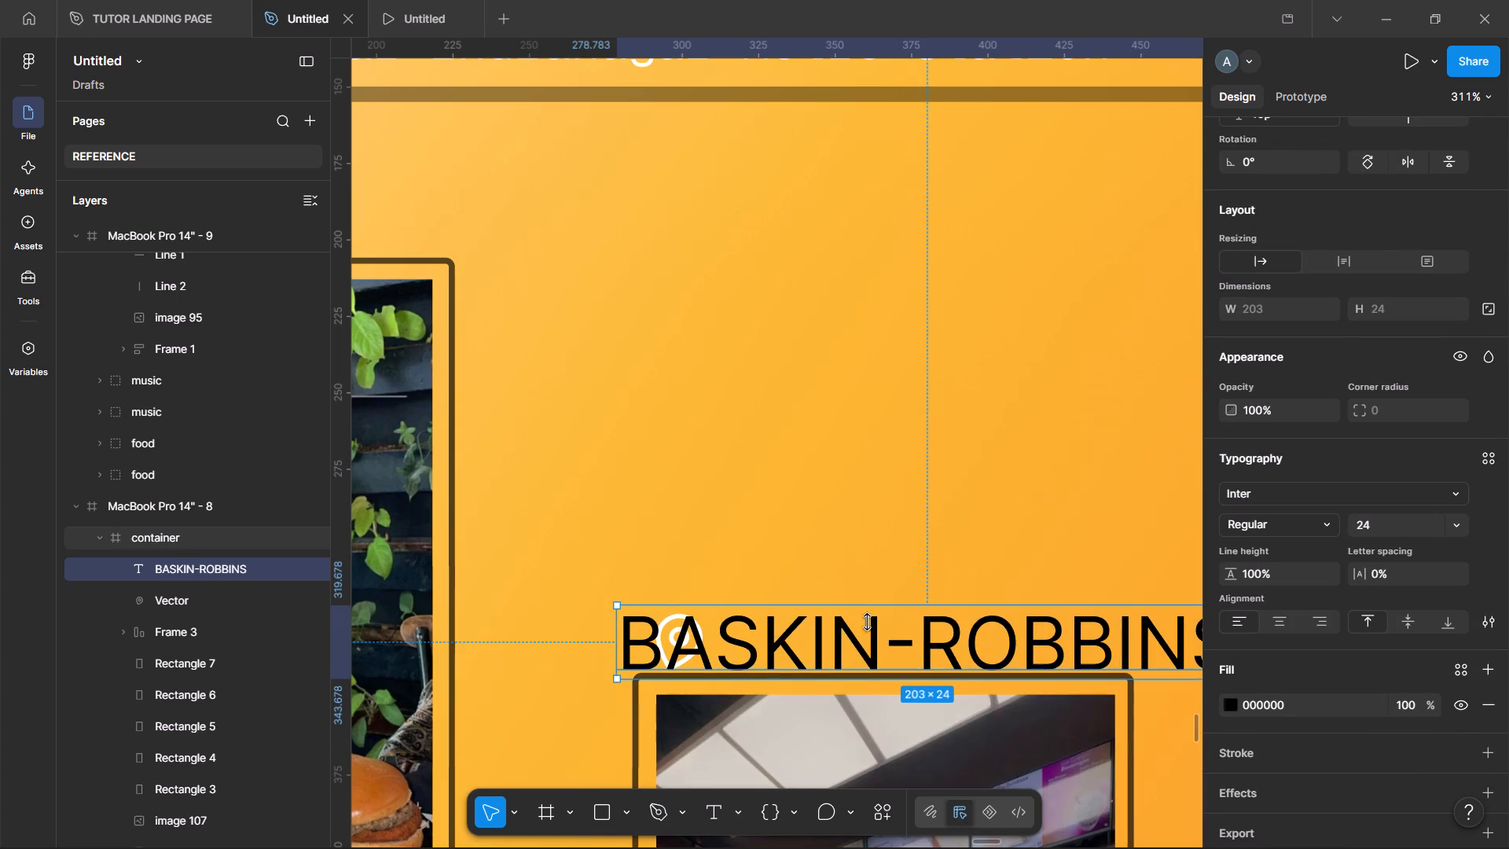
Compare the TRUFFLES, Bengaluru, India caption on the reference photo with the BASKIN-ROBBINS label.
scroll(1012, 649, right, 3)
scroll(1012, 649, up, 1)
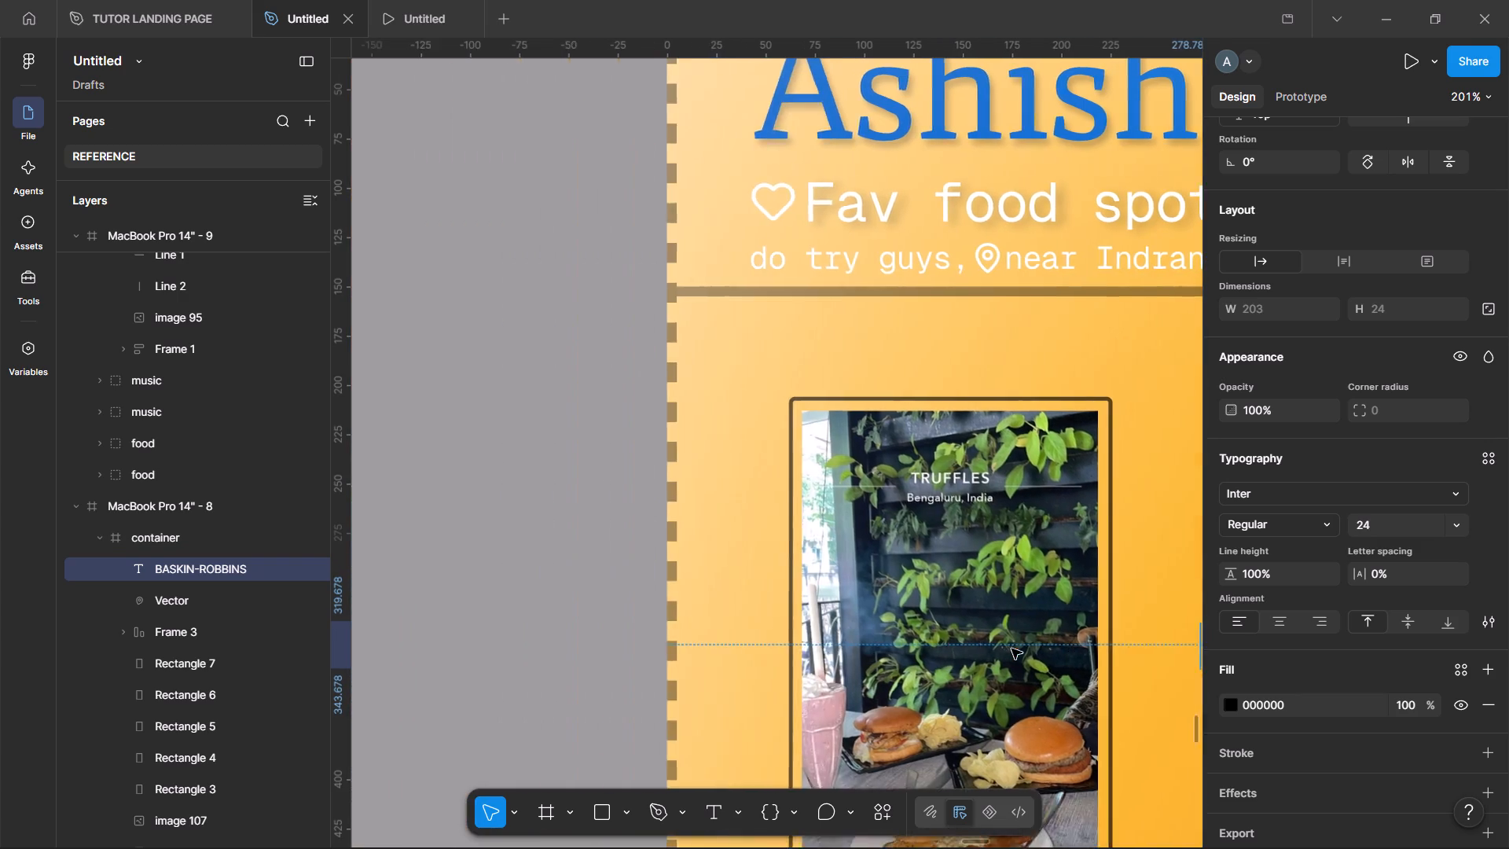
scroll(1012, 649, up, 1)
scroll(1012, 649, right, 2)
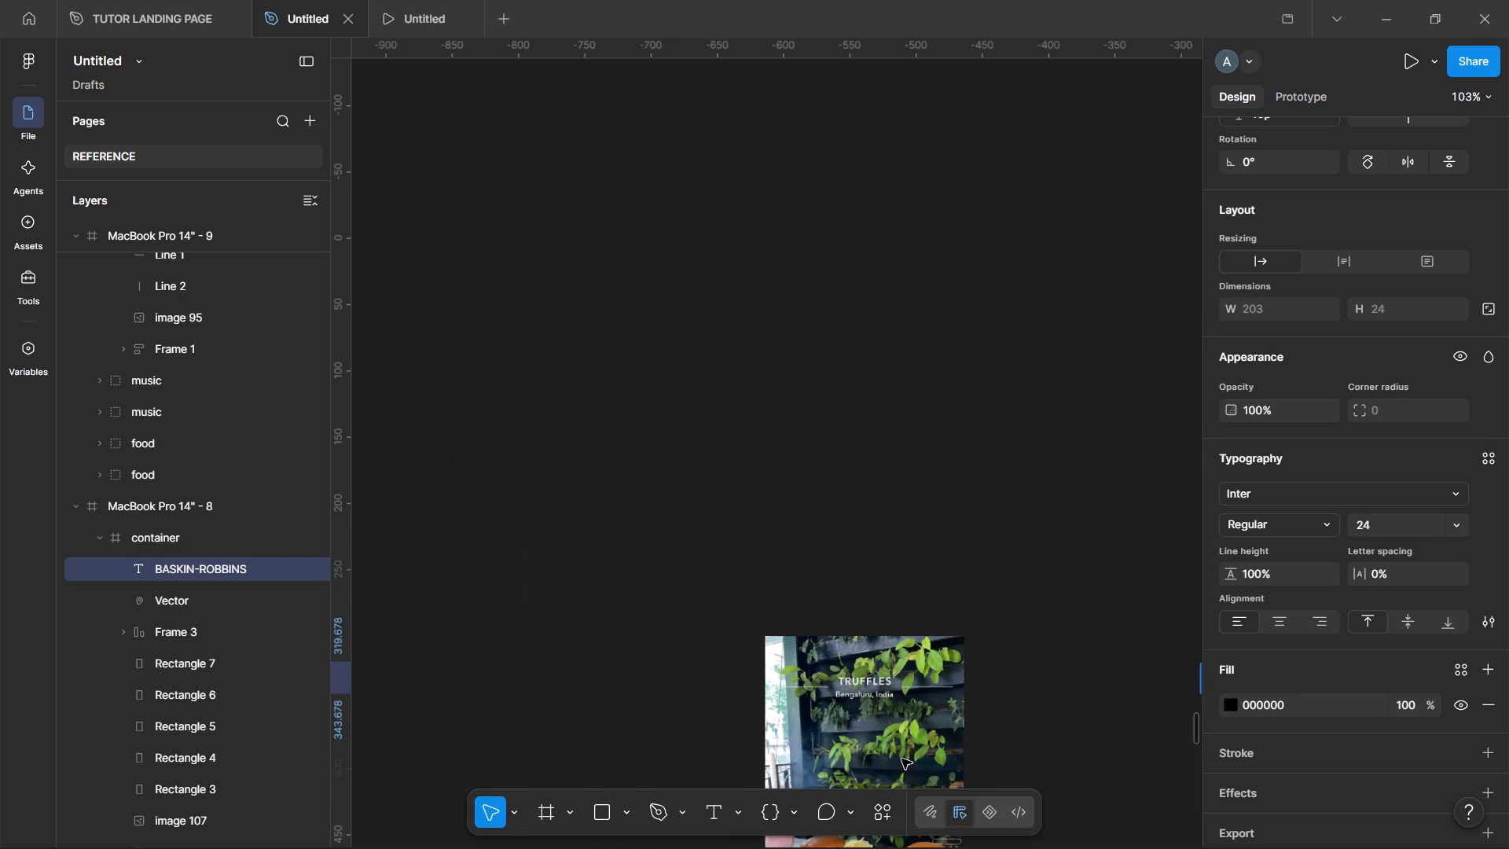
scroll(901, 759, down, 1)
scroll(901, 759, left, 4)
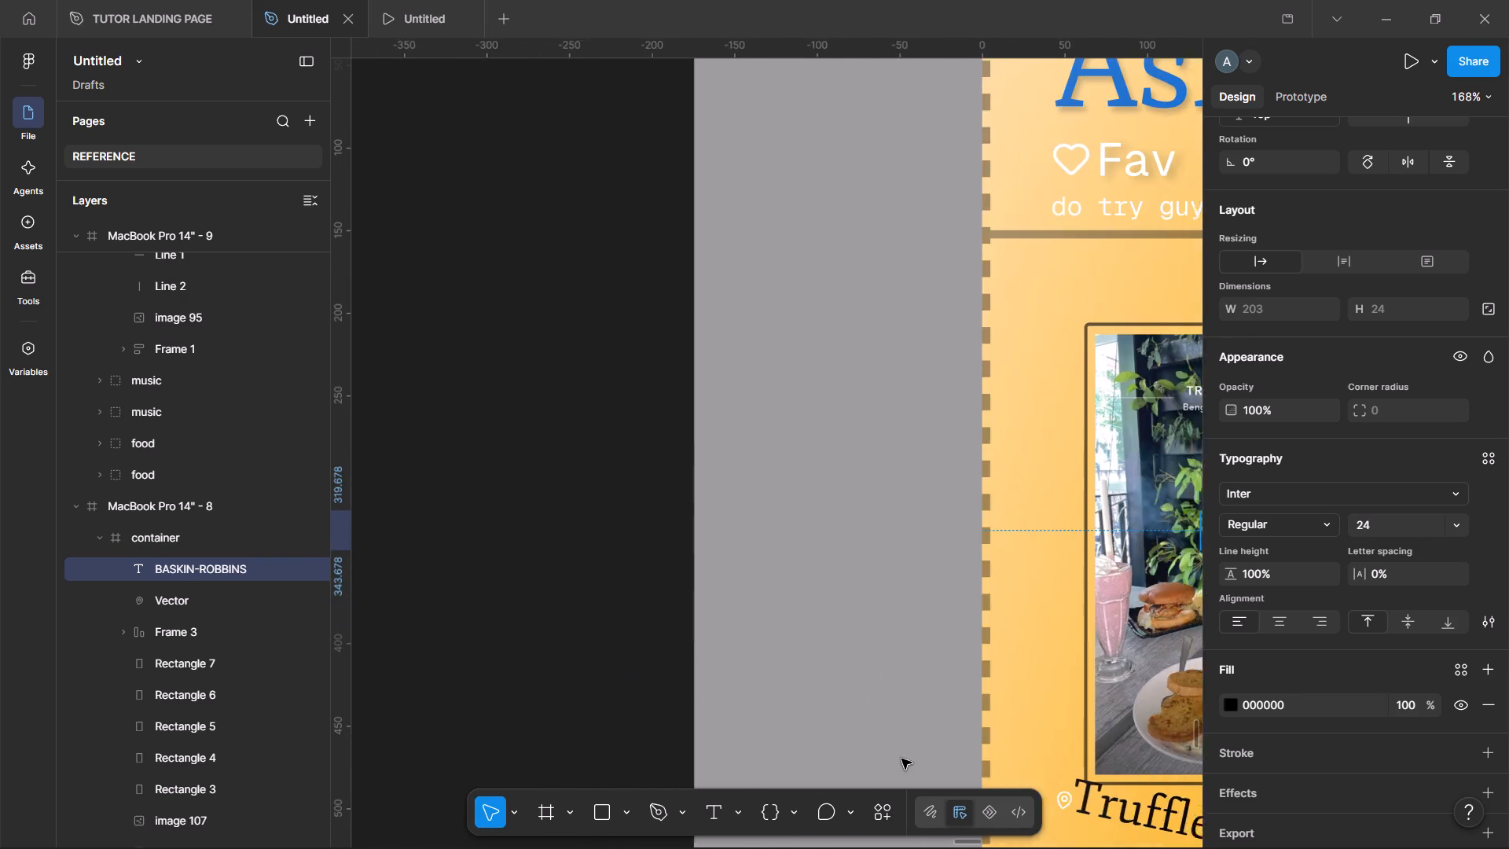
scroll(901, 759, left, 2)
scroll(901, 759, down, 1)
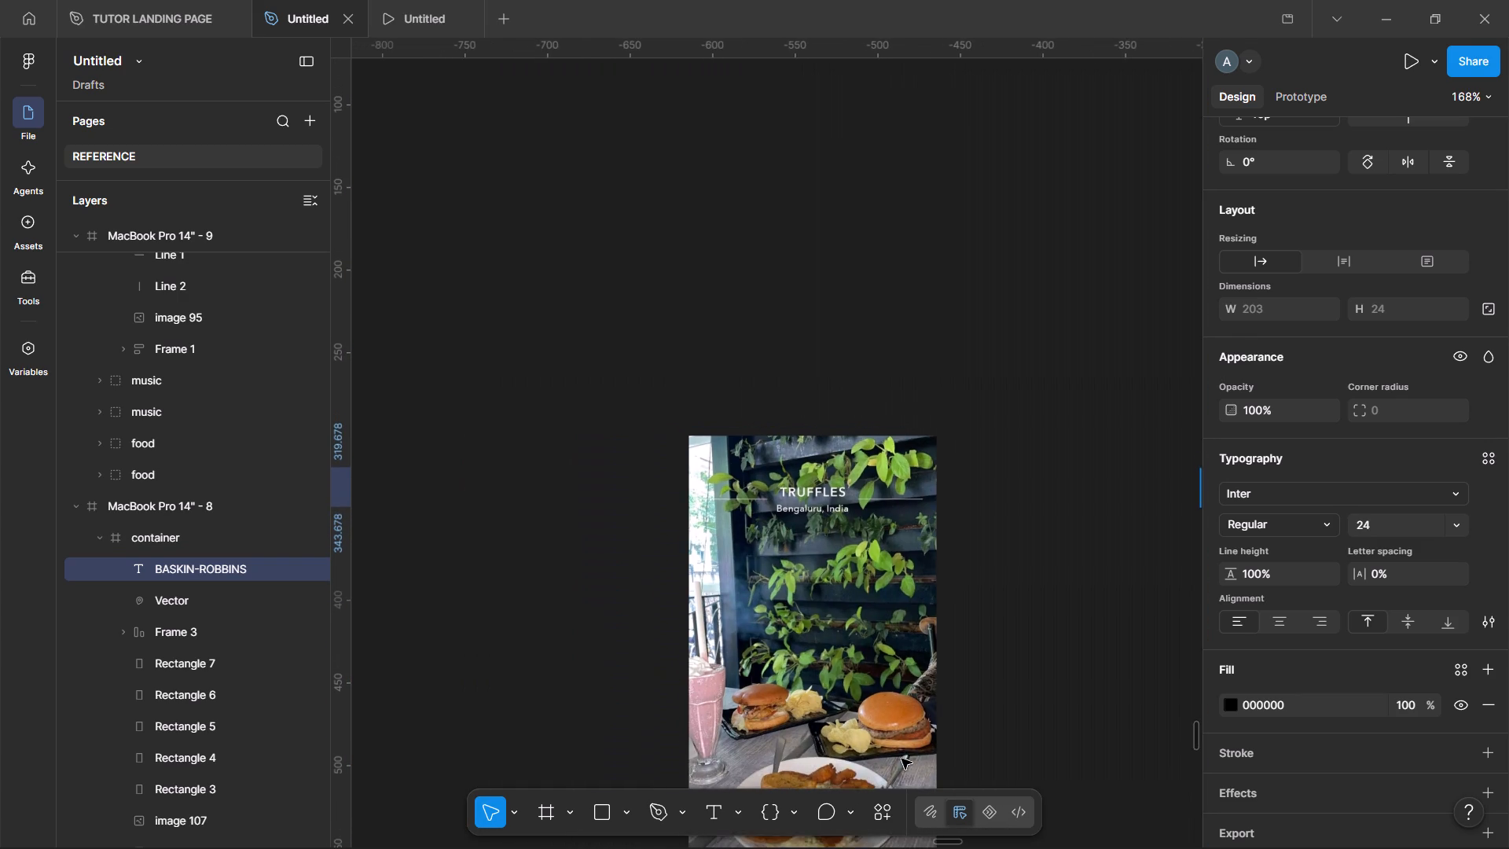
scroll(901, 759, left, 7)
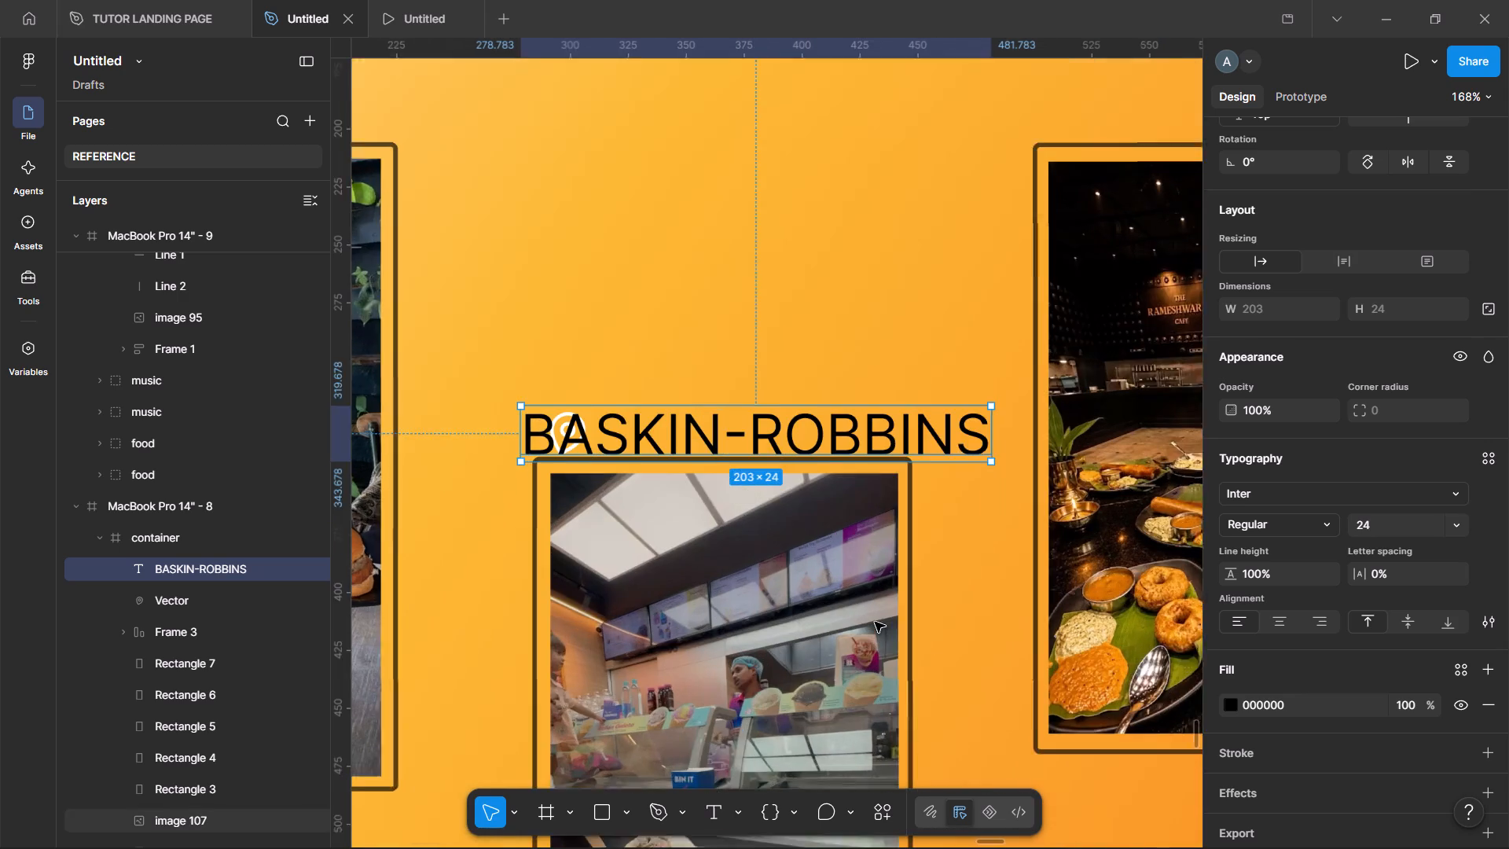
Move the BASKIN-ROBBINS label up clear of the location pin, to about X 280, Y 280.
scroll(875, 622, right, 1)
drag(949, 551, 953, 456)
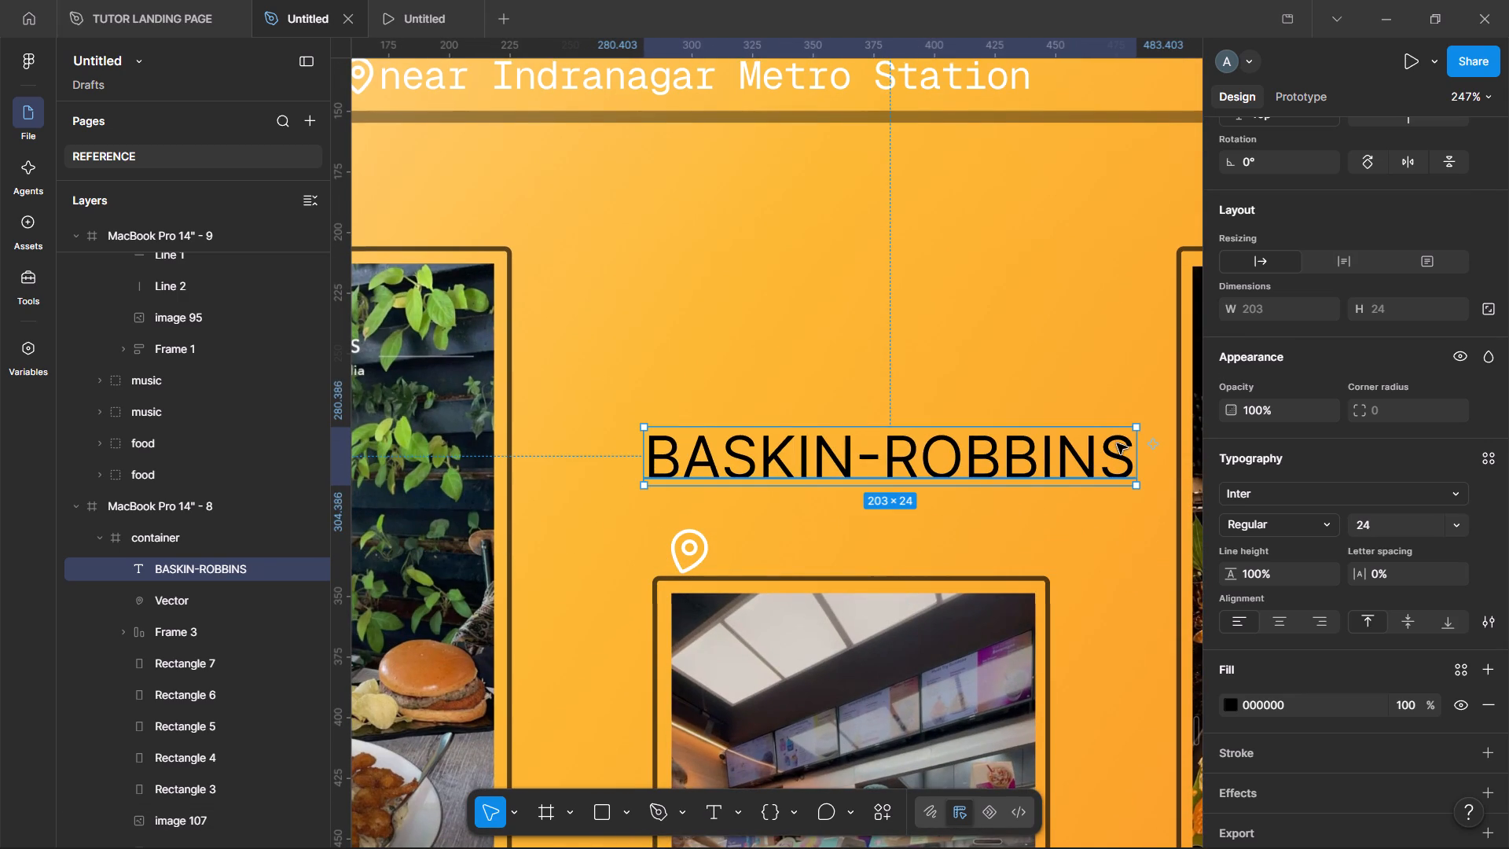
Set the BASKIN-ROBBINS label's font size to 20.
click(1397, 520)
text(20)
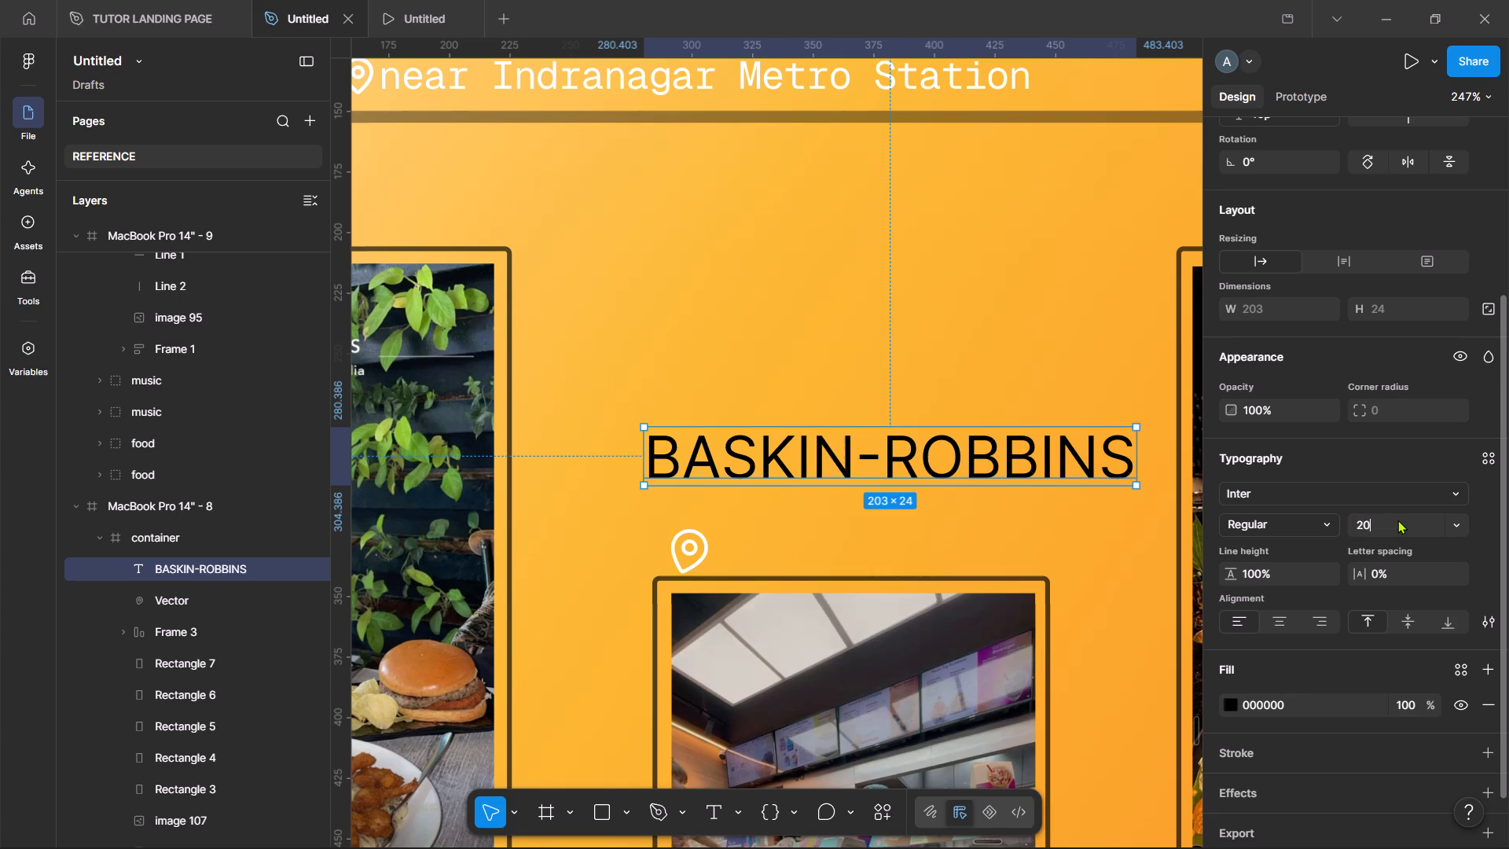
key(Return)
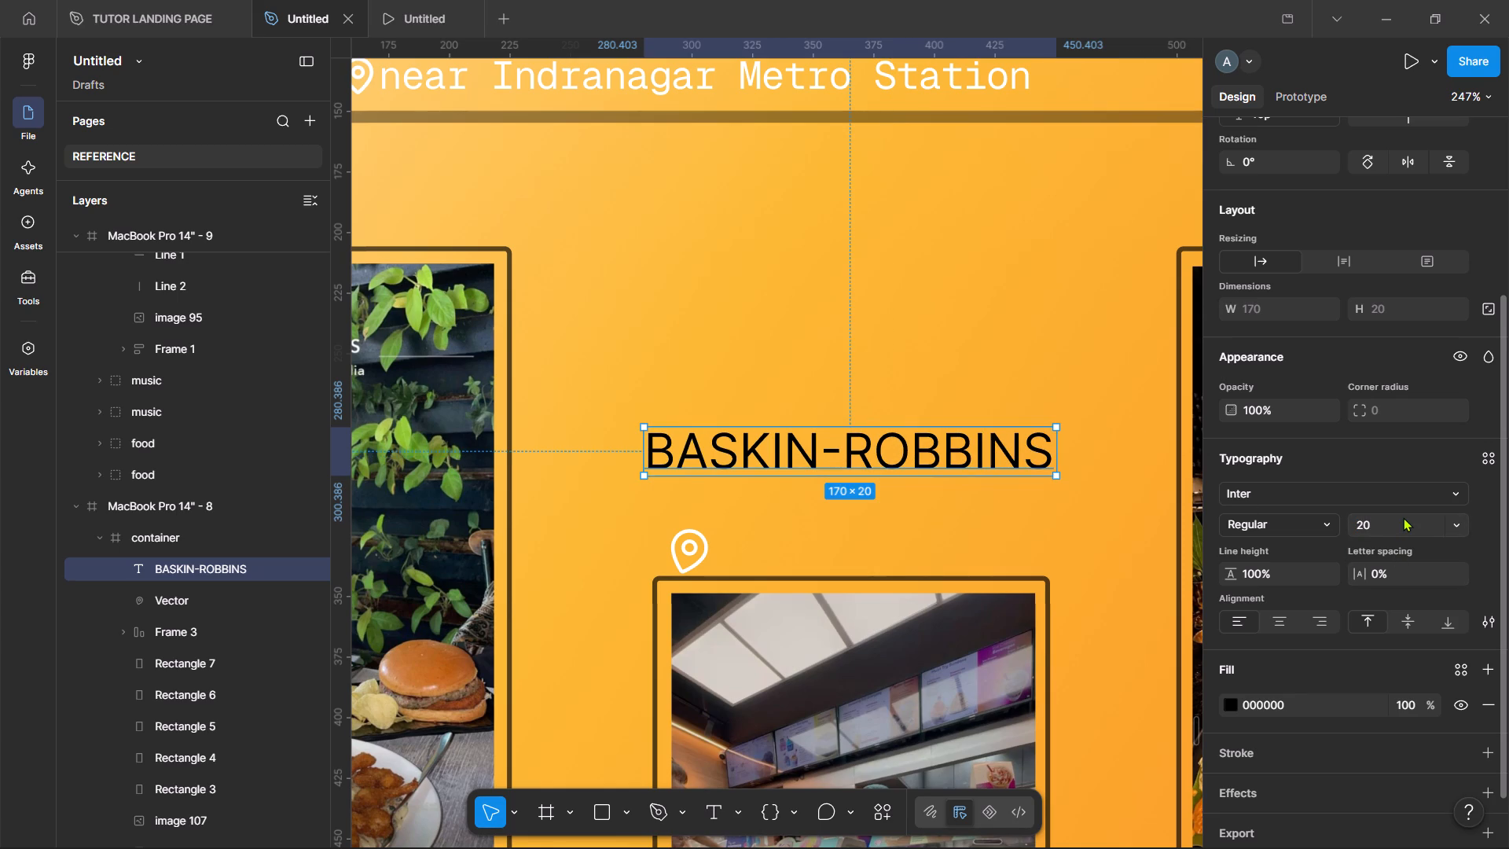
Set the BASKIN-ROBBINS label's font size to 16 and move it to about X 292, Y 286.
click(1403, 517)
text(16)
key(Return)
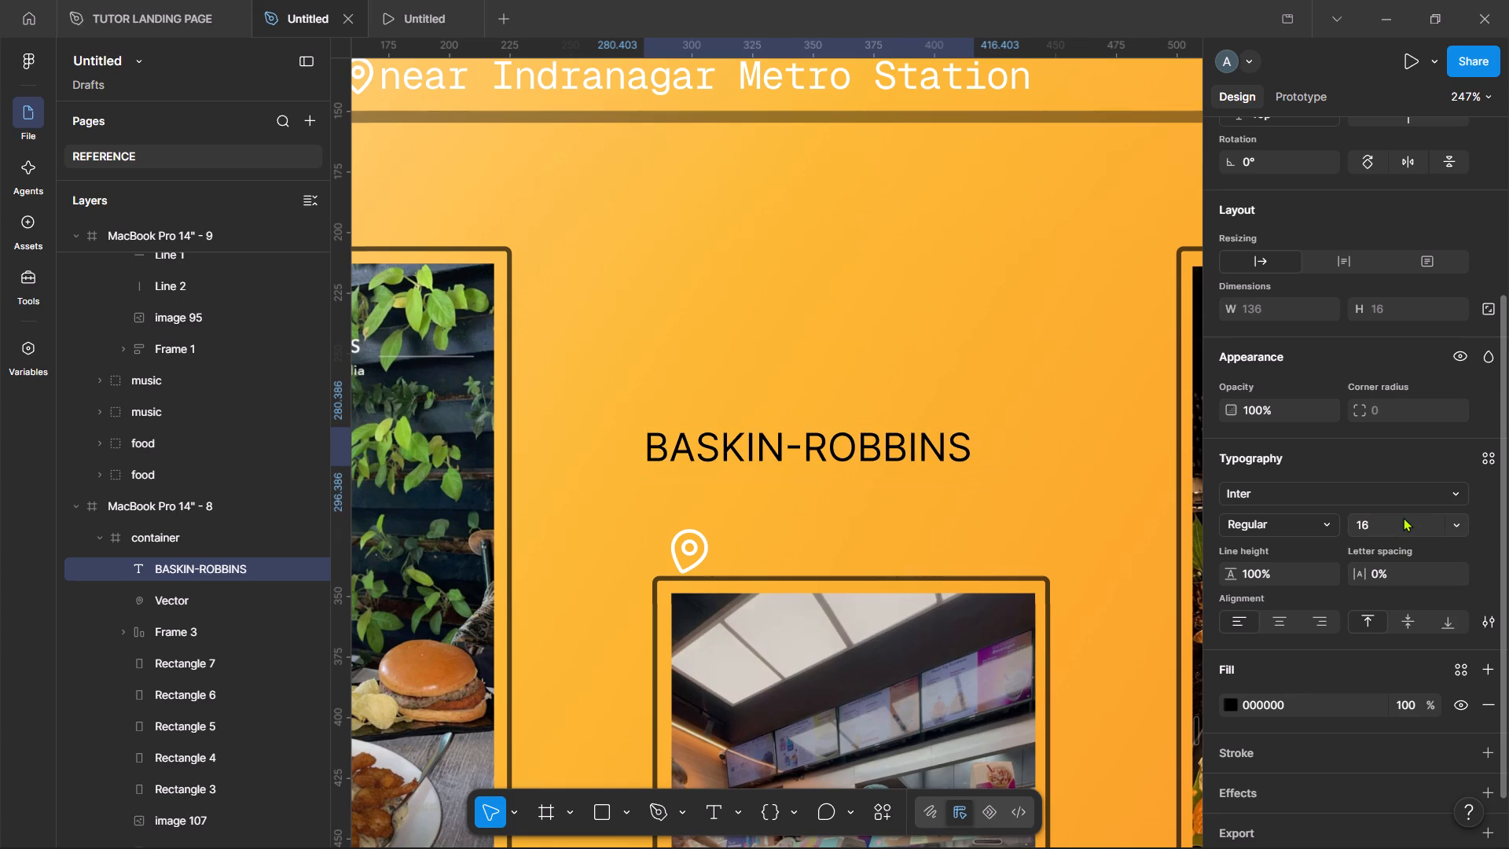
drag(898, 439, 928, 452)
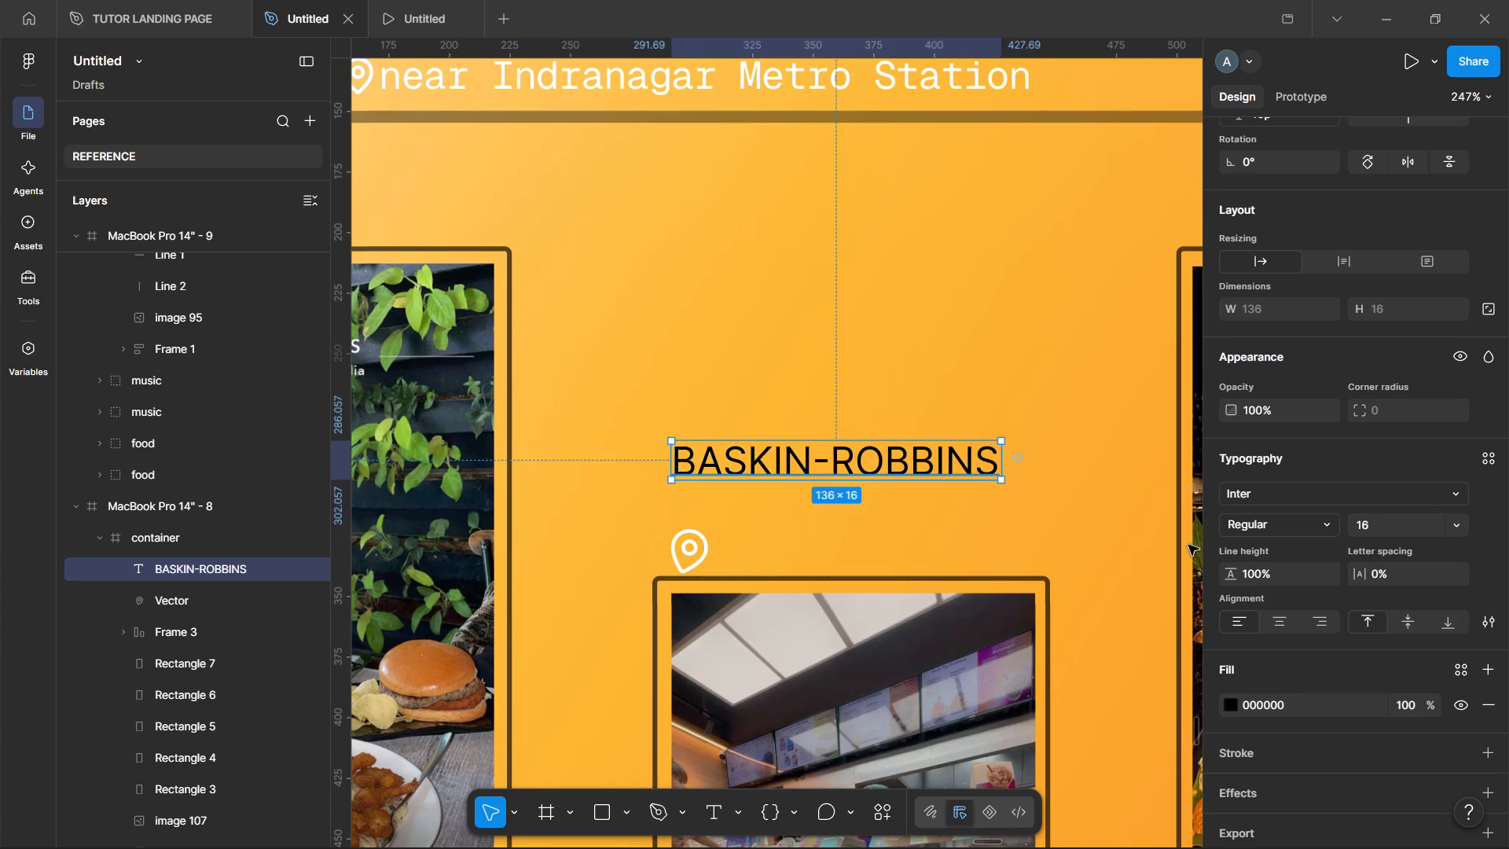
Set the BASKIN-ROBBINS label's font size to 12.
click(1411, 537)
click(1422, 526)
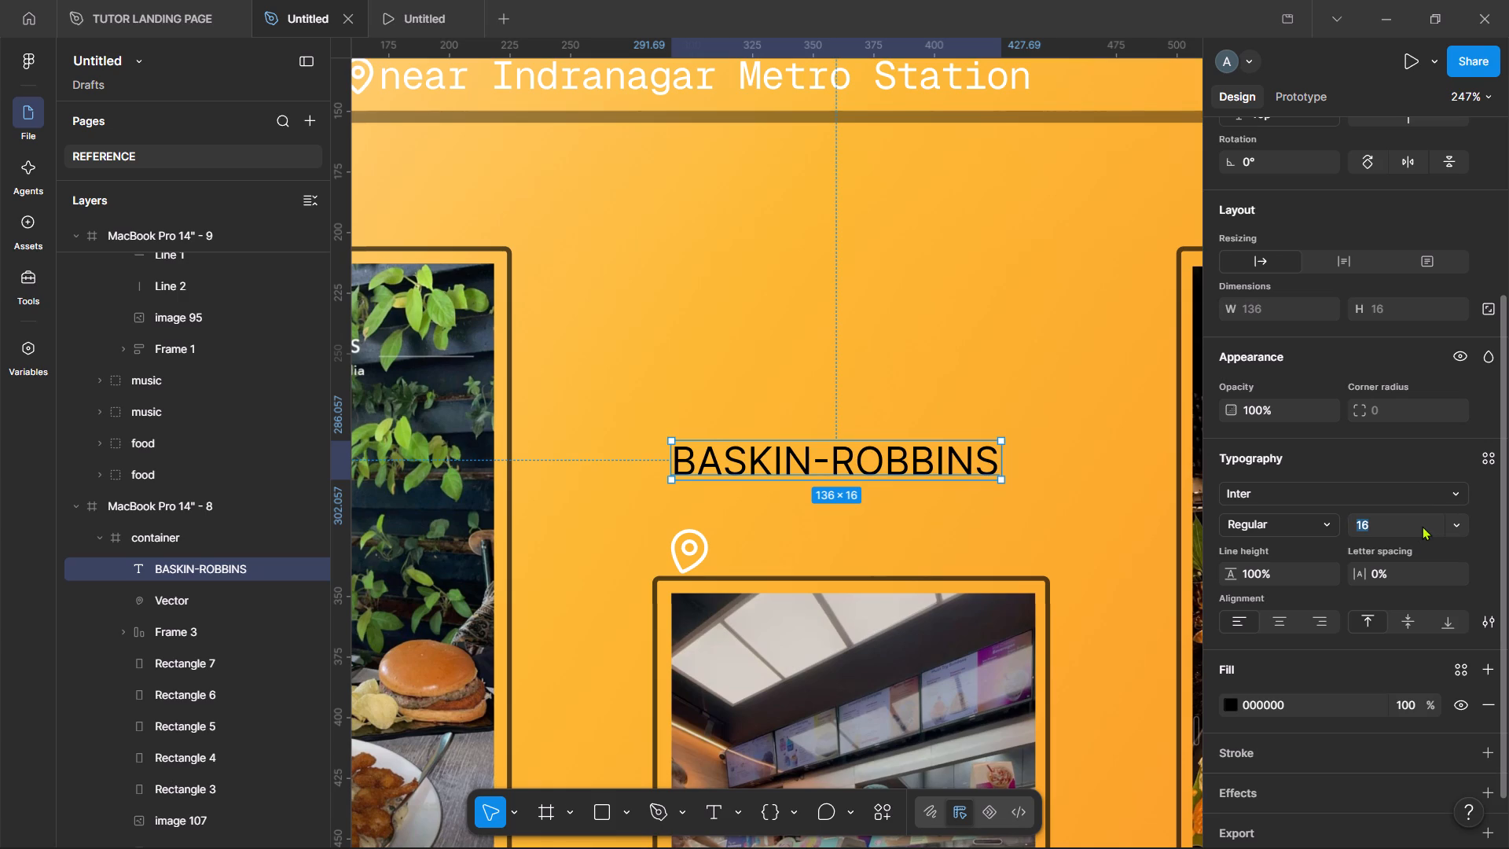
text(12)
key(Return)
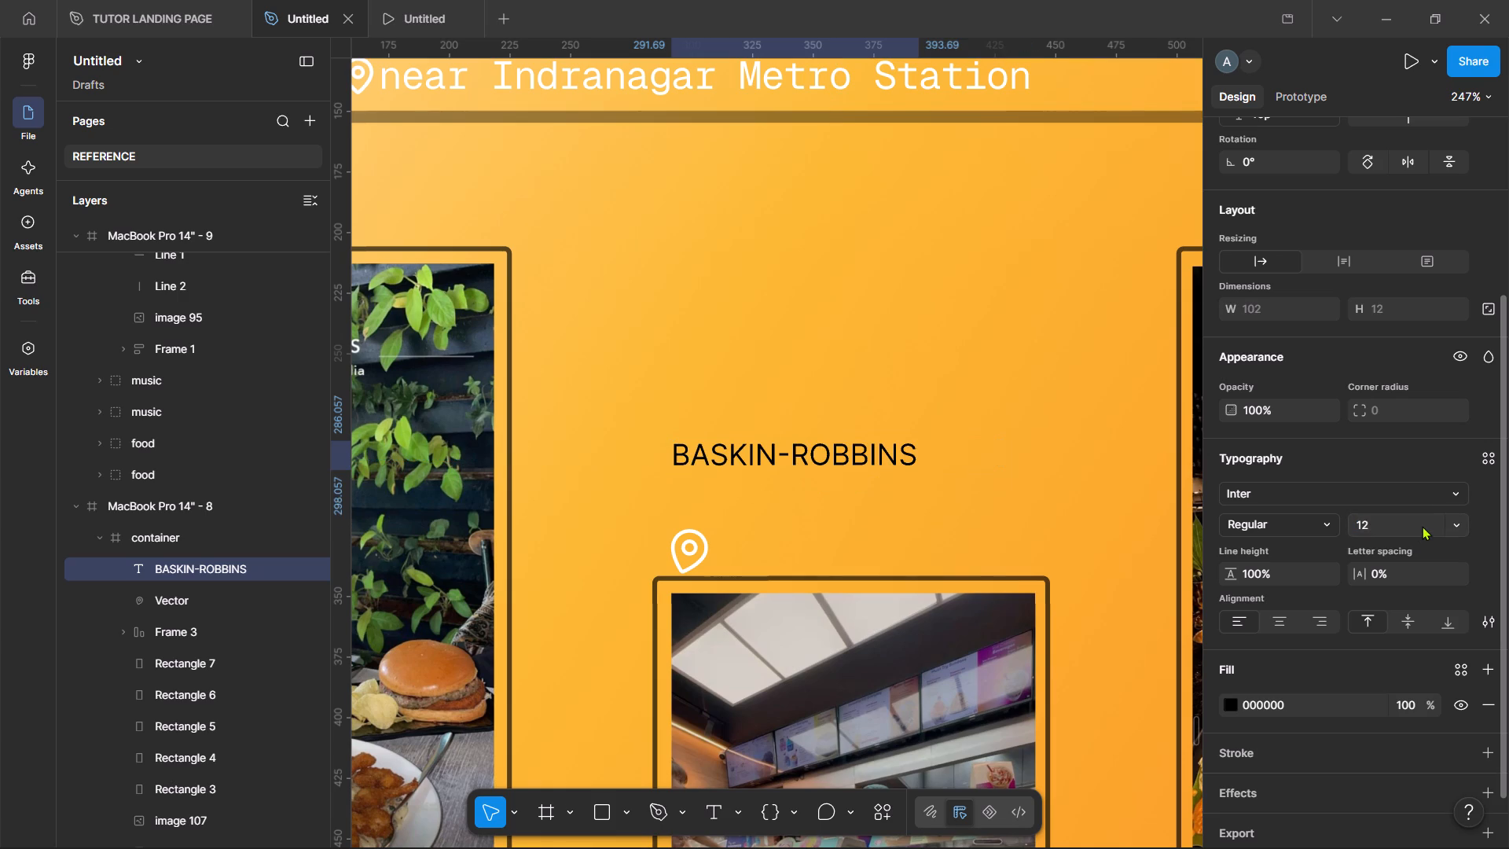
Collapse the side panels and view the BASKIN-ROBBINS label within the whole food-spot layout.
scroll(1000, 520, down, 2)
scroll(1000, 520, left, 2)
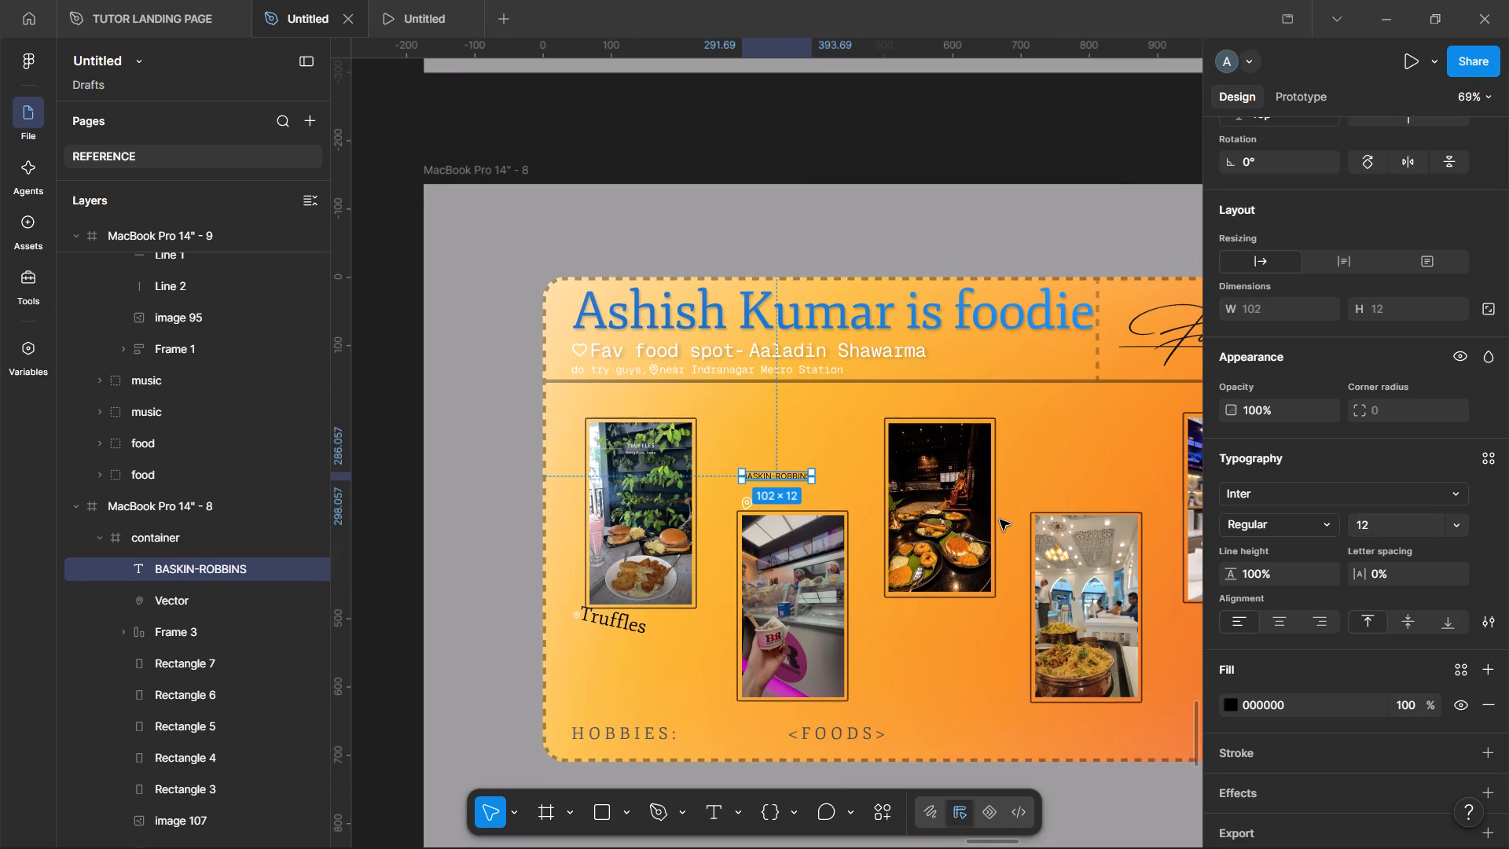
scroll(1000, 520, left, 2)
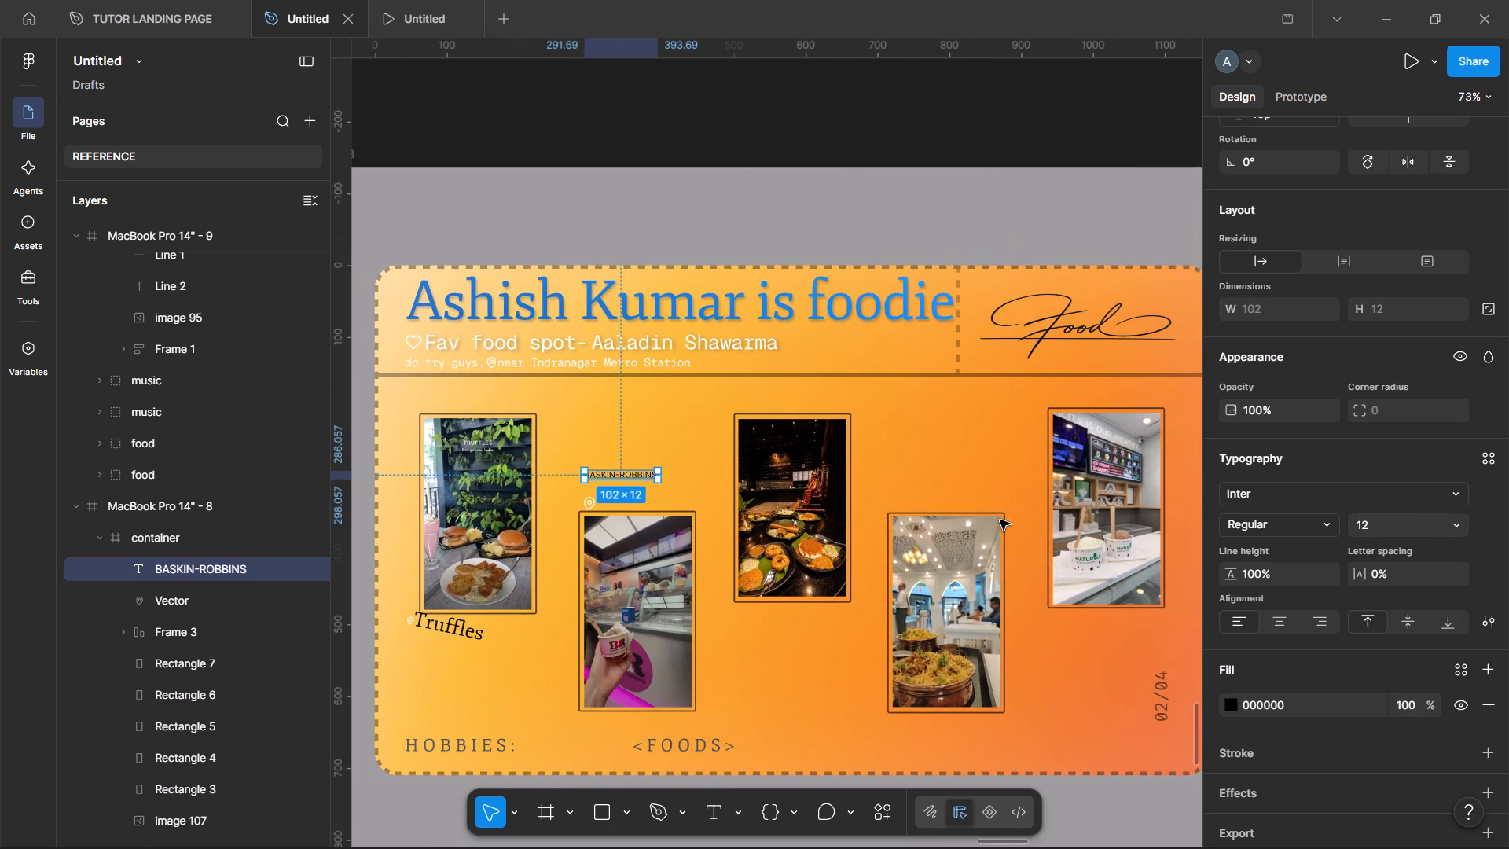
click(1010, 84)
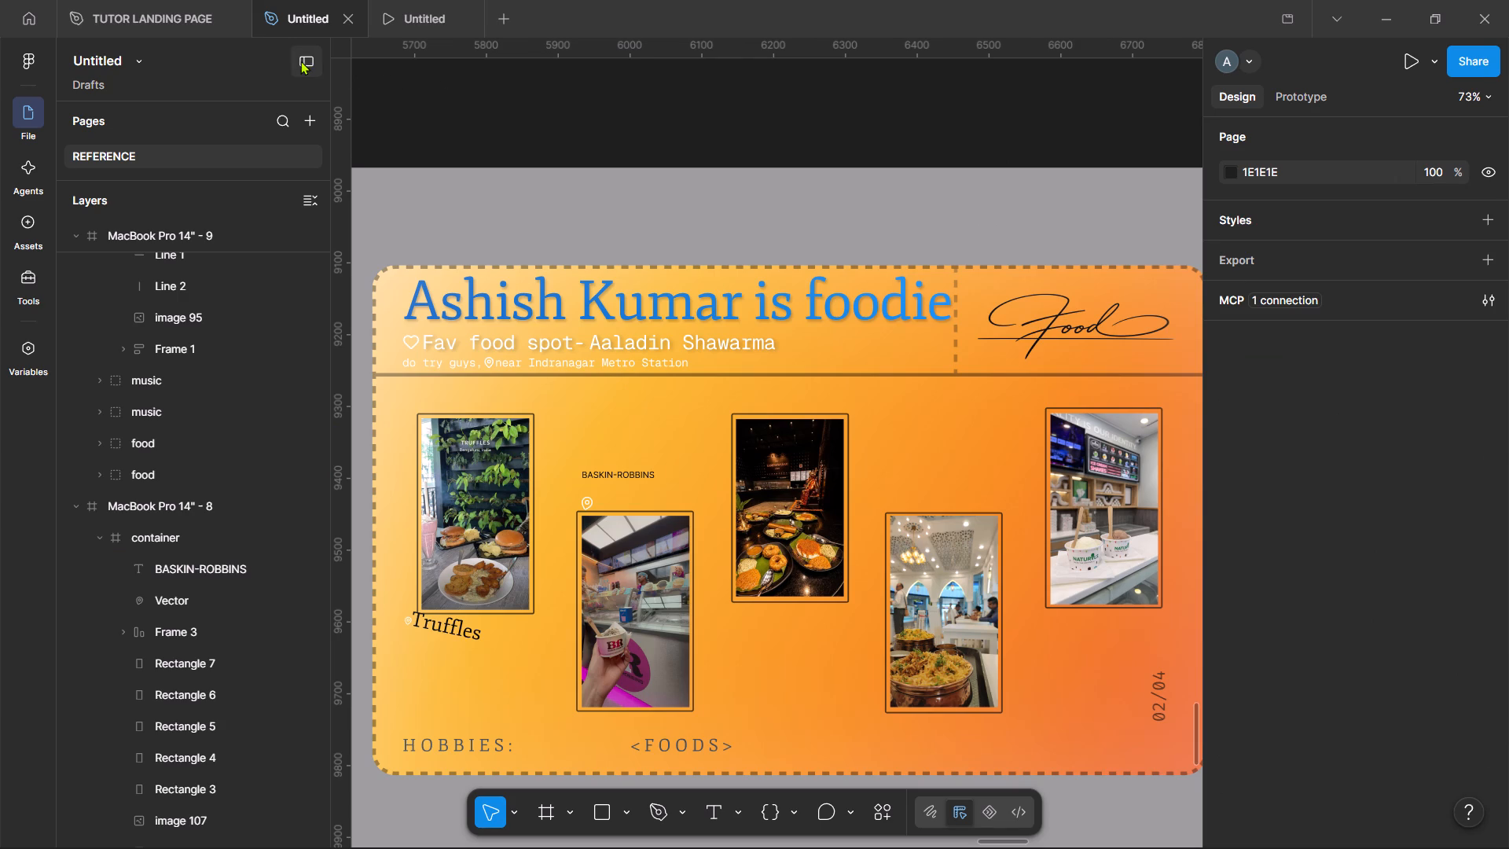
click(300, 61)
click(639, 78)
scroll(699, 178, down, 1)
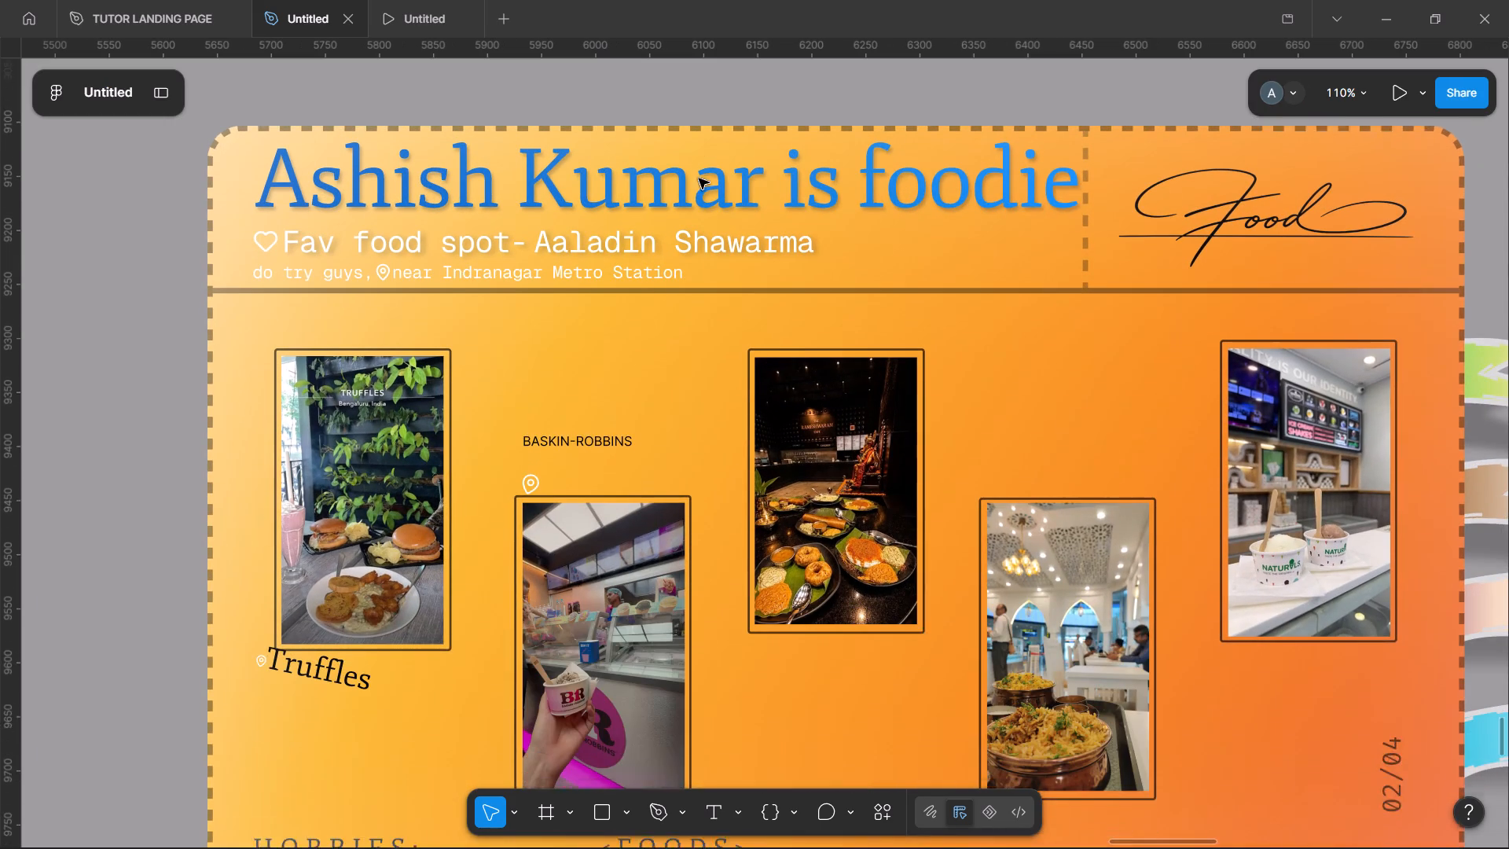
scroll(699, 178, down, 2)
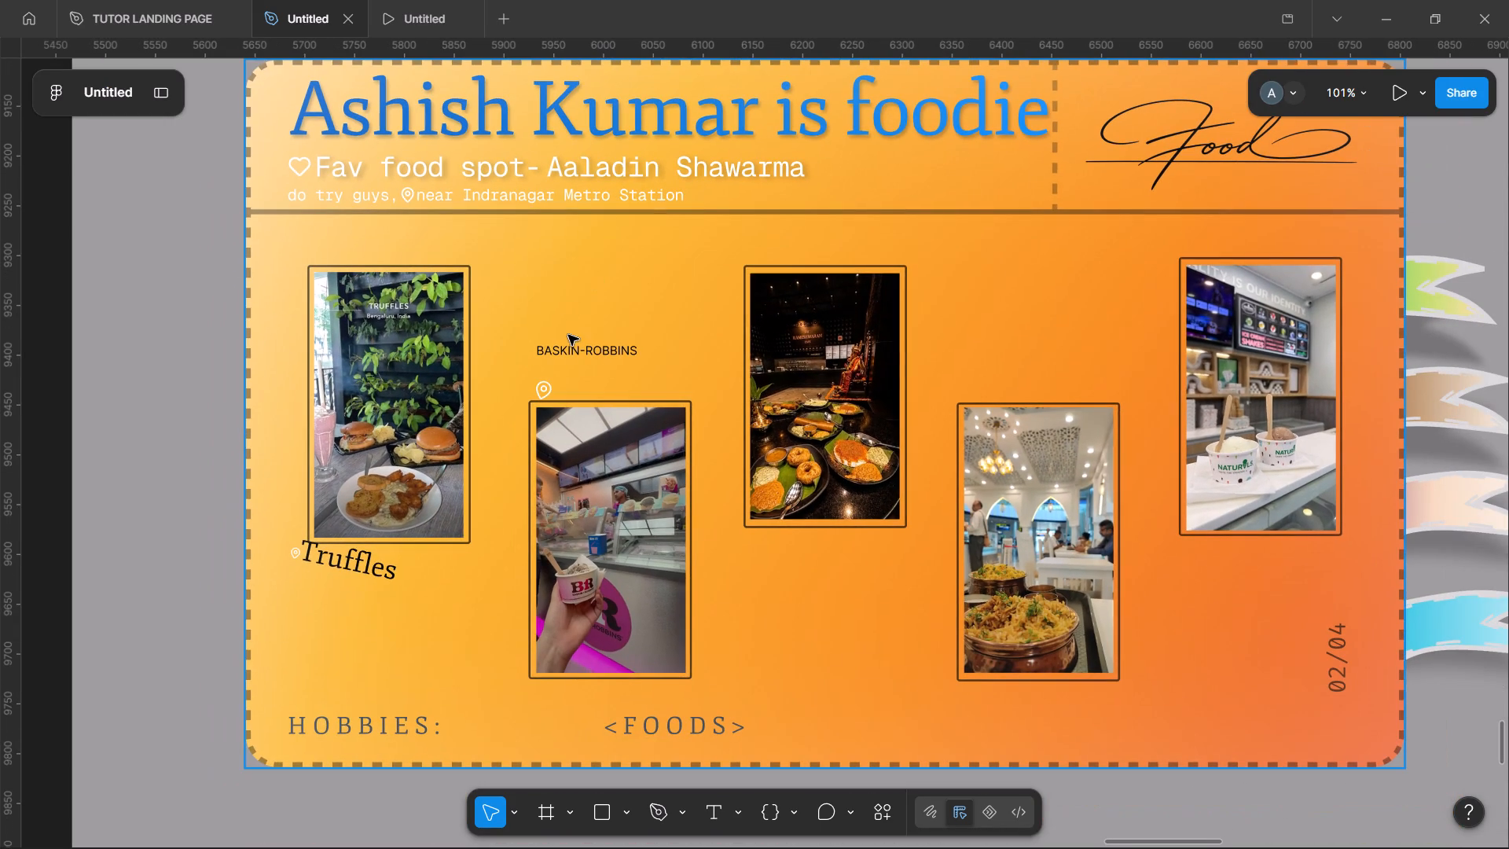
Move the BASKIN-ROBBINS label to about X 316, Y 283, roughly centred above the shop photo.
double_click(576, 354)
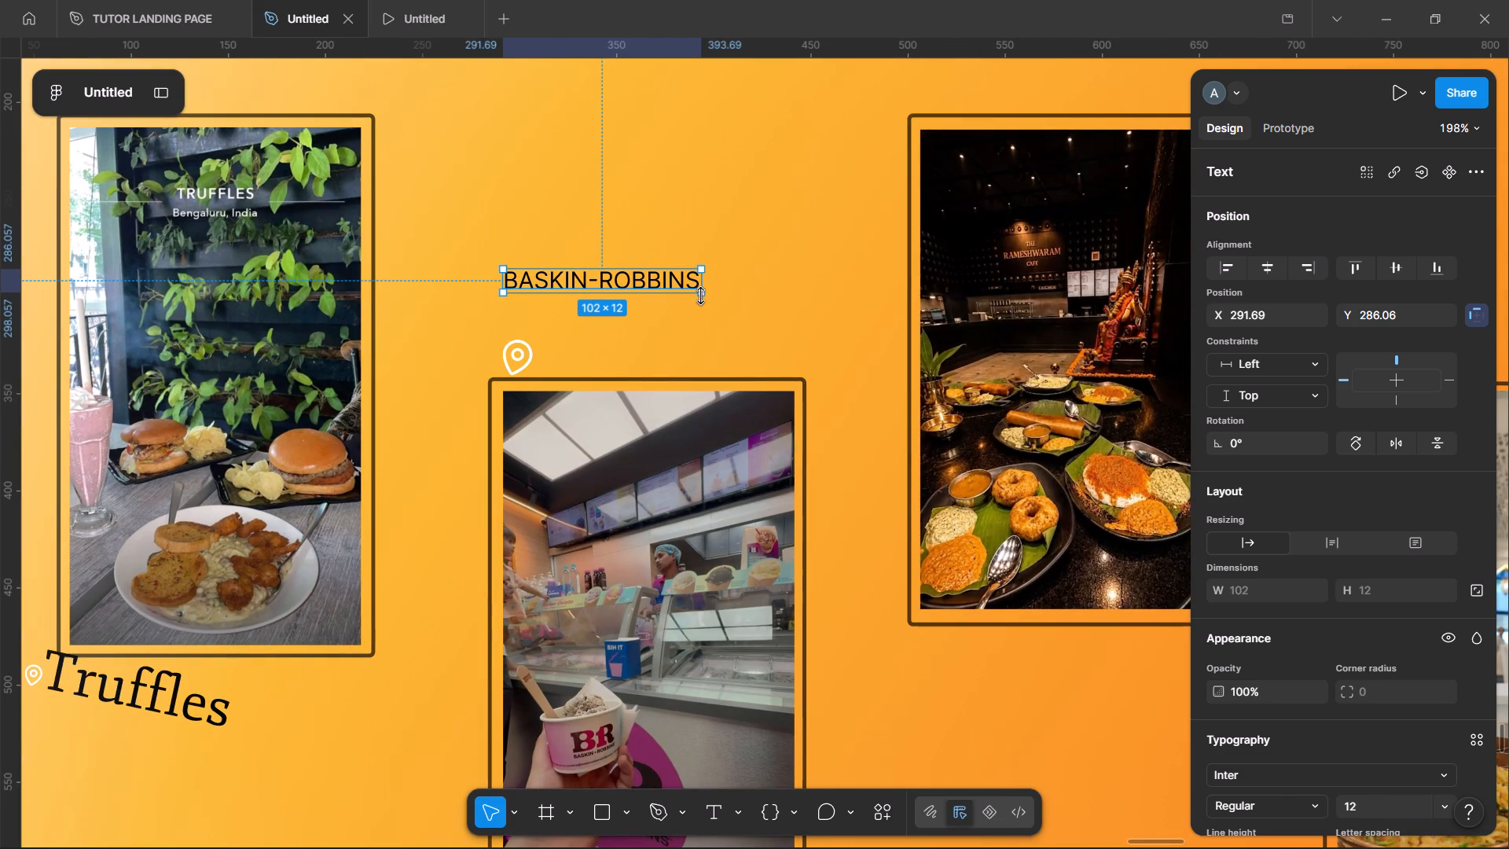
click(732, 326)
click(664, 273)
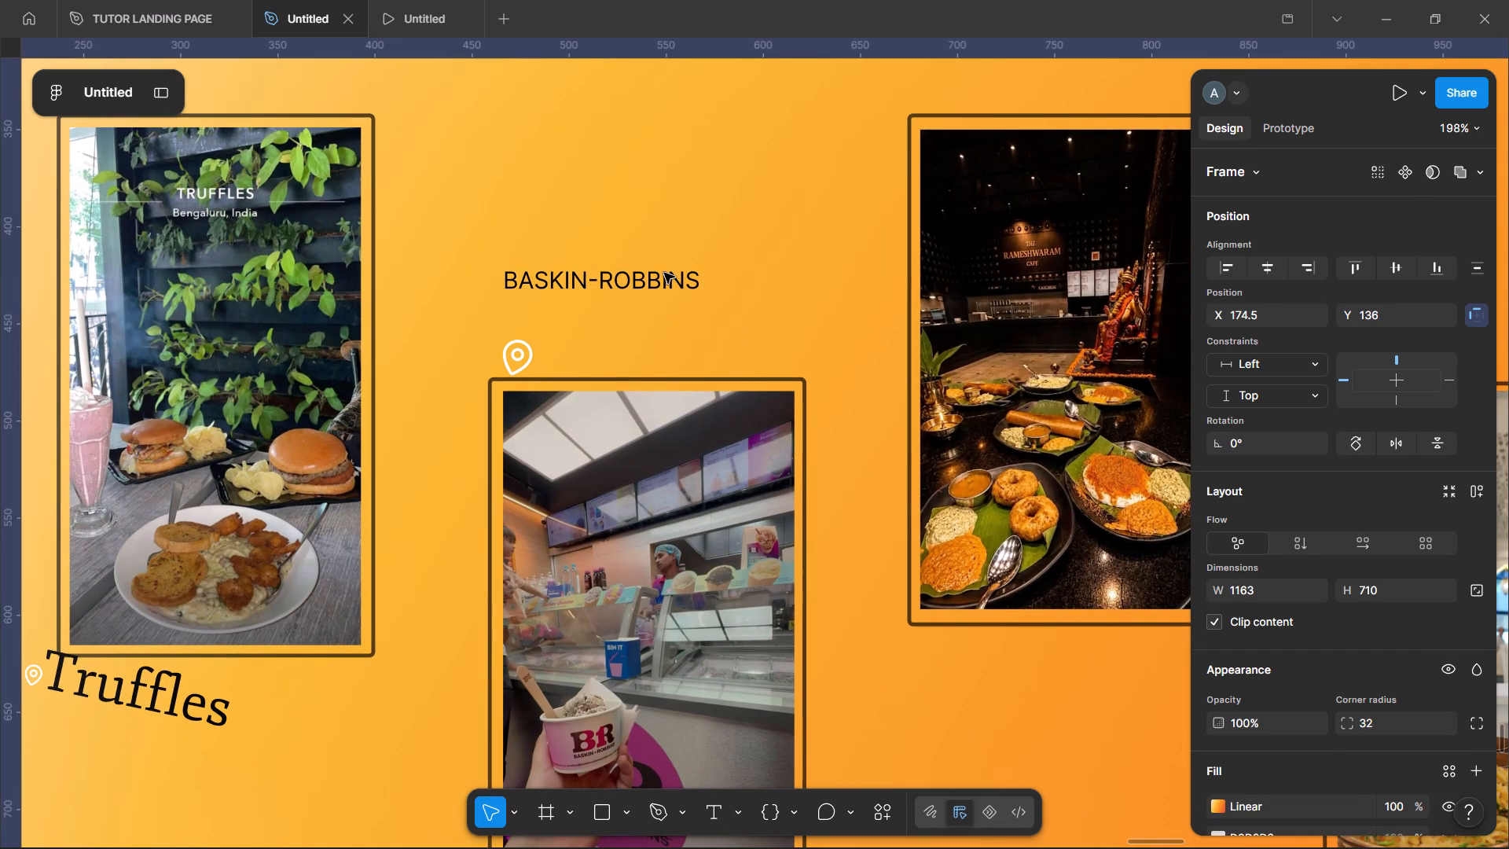
double_click(654, 279)
drag(641, 281, 688, 275)
click(828, 277)
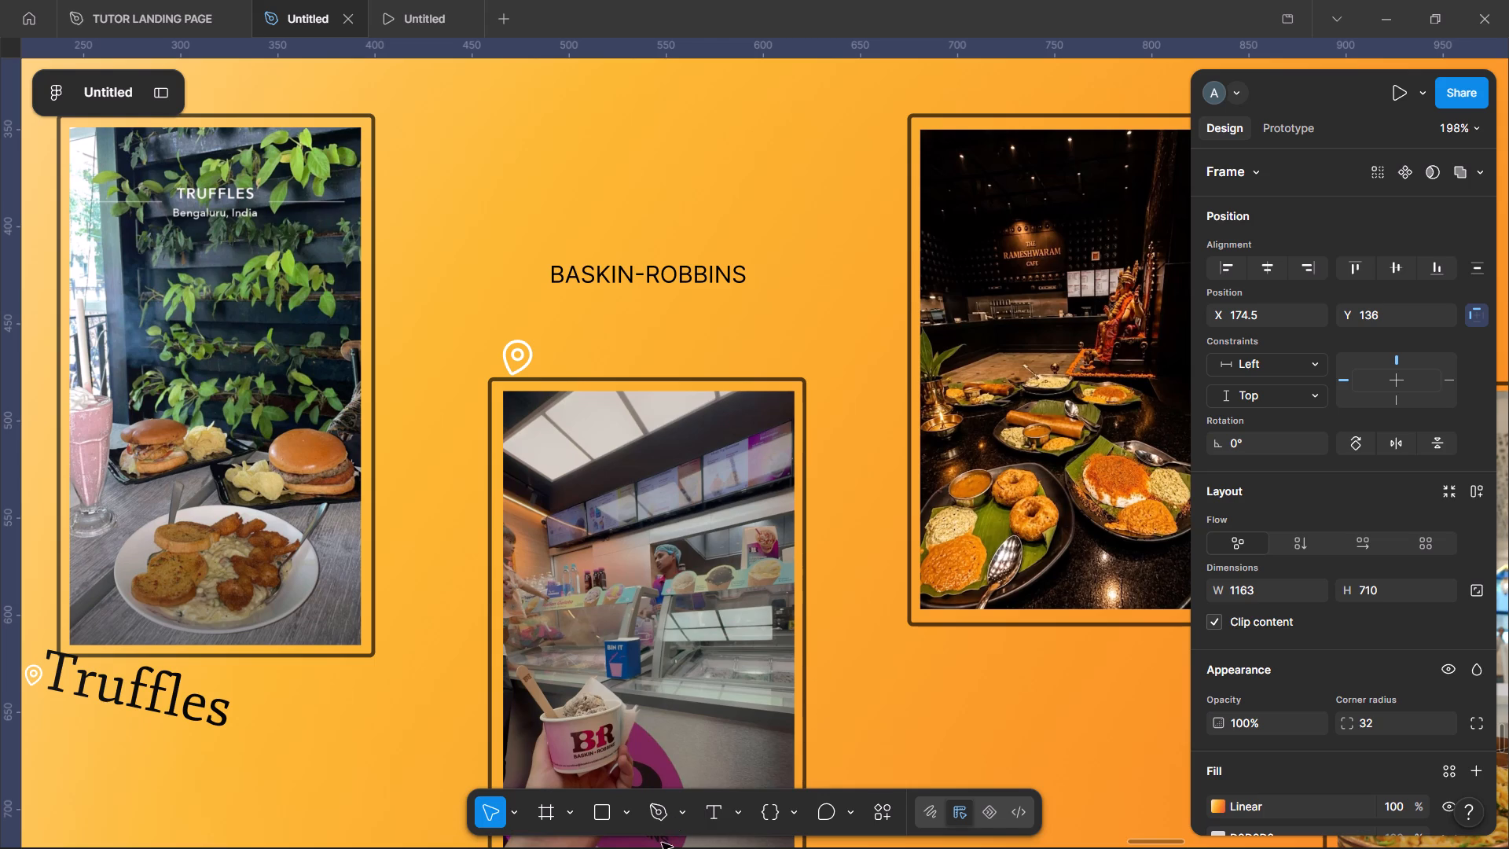
Draw a nearly horizontal line about 27 long just after the BASKIN-ROBBINS label, at about X 421, Y 289.
click(627, 820)
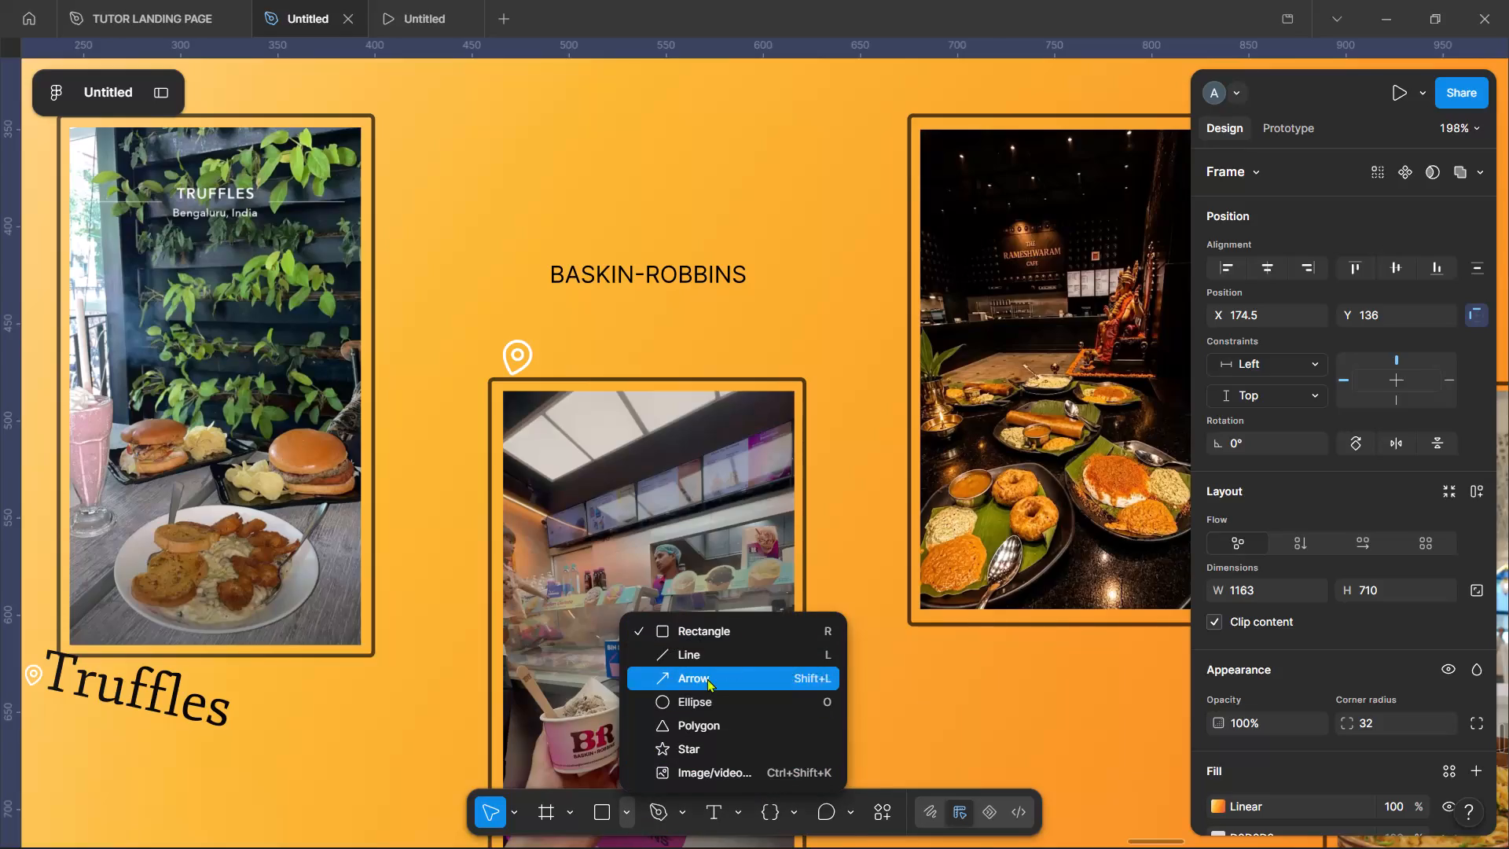
click(742, 657)
scroll(771, 310, down, 1)
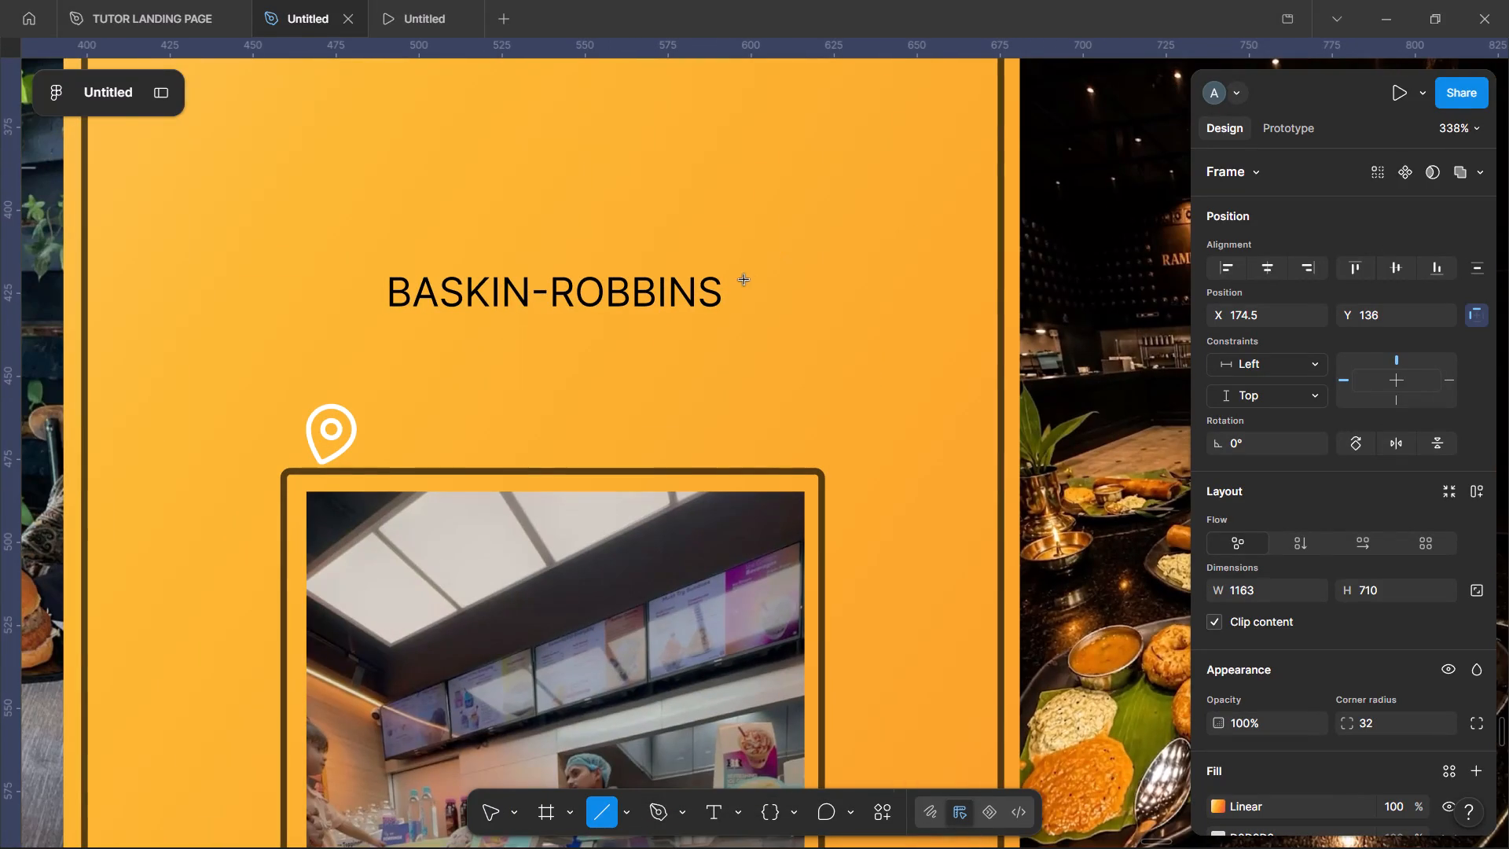
drag(735, 291, 853, 292)
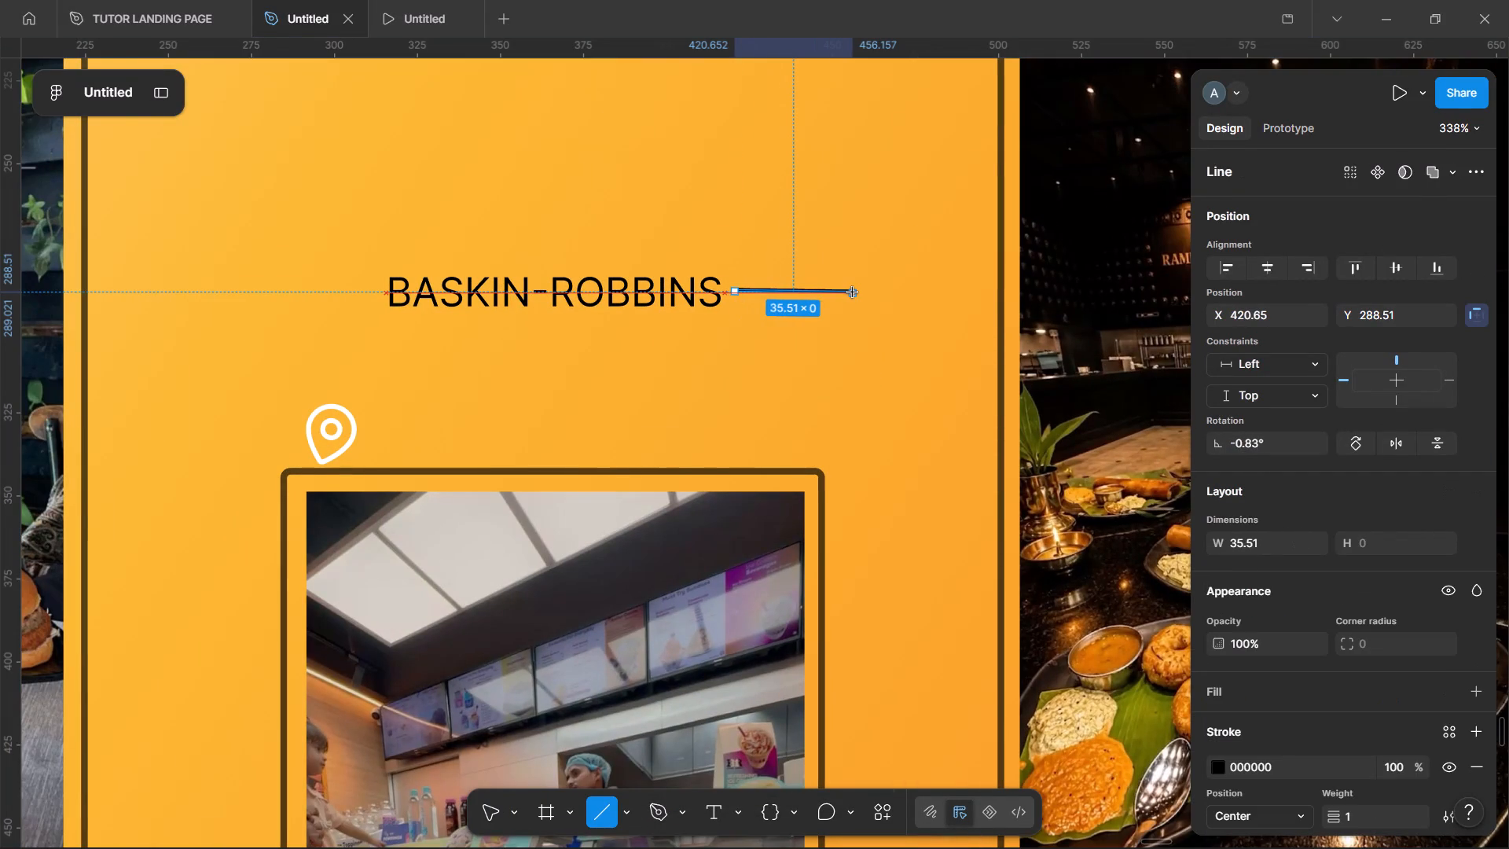
drag(853, 292, 827, 293)
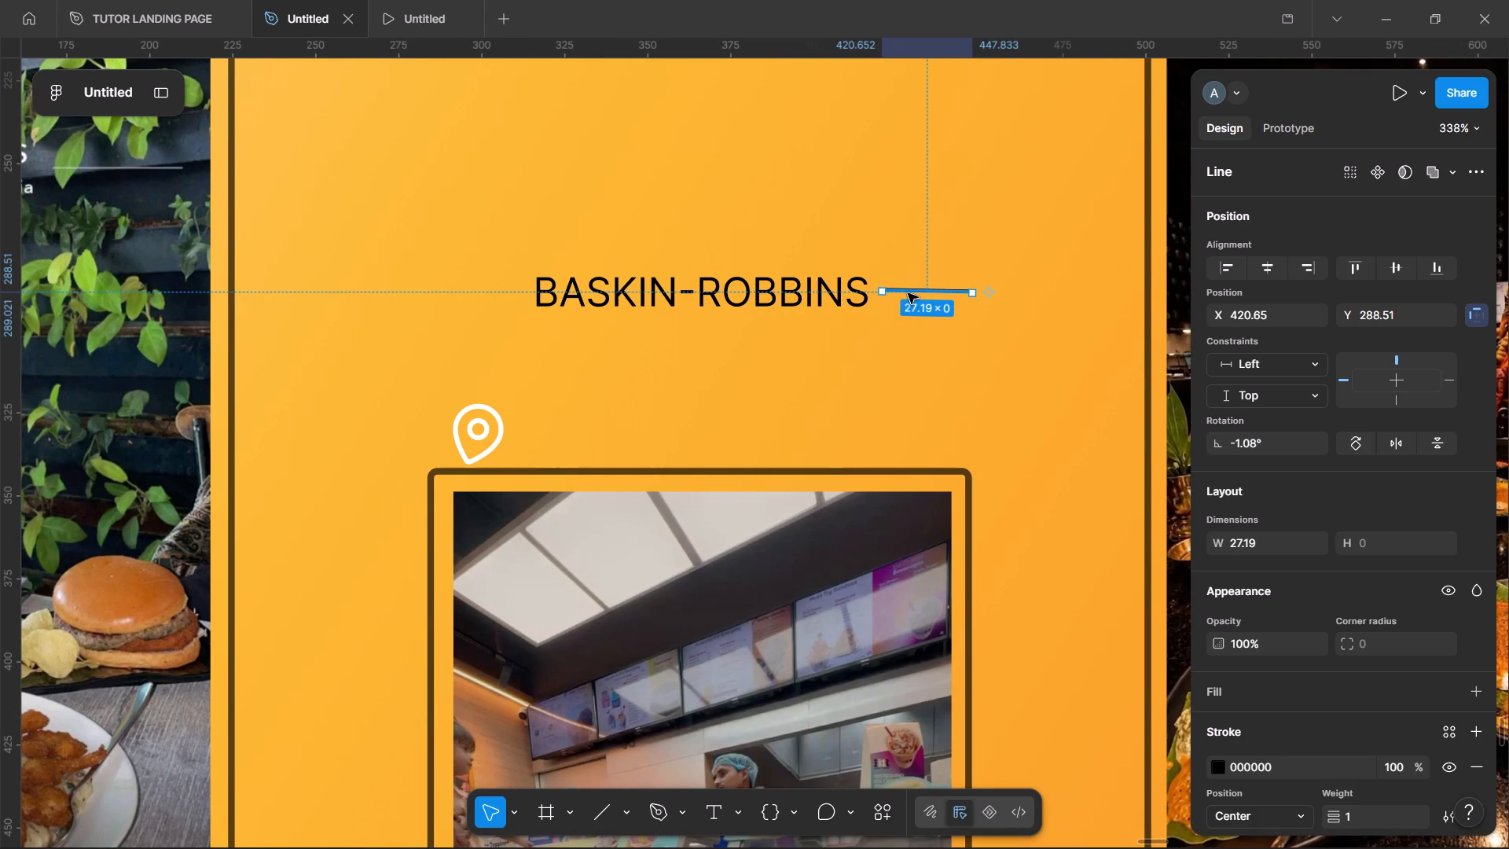
Duplicate the line and place the copy before the BASKIN-ROBBINS label, at about X 284, Y 289.
key(ctrl+d)
drag(928, 293, 495, 302)
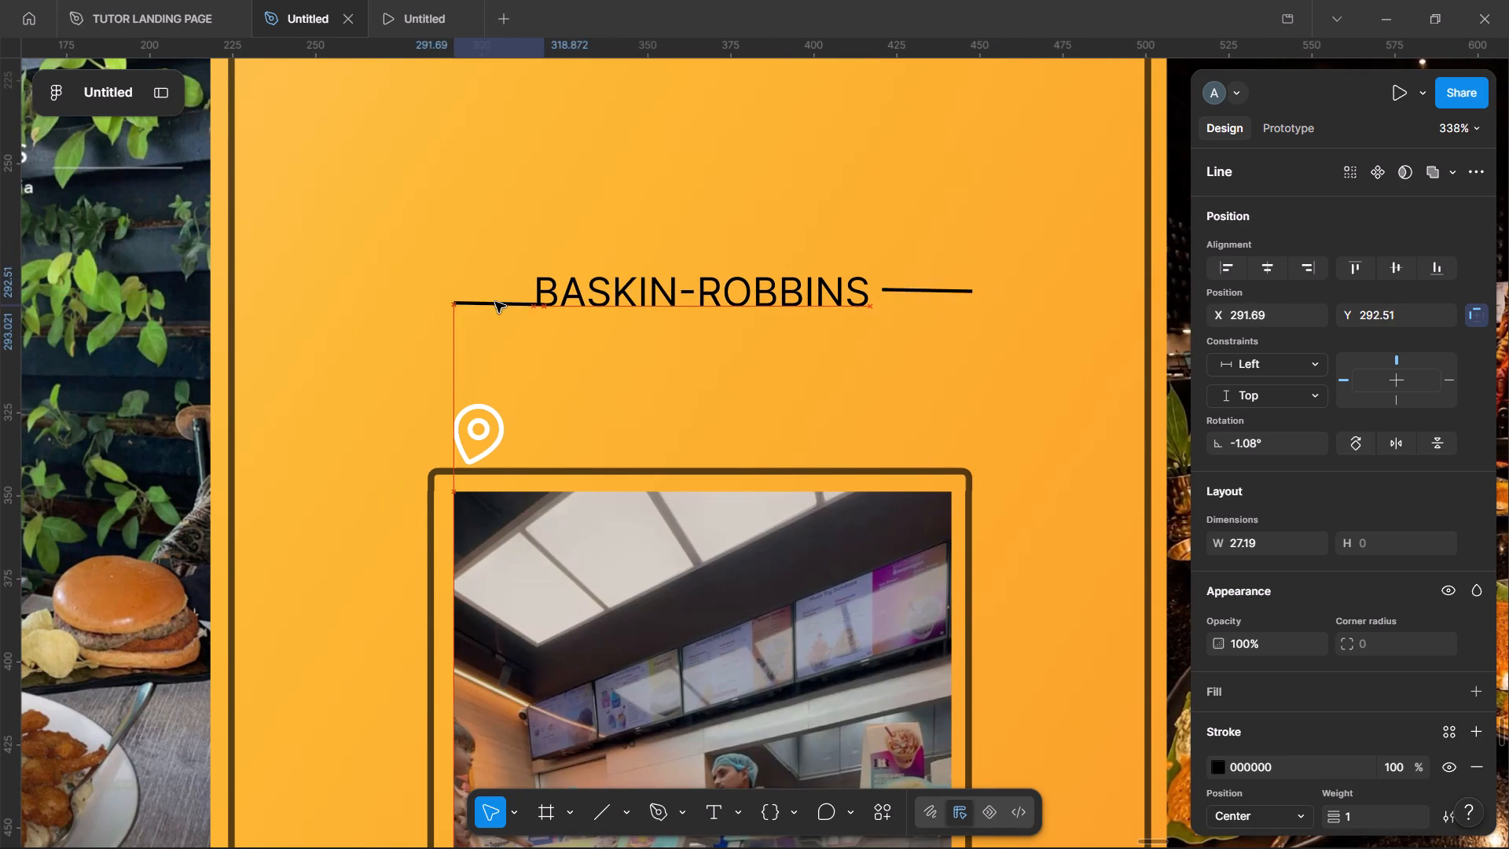
drag(495, 302, 472, 301)
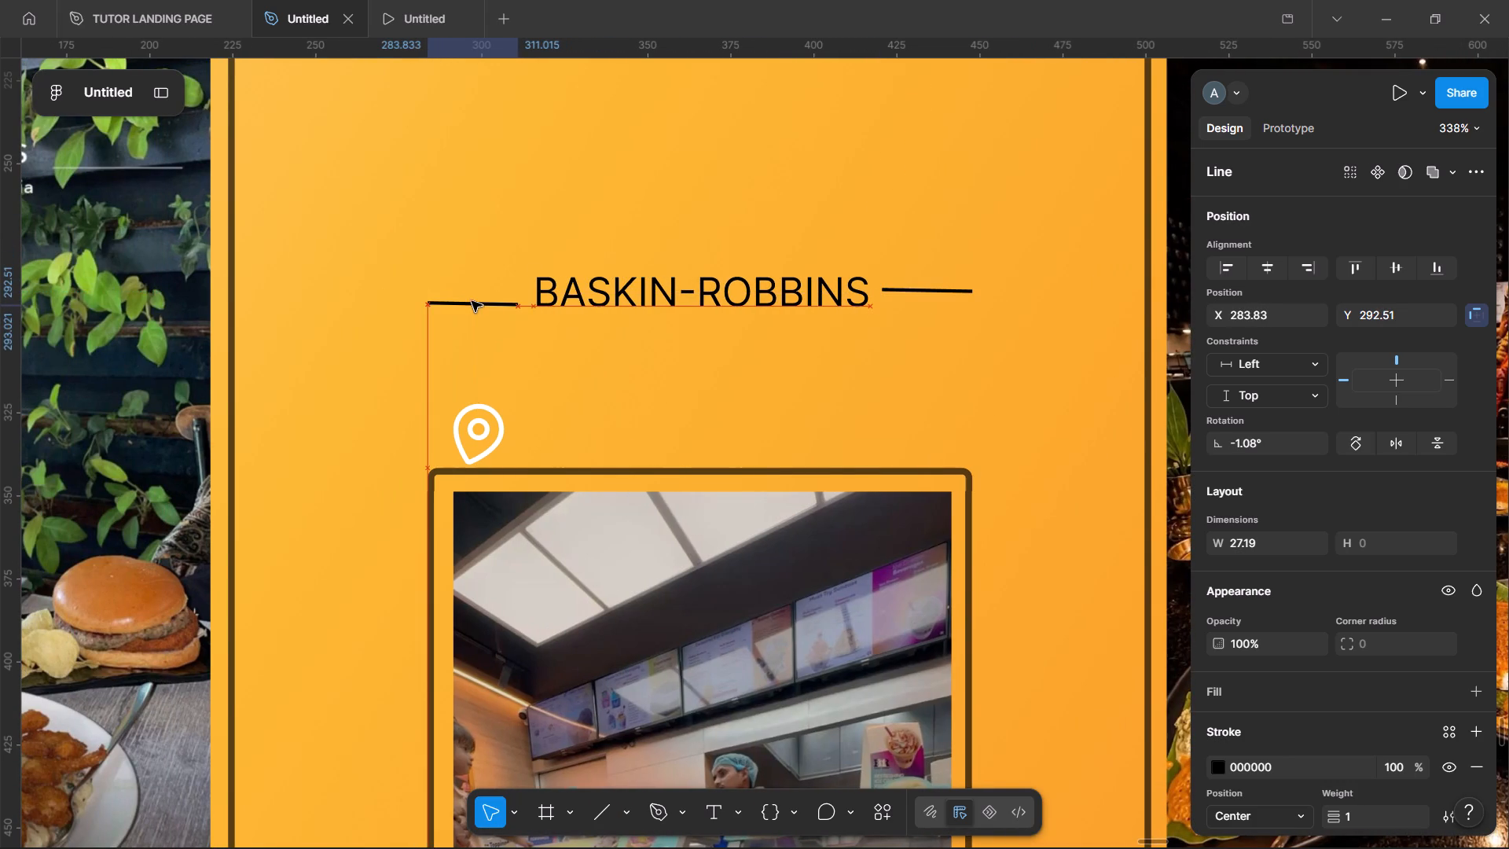
drag(472, 301, 471, 297)
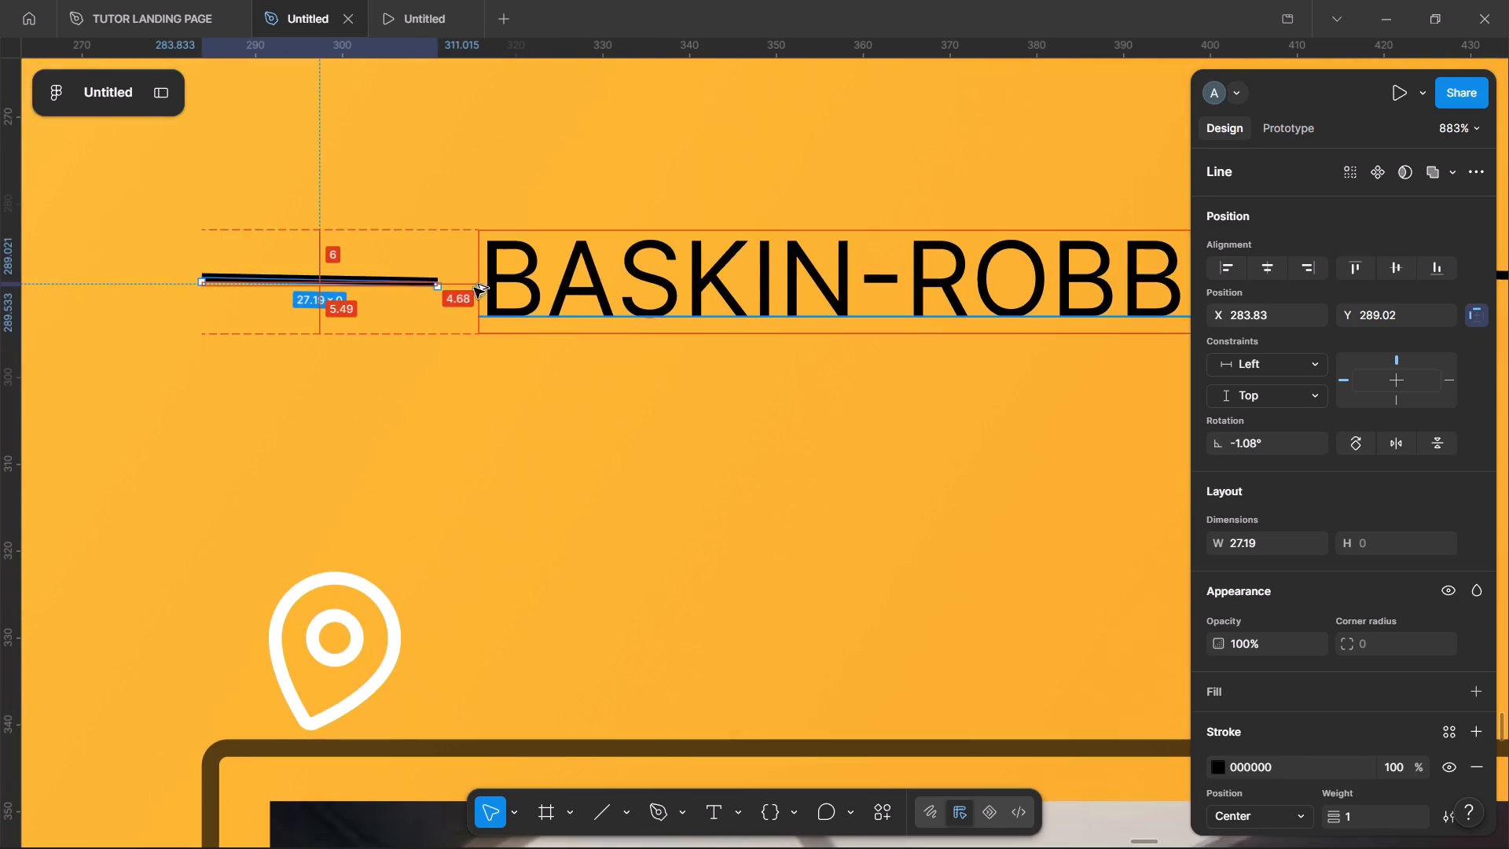
Compare the lines flanking BASKIN-ROBBINS with those beside the TRUFFLES caption on the reference photo.
scroll(483, 282, left, 3)
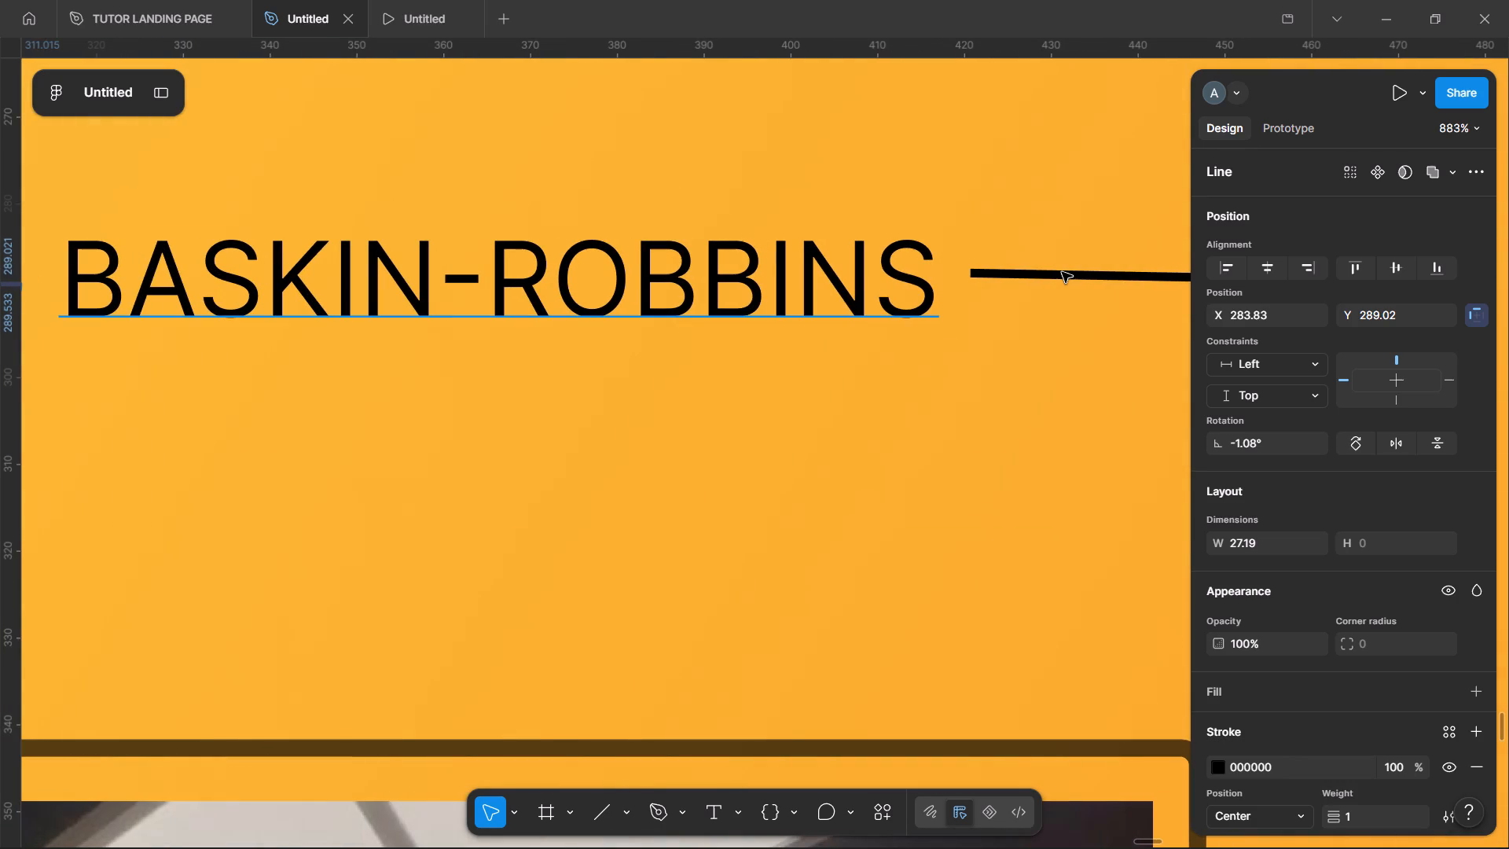
click(1062, 272)
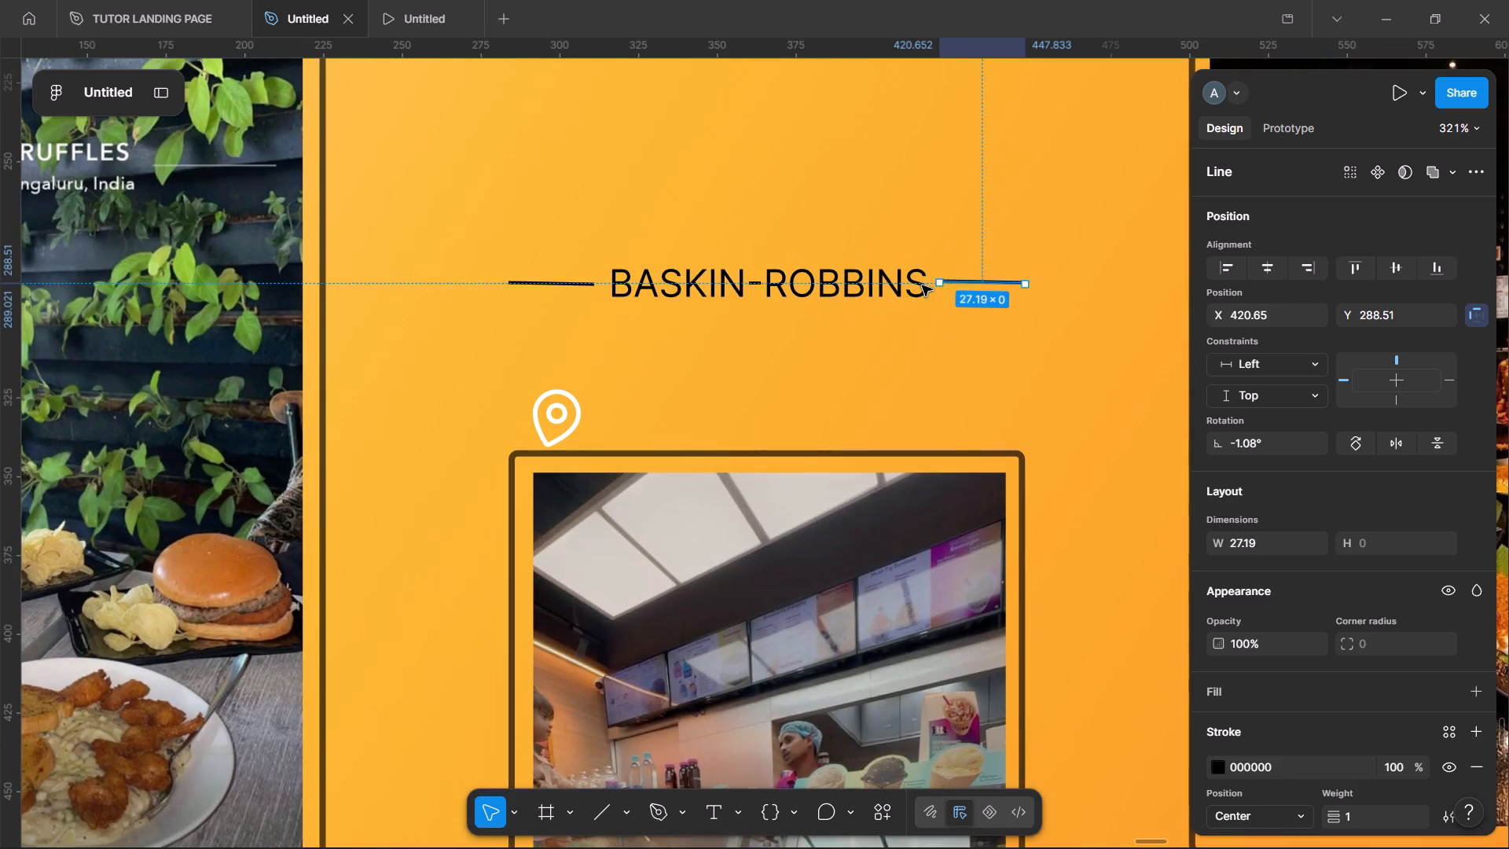
scroll(959, 388, right, 3)
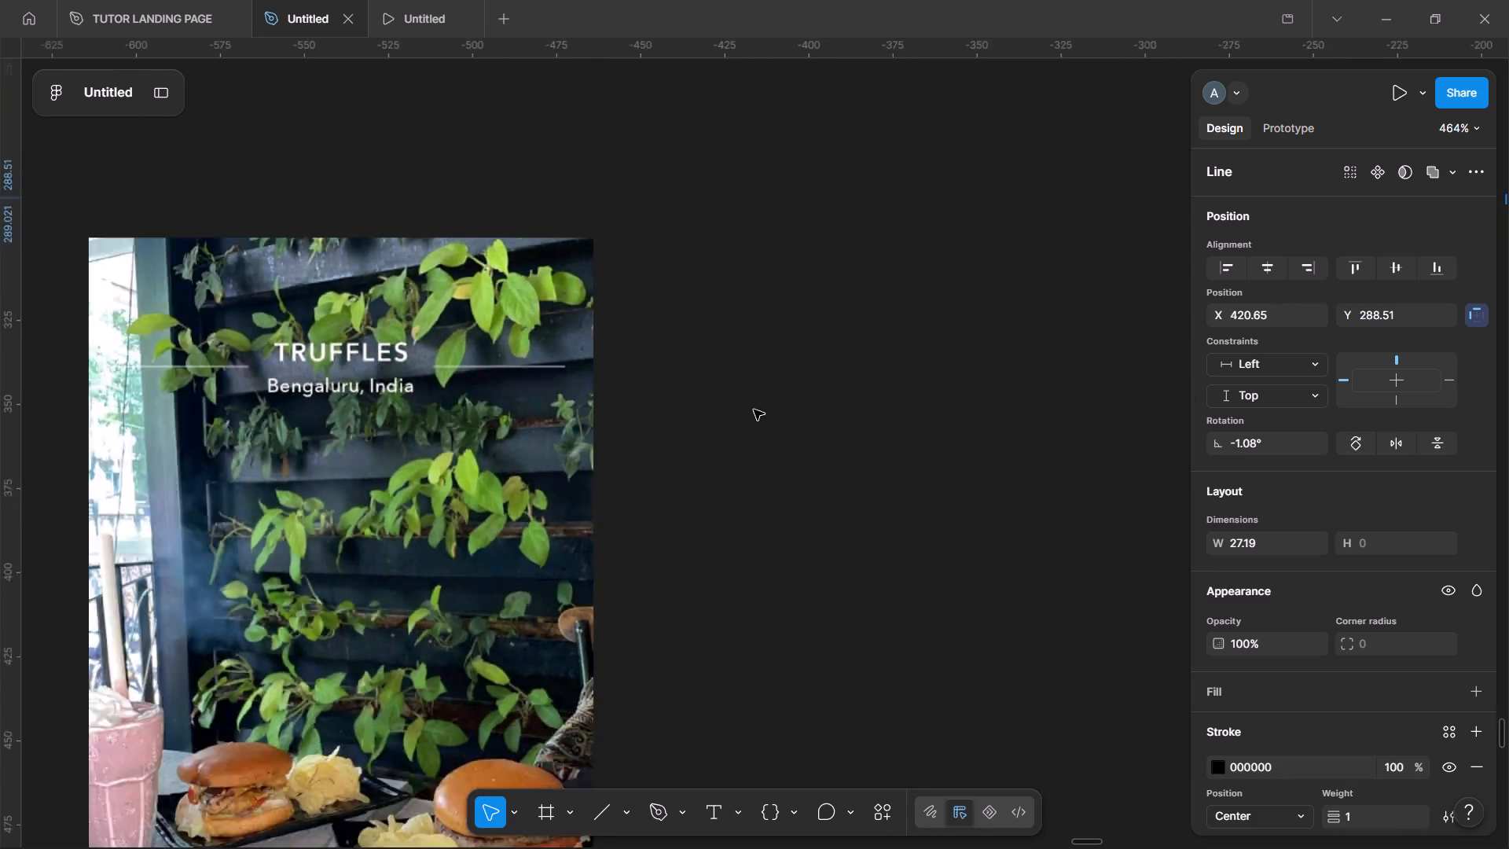
scroll(754, 410, left, 6)
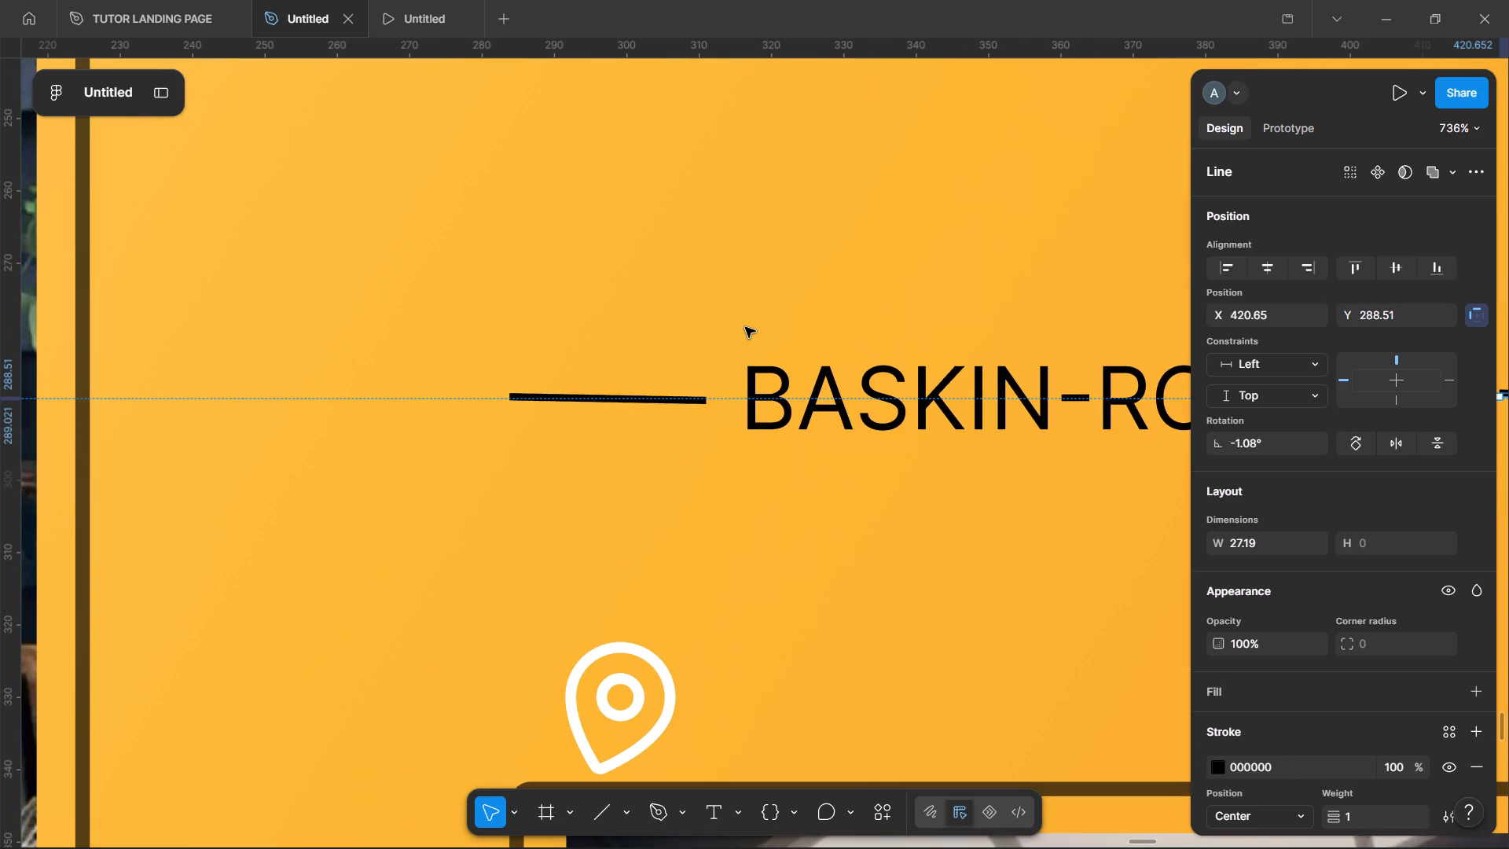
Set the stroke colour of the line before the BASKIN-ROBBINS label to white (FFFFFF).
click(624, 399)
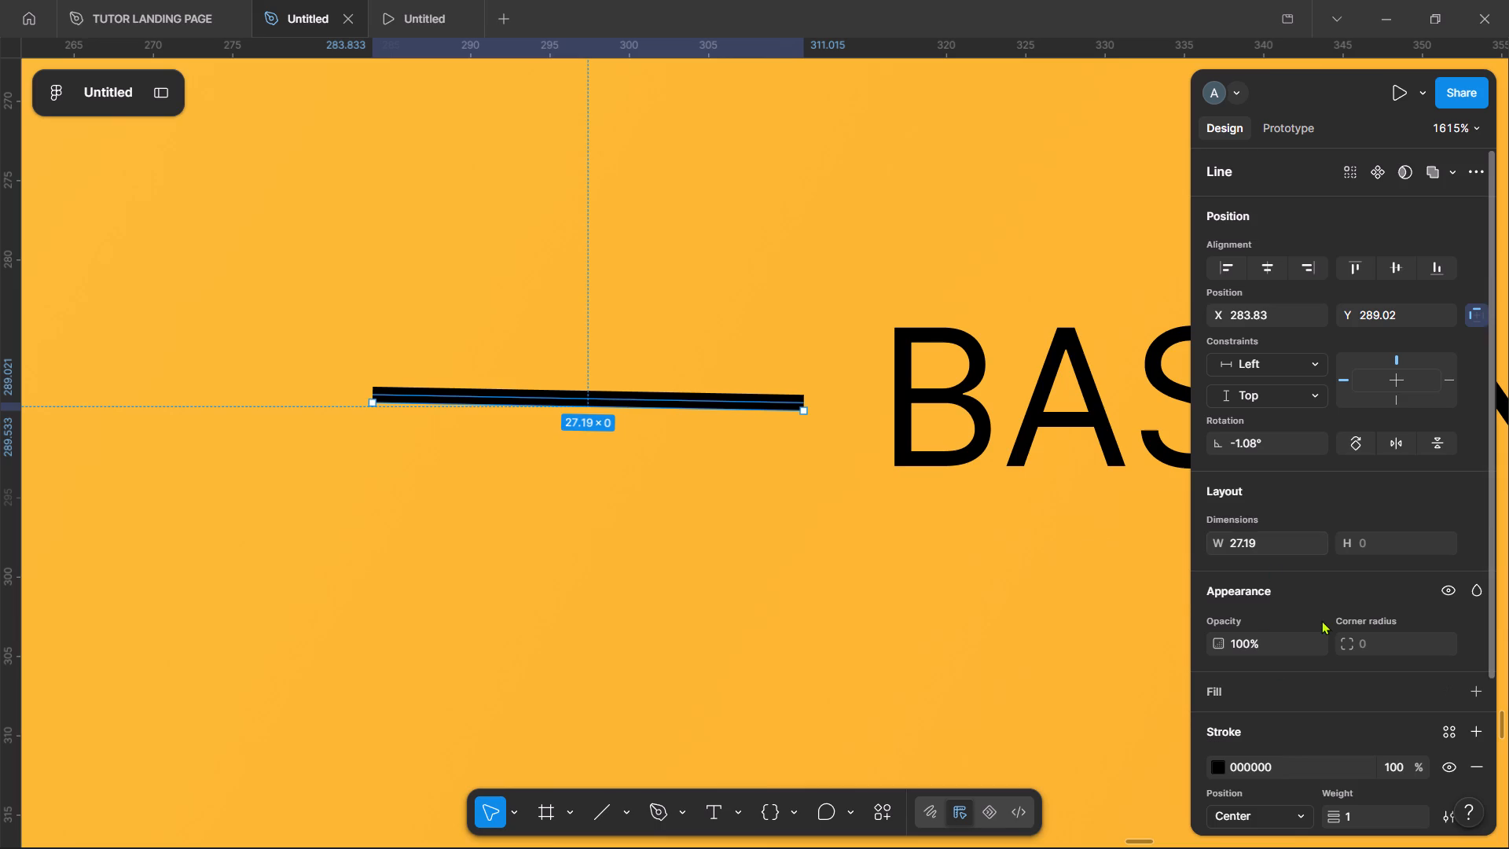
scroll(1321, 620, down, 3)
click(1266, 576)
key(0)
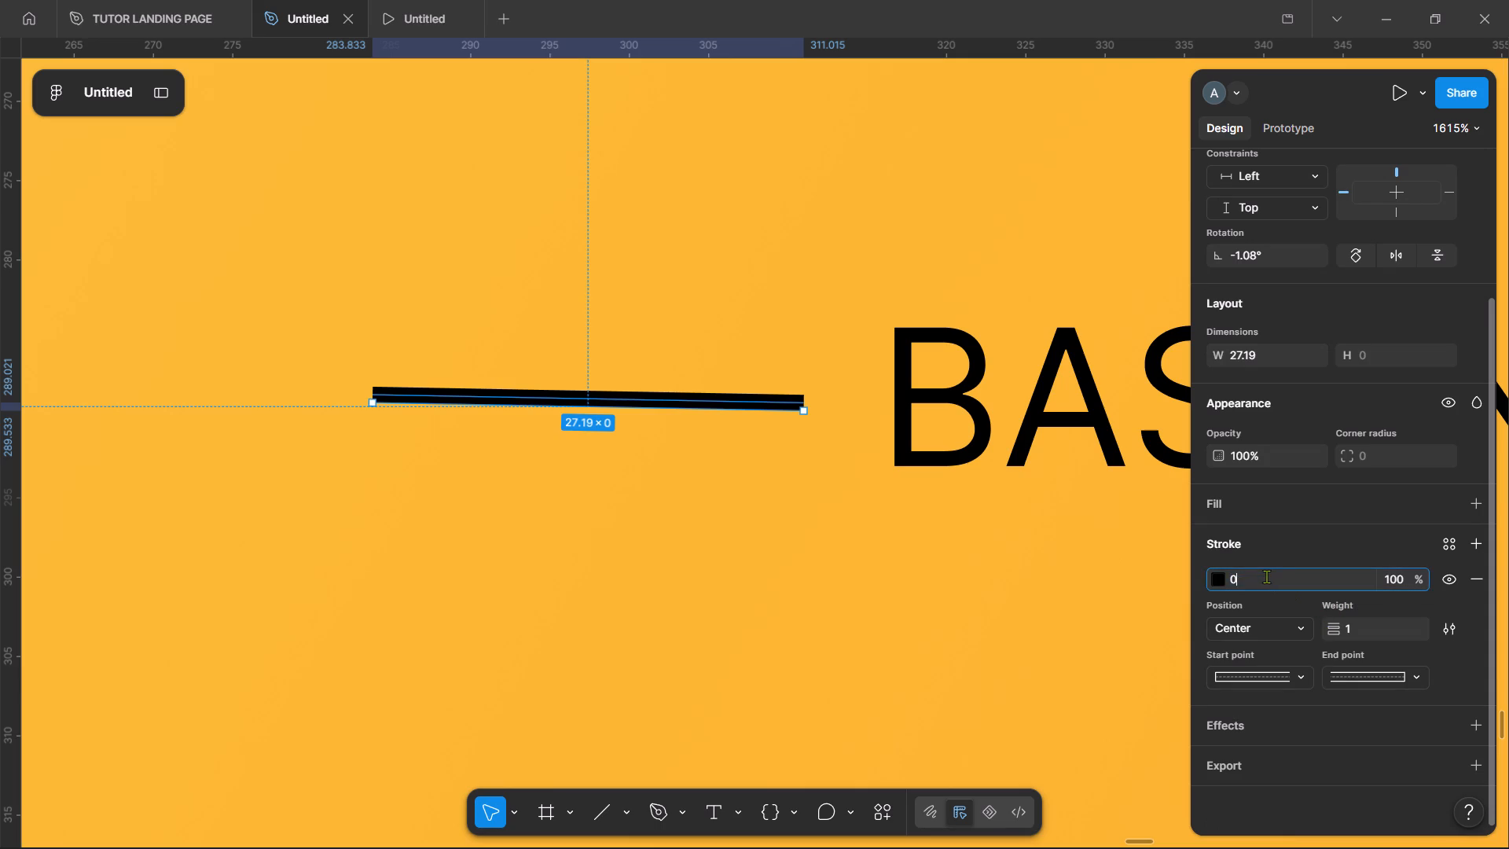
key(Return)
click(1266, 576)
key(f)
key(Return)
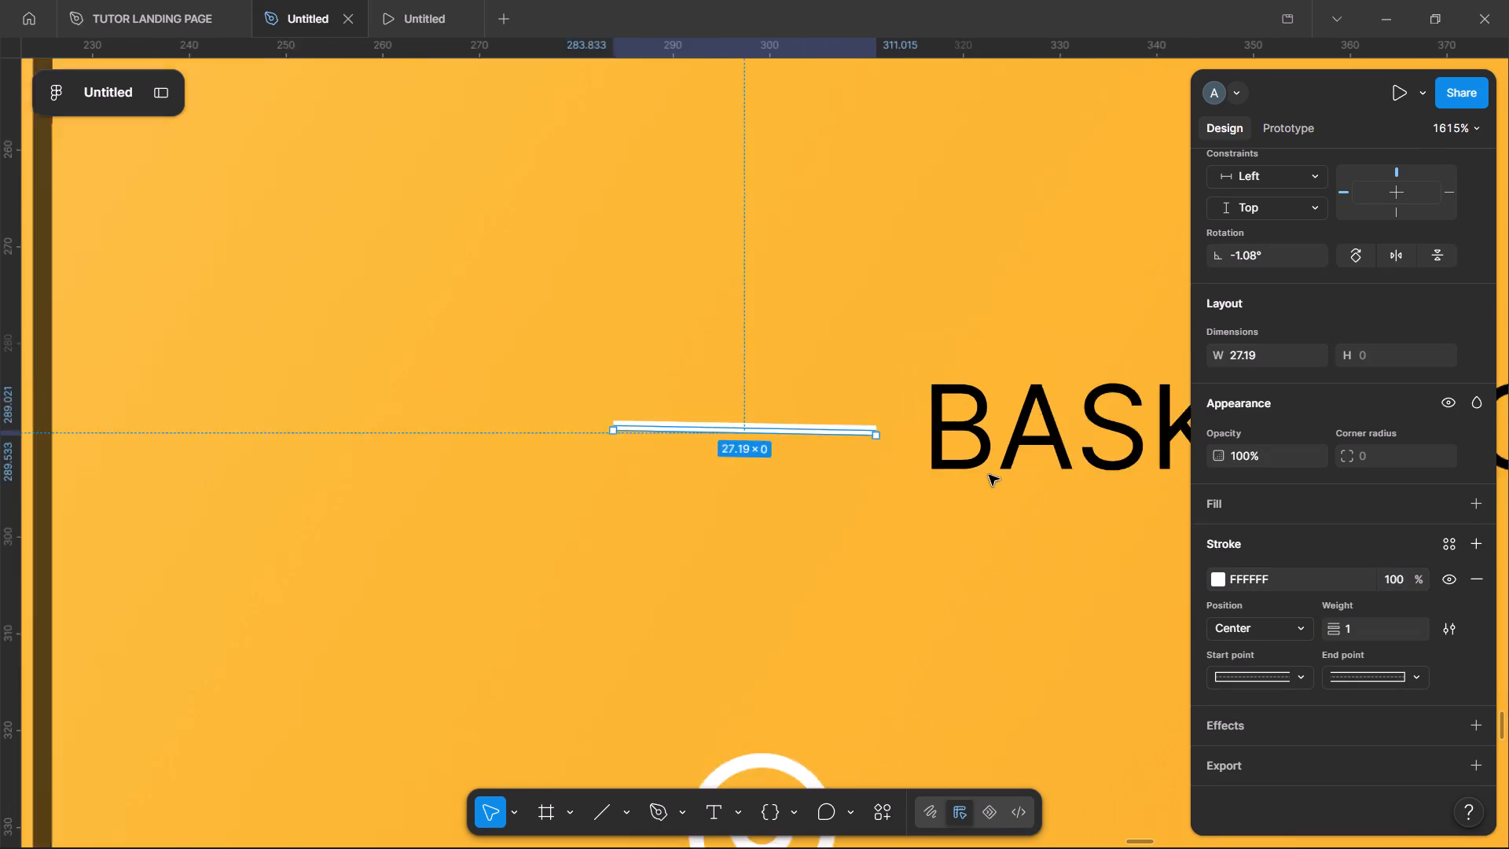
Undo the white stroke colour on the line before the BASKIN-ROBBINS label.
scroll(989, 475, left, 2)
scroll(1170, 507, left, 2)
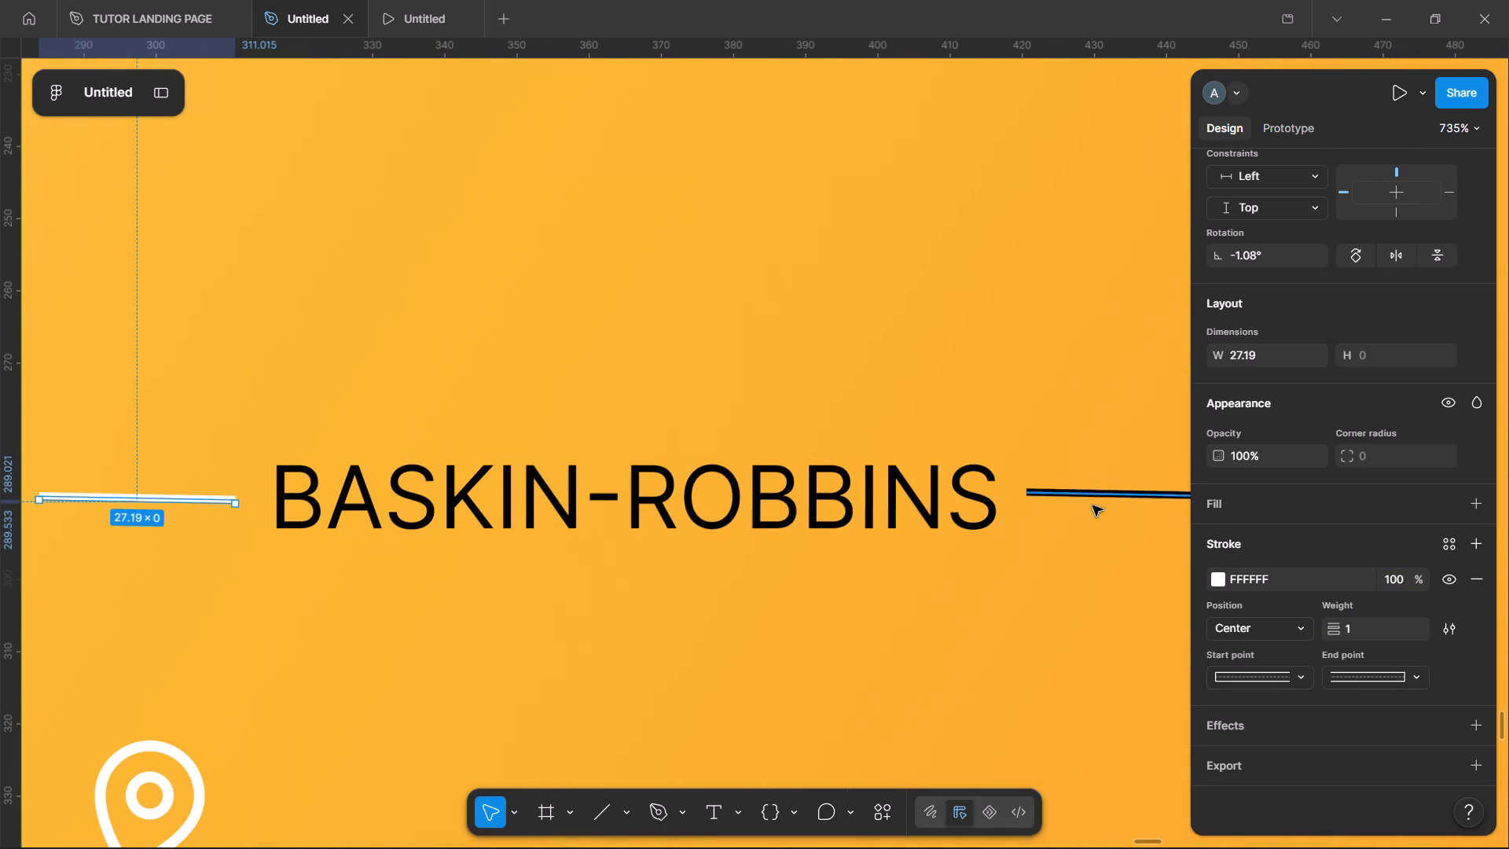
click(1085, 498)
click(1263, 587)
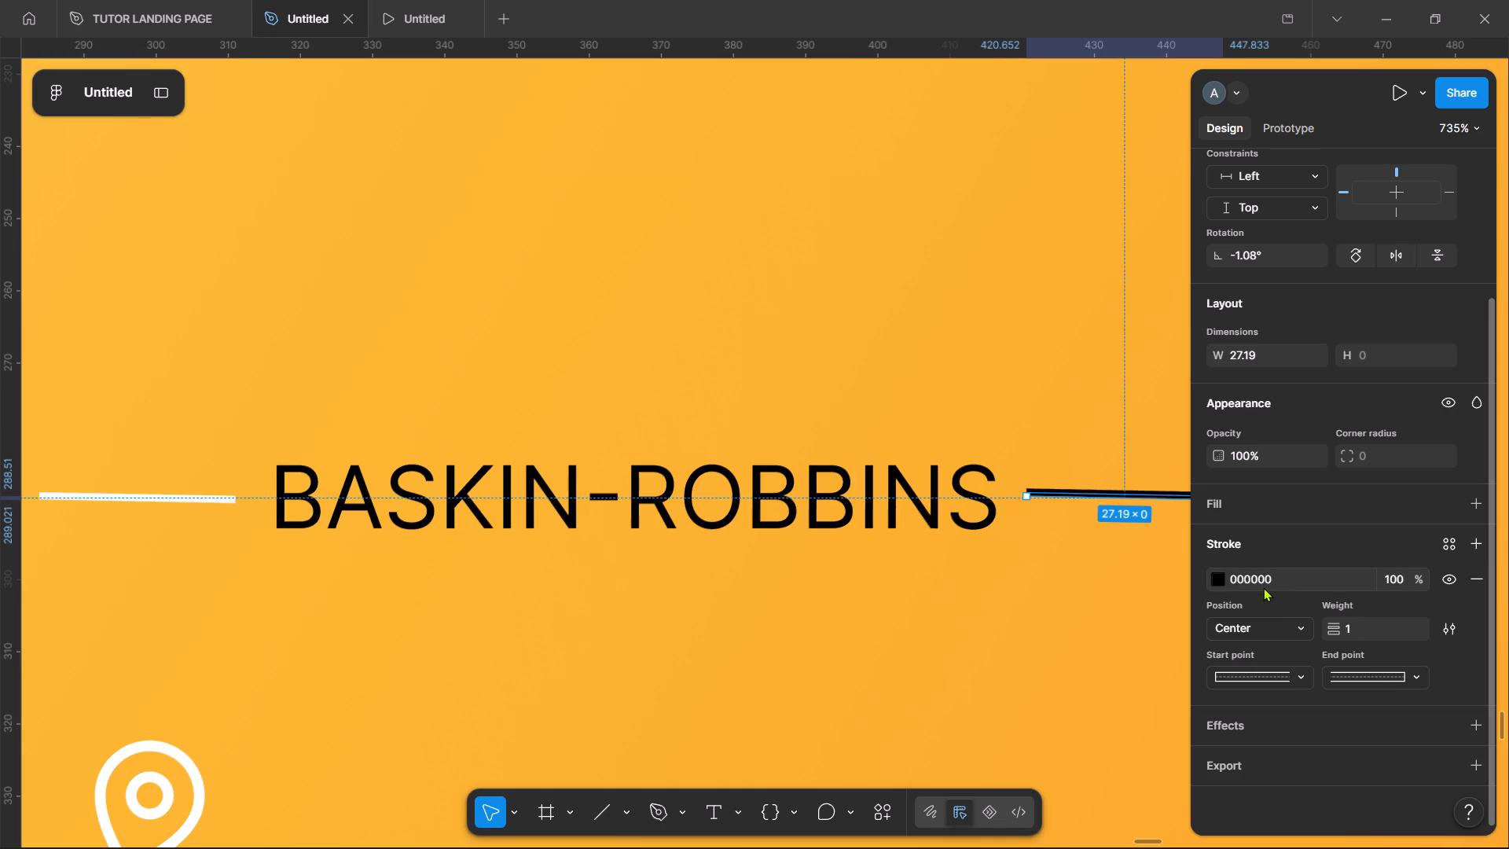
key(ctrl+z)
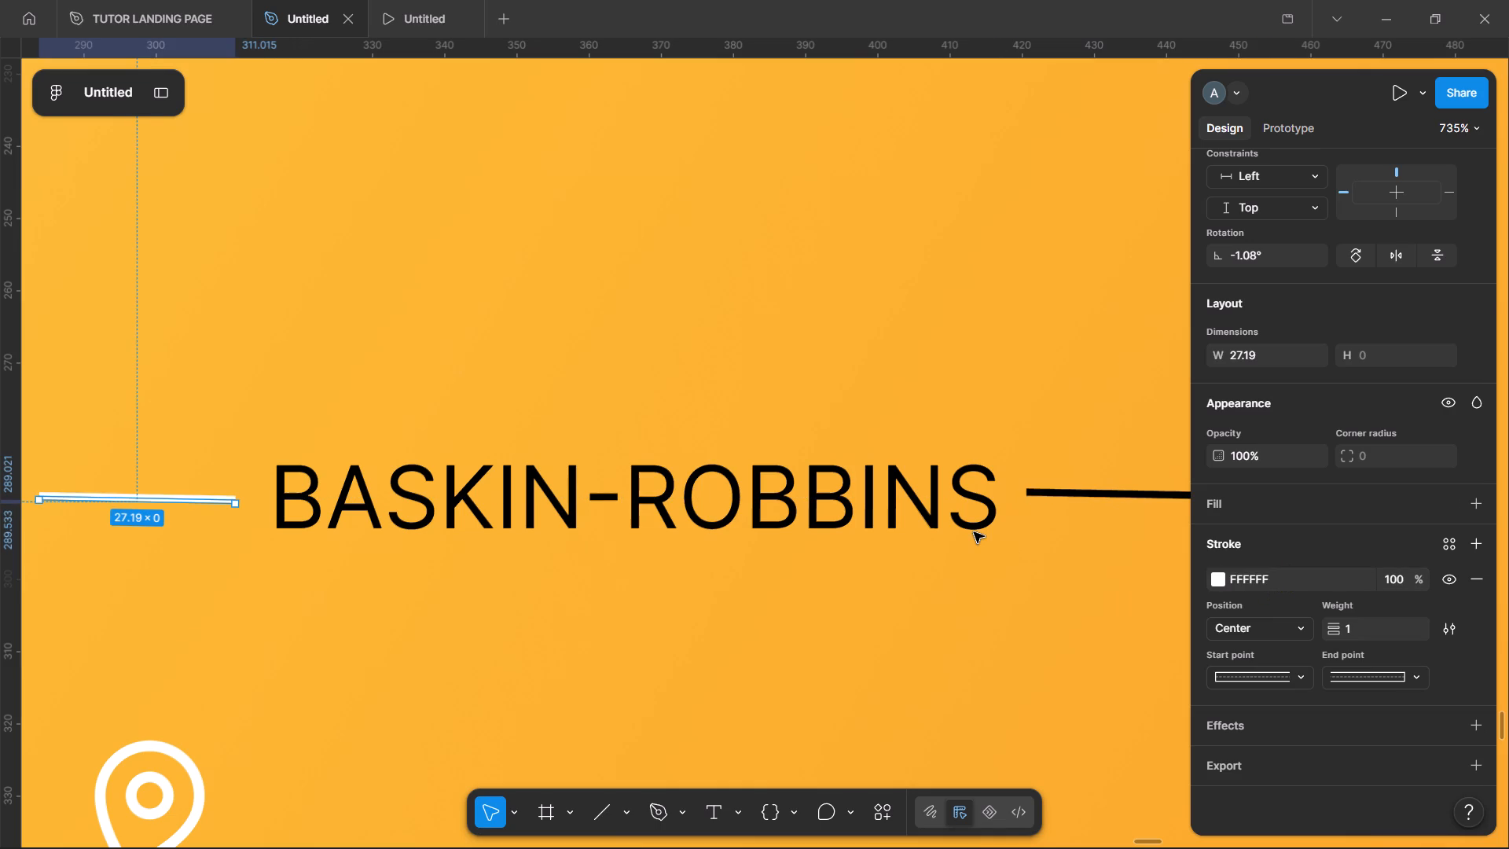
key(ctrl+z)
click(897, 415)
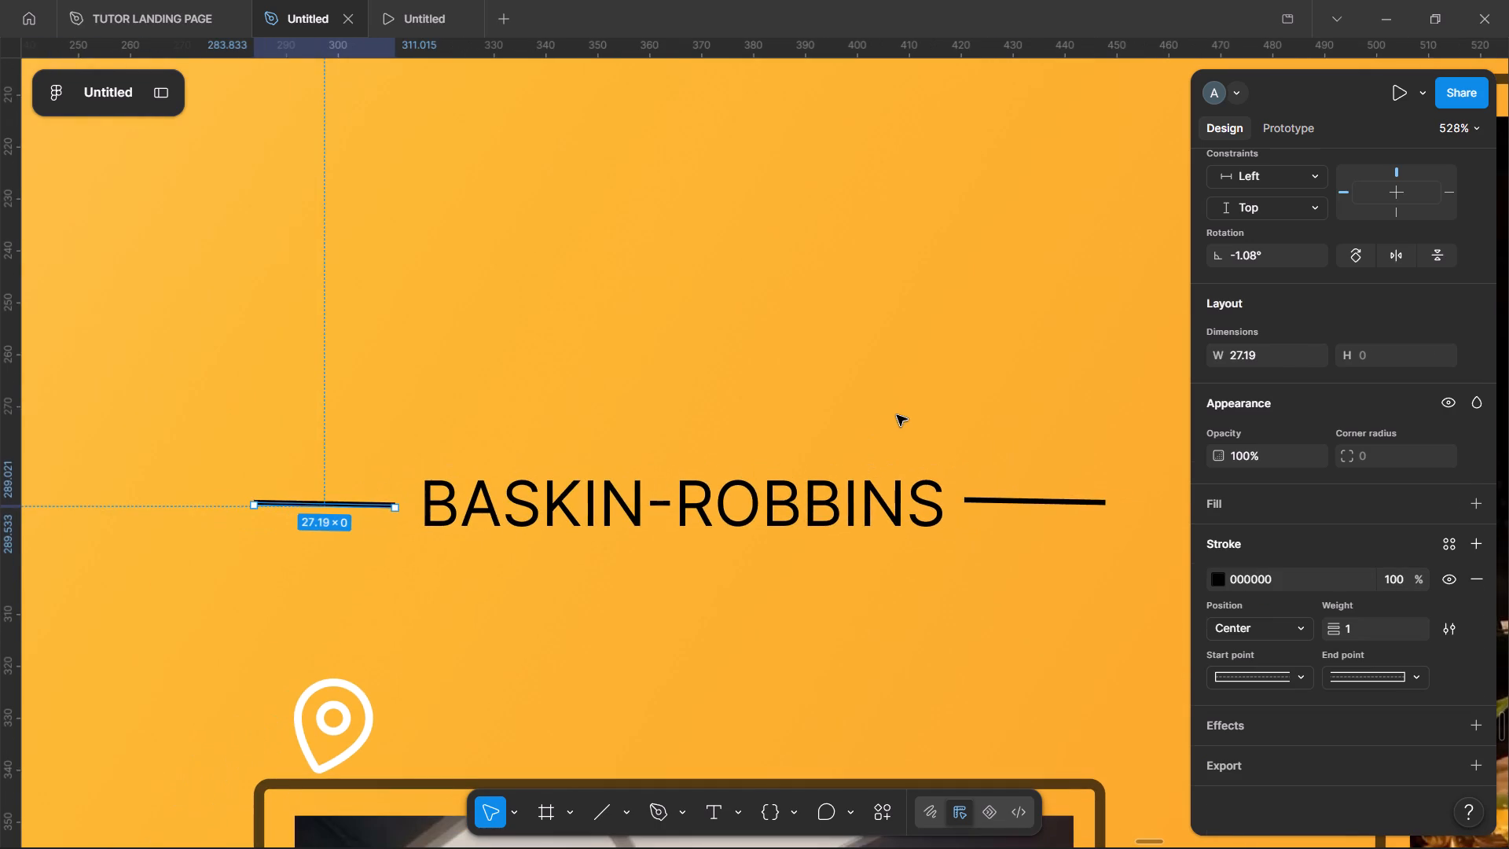
Duplicate the BASKIN-ROBBINS label and place the copy directly below it, at about X 316, Y 297.
click(769, 511)
double_click(769, 511)
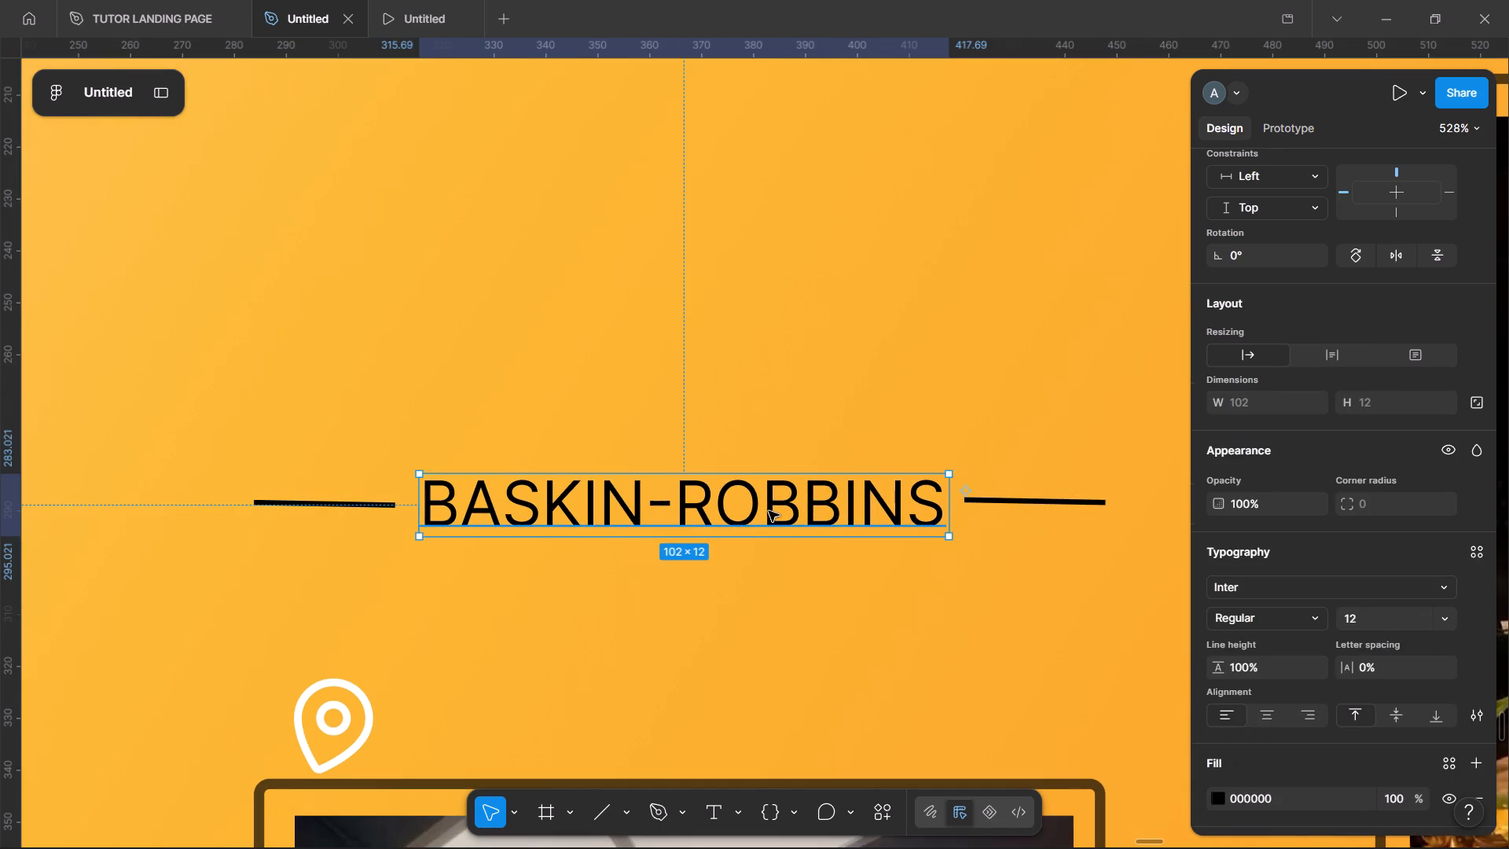
scroll(769, 511, right, 3)
scroll(848, 471, left, 4)
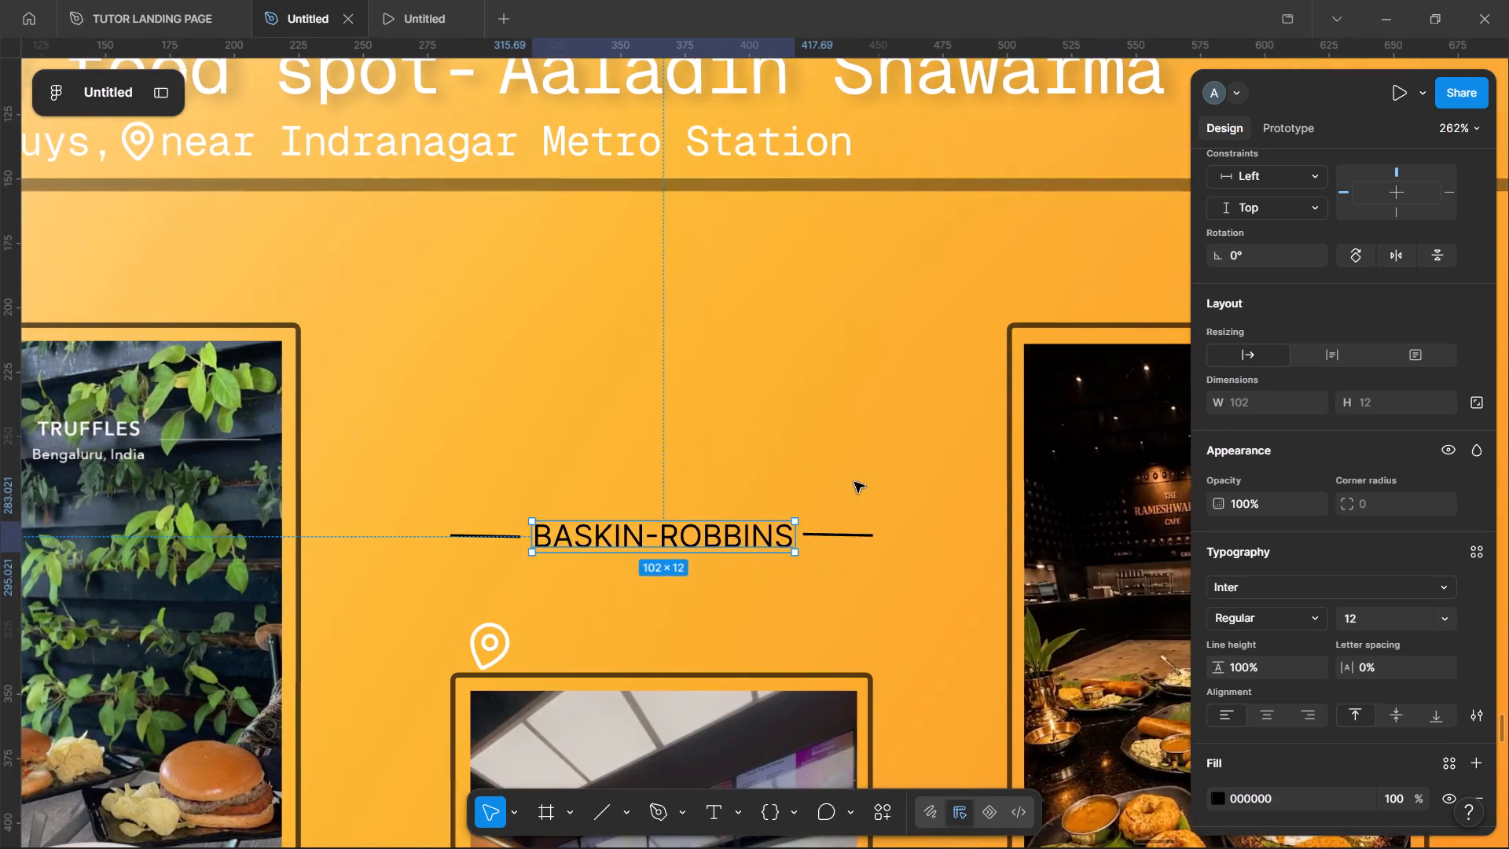
scroll(788, 538, right, 1)
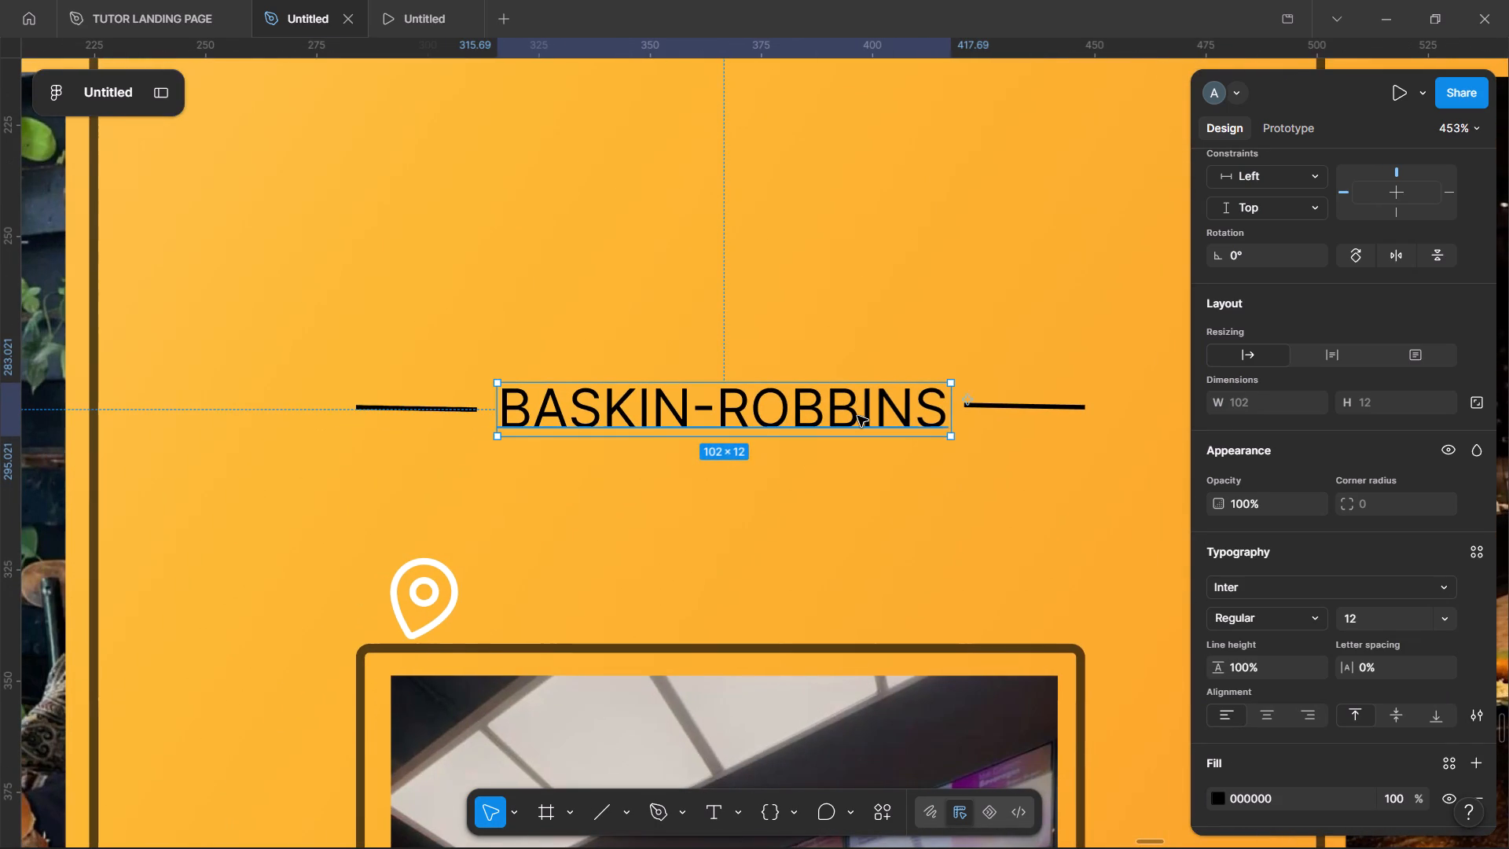
alt+drag(857, 416, 850, 479)
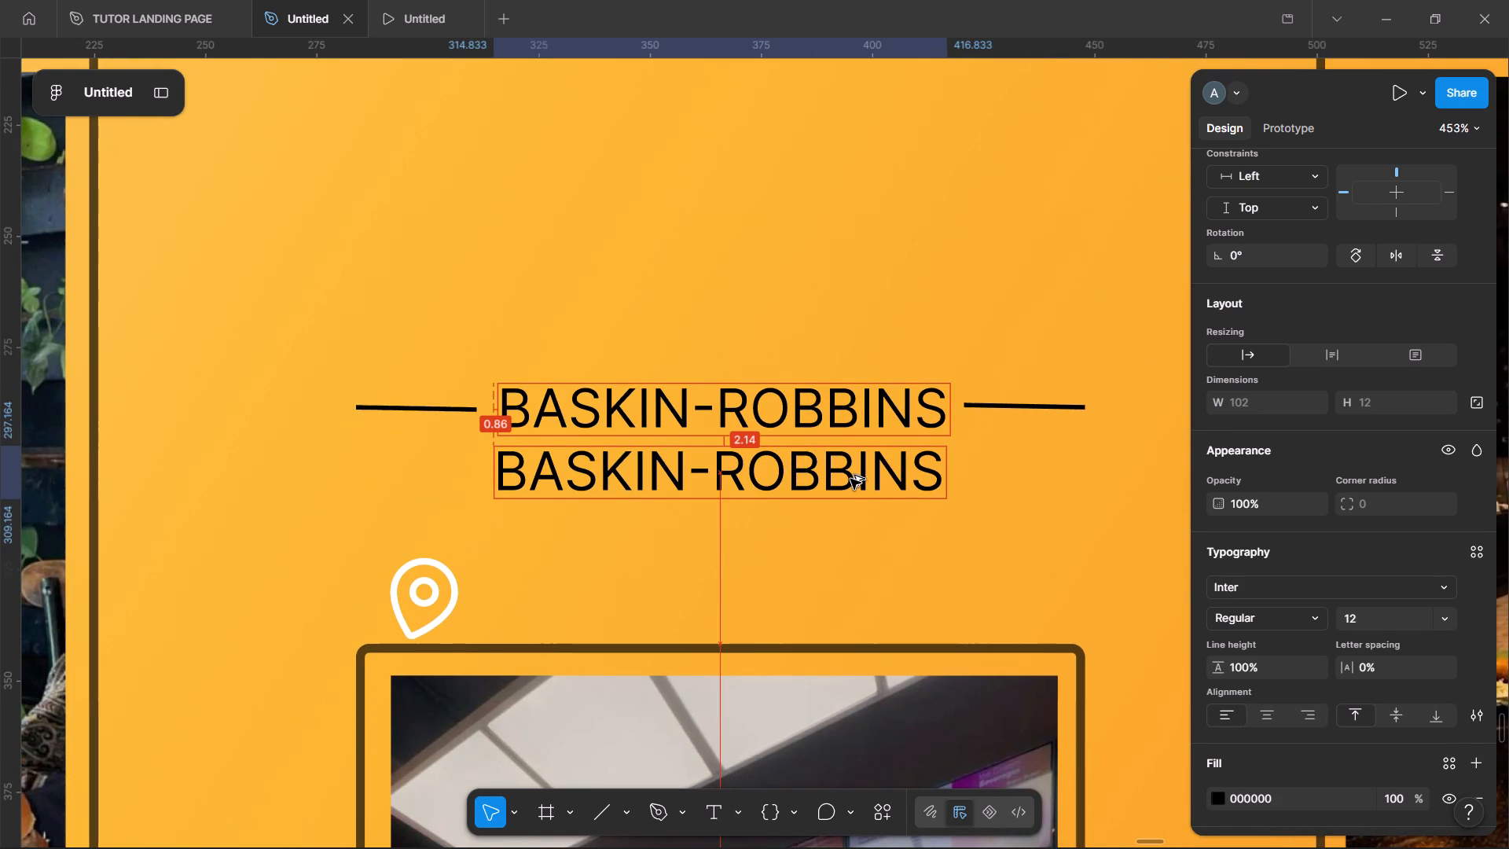
alt+drag(850, 479, 857, 479)
Replace the text of the copied label below BASKIN-ROBBINS with "Mango flacour, Ice Cream".
scroll(857, 479, down, 5)
scroll(857, 479, up, 1)
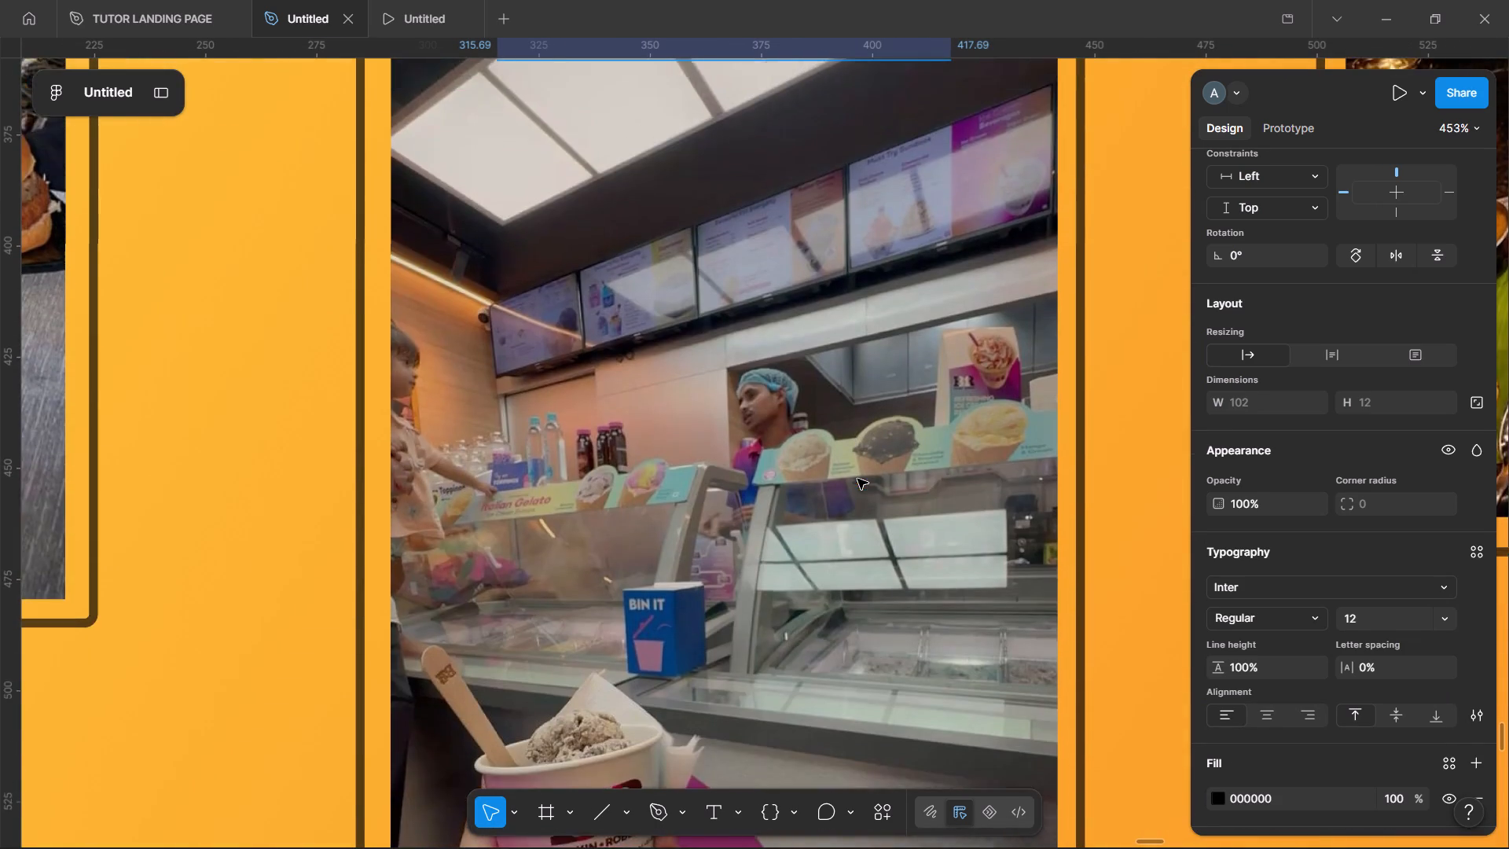
scroll(857, 479, up, 2)
scroll(802, 347, up, 3)
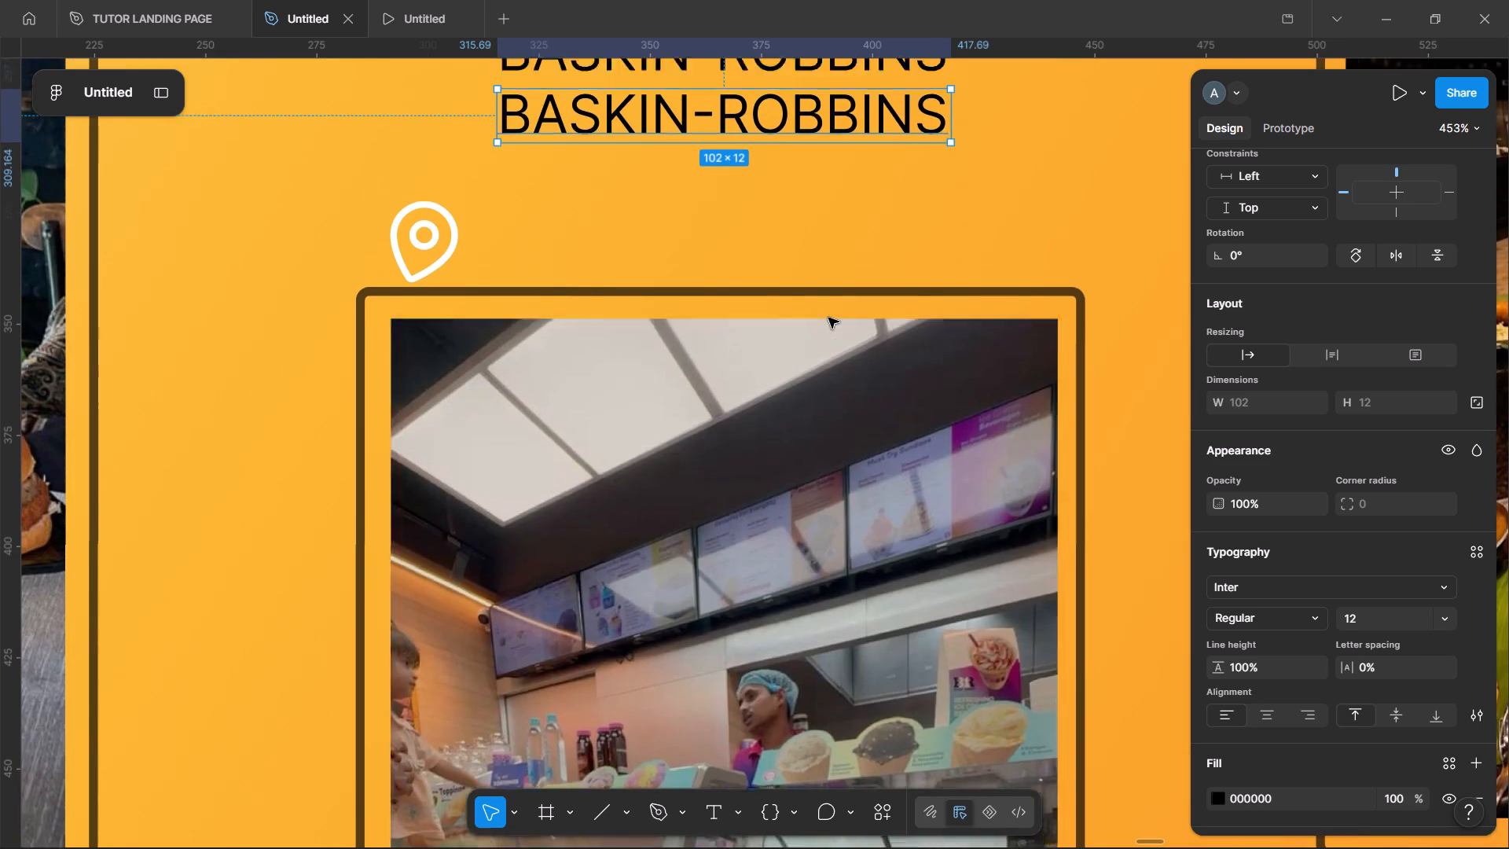
scroll(828, 318, up, 1)
click(760, 376)
double_click(737, 396)
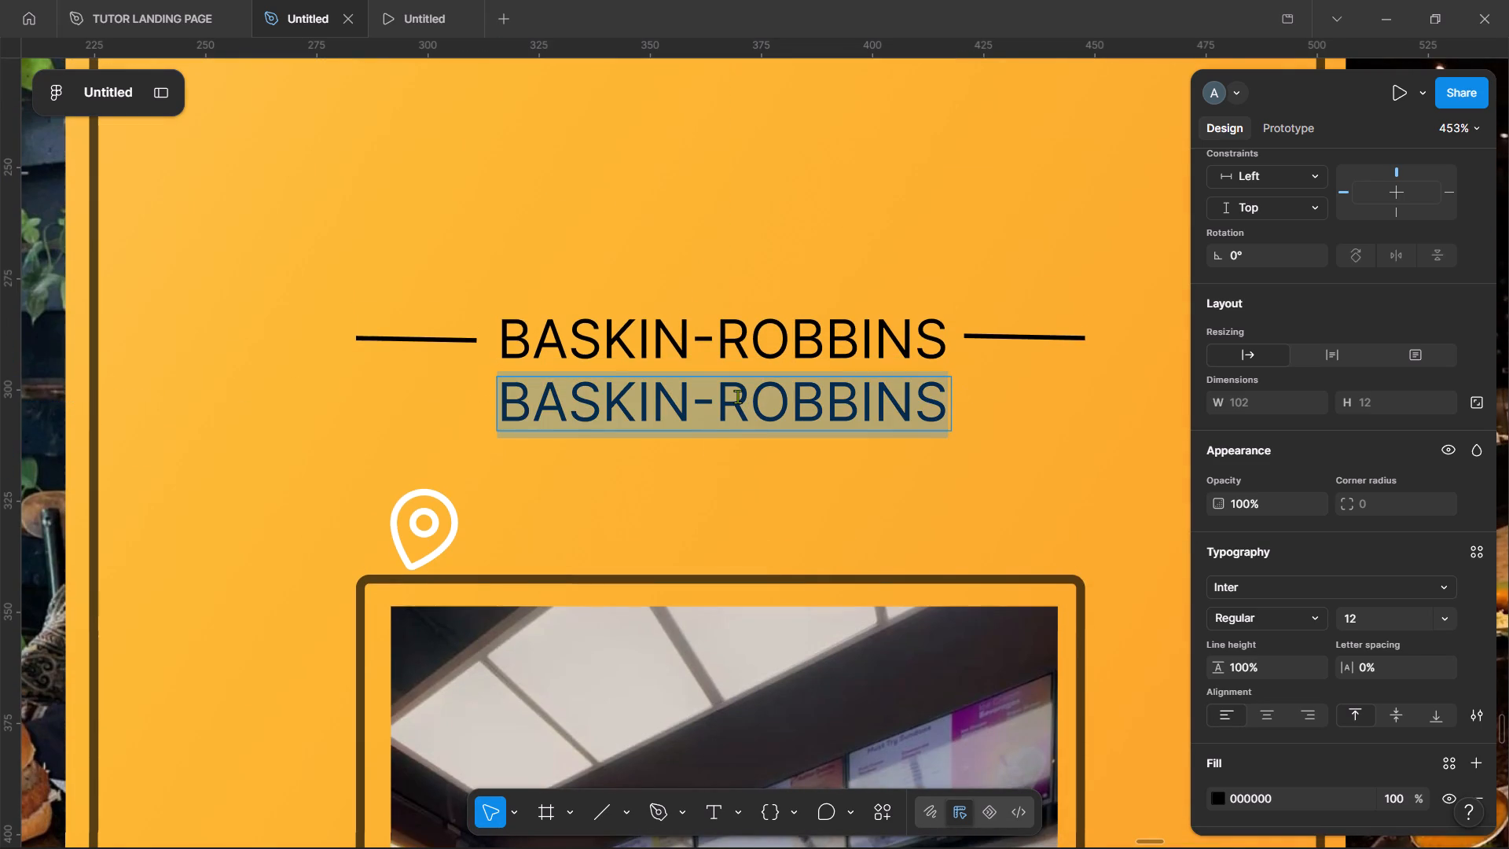
text(ango flacour)
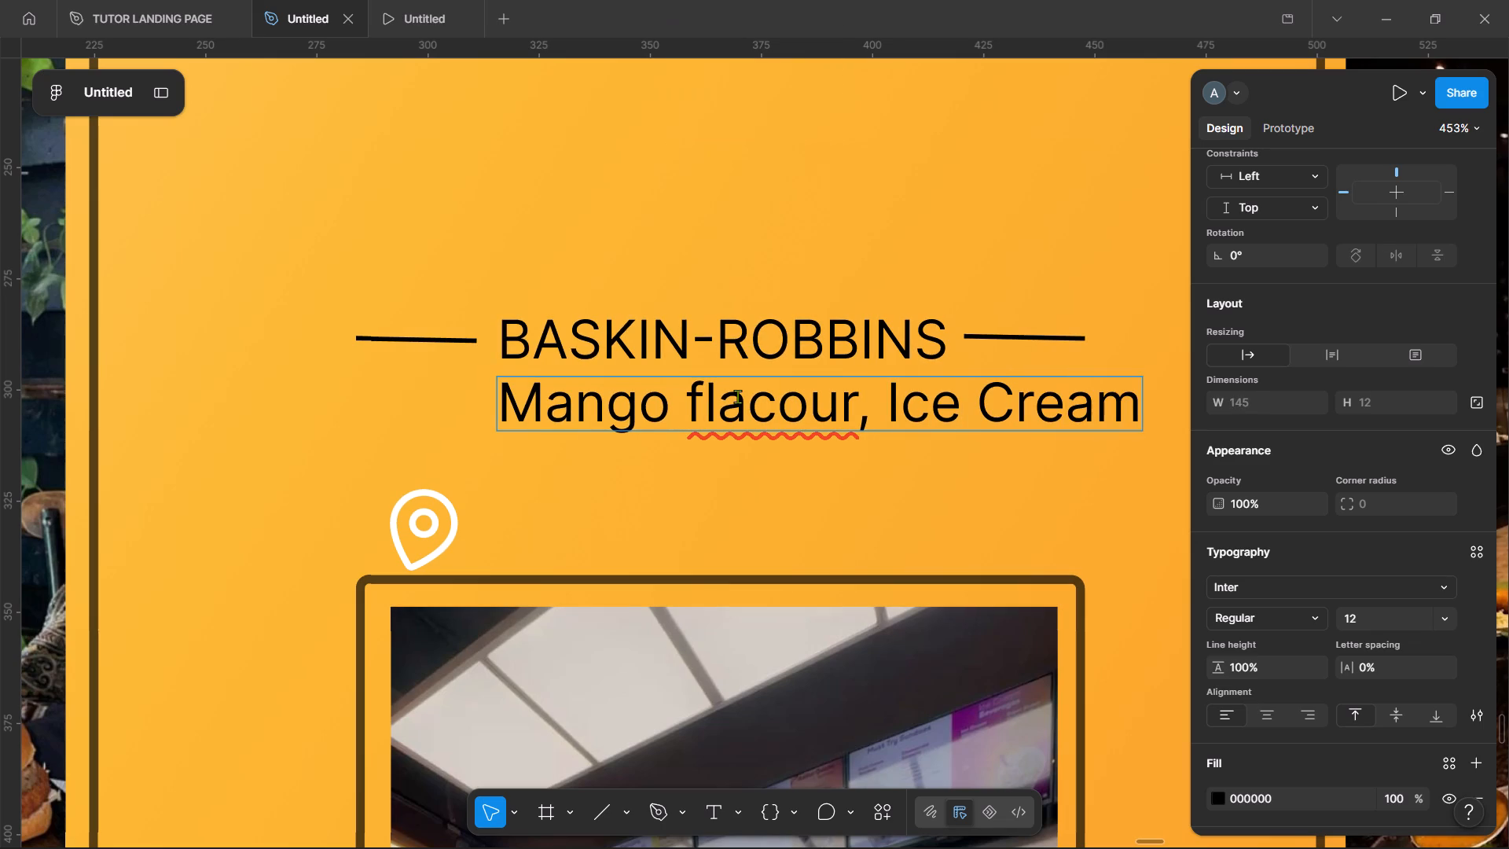
Set the font size of the "Mango flacour, Ice Cream" text to 8.
click(877, 132)
click(1415, 609)
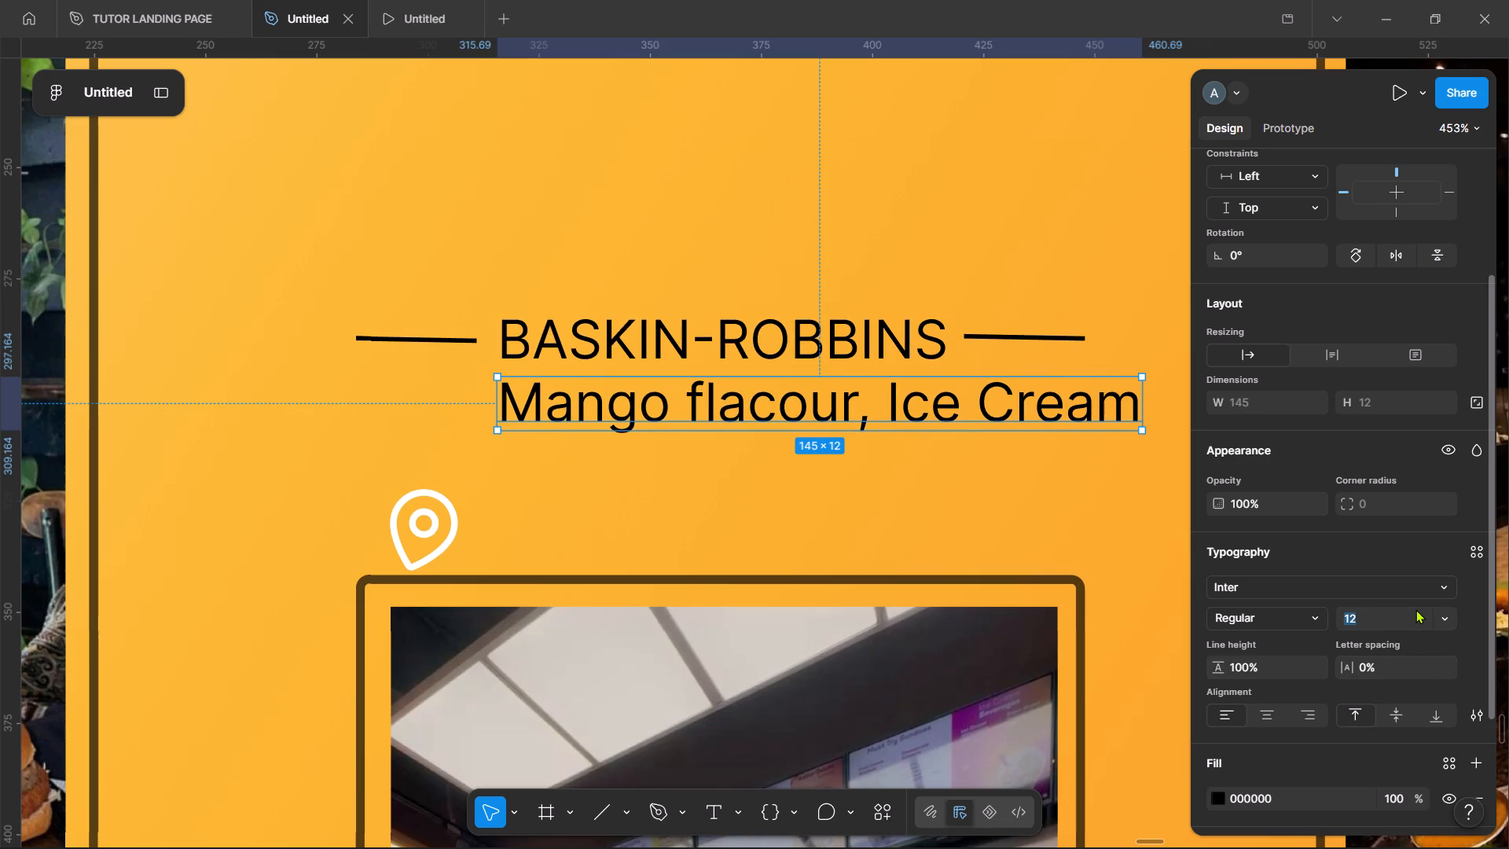
key(8)
key(Return)
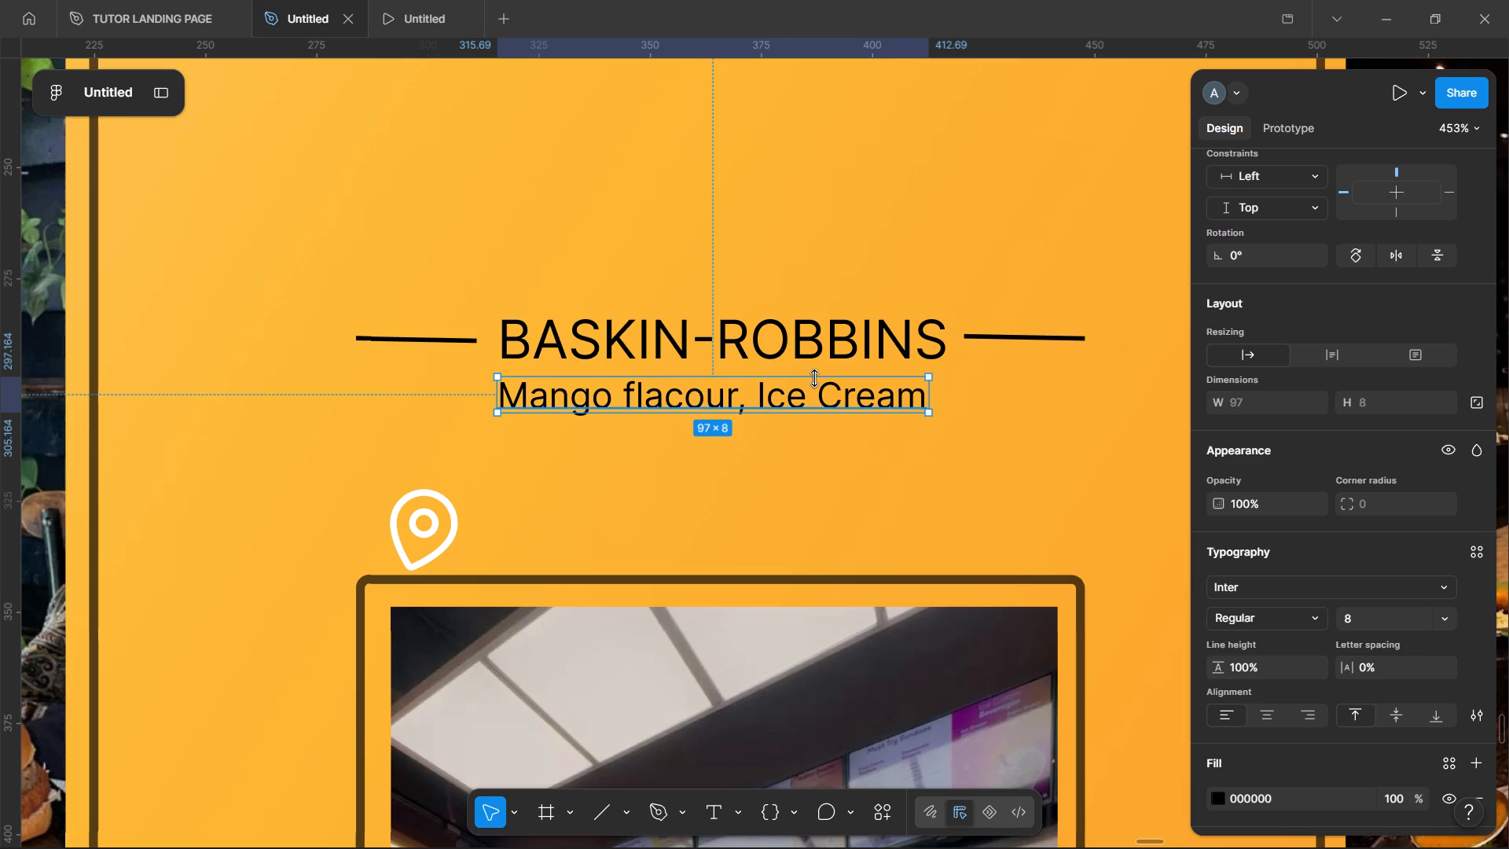
Centre the "Mango flacour, Ice Cream" text horizontally under the BASKIN-ROBBINS label, at about X 318, Y 299.
drag(800, 395, 809, 399)
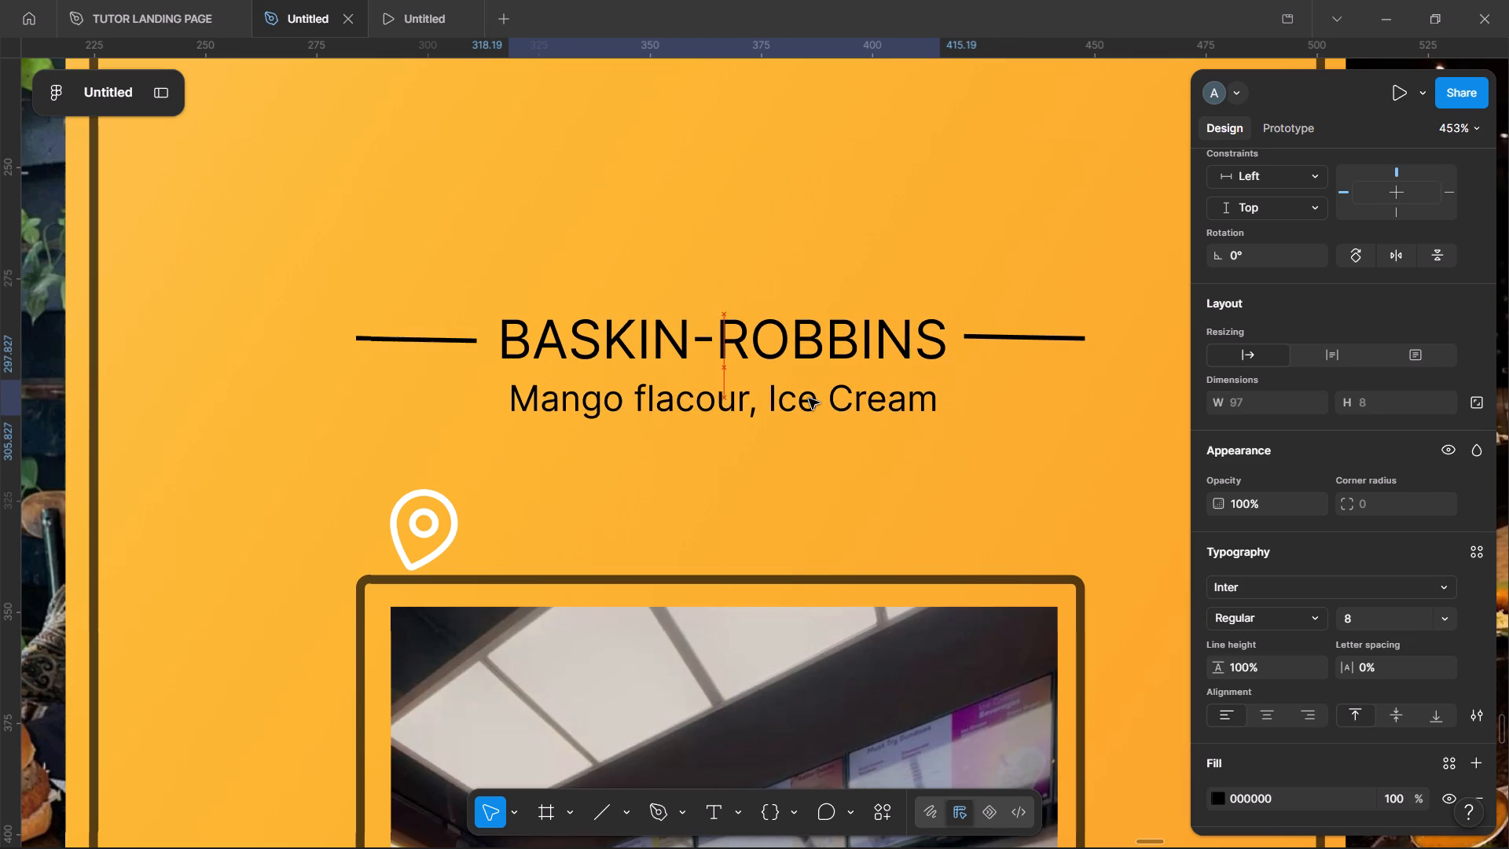
drag(809, 399, 813, 396)
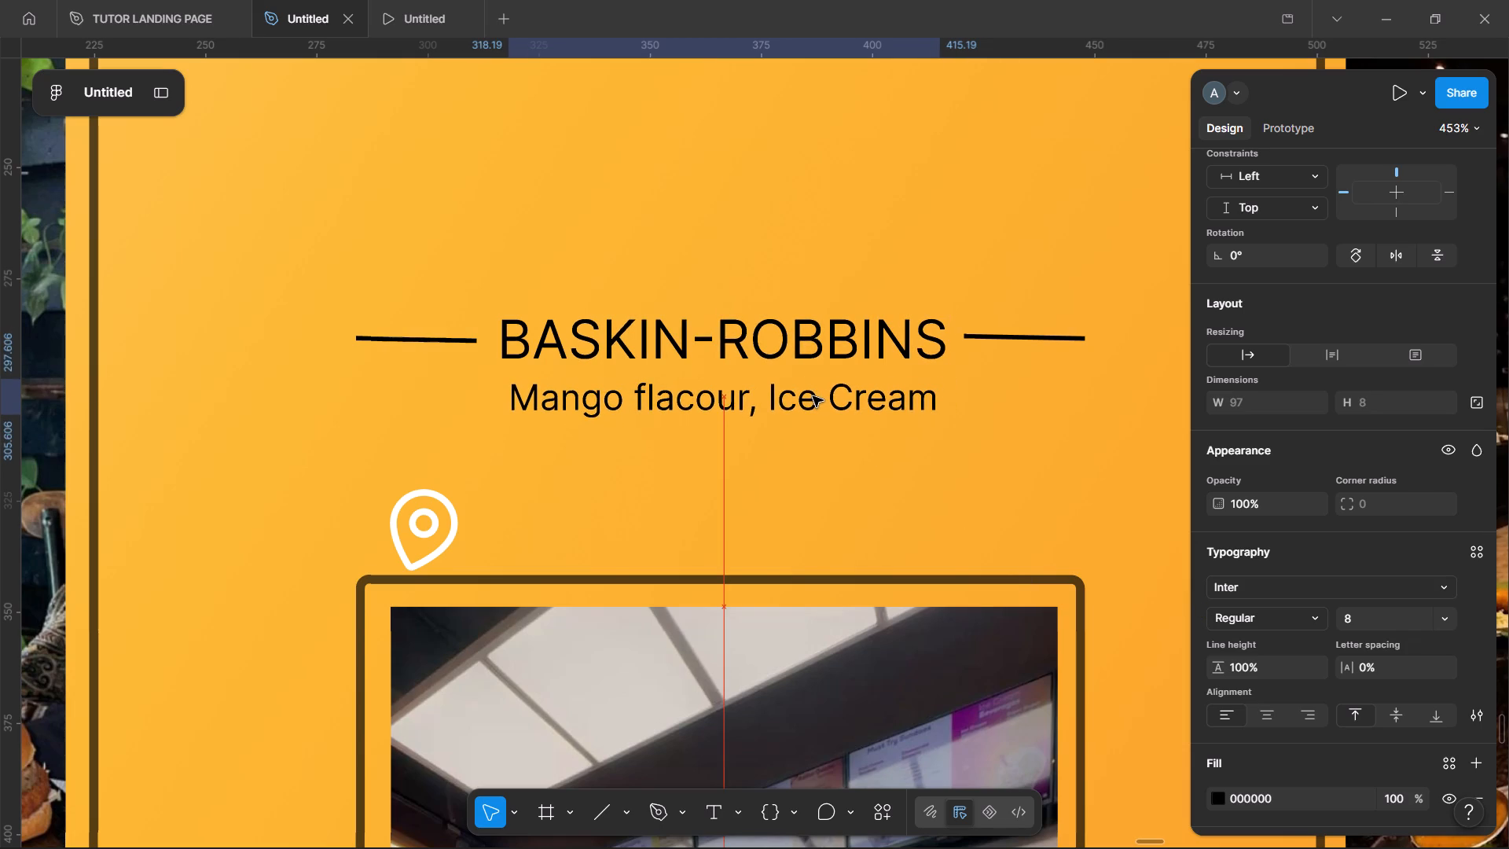
drag(813, 396, 813, 404)
Move the BASKIN-ROBBINS label up to about Y 277, slightly above its flanking lines.
scroll(813, 404, right, 4)
scroll(813, 404, left, 1)
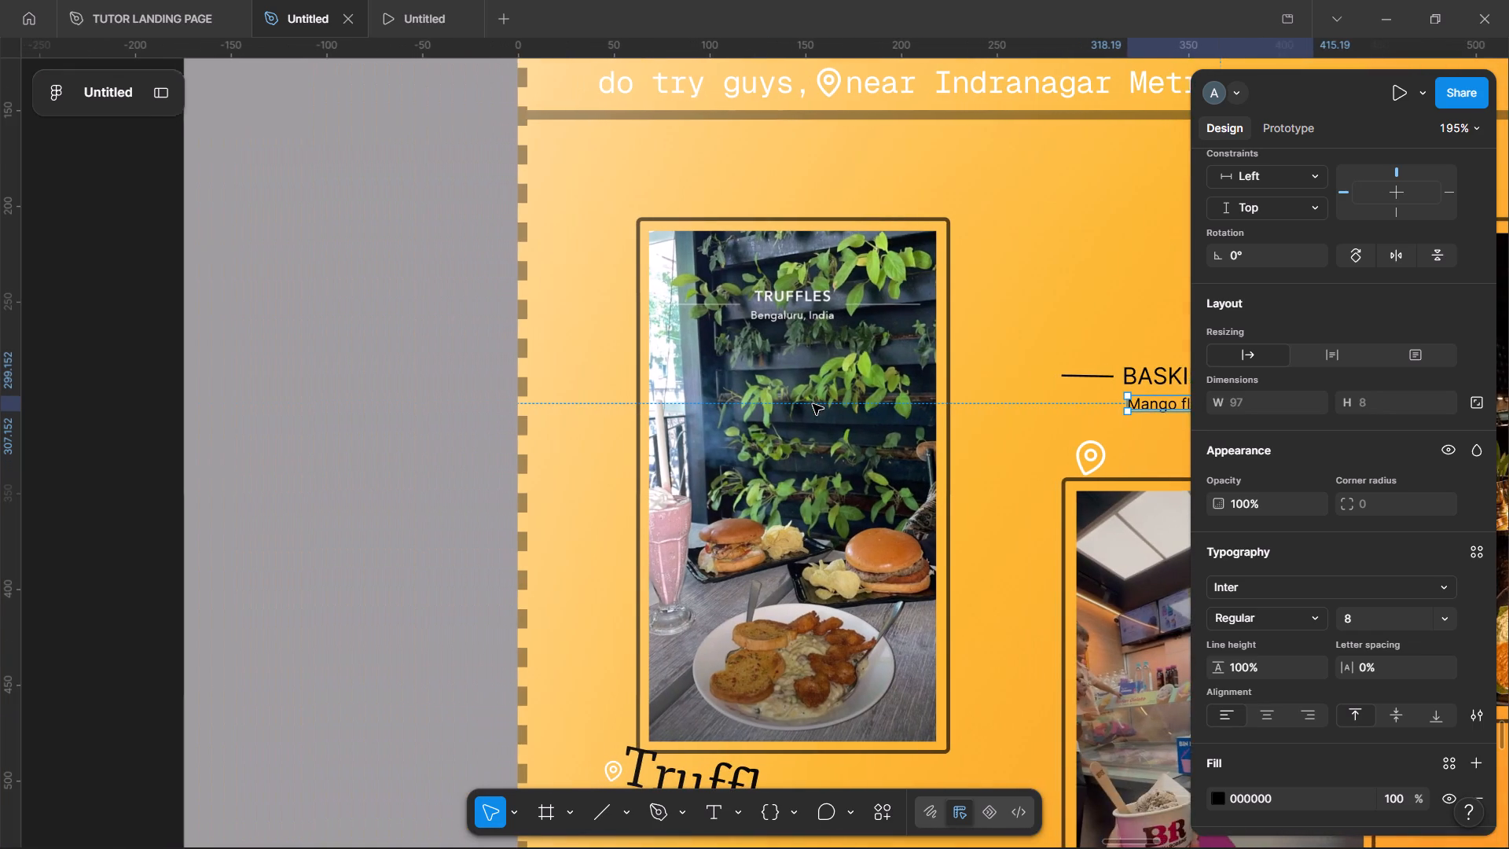
scroll(813, 404, left, 2)
click(858, 377)
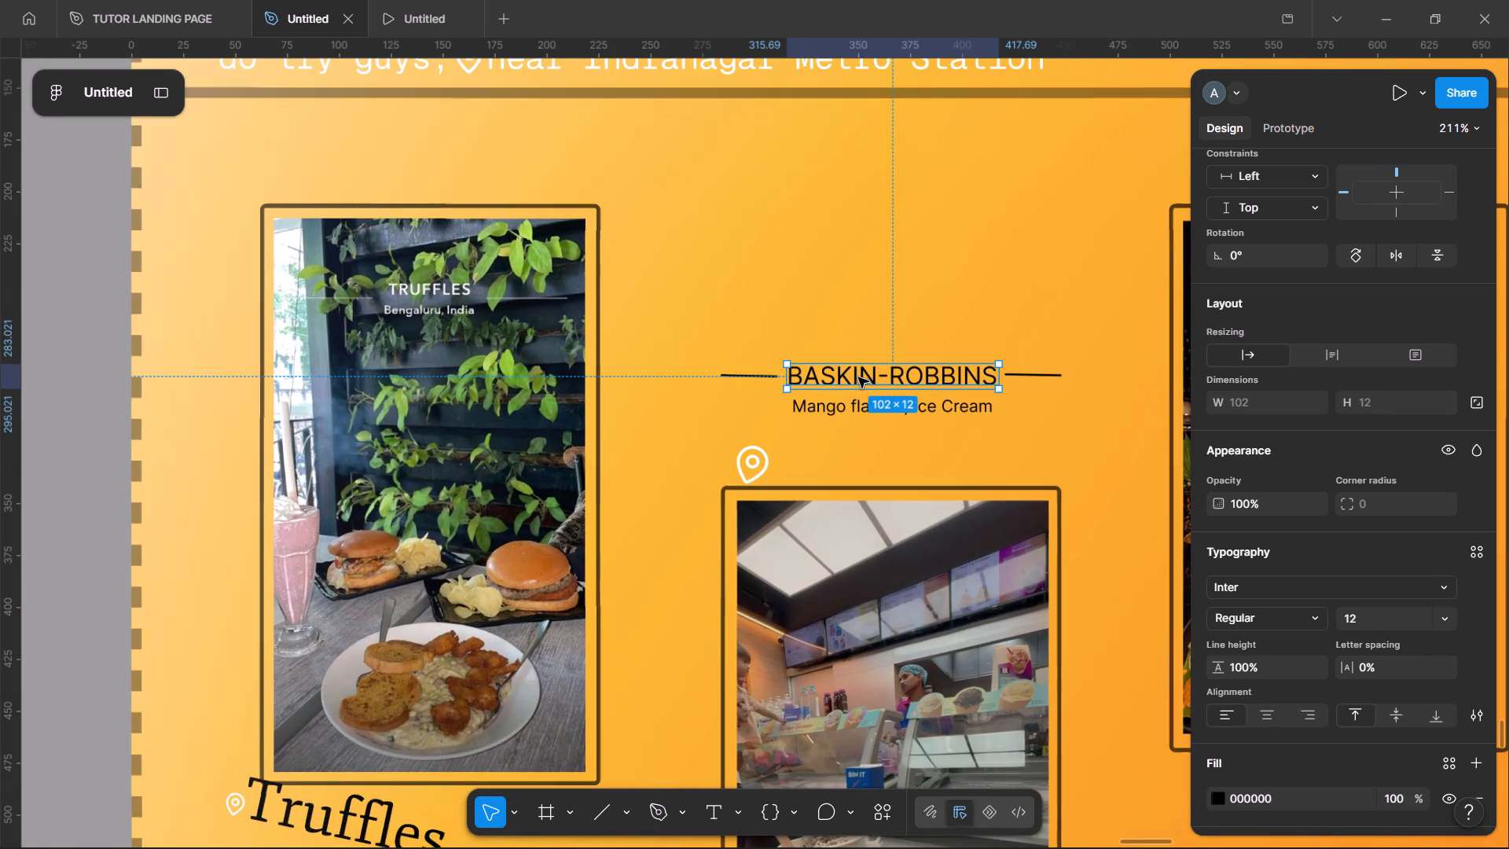
click(883, 373)
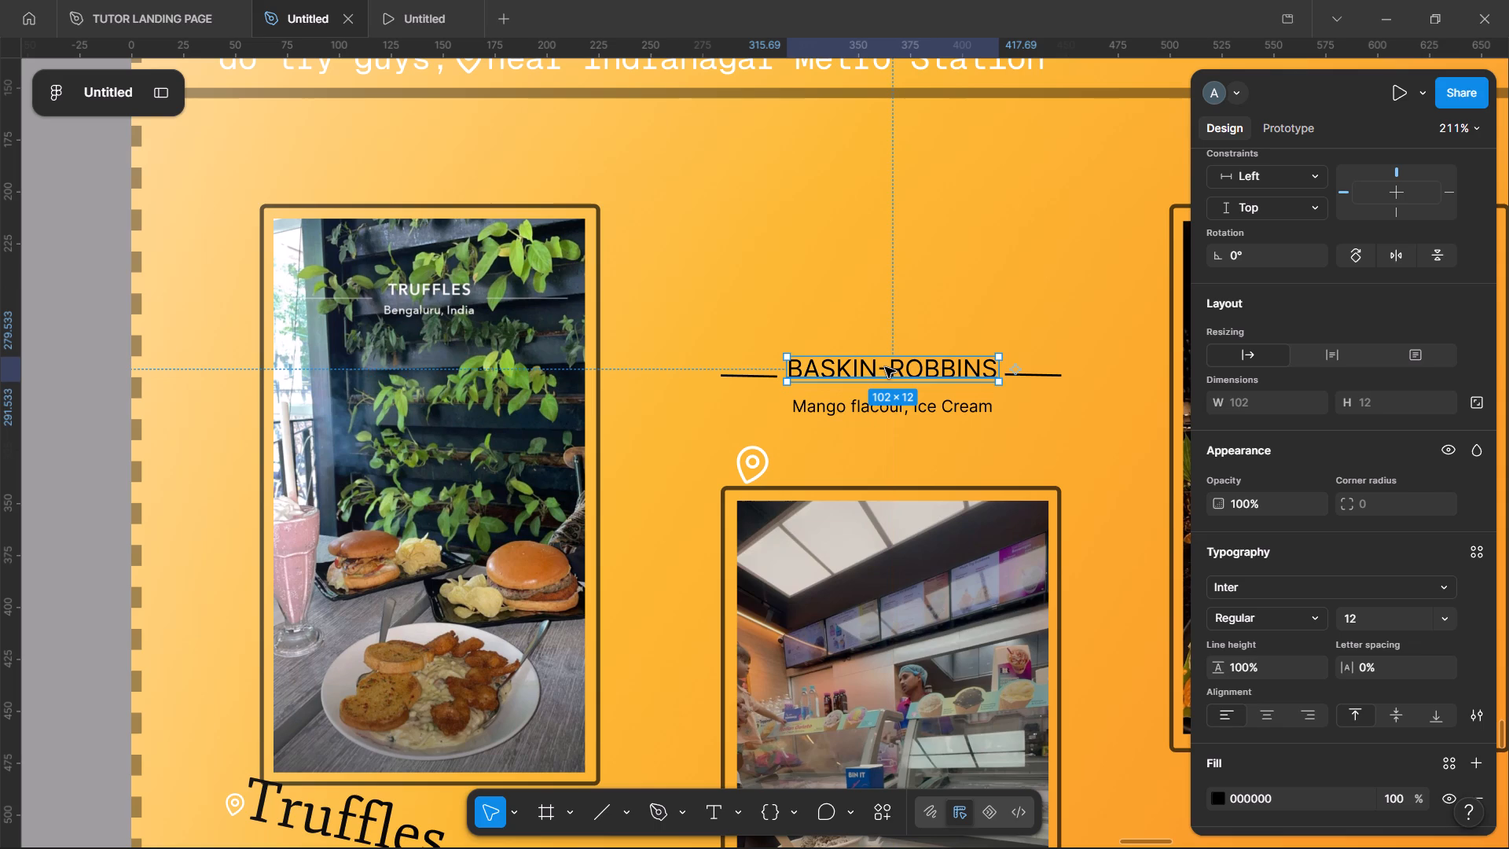
click(885, 367)
Move the "Mango flacour, Ice Cream" text up closer to the BASKIN-ROBBINS label, to about Y 293.
click(861, 410)
drag(877, 406, 877, 377)
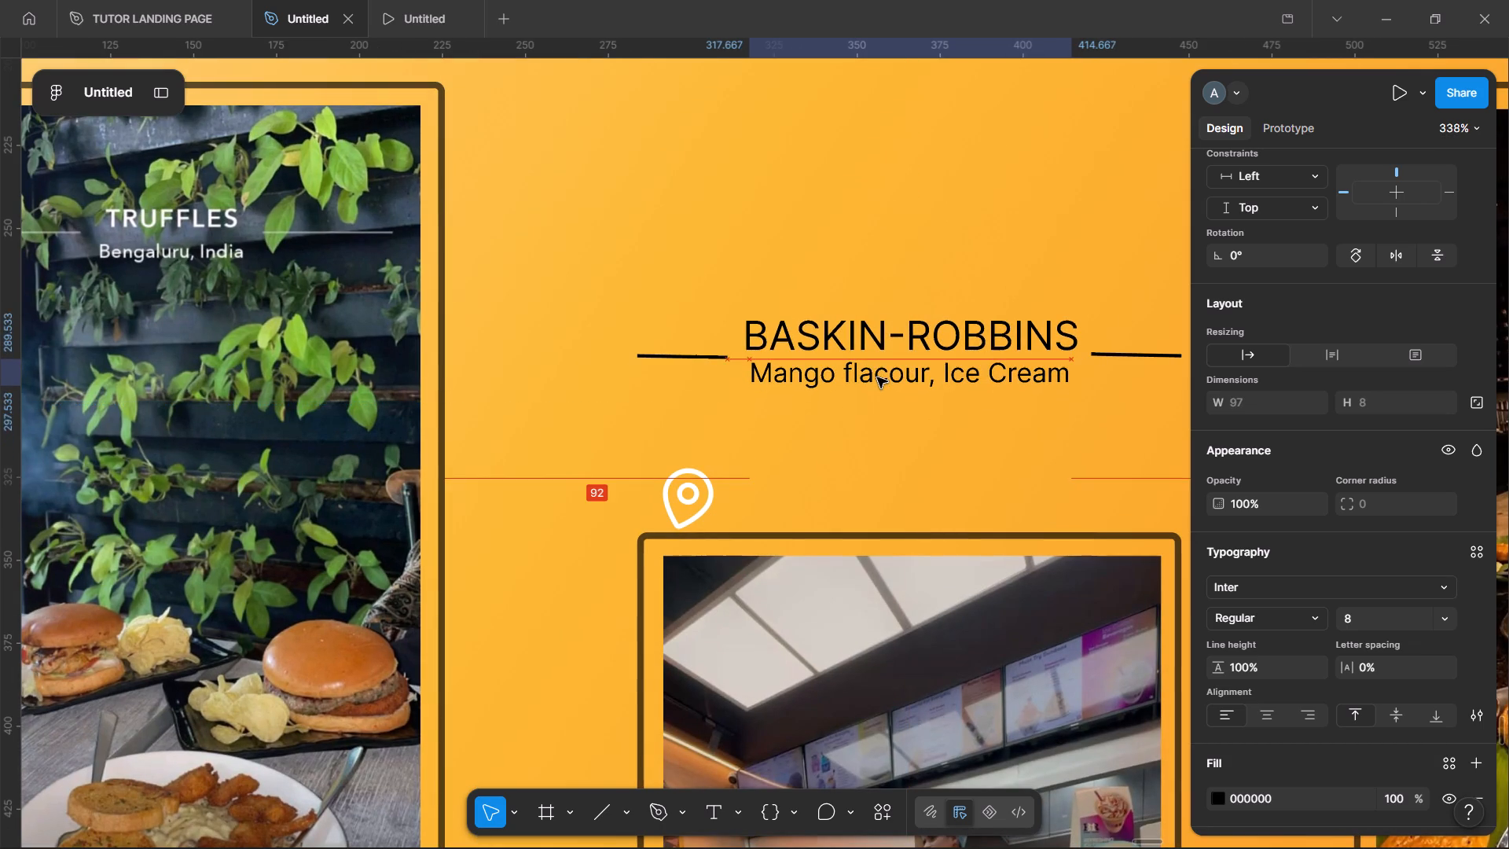
drag(877, 377, 879, 385)
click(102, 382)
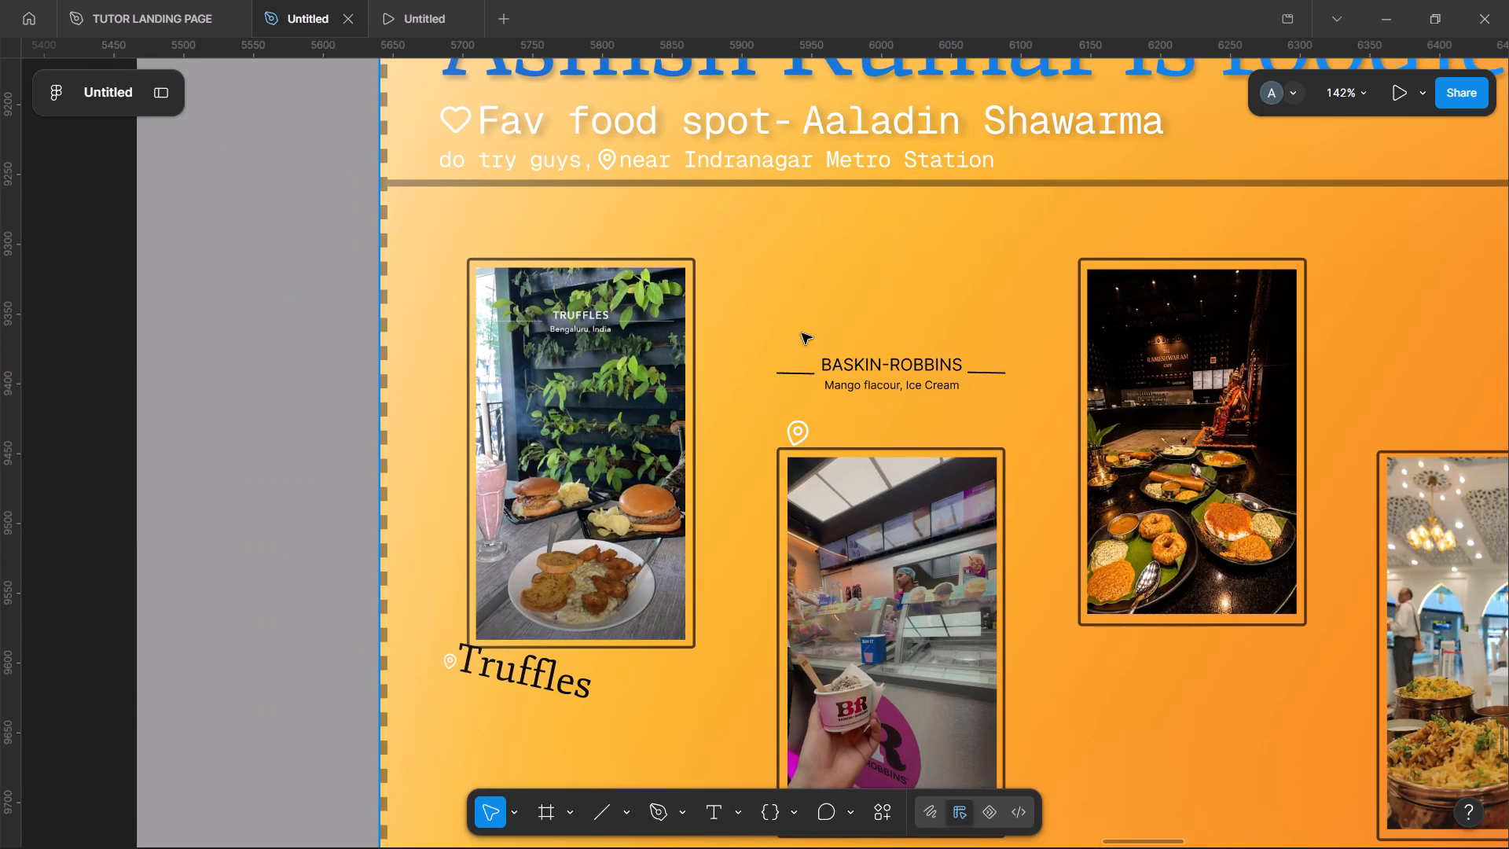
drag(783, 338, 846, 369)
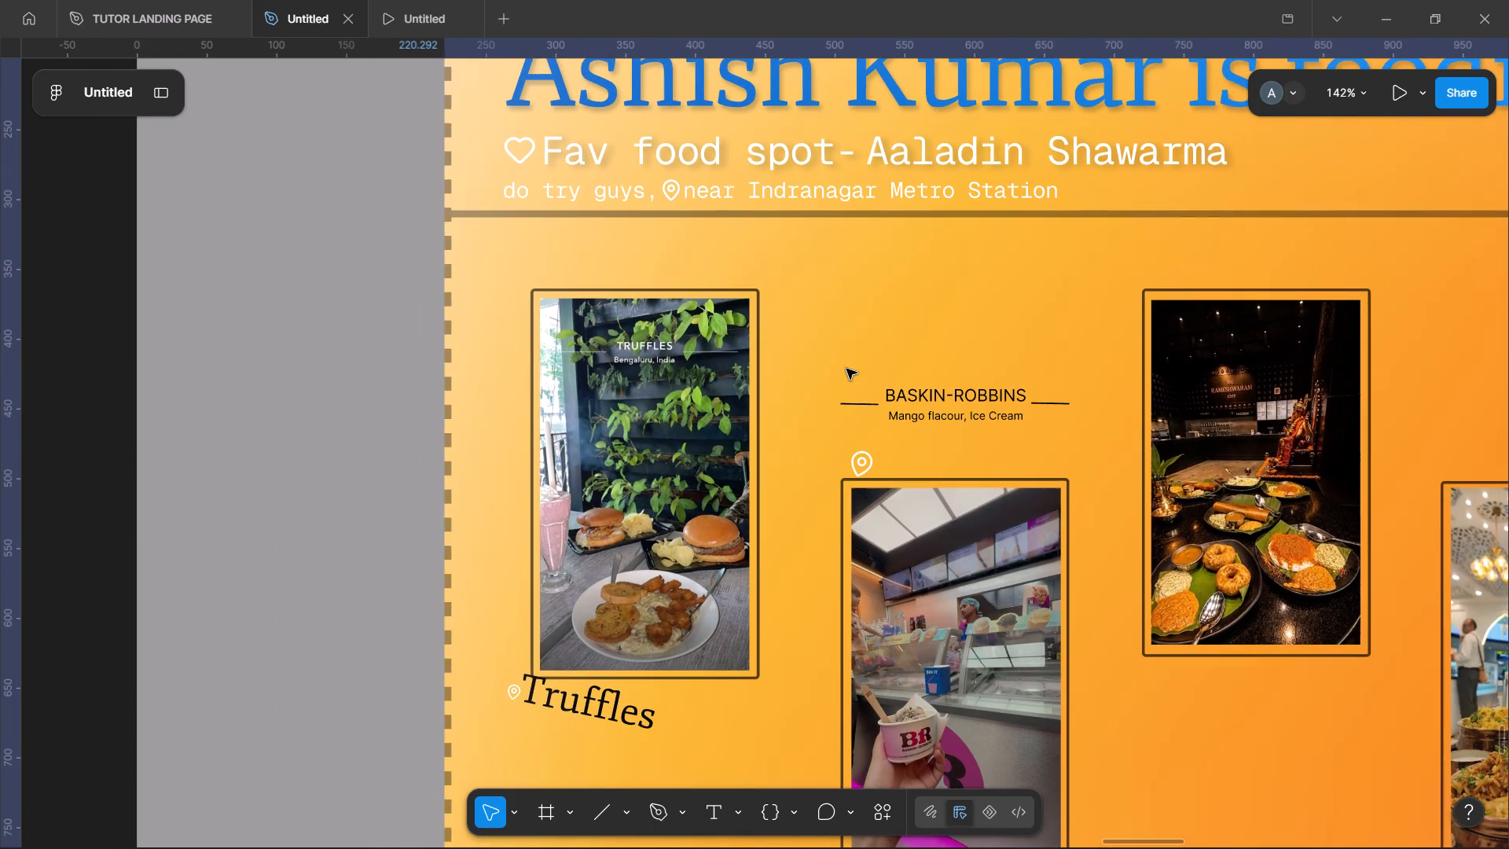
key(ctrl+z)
Move the BASKIN-ROBBINS label, its subtitle and both flanking lines down together by 32, closer to the shop photo's frame.
click(913, 368)
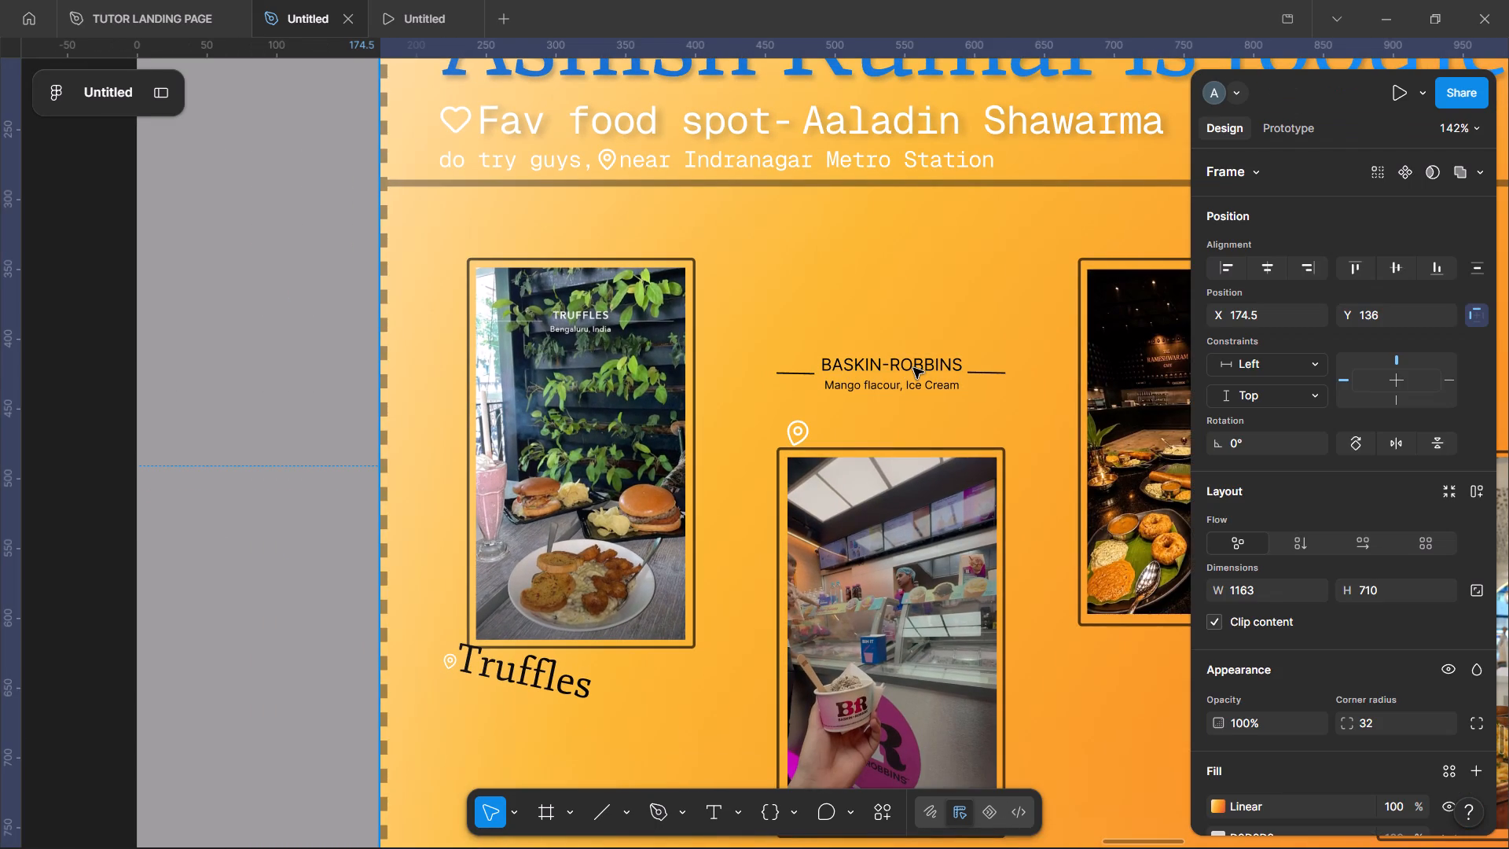
double_click(899, 368)
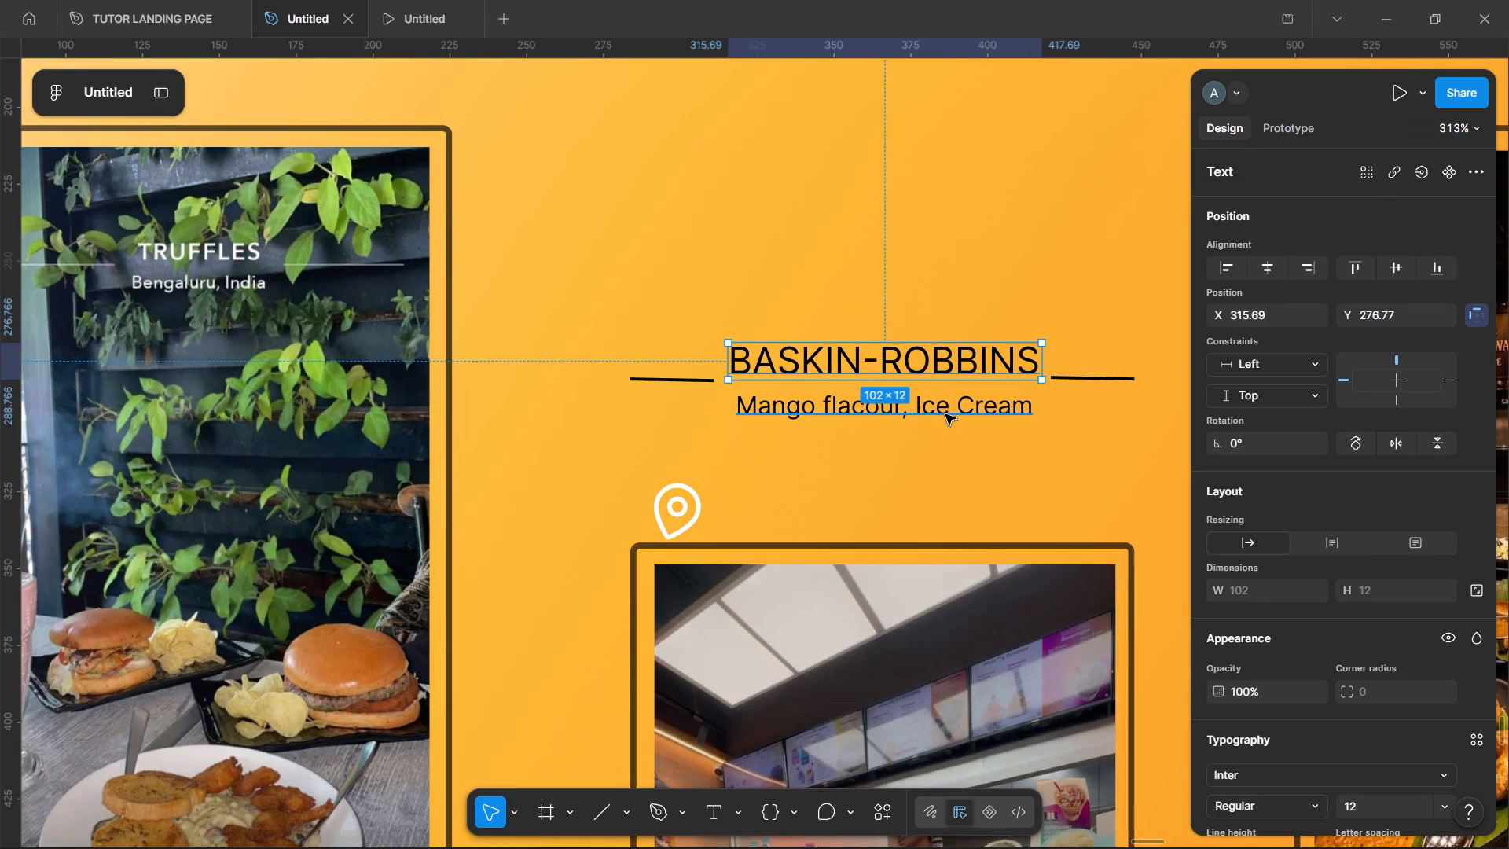
shift+click(945, 414)
shift+click(1111, 380)
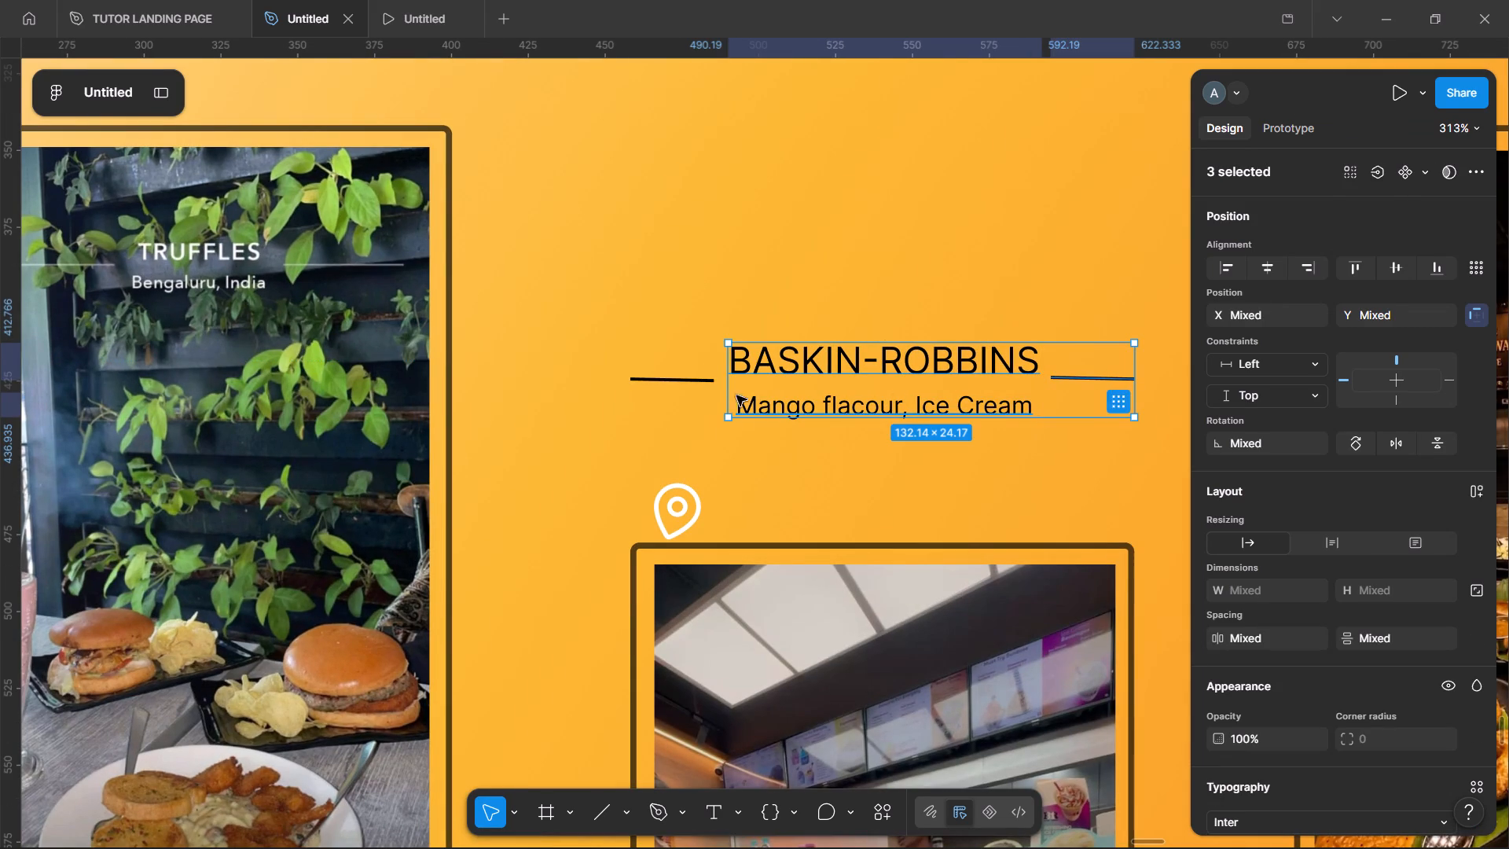
shift+click(681, 381)
click(943, 378)
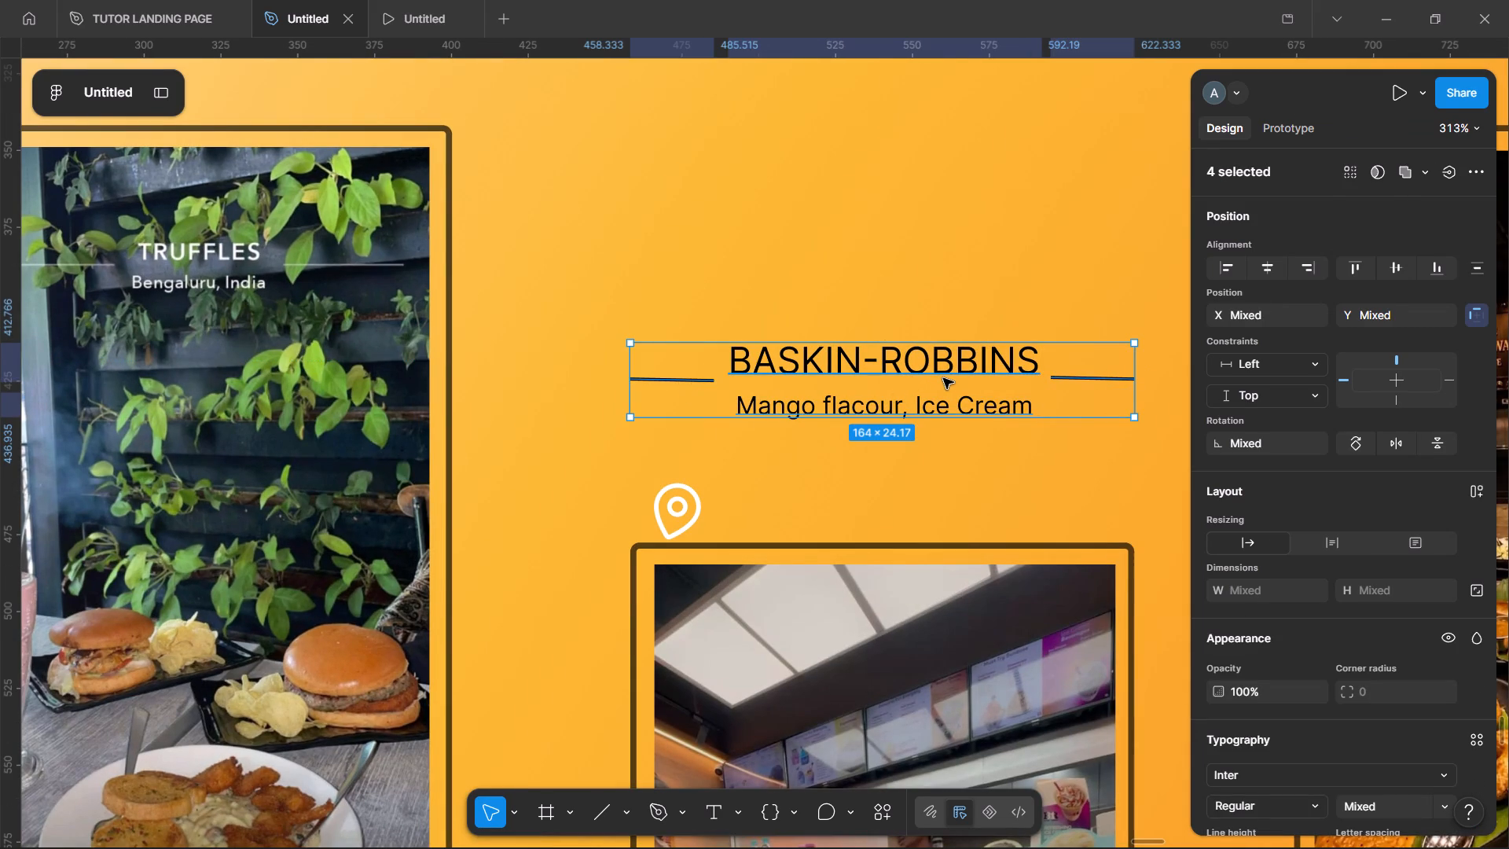
key(ctrl+z)
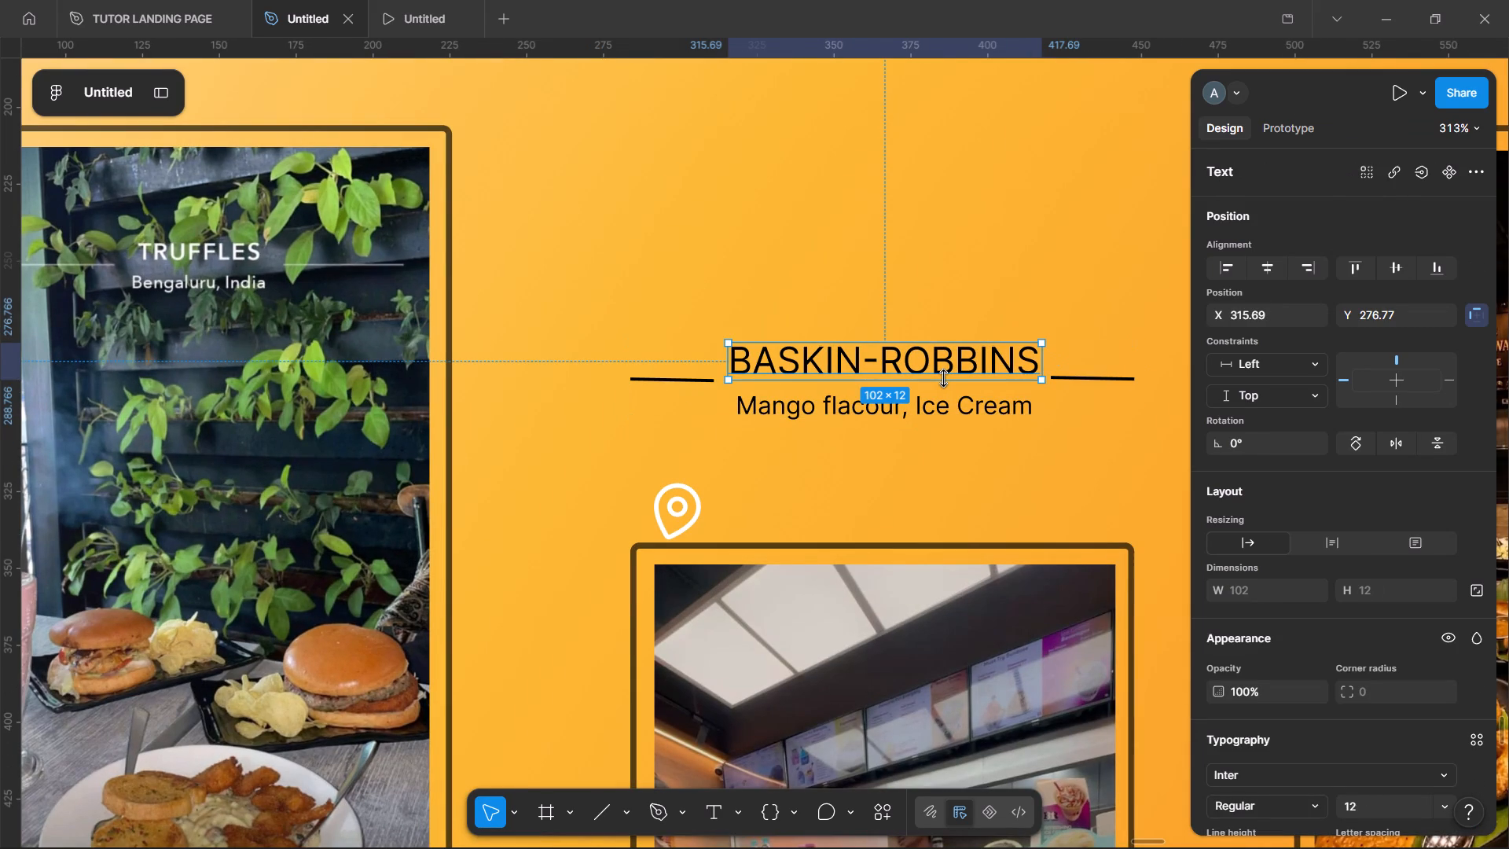
key(shift+Up)
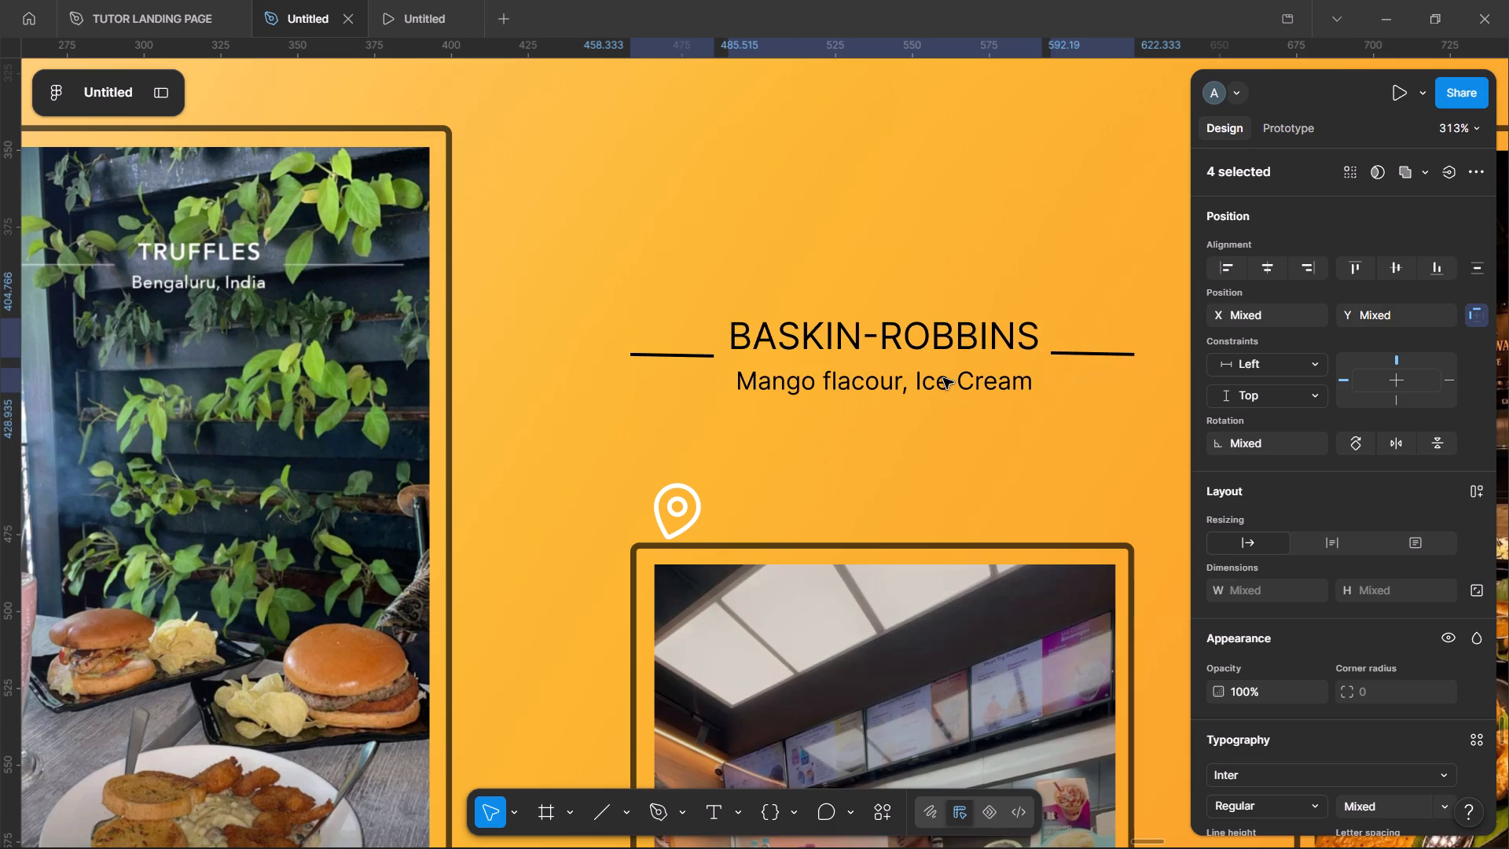
key(shift+Down)
key(shift+Down)
key(shift+Down)
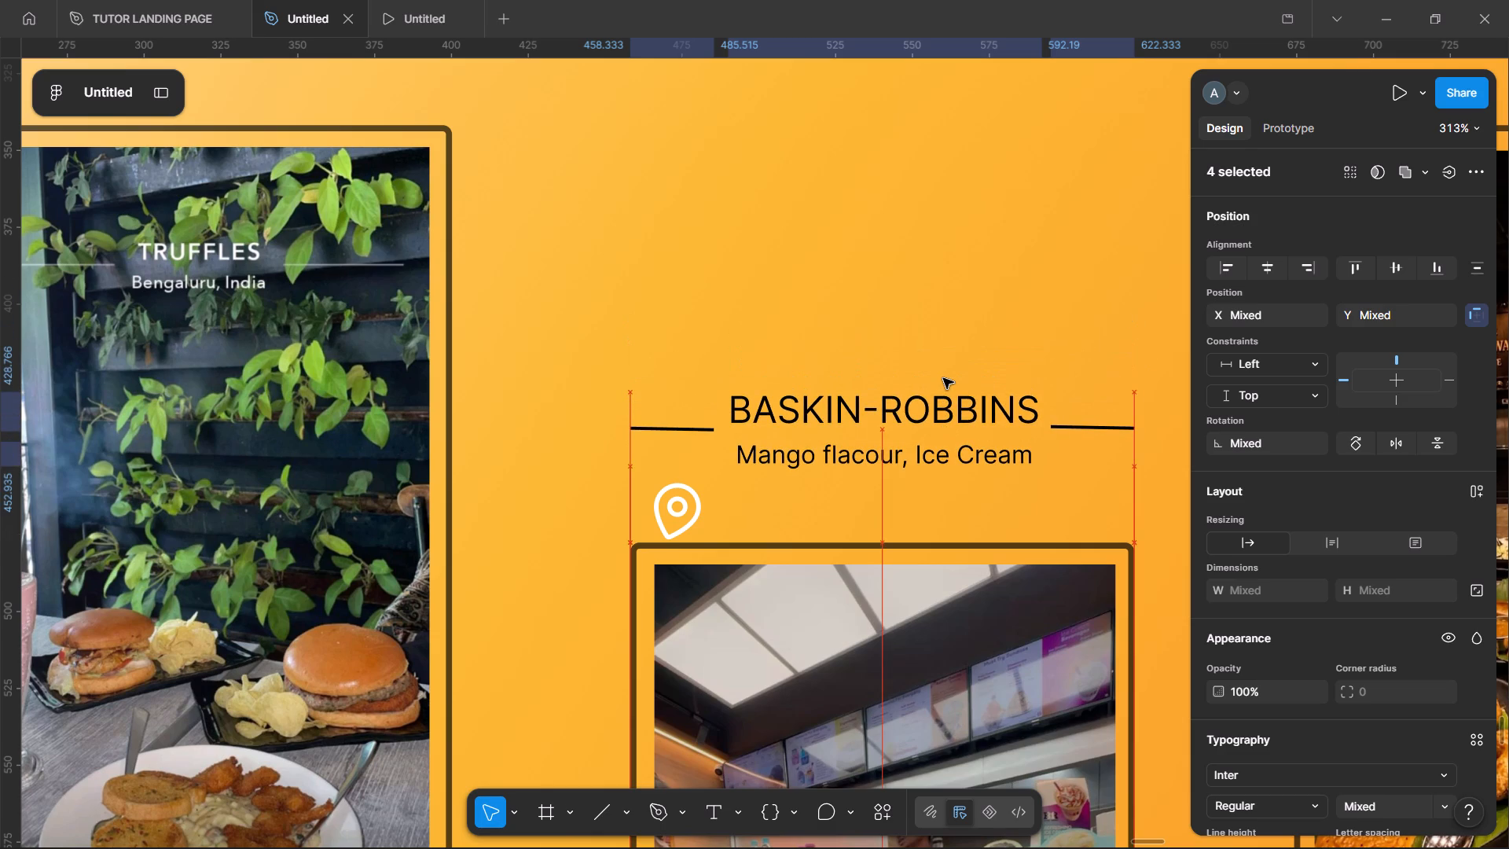
scroll(943, 378, down, 1)
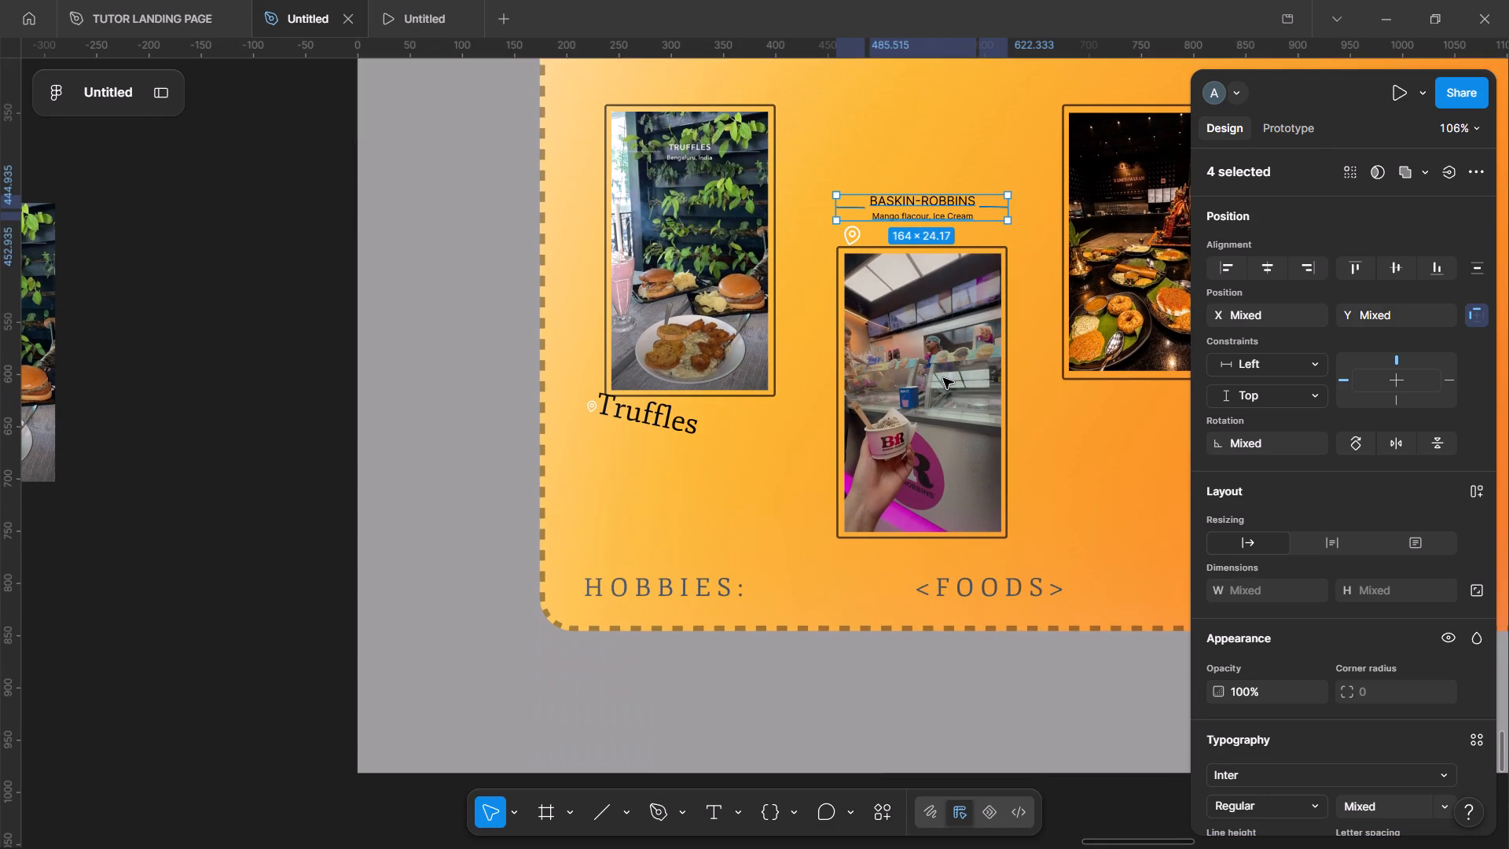
key(shift+Down)
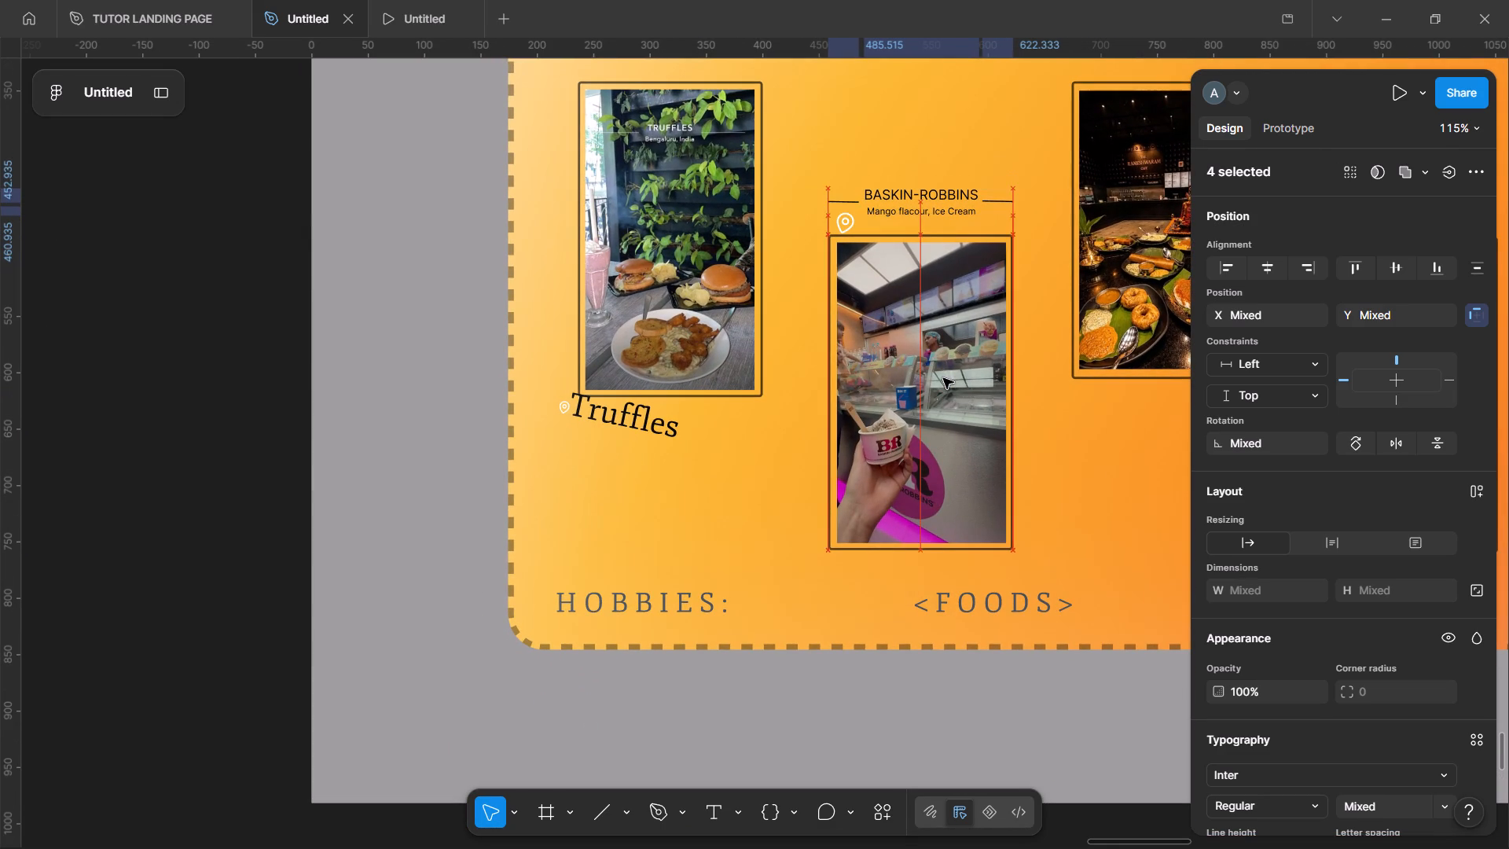
key(shift+Down)
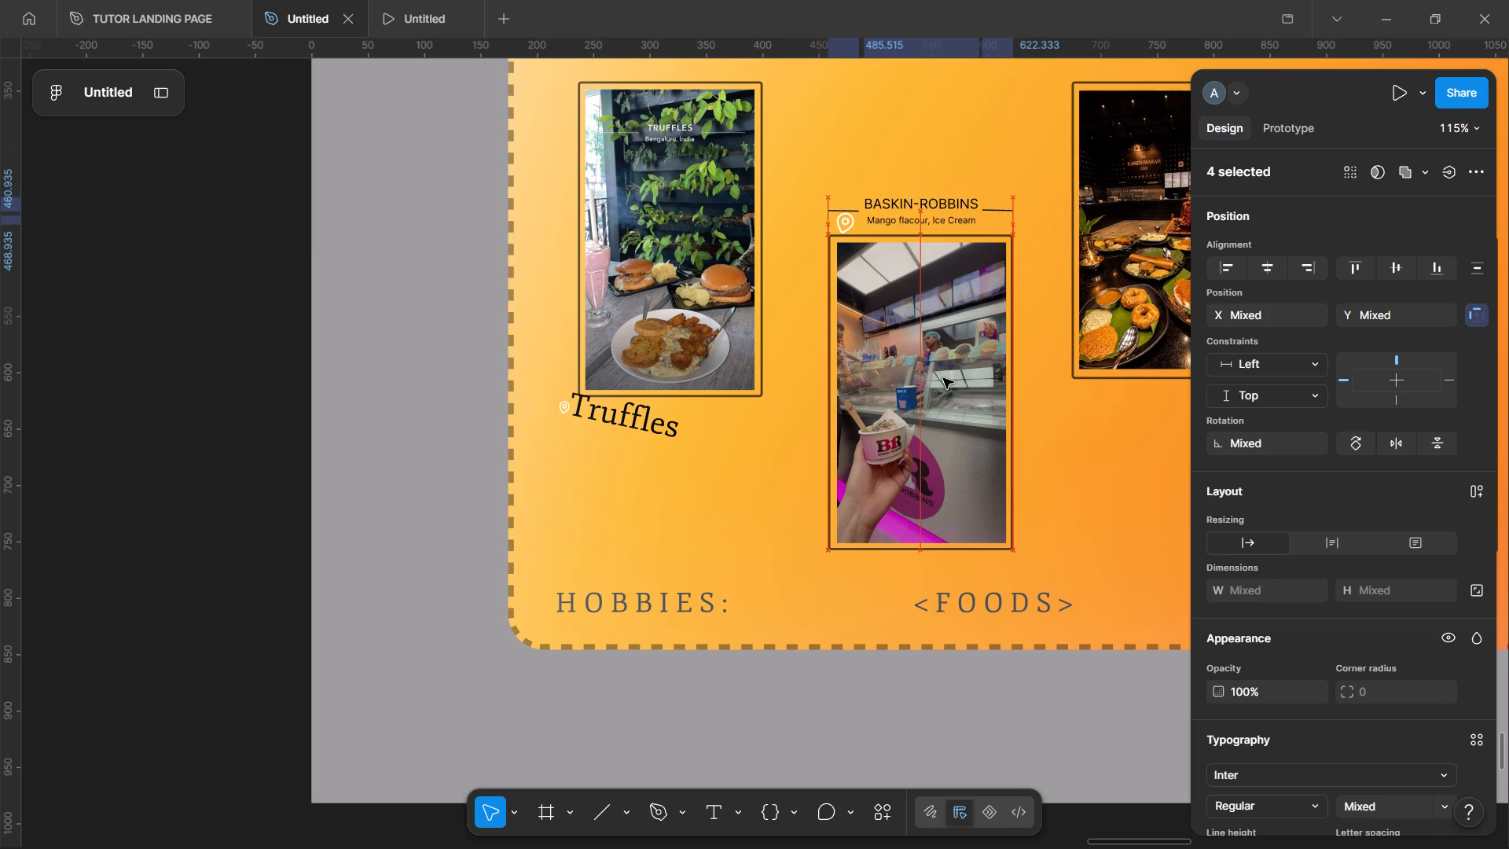
key(shift+Down)
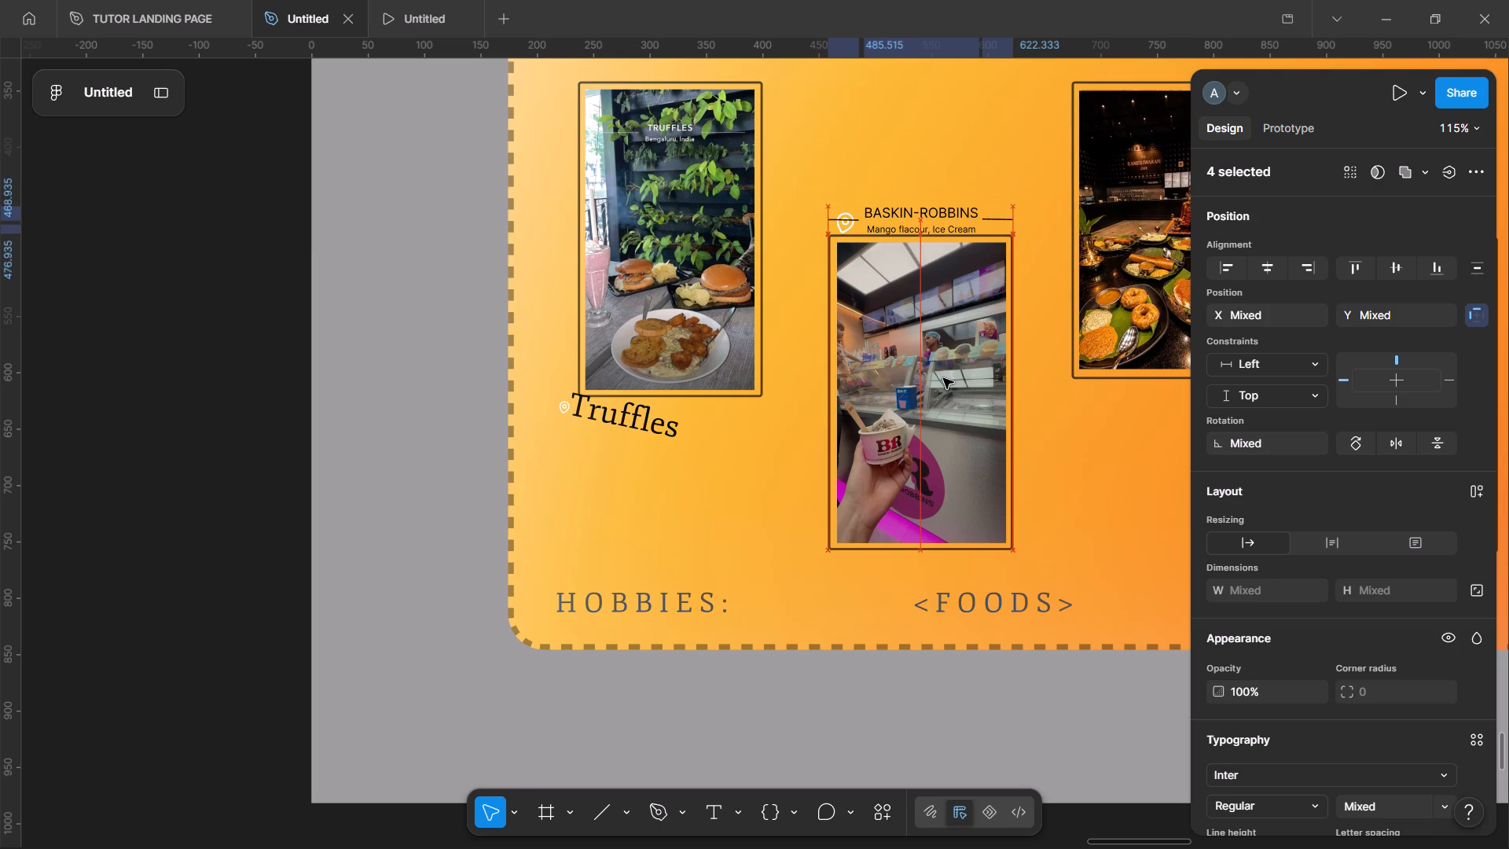
key(shift+Up)
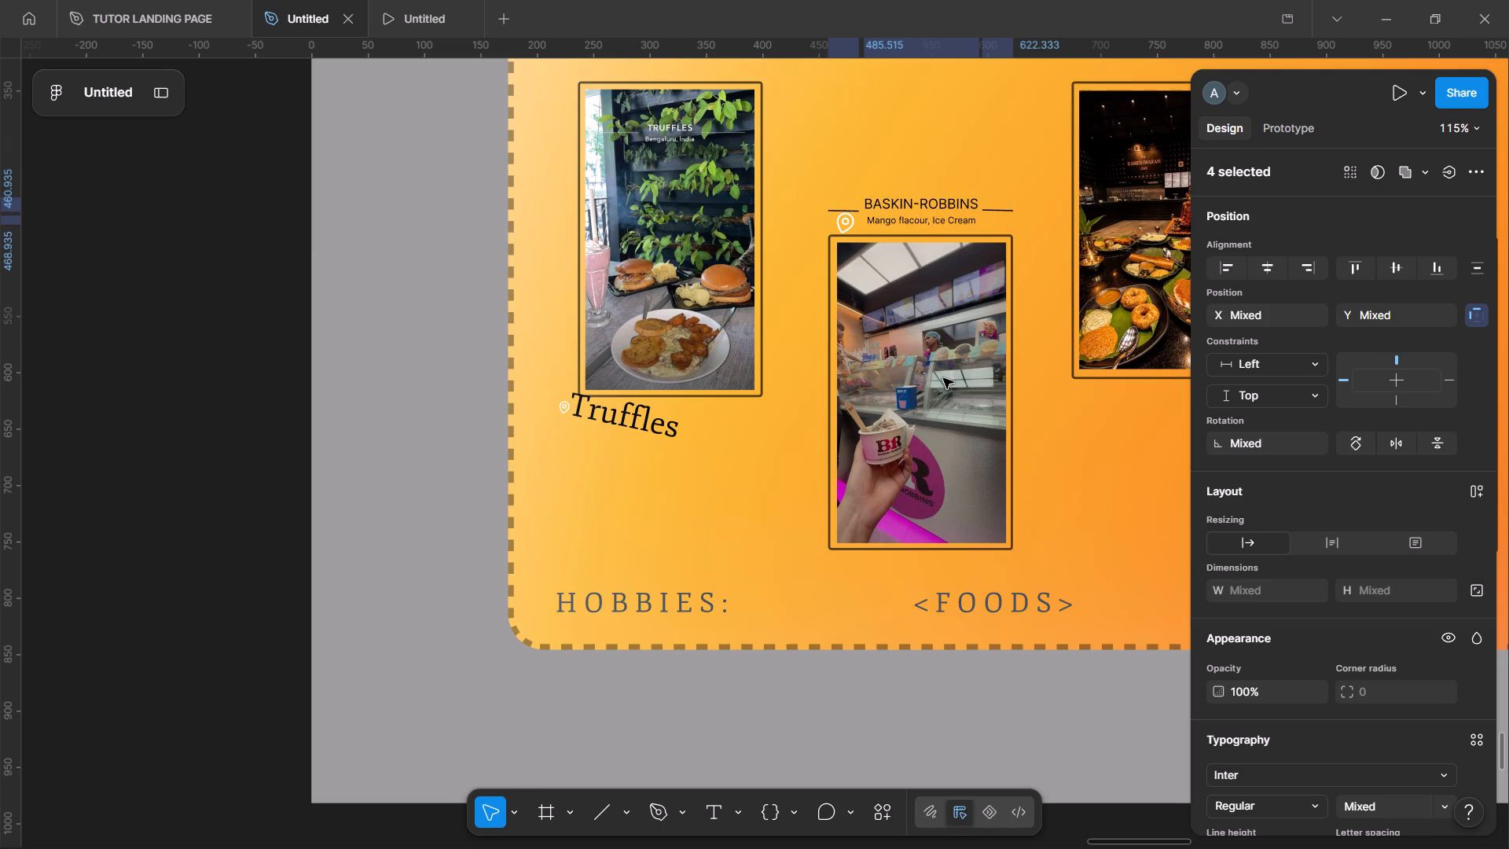
Set the rotation of the white location pin above the shop photo to 0°.
scroll(849, 296, up, 3)
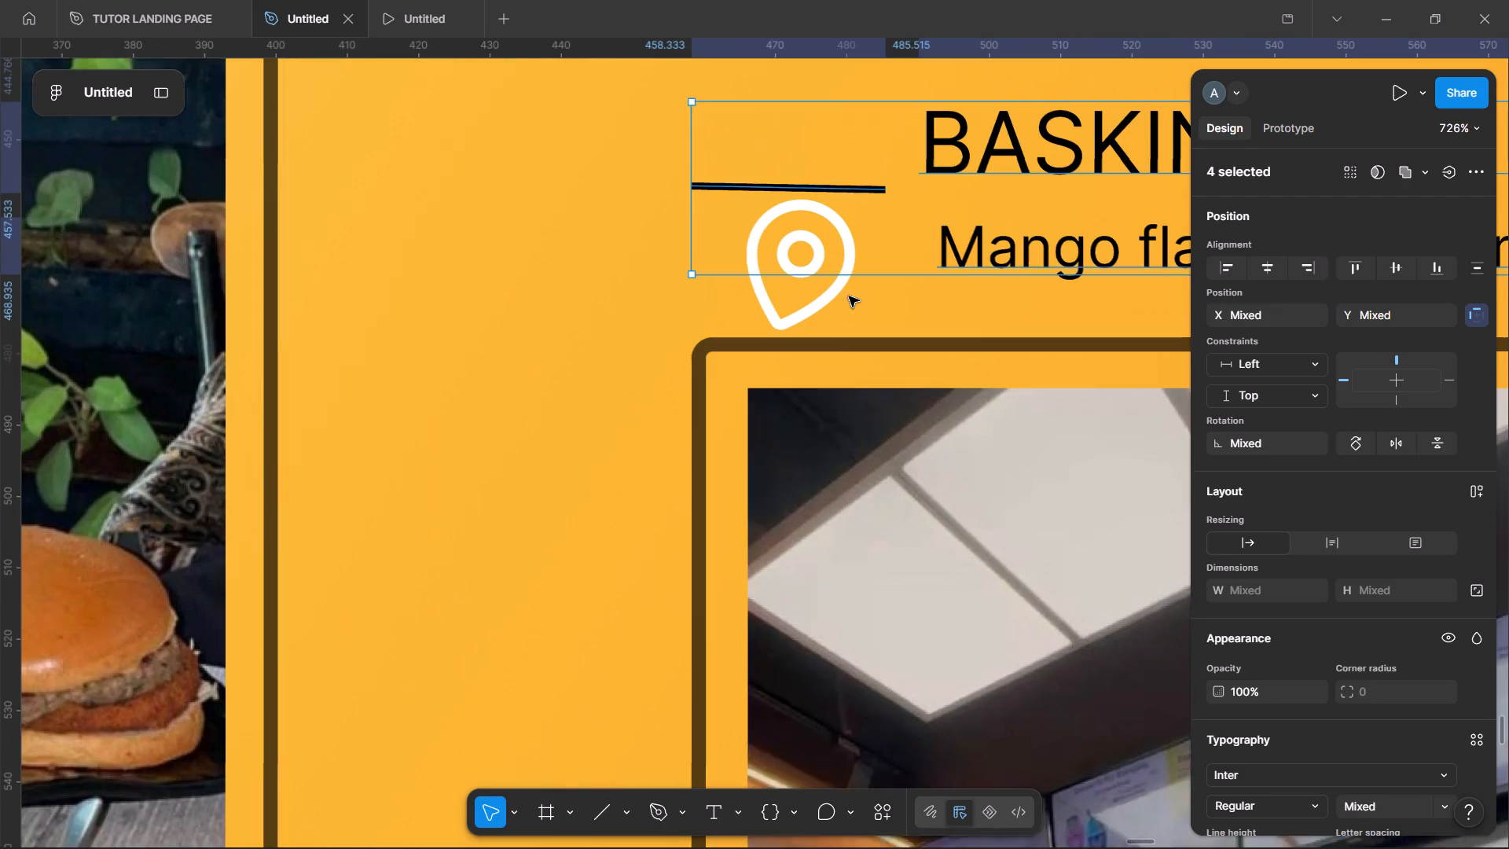
double_click(818, 319)
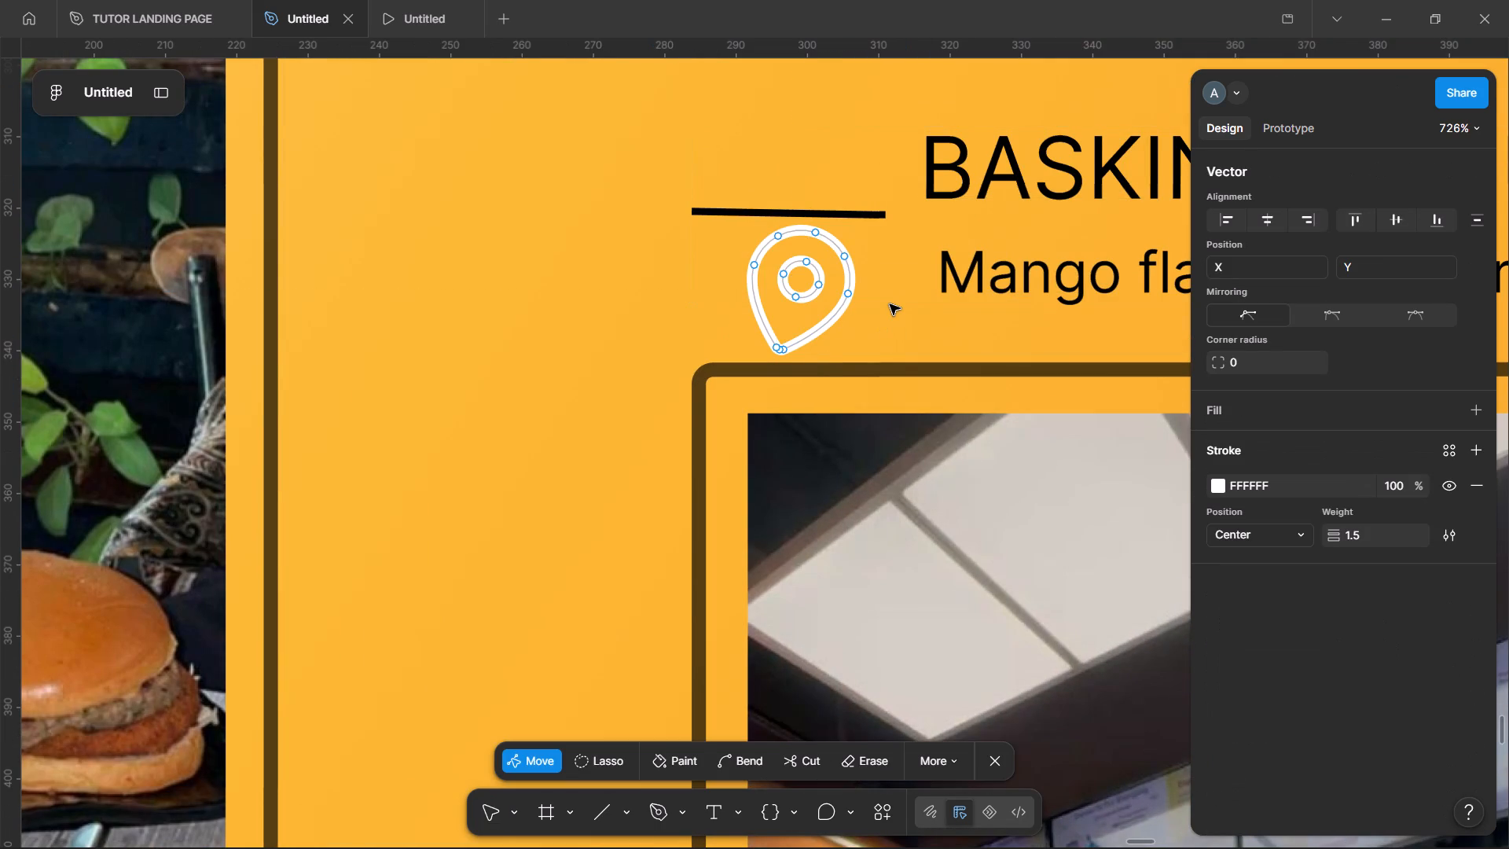
key(Escape)
click(1300, 453)
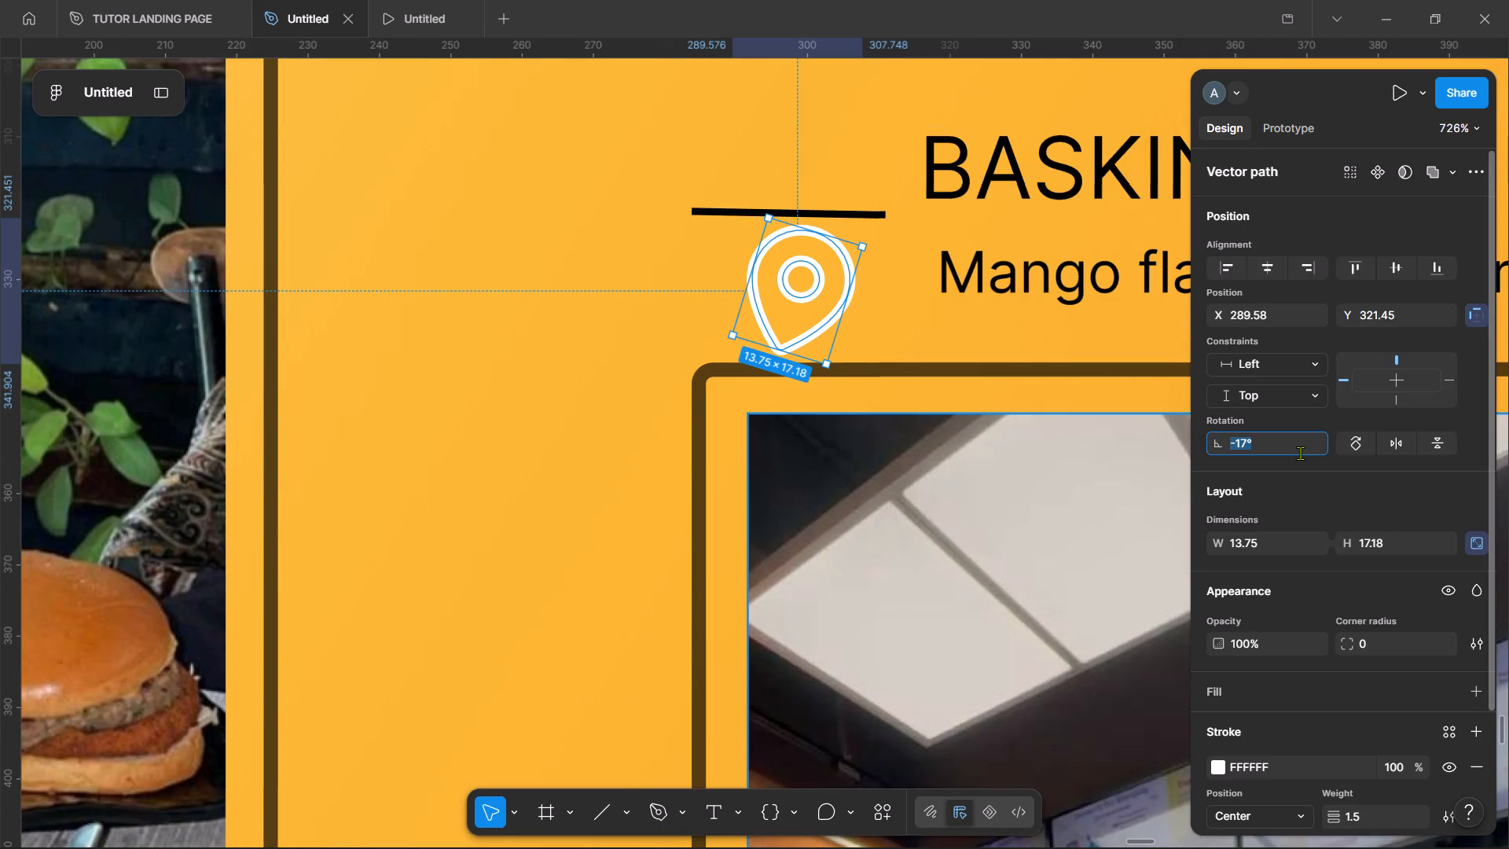
key(0)
key(Return)
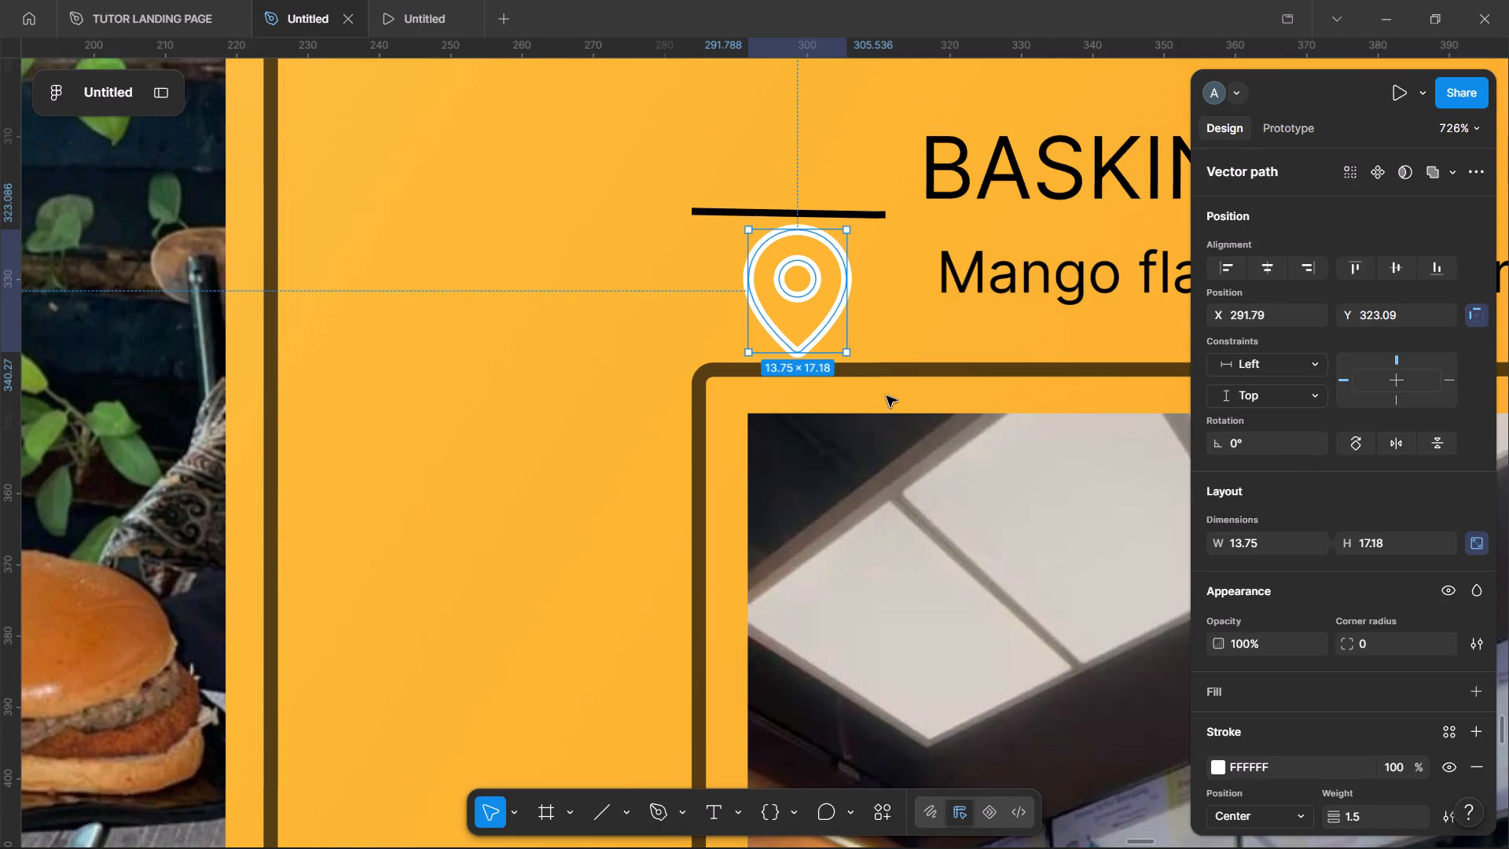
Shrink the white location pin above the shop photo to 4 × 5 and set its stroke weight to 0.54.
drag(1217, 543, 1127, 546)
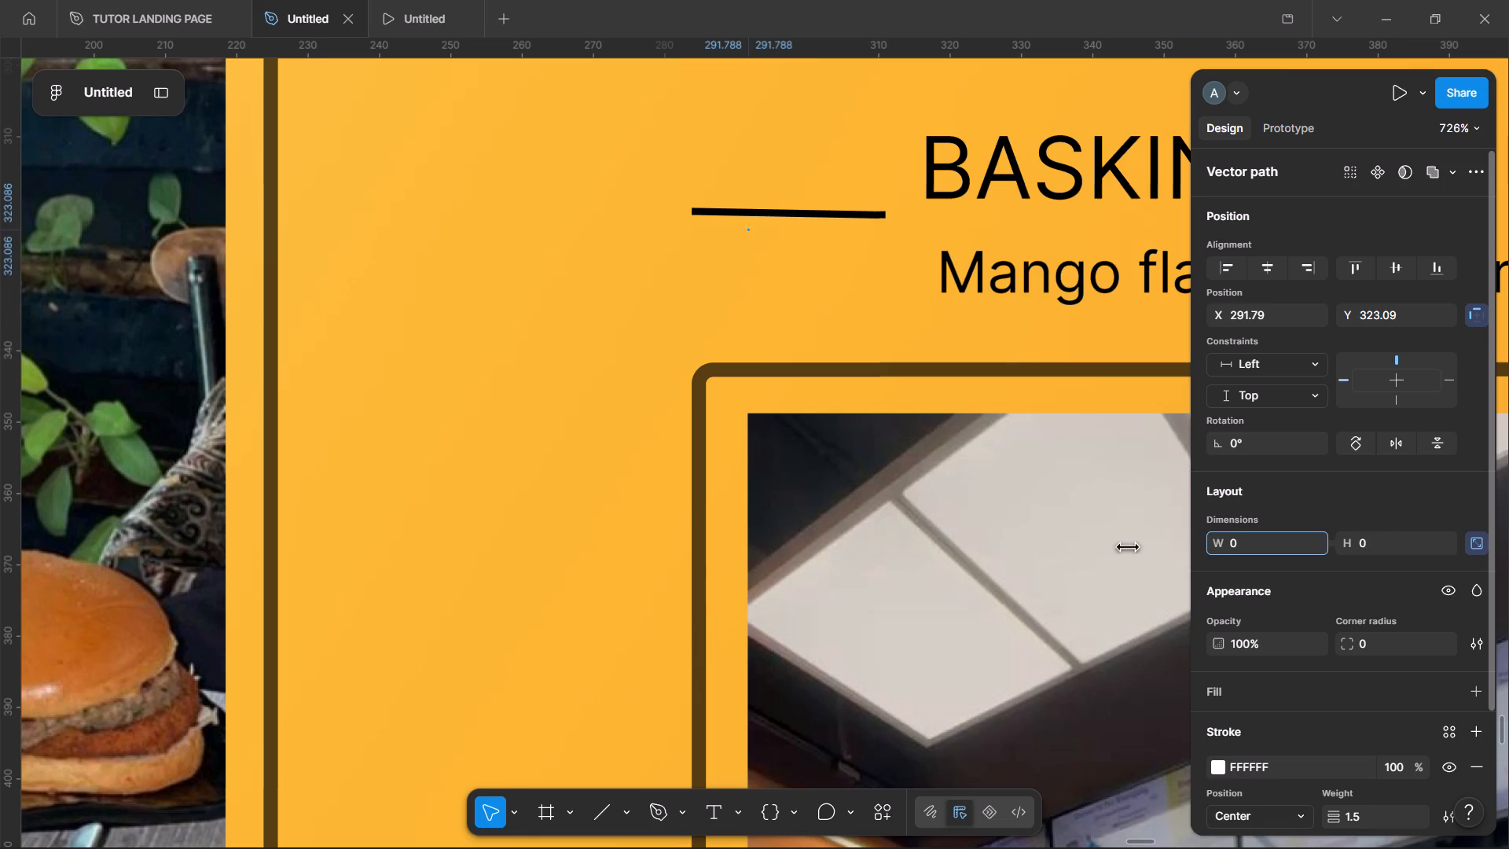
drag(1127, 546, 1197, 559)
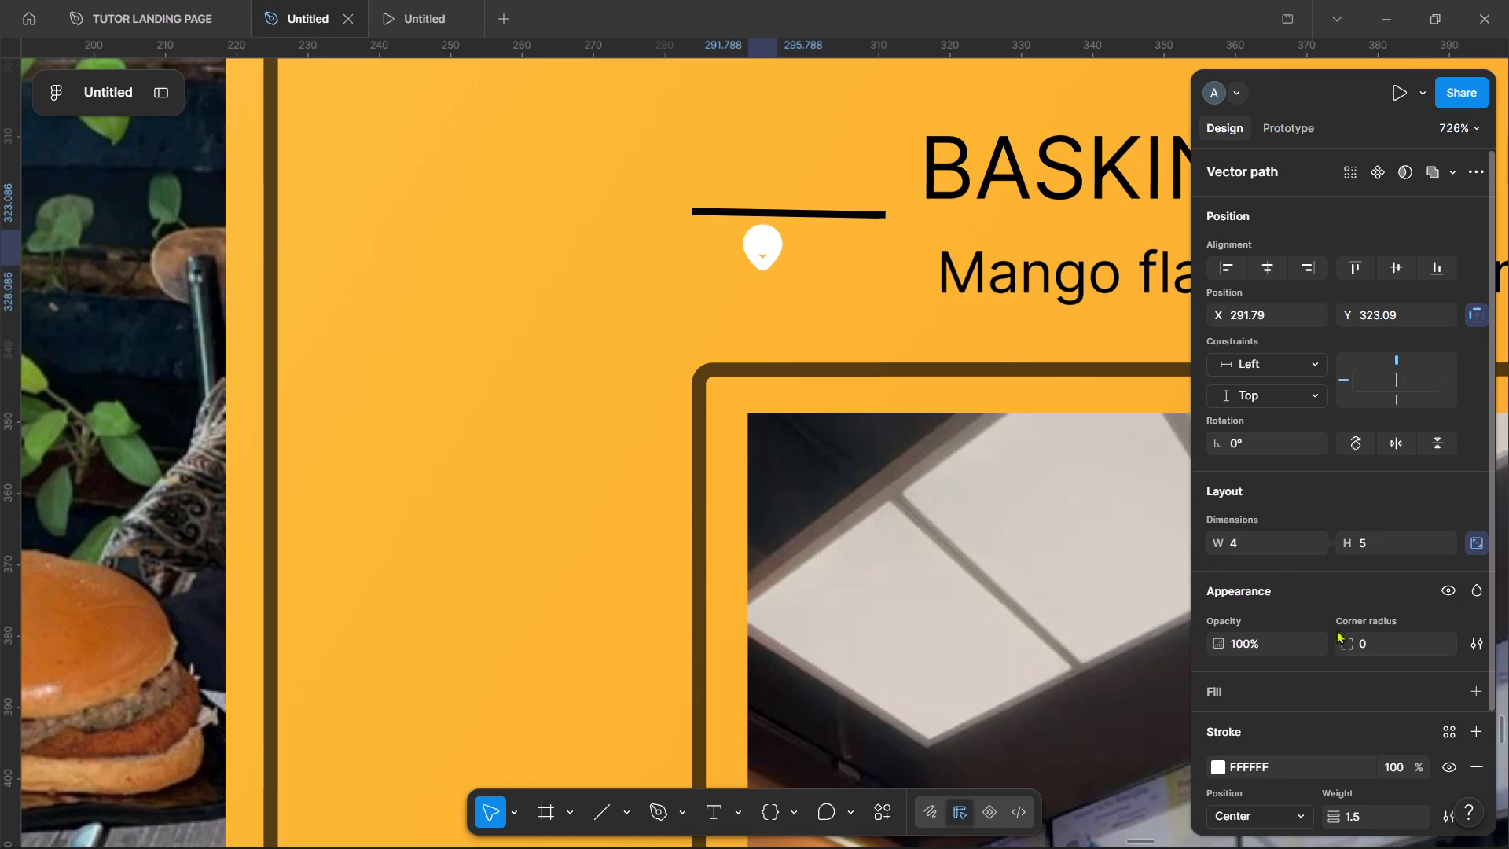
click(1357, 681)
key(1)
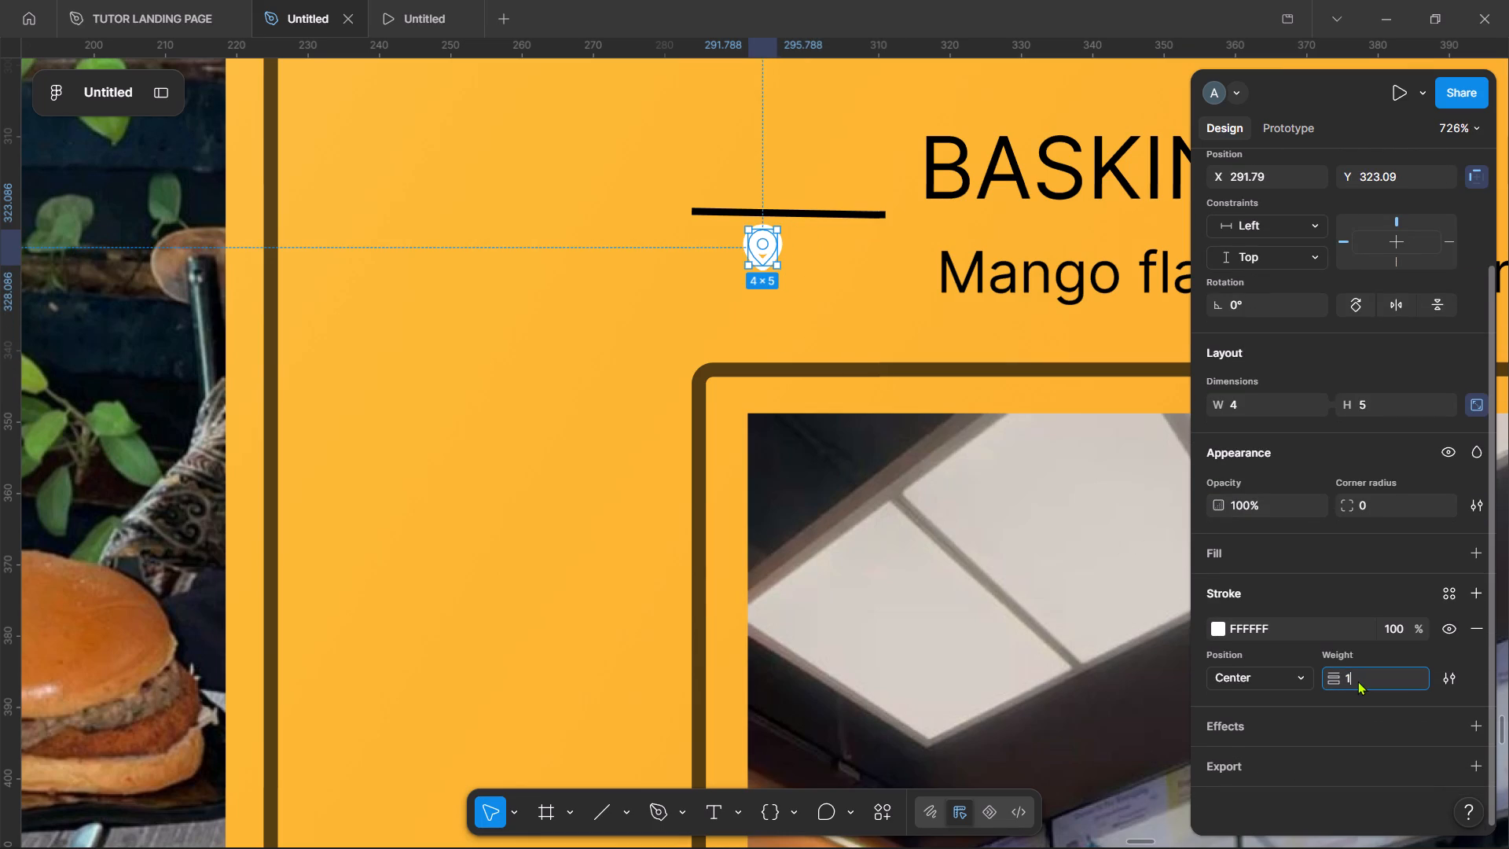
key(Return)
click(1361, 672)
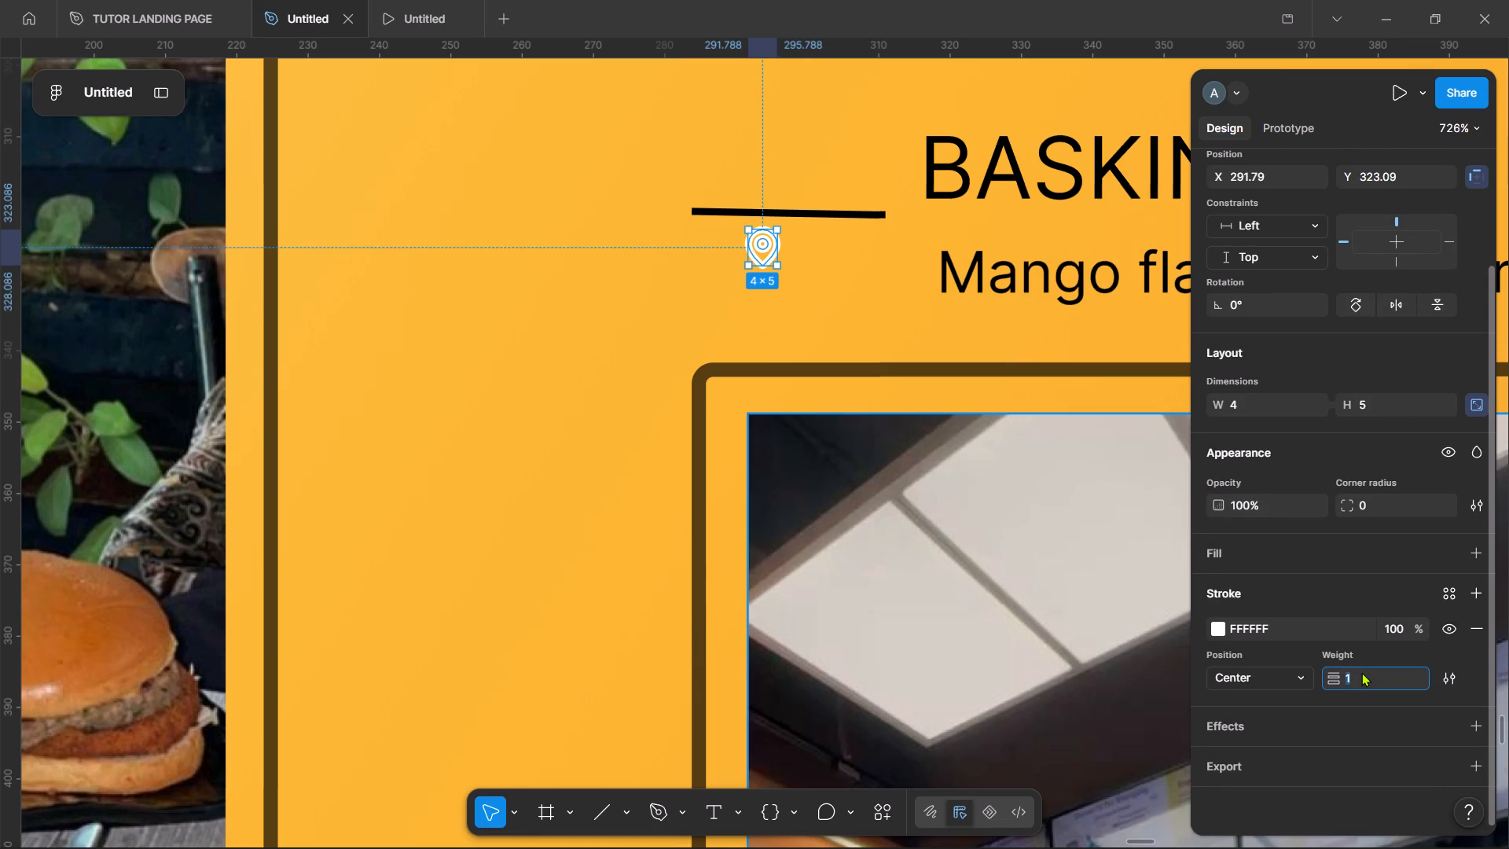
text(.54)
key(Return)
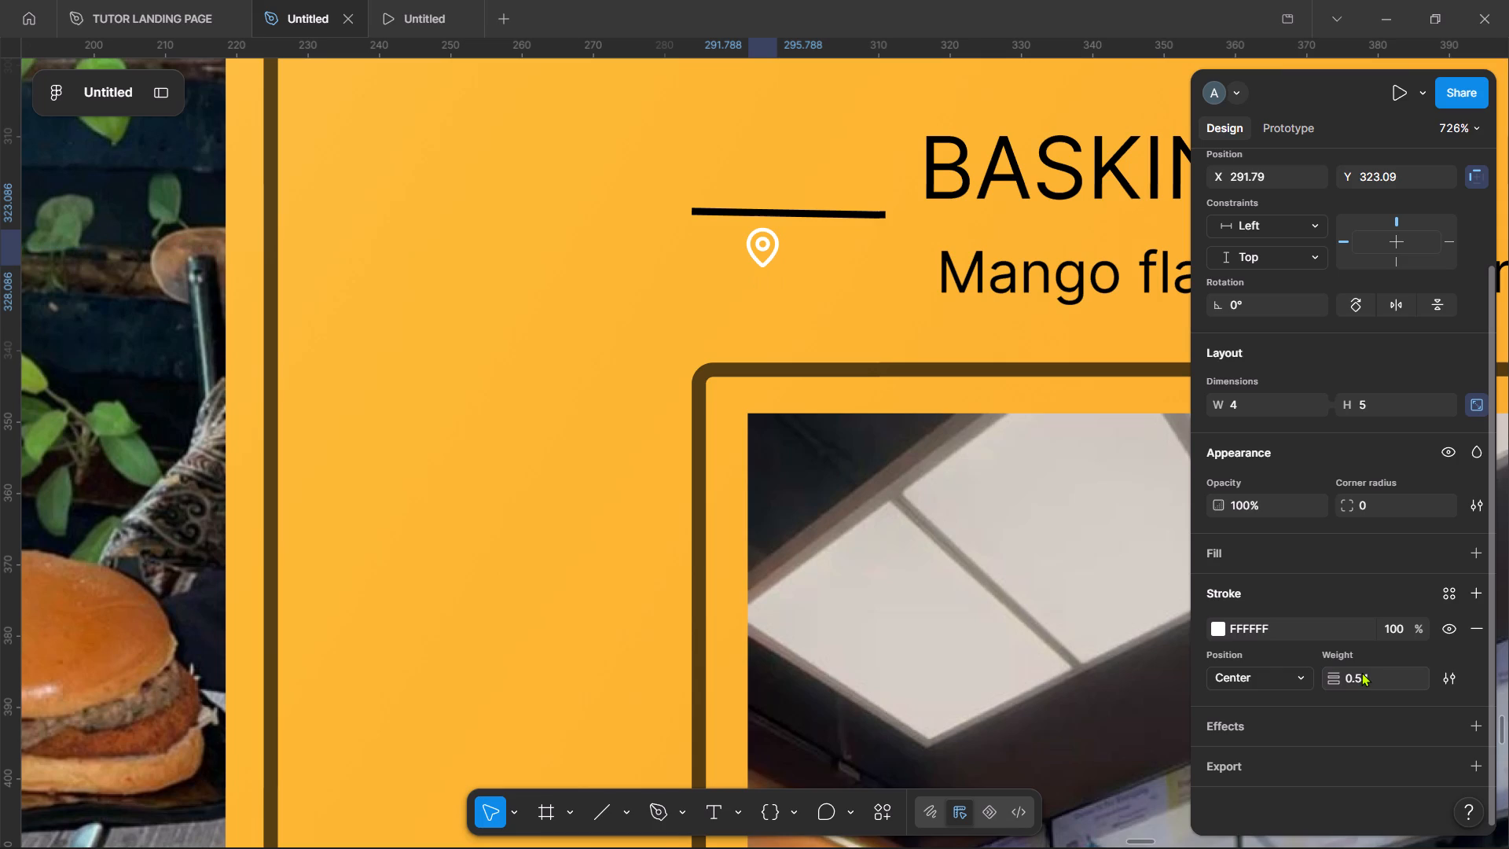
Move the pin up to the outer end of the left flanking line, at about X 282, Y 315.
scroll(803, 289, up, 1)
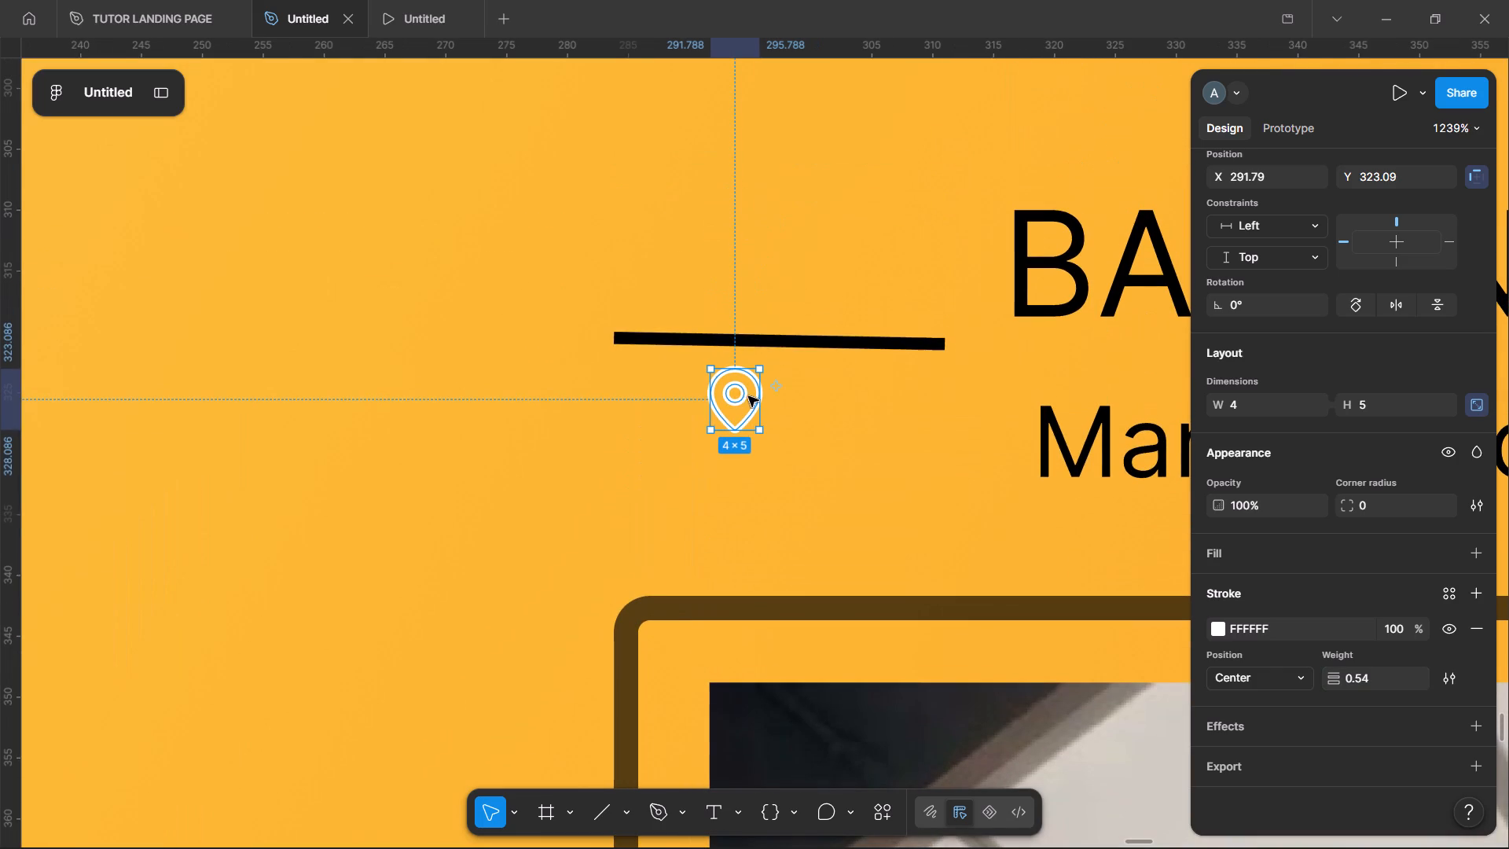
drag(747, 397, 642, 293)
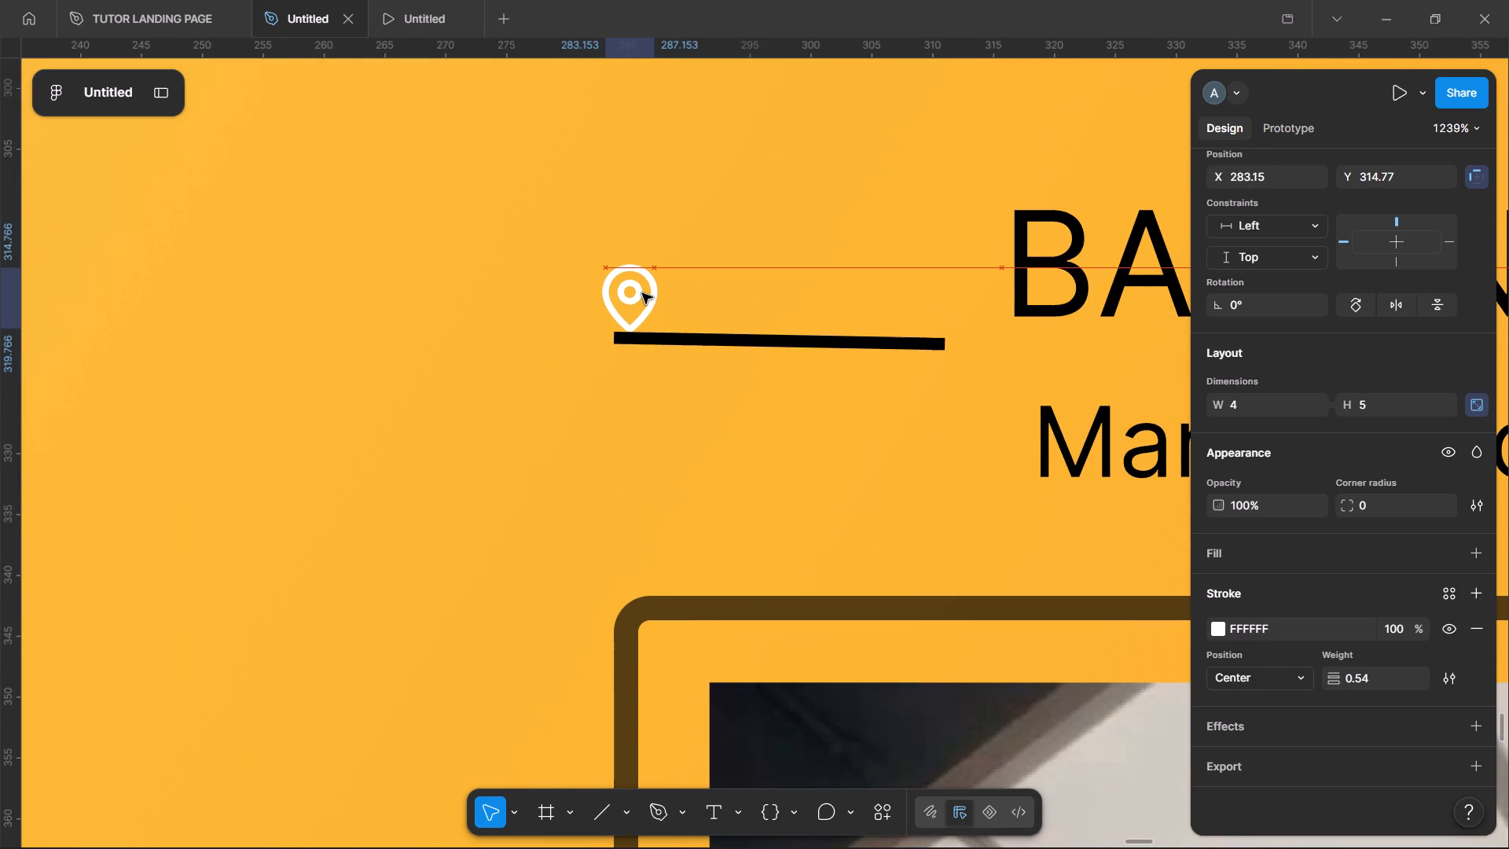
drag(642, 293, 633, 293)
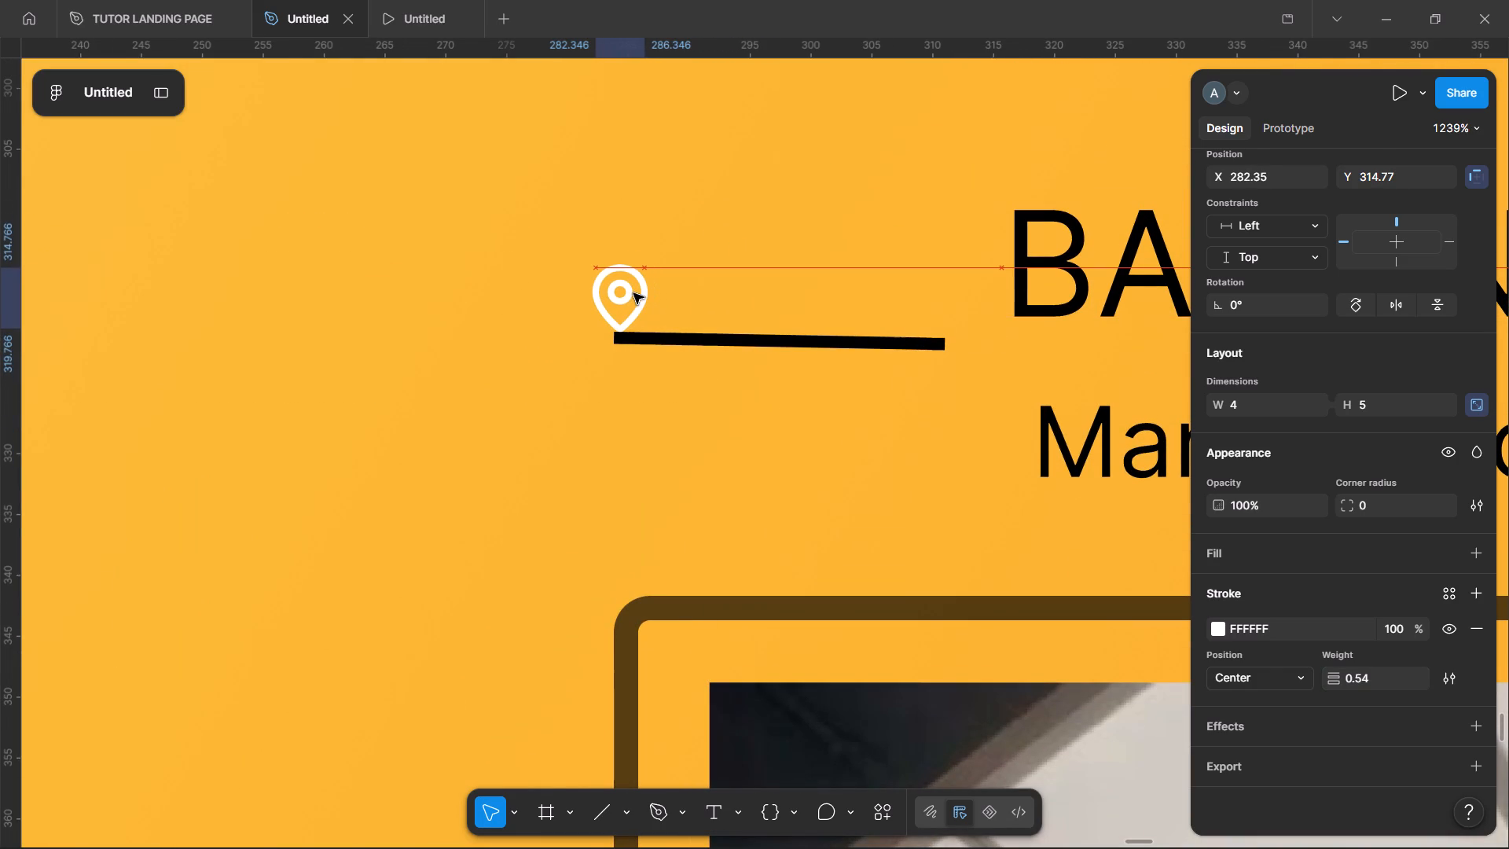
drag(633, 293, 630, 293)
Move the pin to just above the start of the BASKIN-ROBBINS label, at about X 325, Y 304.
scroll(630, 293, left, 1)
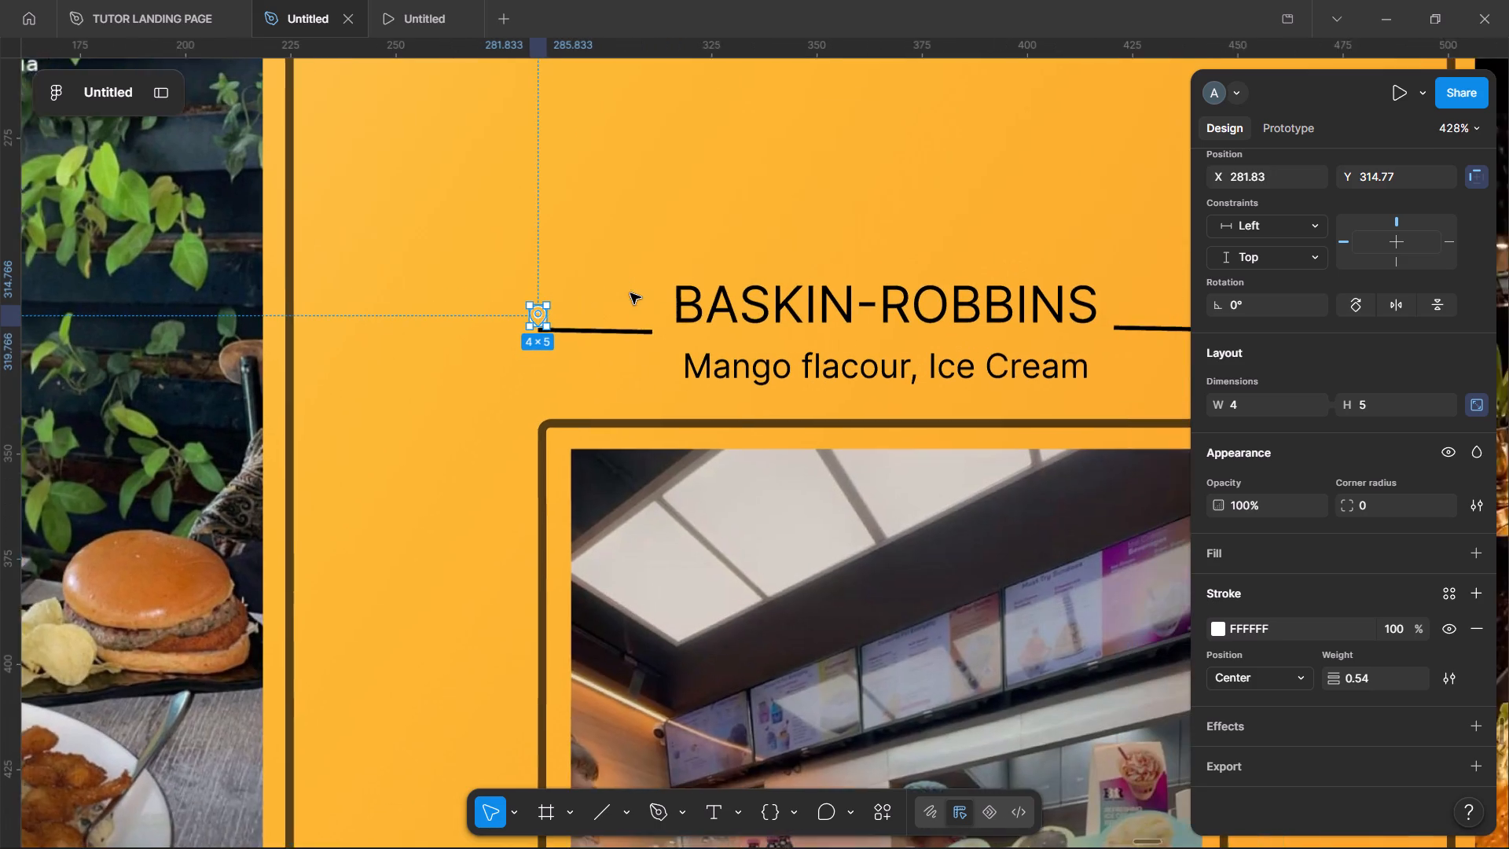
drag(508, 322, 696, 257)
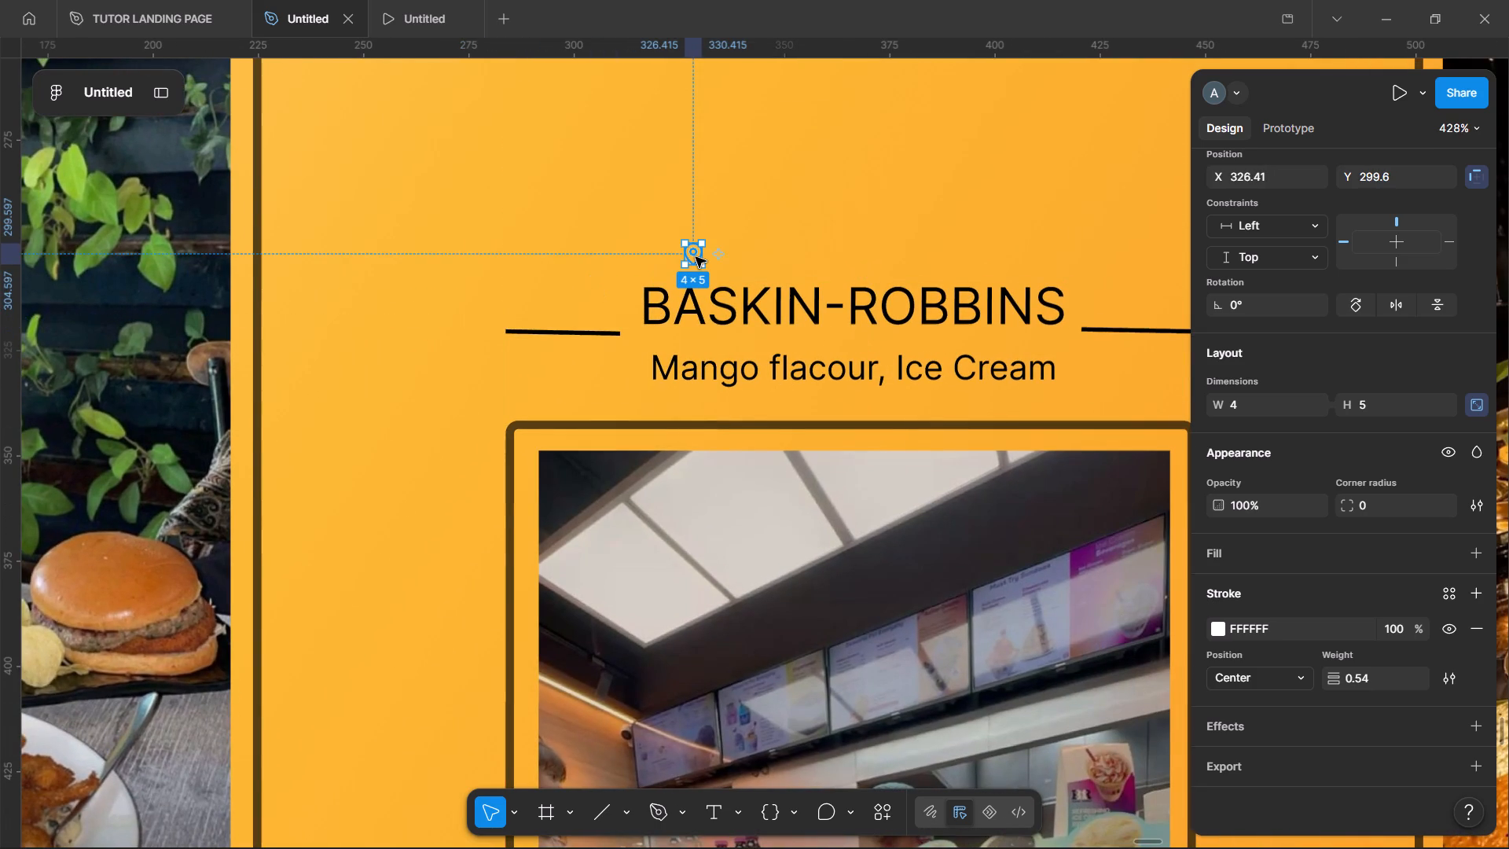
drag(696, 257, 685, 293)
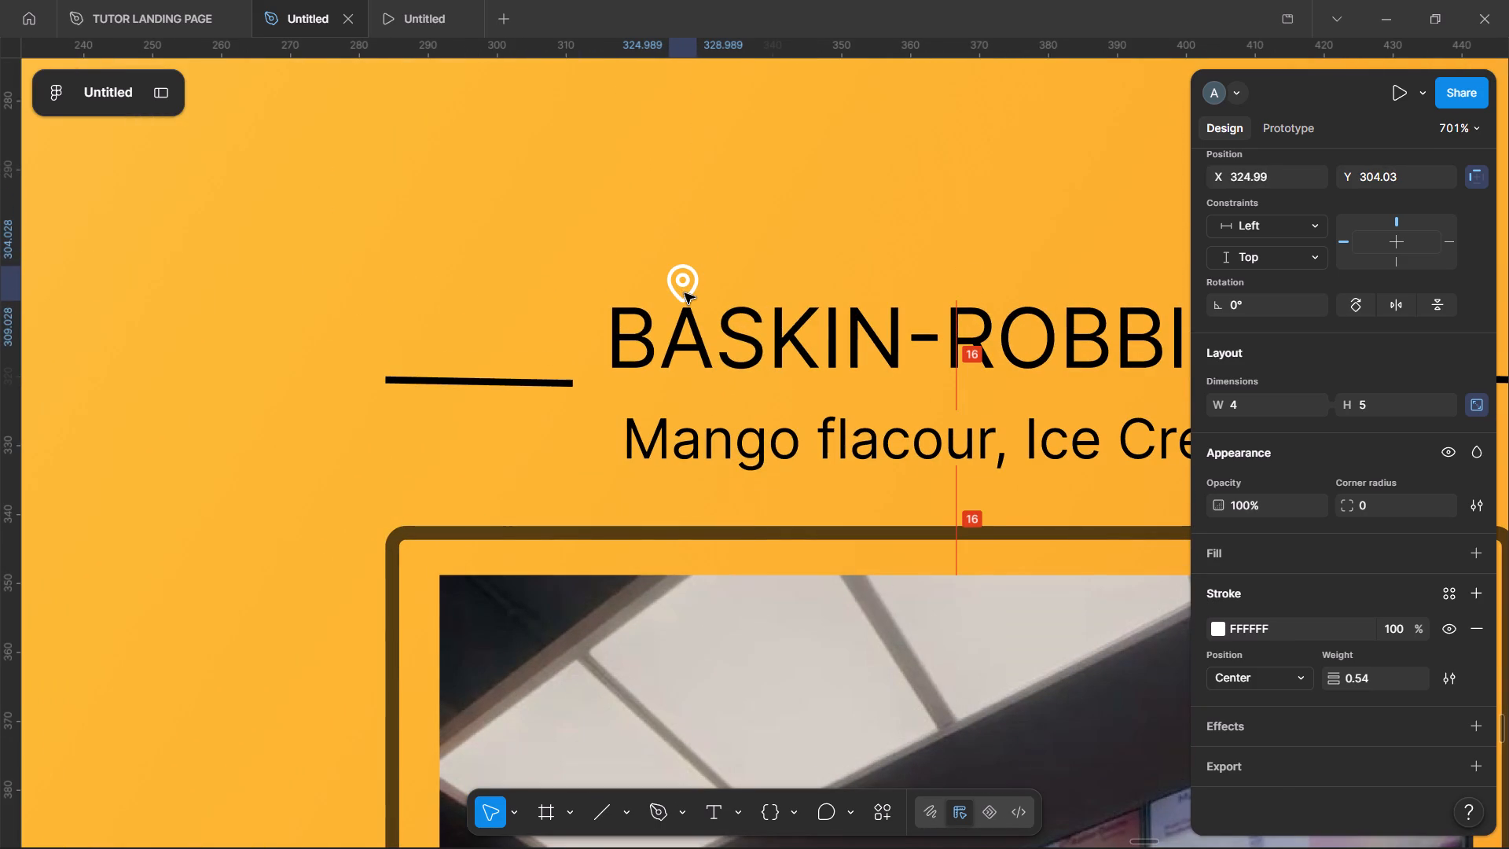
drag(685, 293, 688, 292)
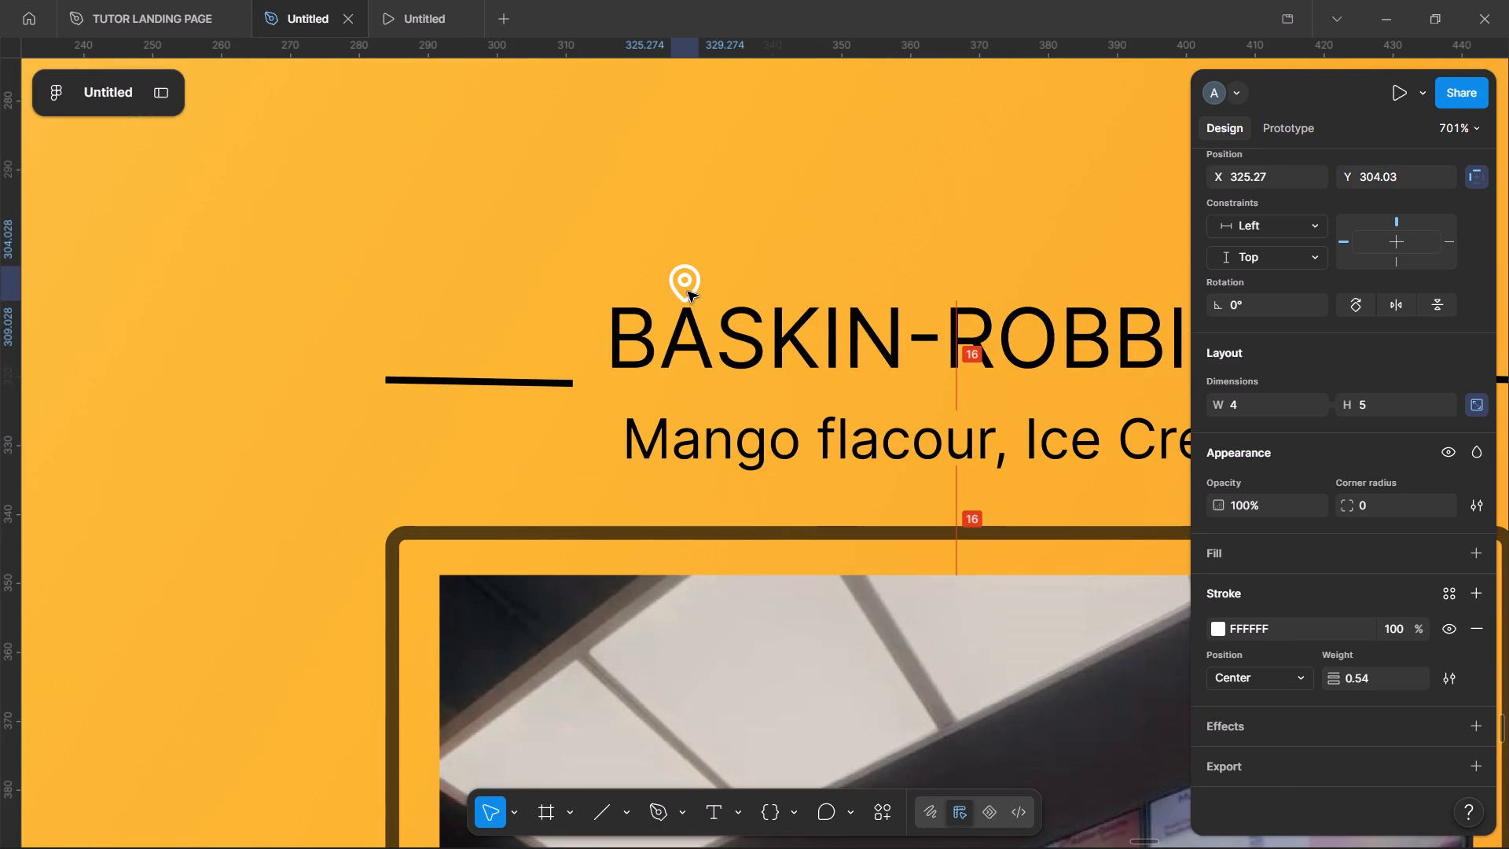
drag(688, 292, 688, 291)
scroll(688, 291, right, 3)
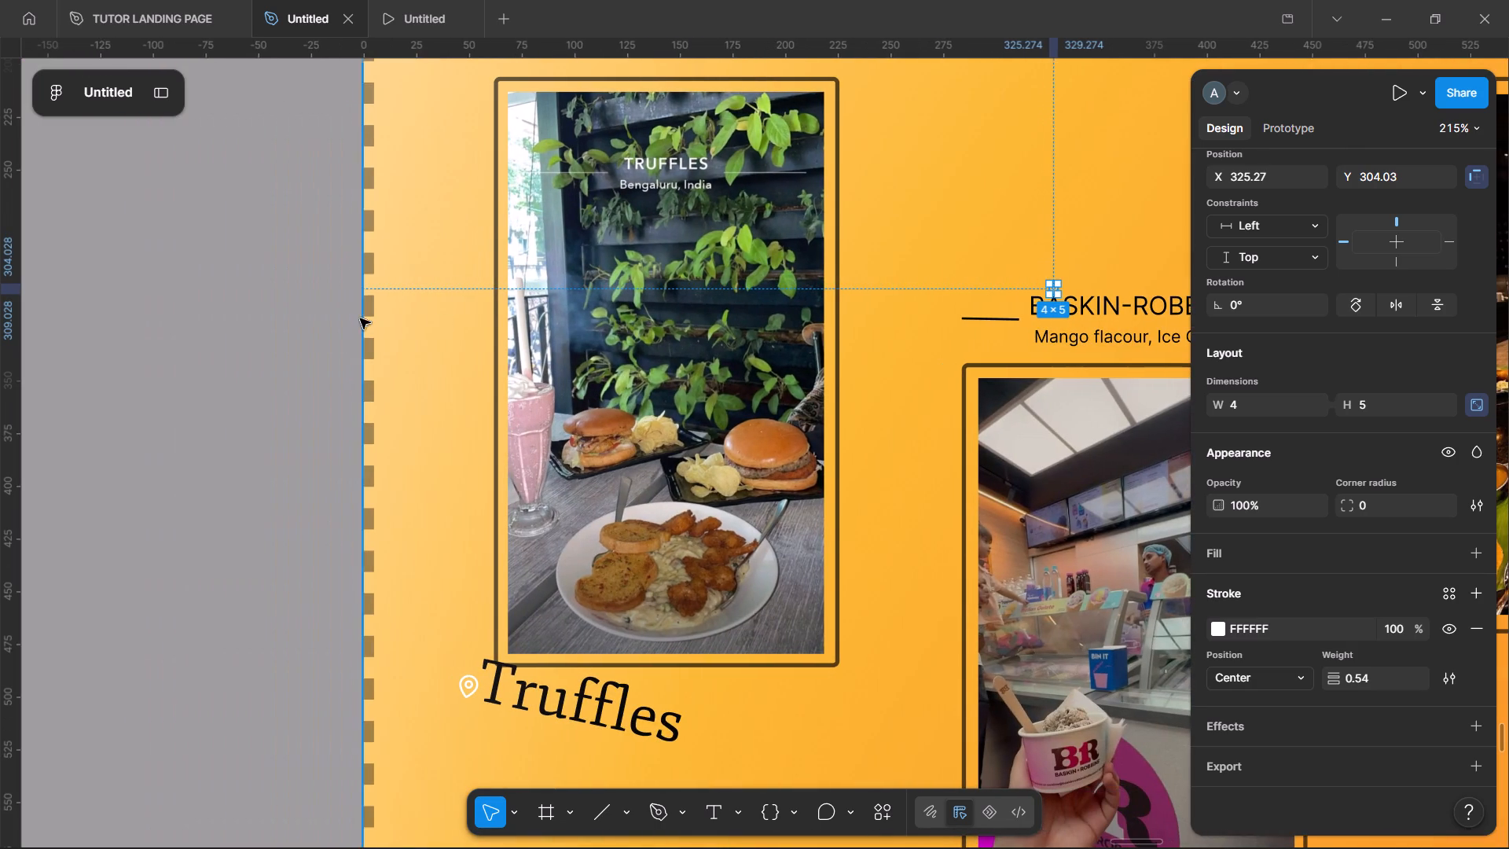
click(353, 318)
Delete the small white location pin above the BASKIN-ROBBINS label.
scroll(353, 318, left, 3)
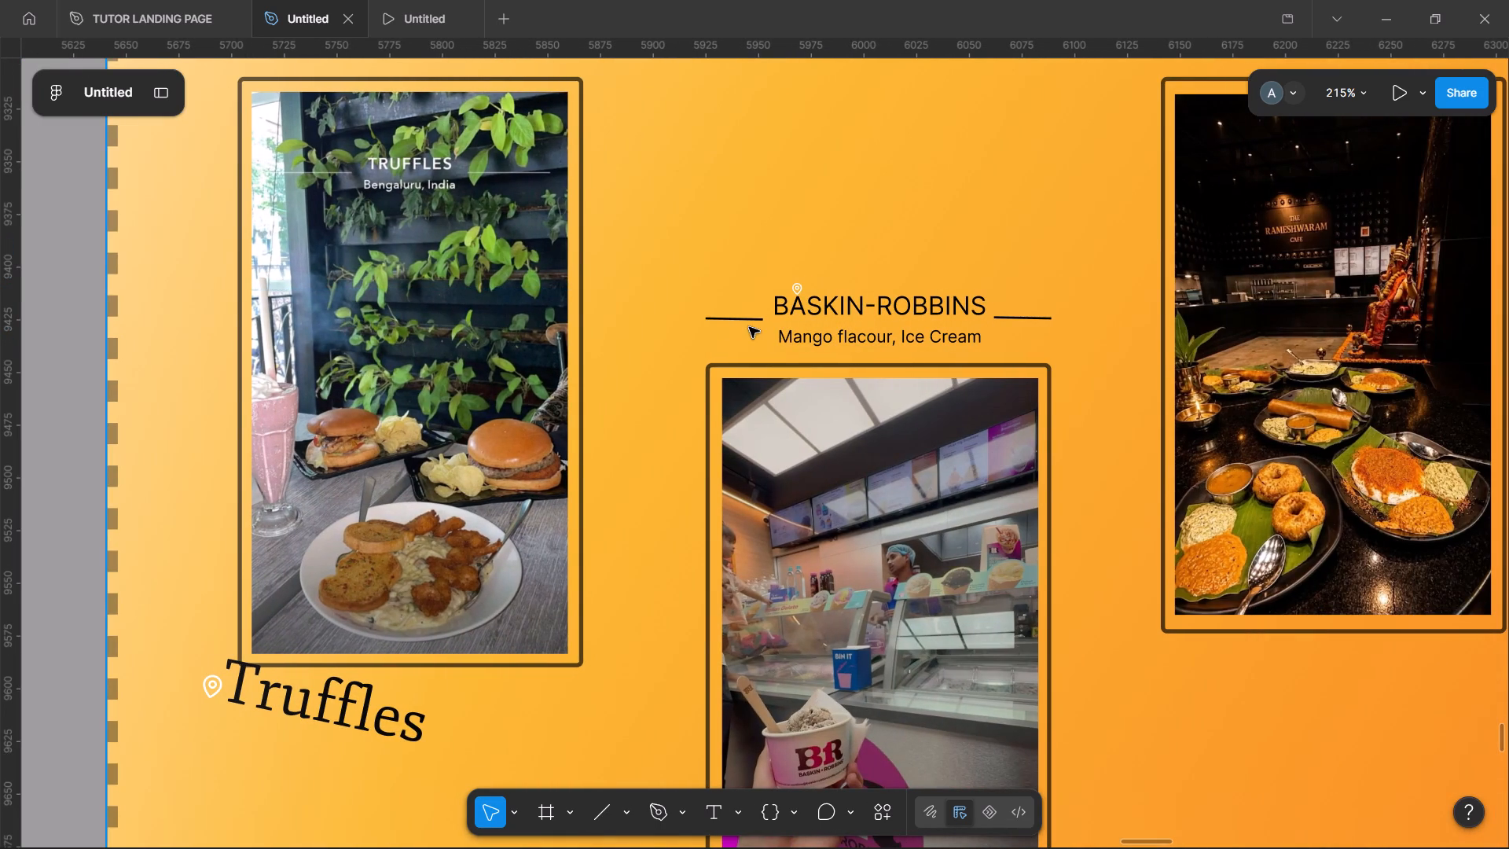
scroll(749, 327, down, 1)
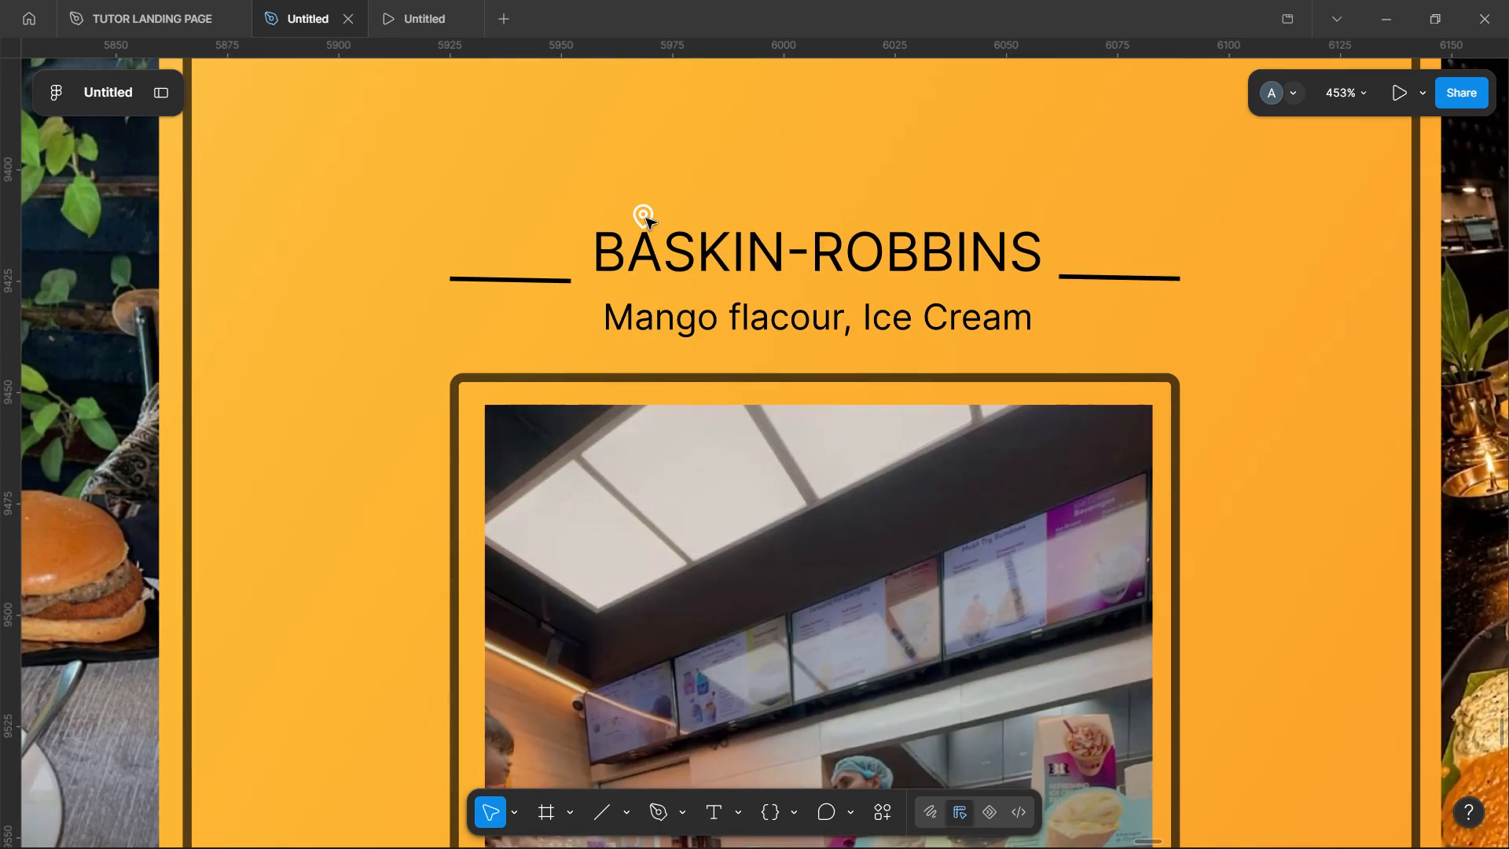
click(646, 219)
double_click(646, 219)
key(Delete)
Duplicate the BASKIN-ROBBINS label, its subtitle and both flanking lines together into the space below the tilted Truffles text.
click(797, 281)
double_click(843, 251)
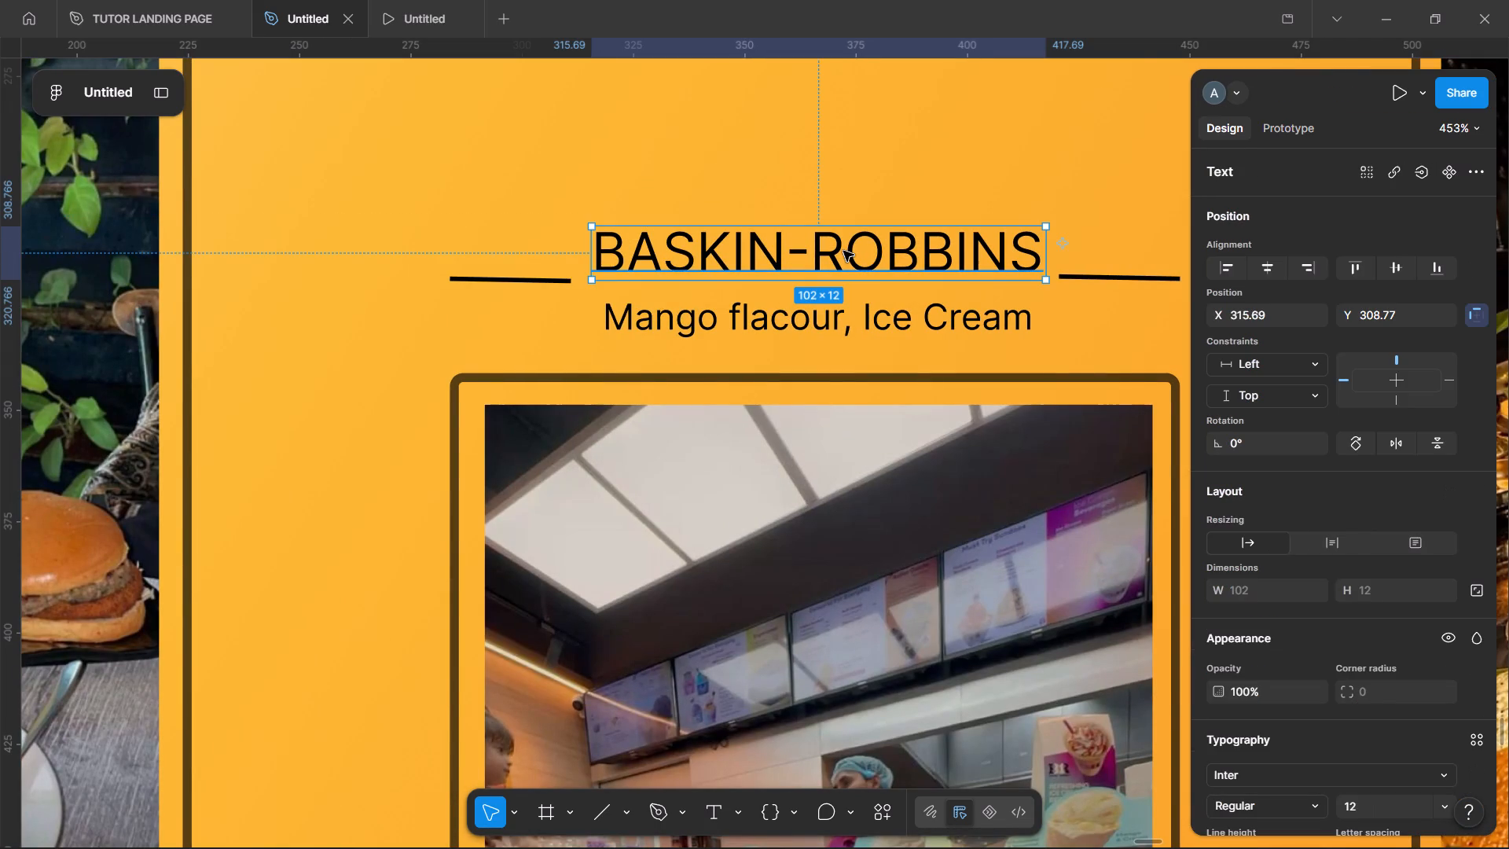
shift+click(500, 281)
shift+click(698, 319)
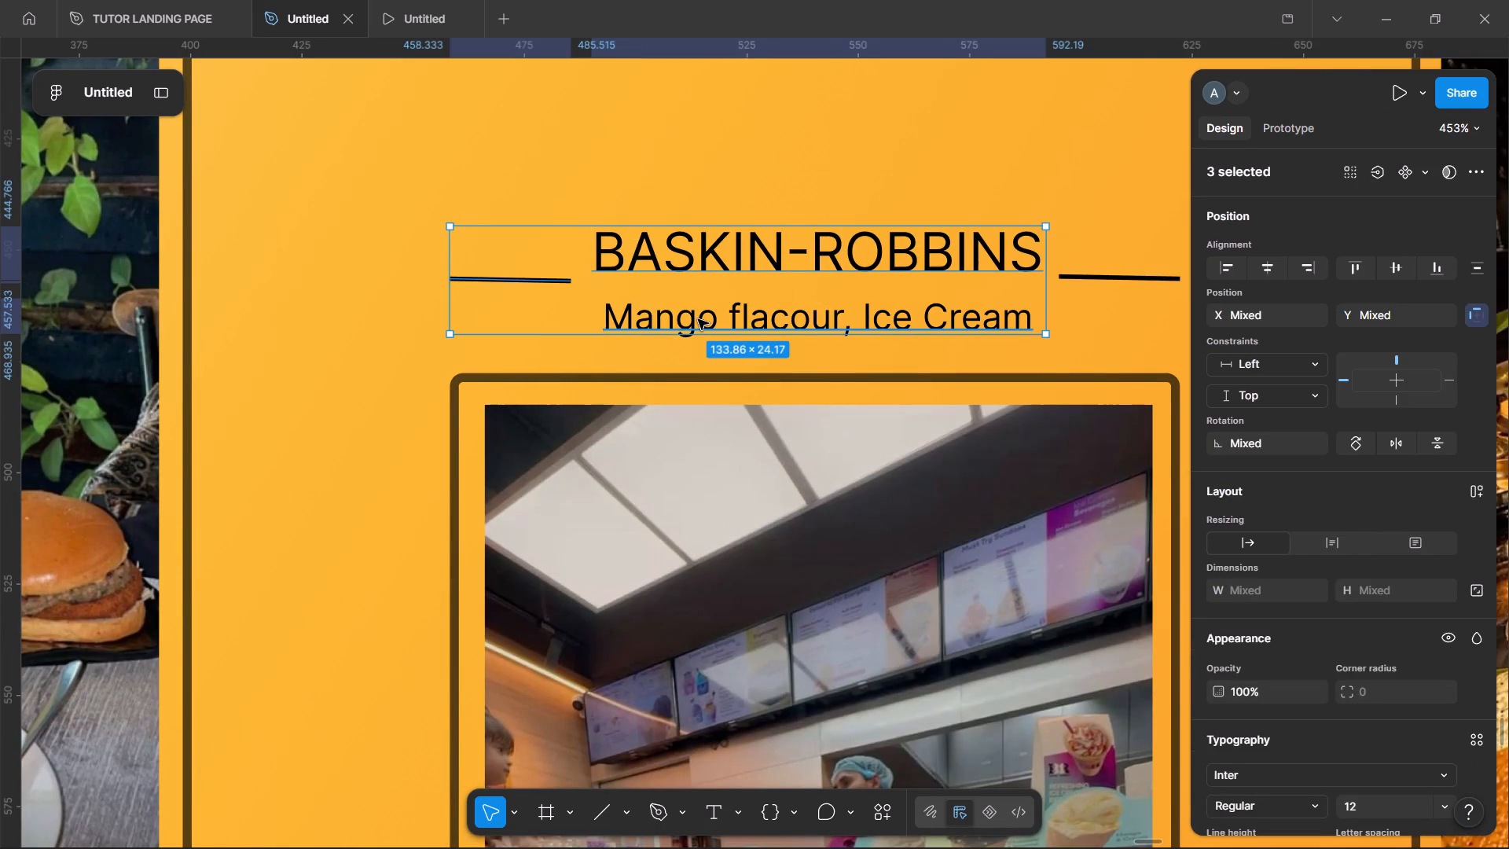
shift+click(1147, 278)
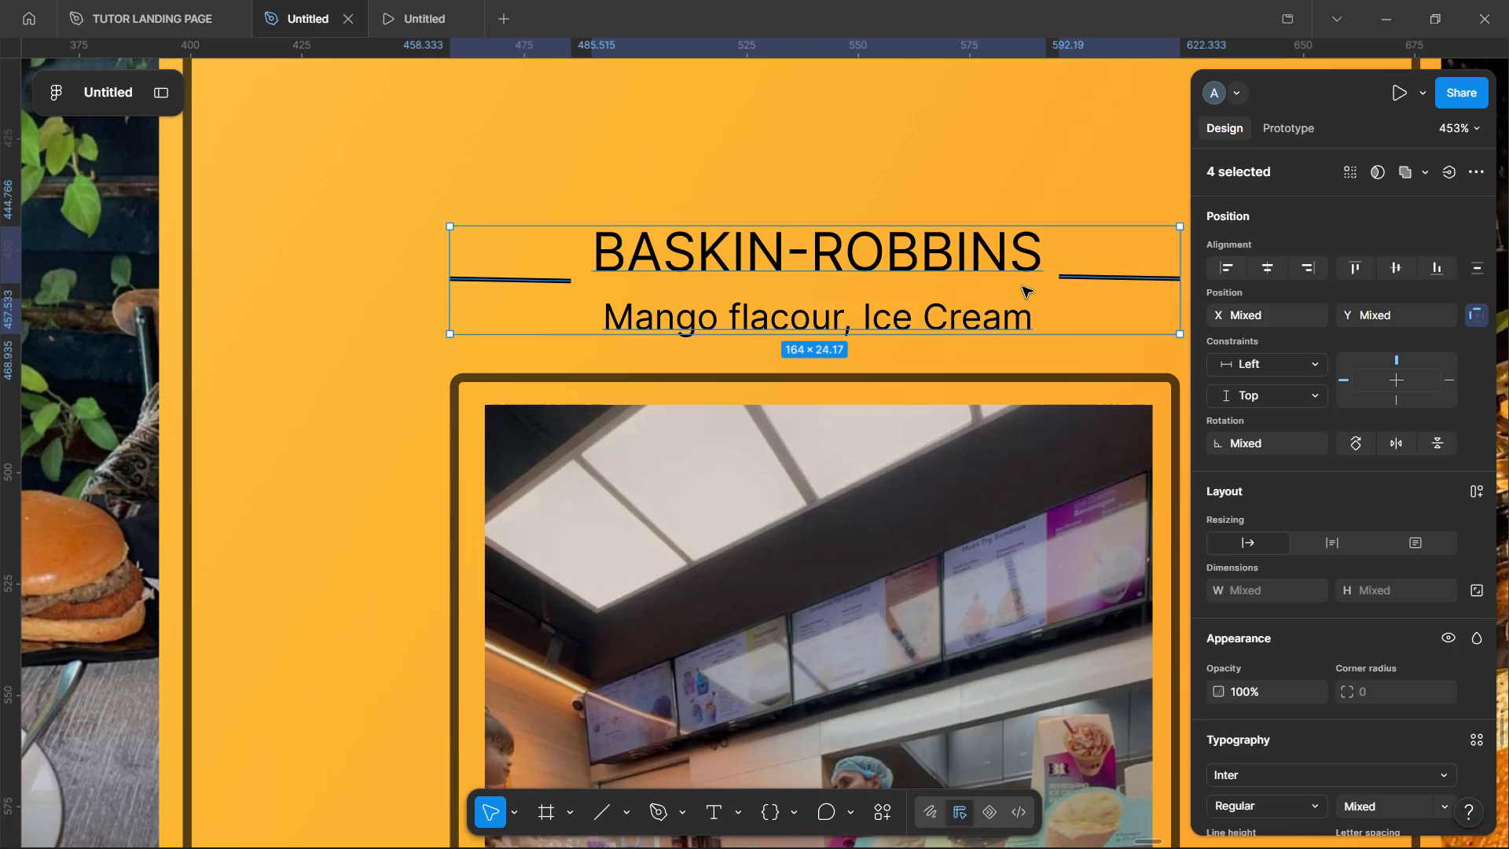
scroll(1023, 287, right, 1)
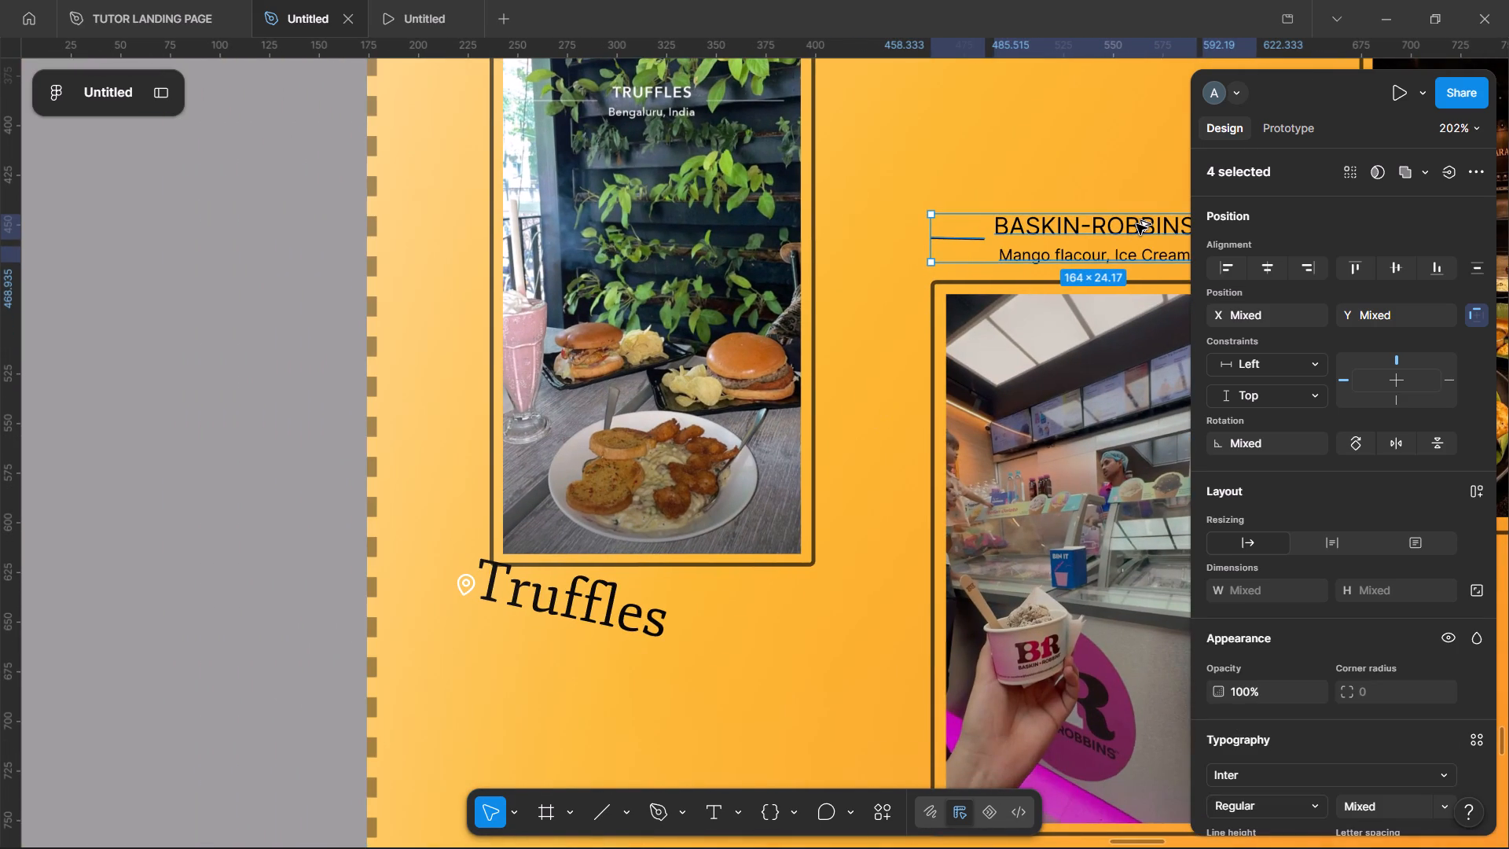
alt+drag(1136, 224, 687, 689)
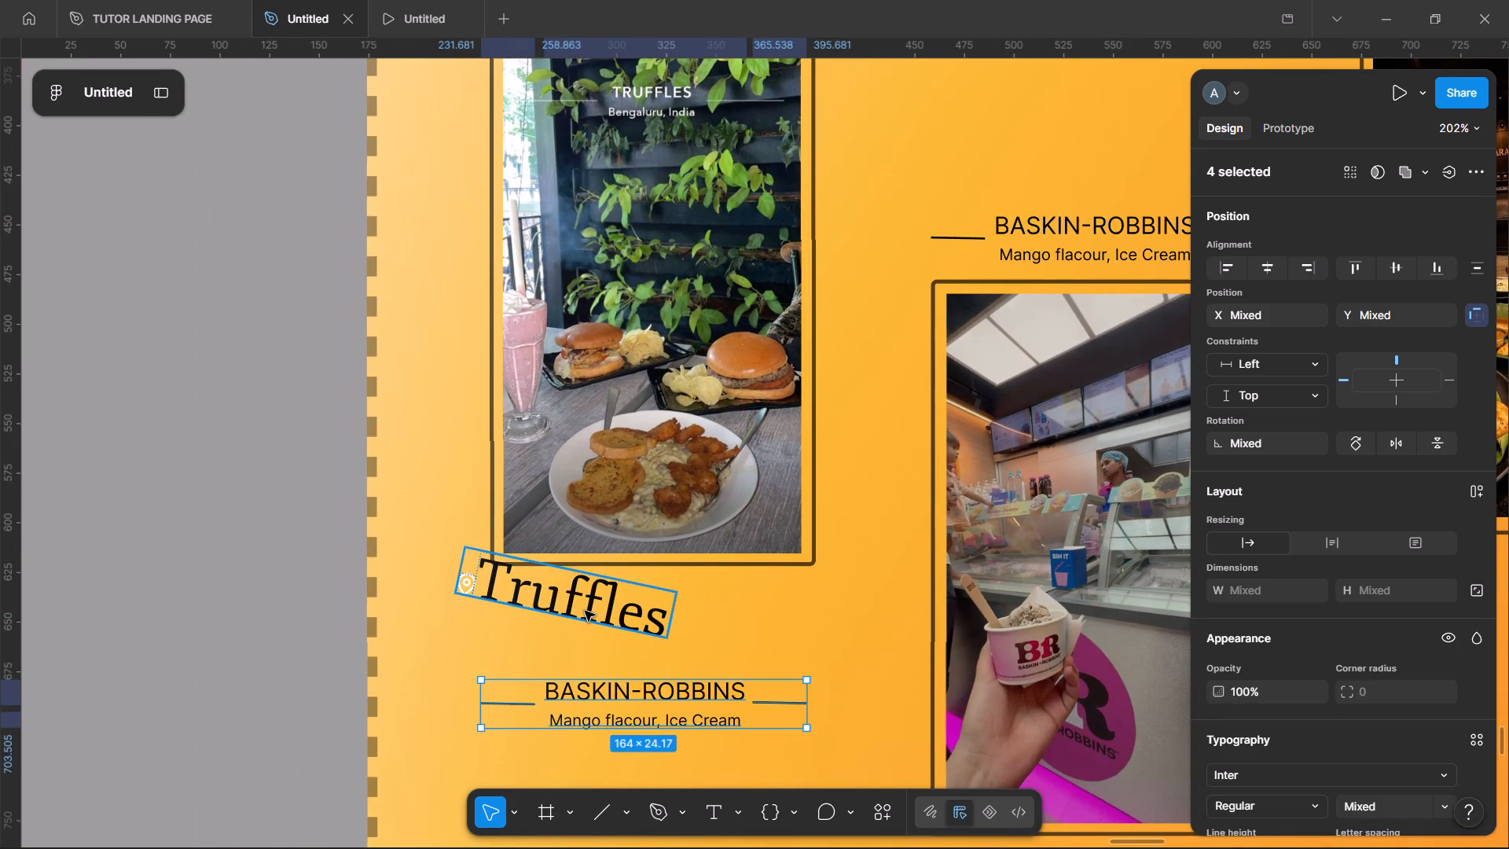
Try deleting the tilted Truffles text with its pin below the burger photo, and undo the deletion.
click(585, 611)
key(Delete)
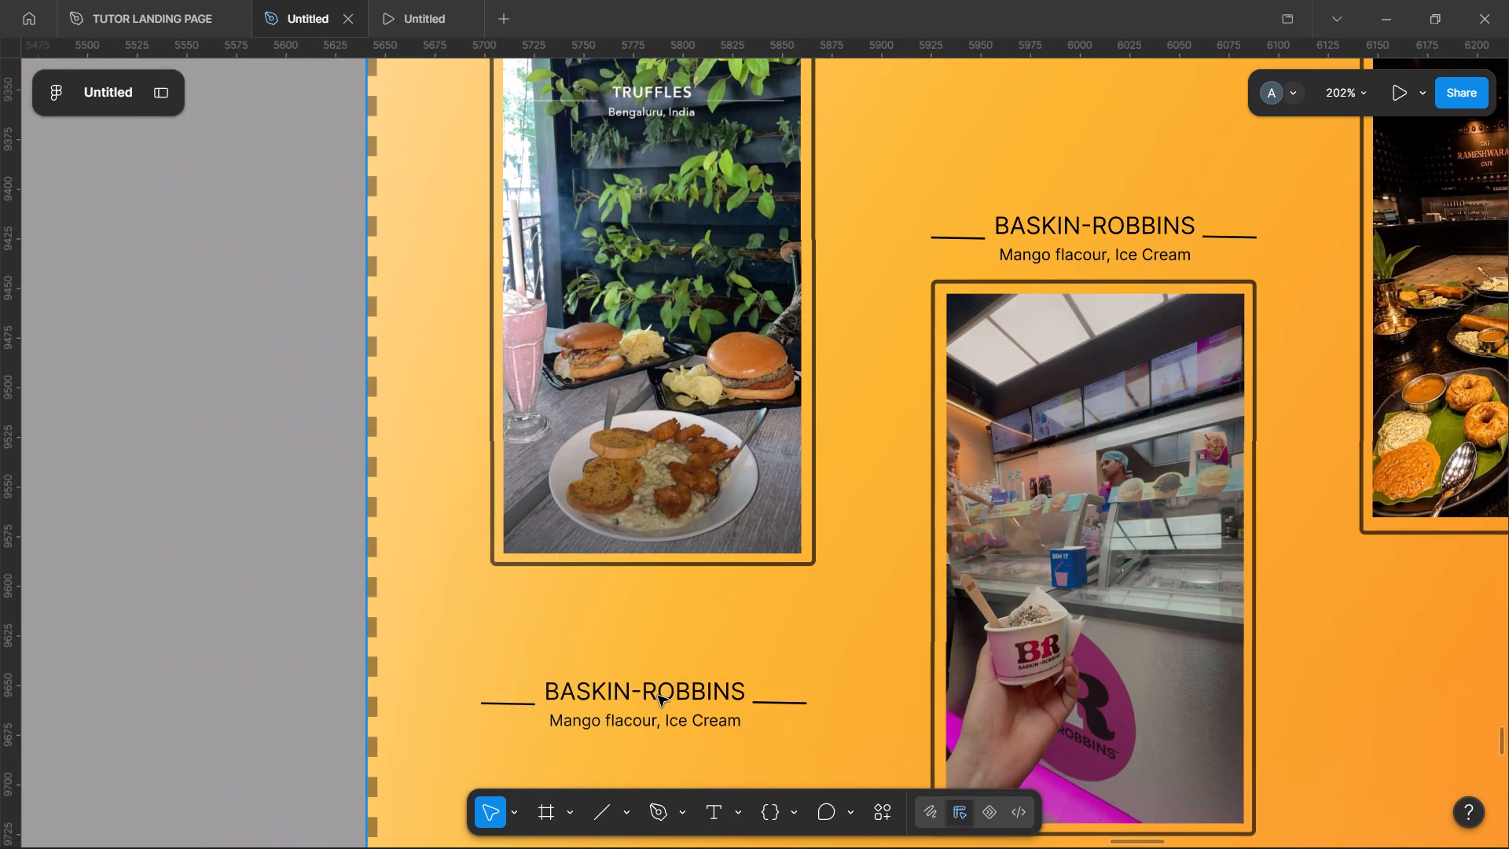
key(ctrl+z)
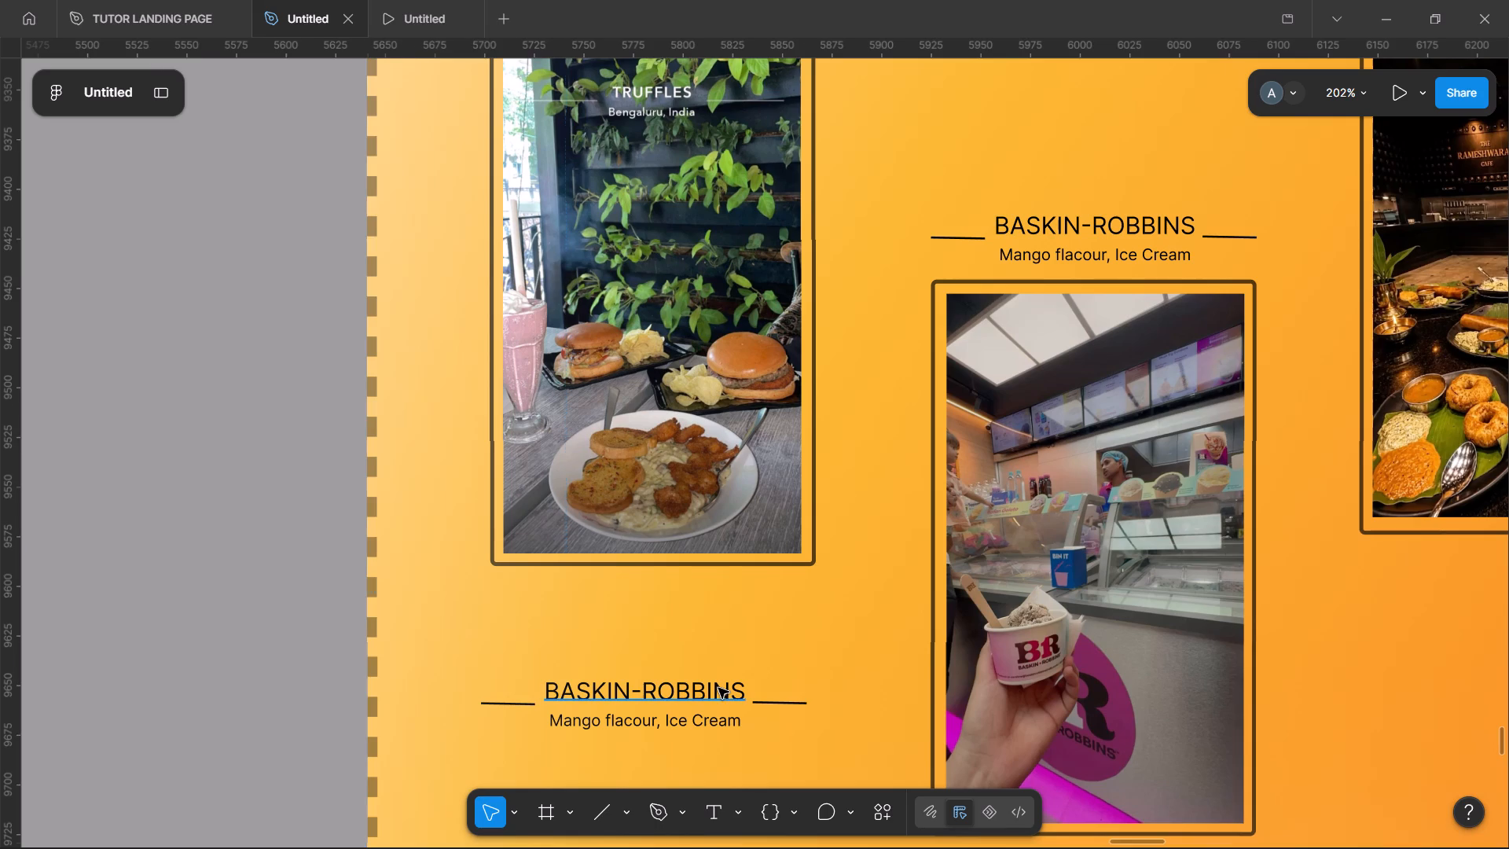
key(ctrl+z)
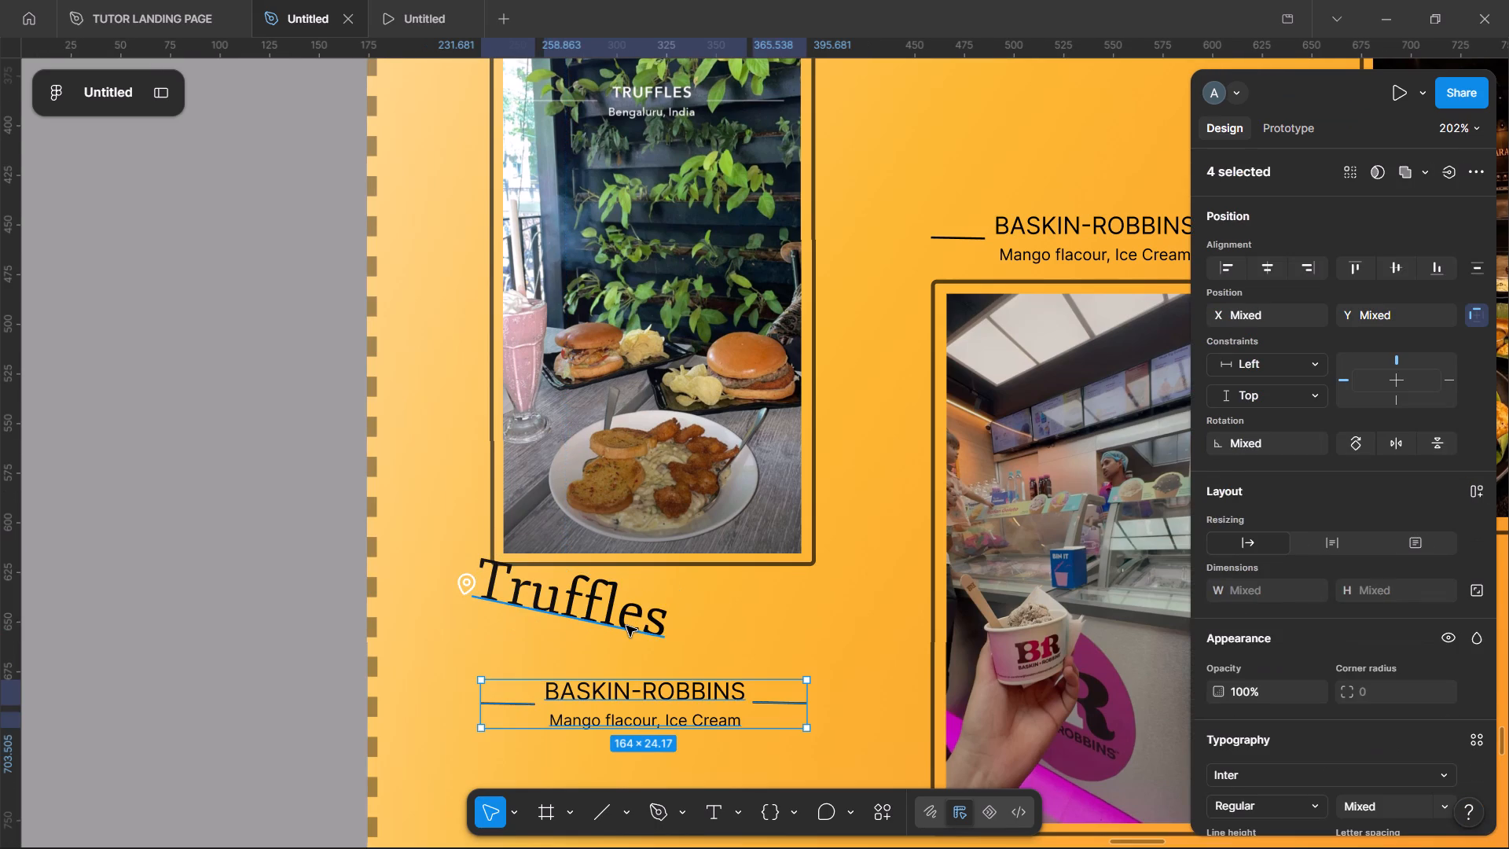
Group the copied caption's label, subtitle and two flanking lines.
key(ctrl+g)
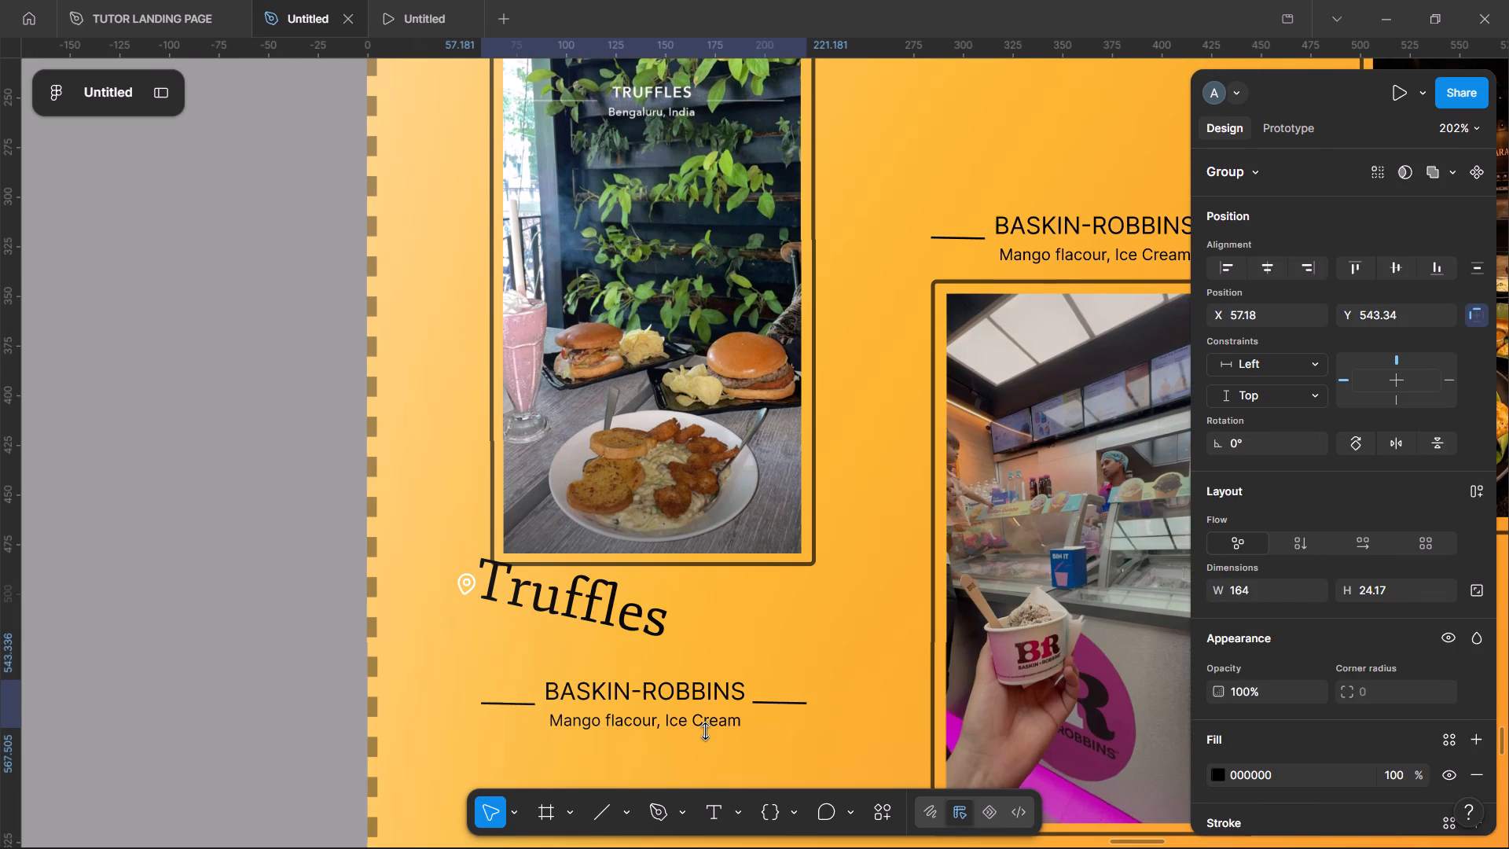
Delete the tilted Truffles text and its location pin below the burger photo.
click(613, 609)
key(Delete)
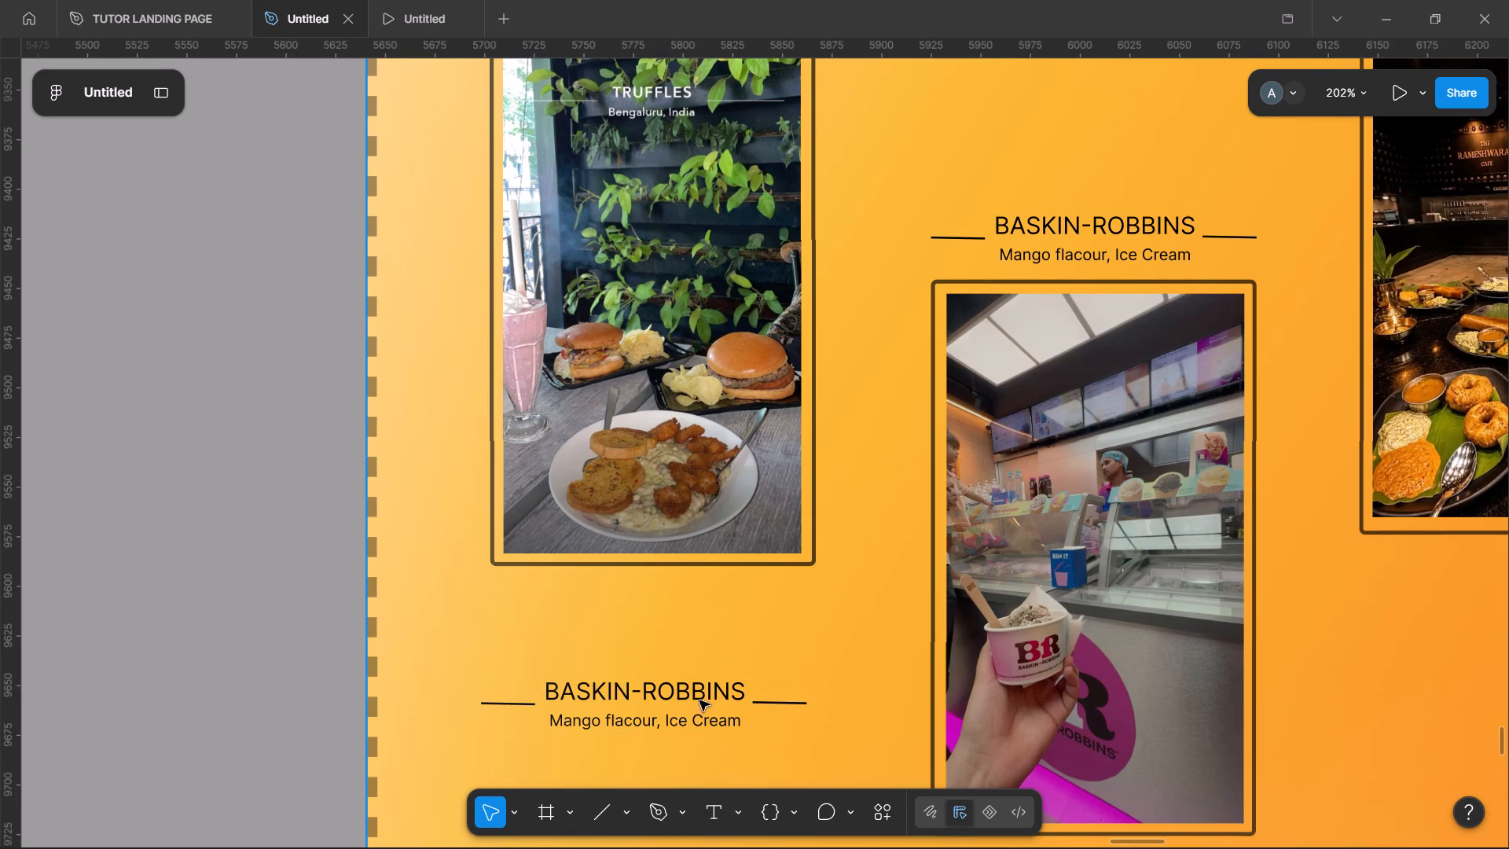
Move the copied caption group up, centred just below the burger photo's frame, to about X 61.83, Y 494.84.
click(665, 686)
click(665, 686)
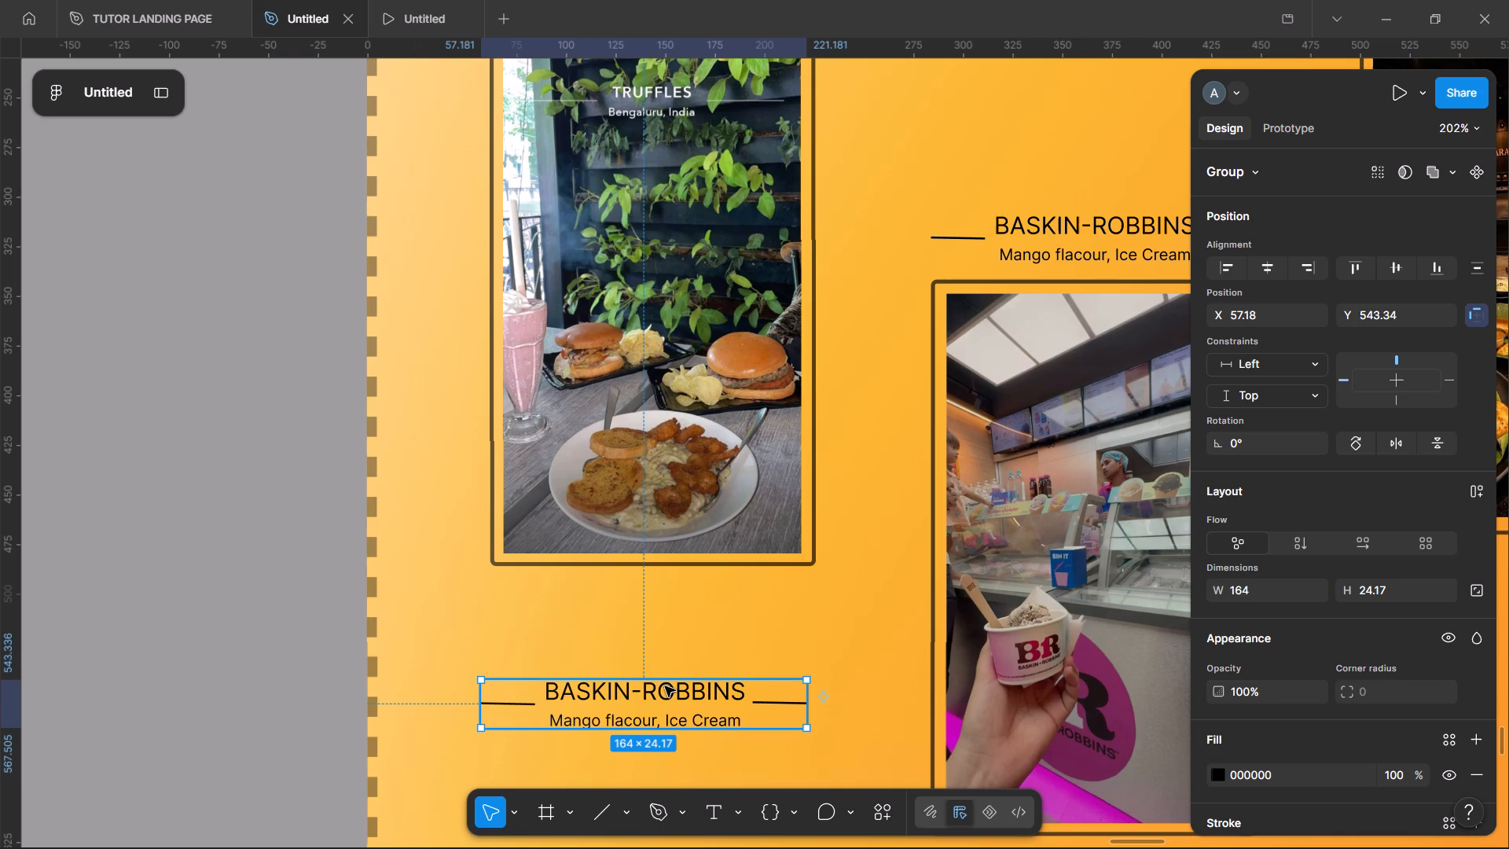
drag(665, 686, 677, 593)
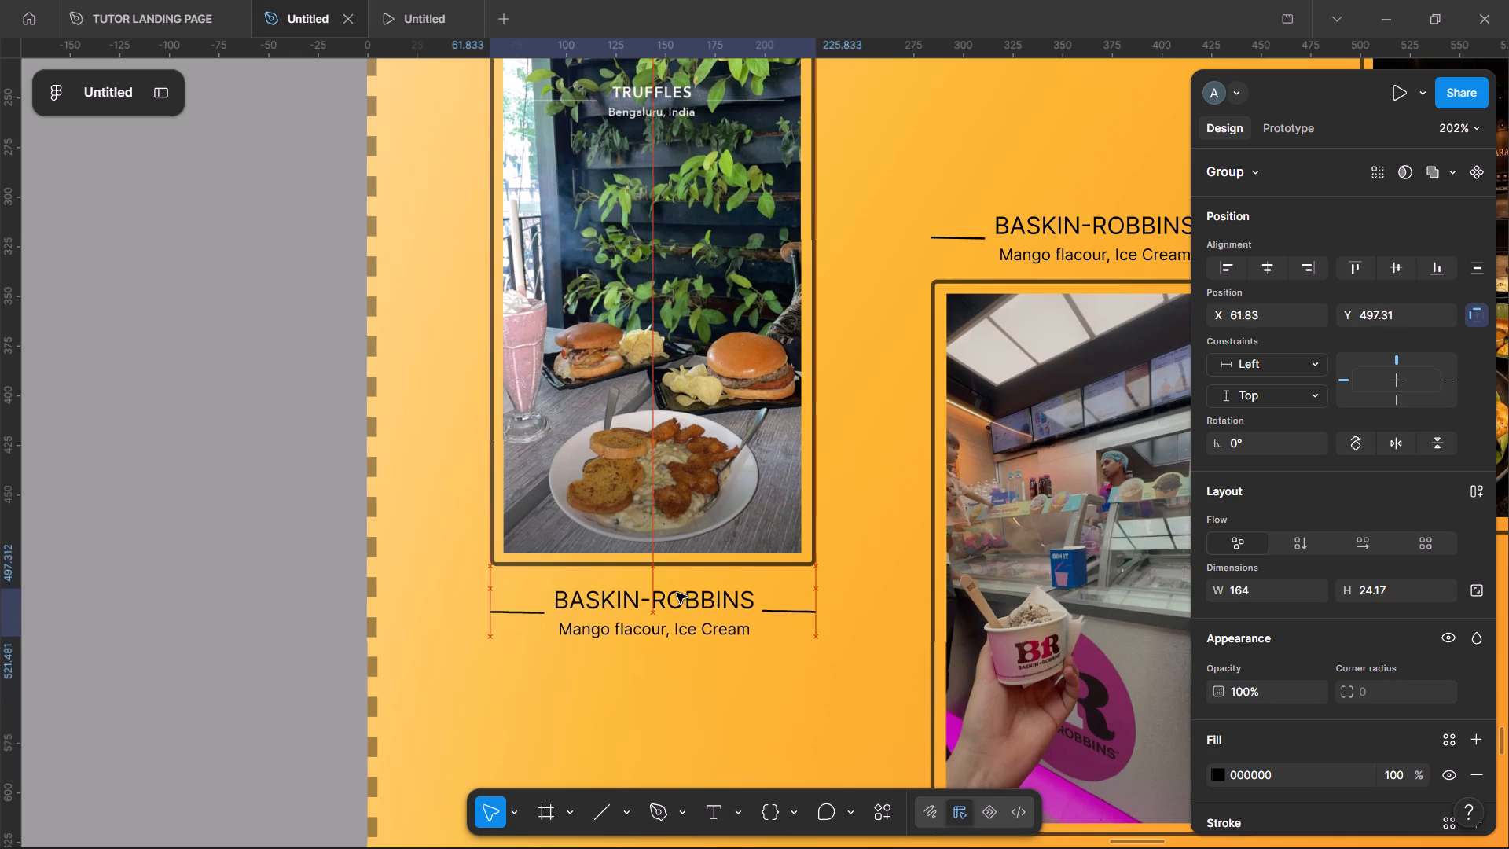
drag(677, 593, 677, 590)
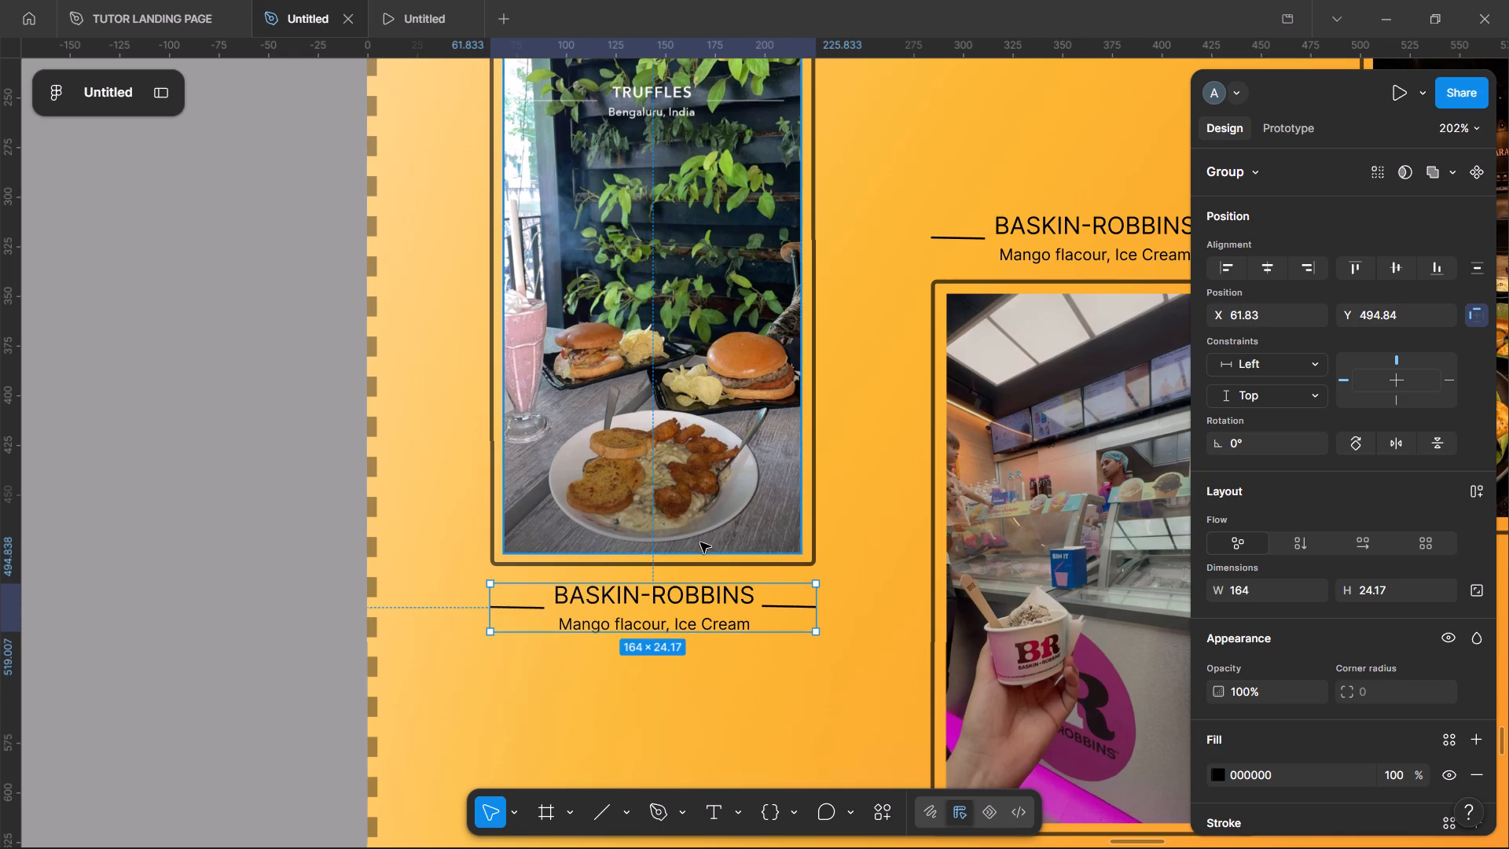
Group the BASKIN-ROBBINS label, its subtitle and both flanking lines above the shop photo.
scroll(1006, 327, left, 1)
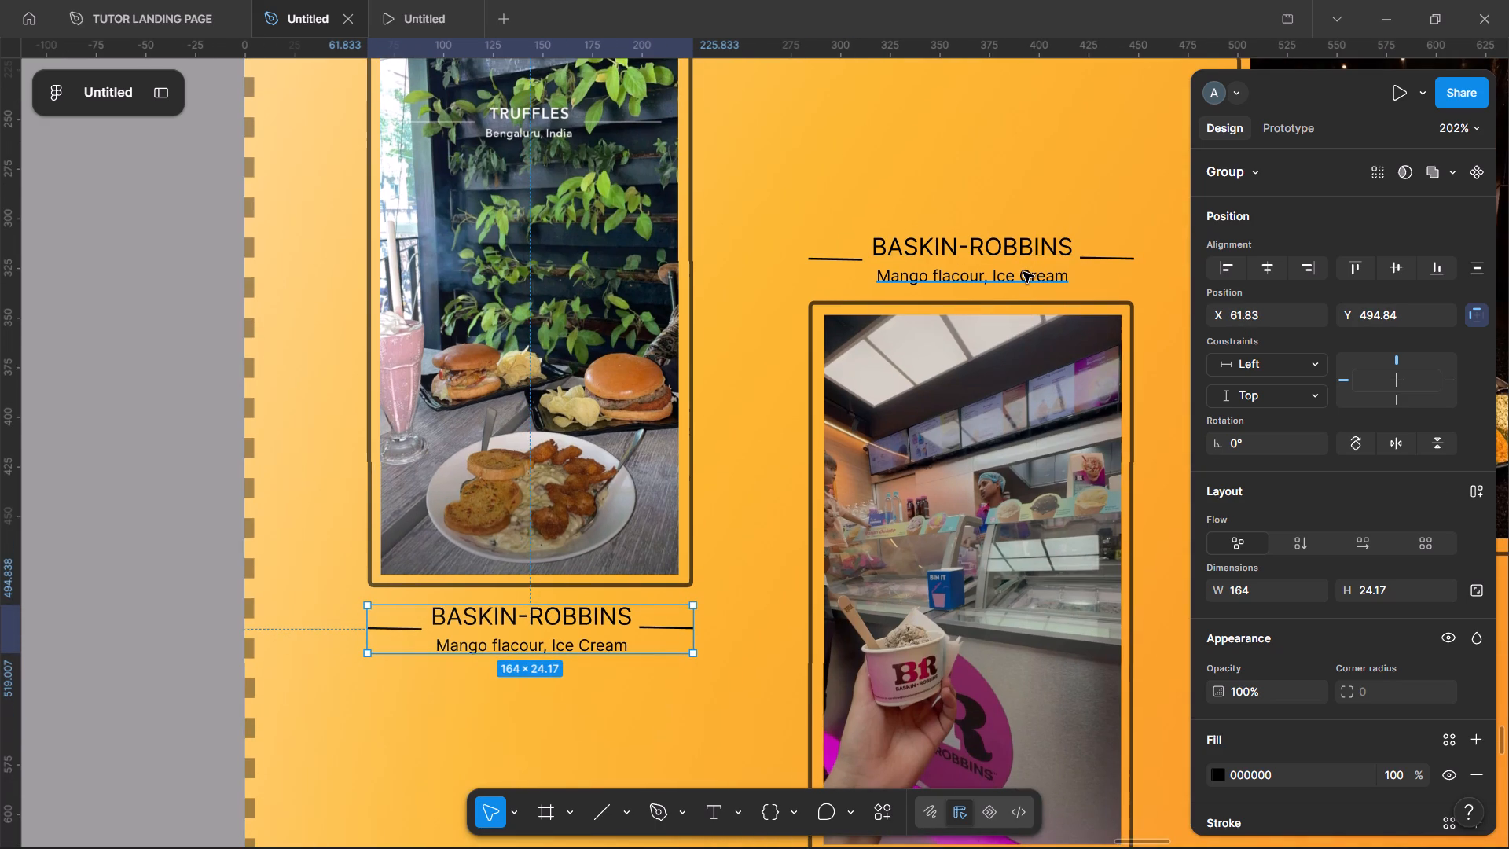
click(1023, 270)
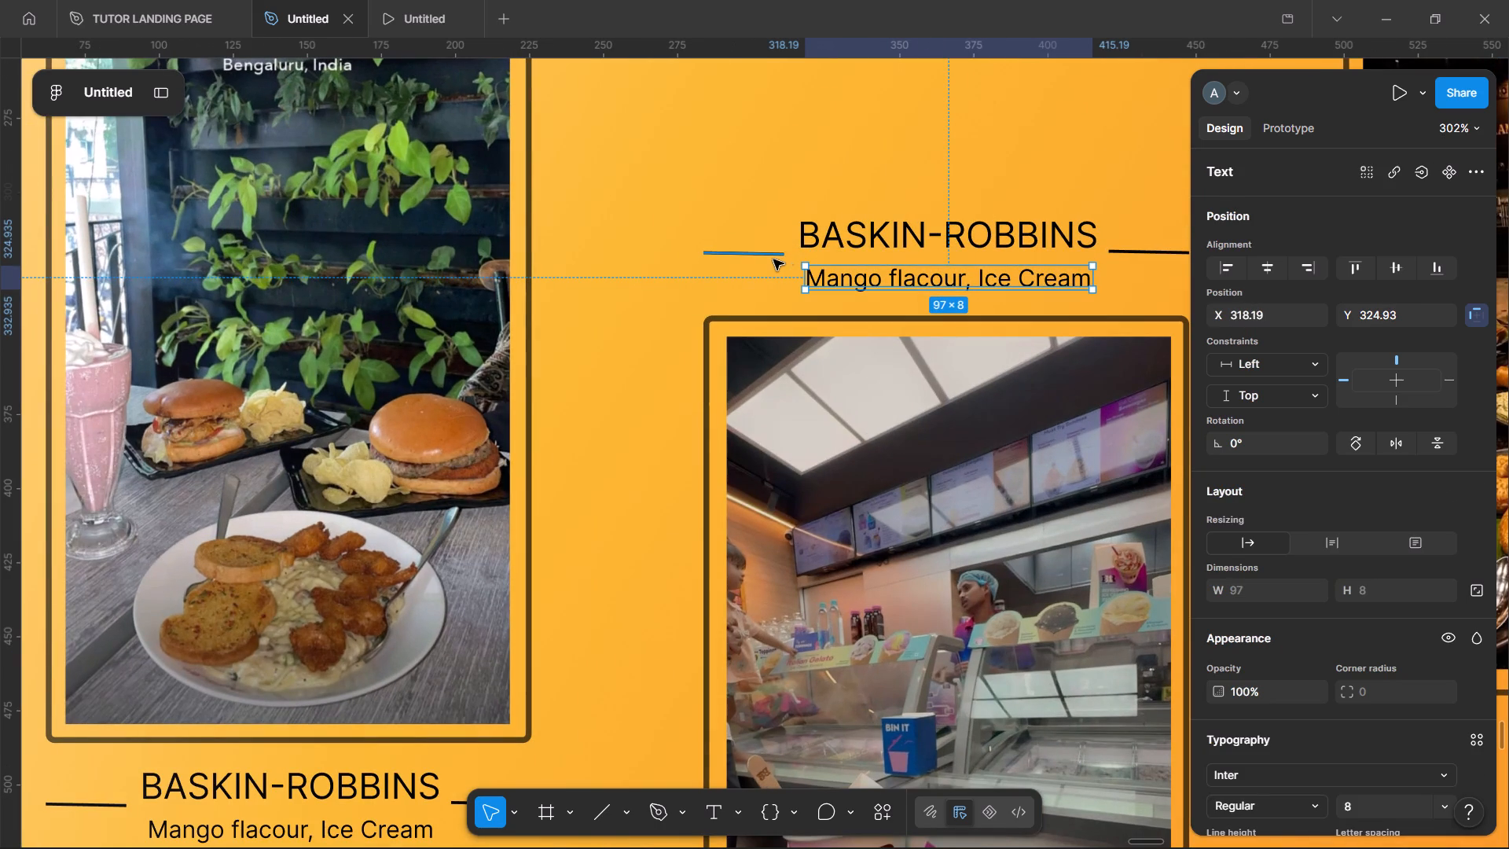
shift+click(872, 246)
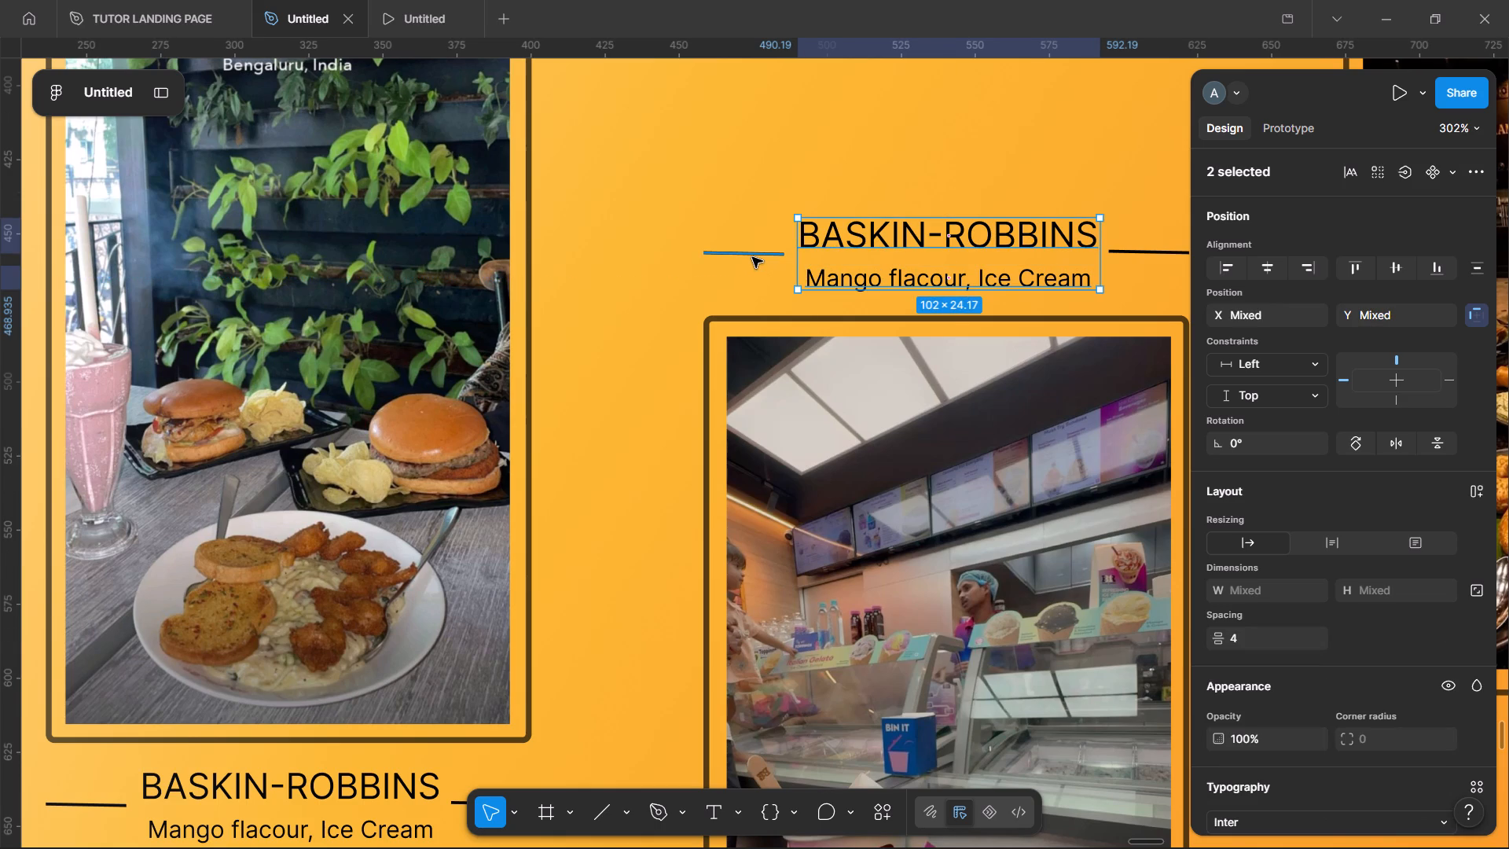
shift+click(752, 256)
shift+click(1136, 250)
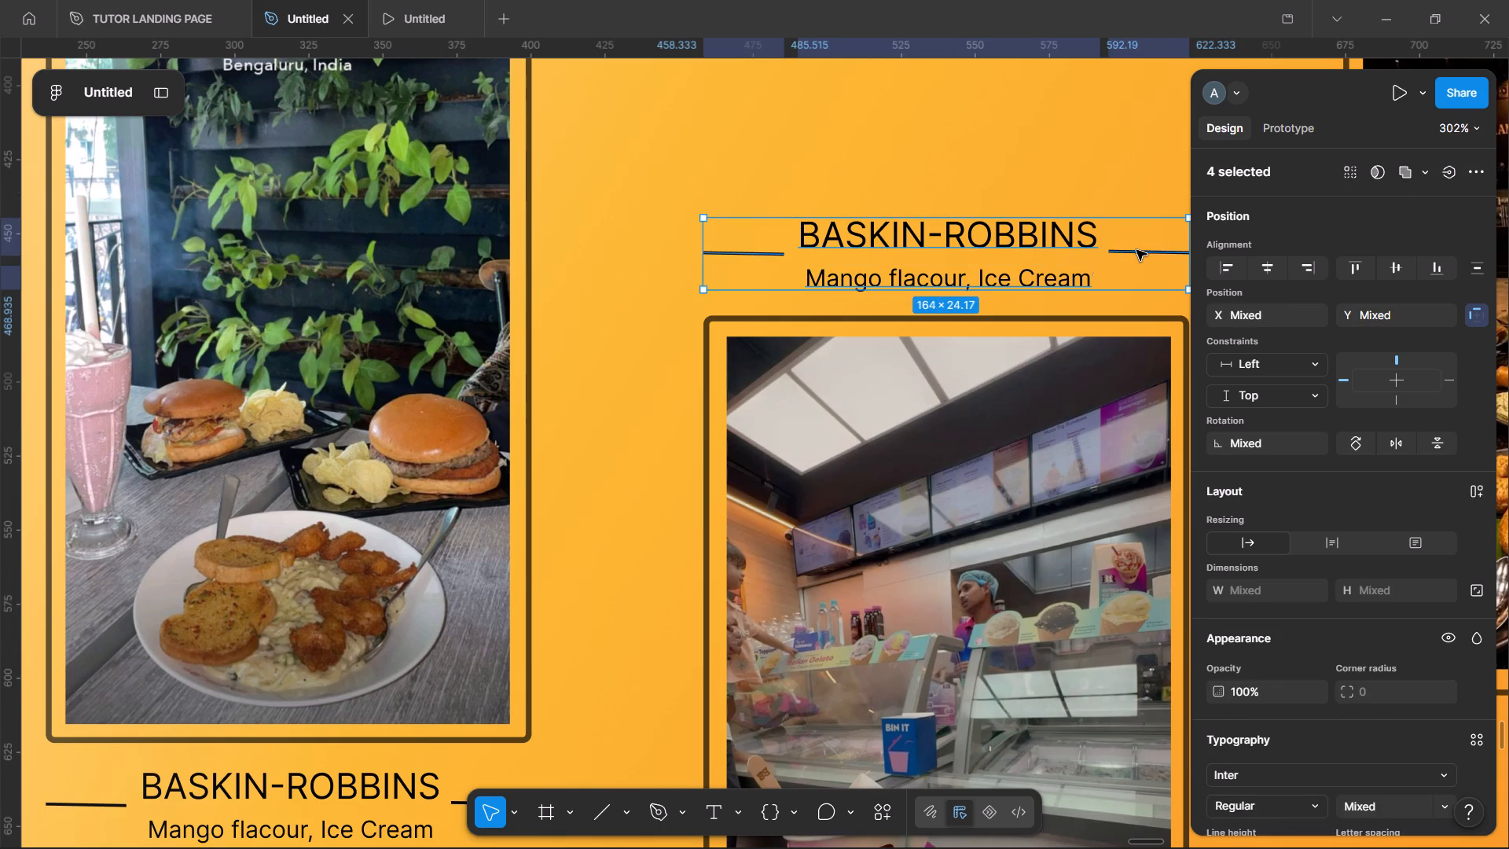
key(ctrl+g)
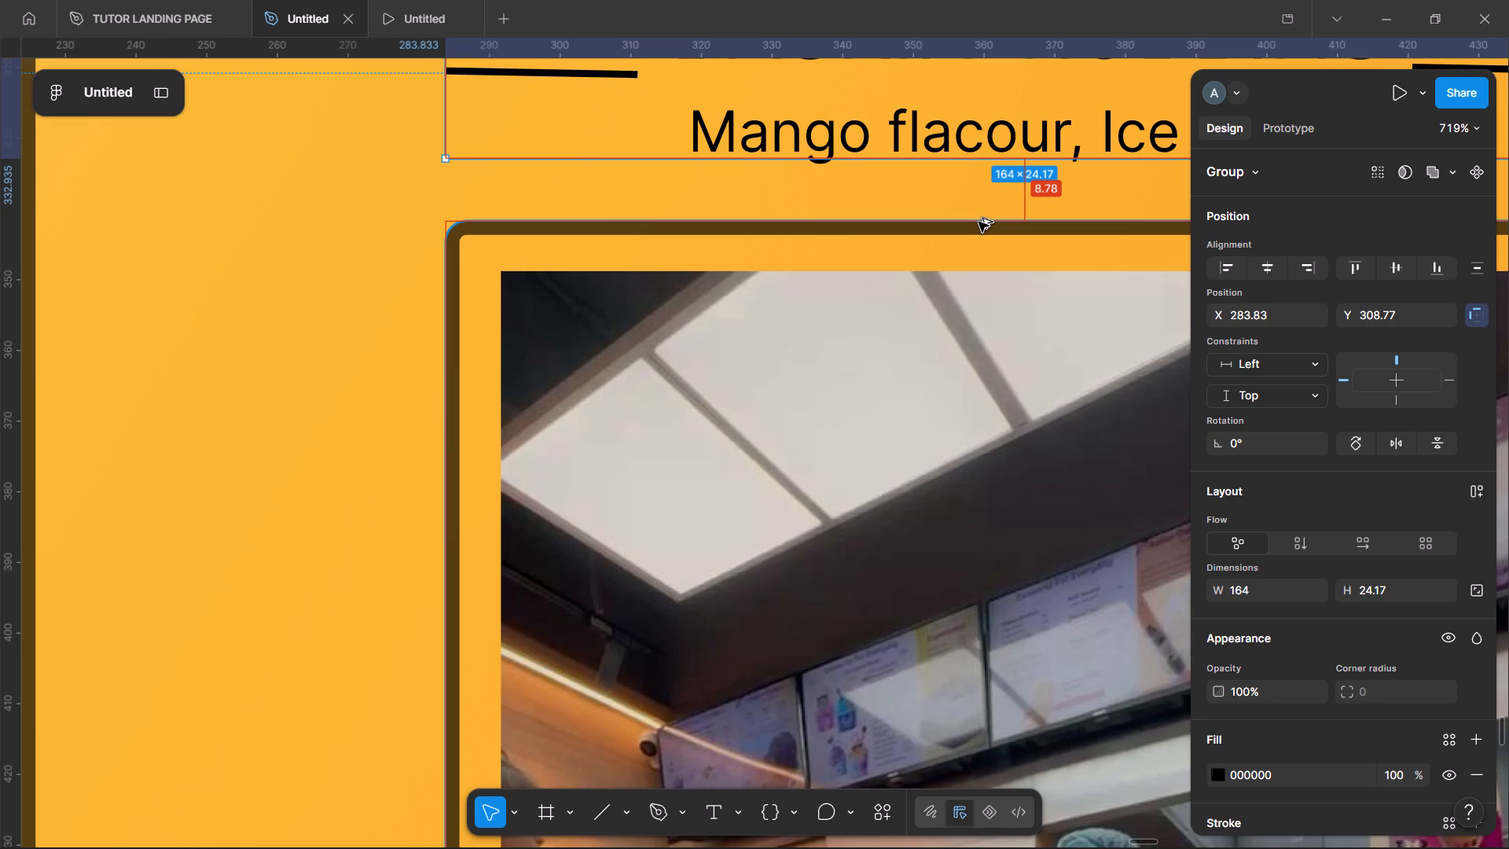
Duplicate the burger photo's caption group and centre the copy just below the Rameshwaram Cafe photo's frame, at about X 499.83, Y 477.94.
scroll(978, 222, right, 5)
scroll(978, 222, down, 1)
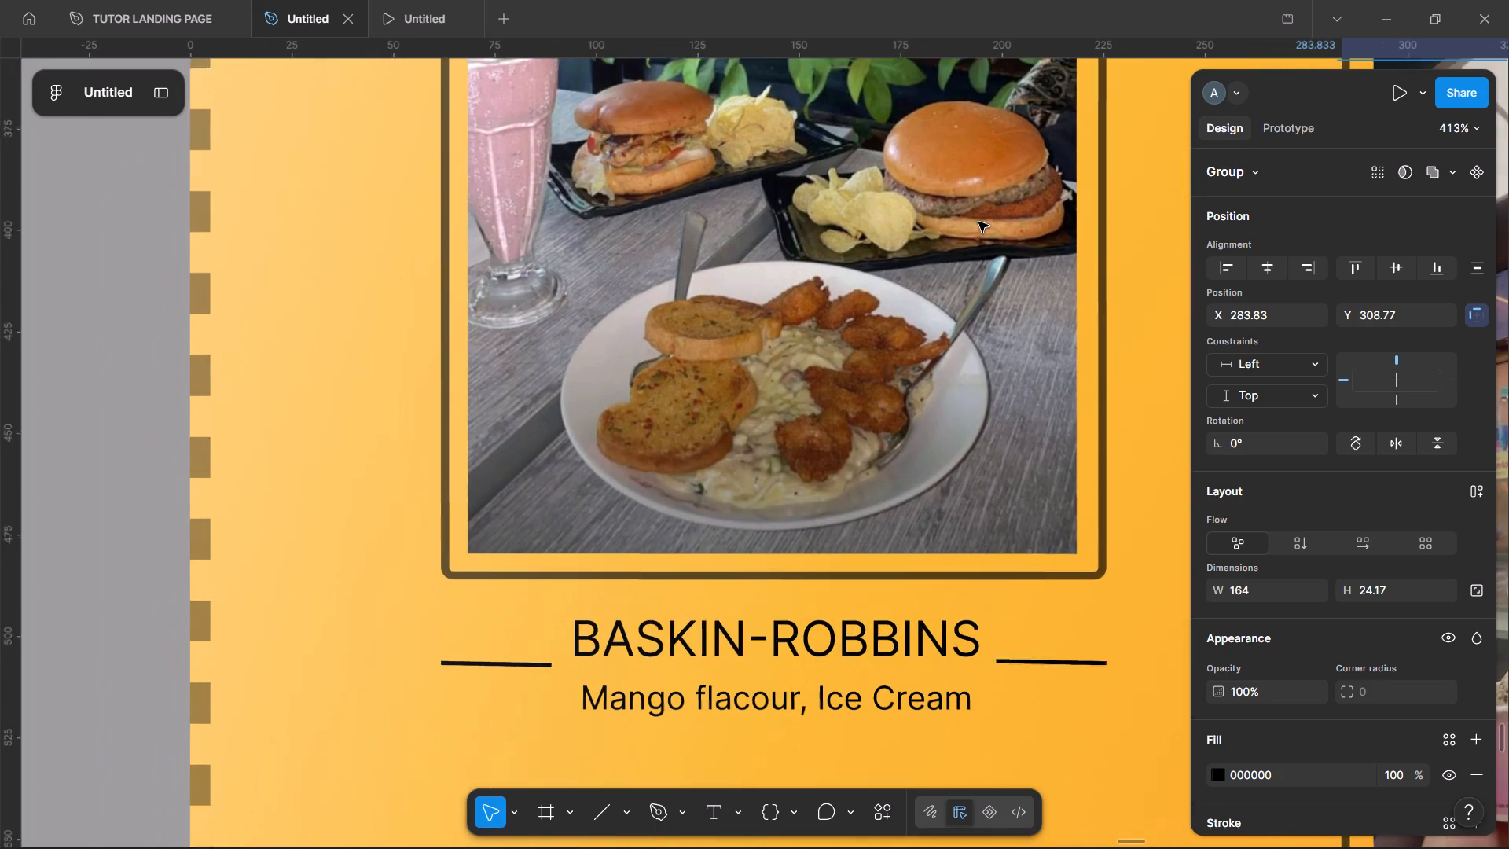
click(848, 594)
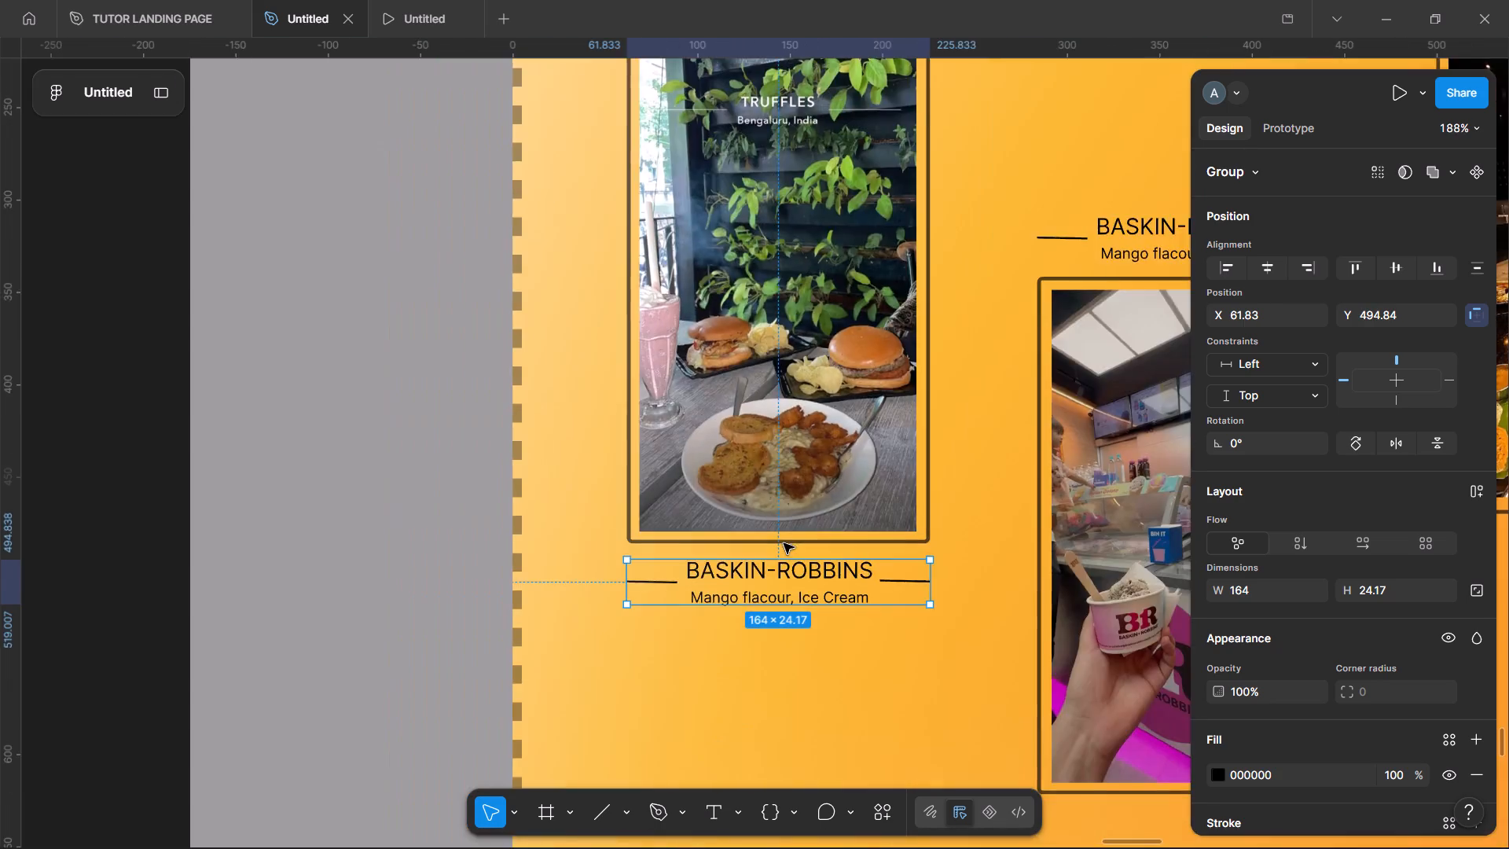
scroll(784, 543, left, 2)
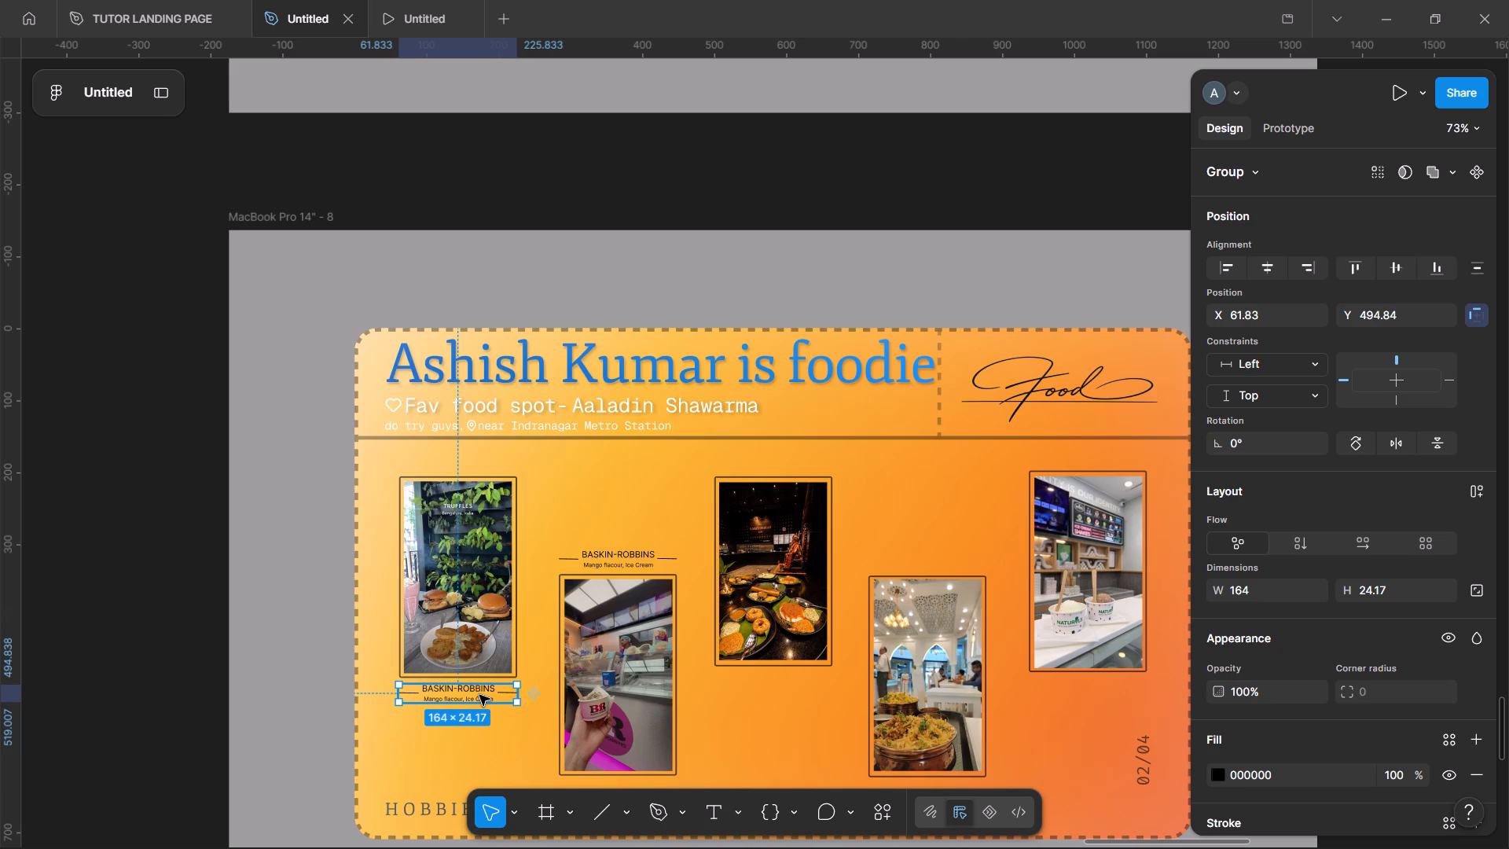
key(ctrl+d)
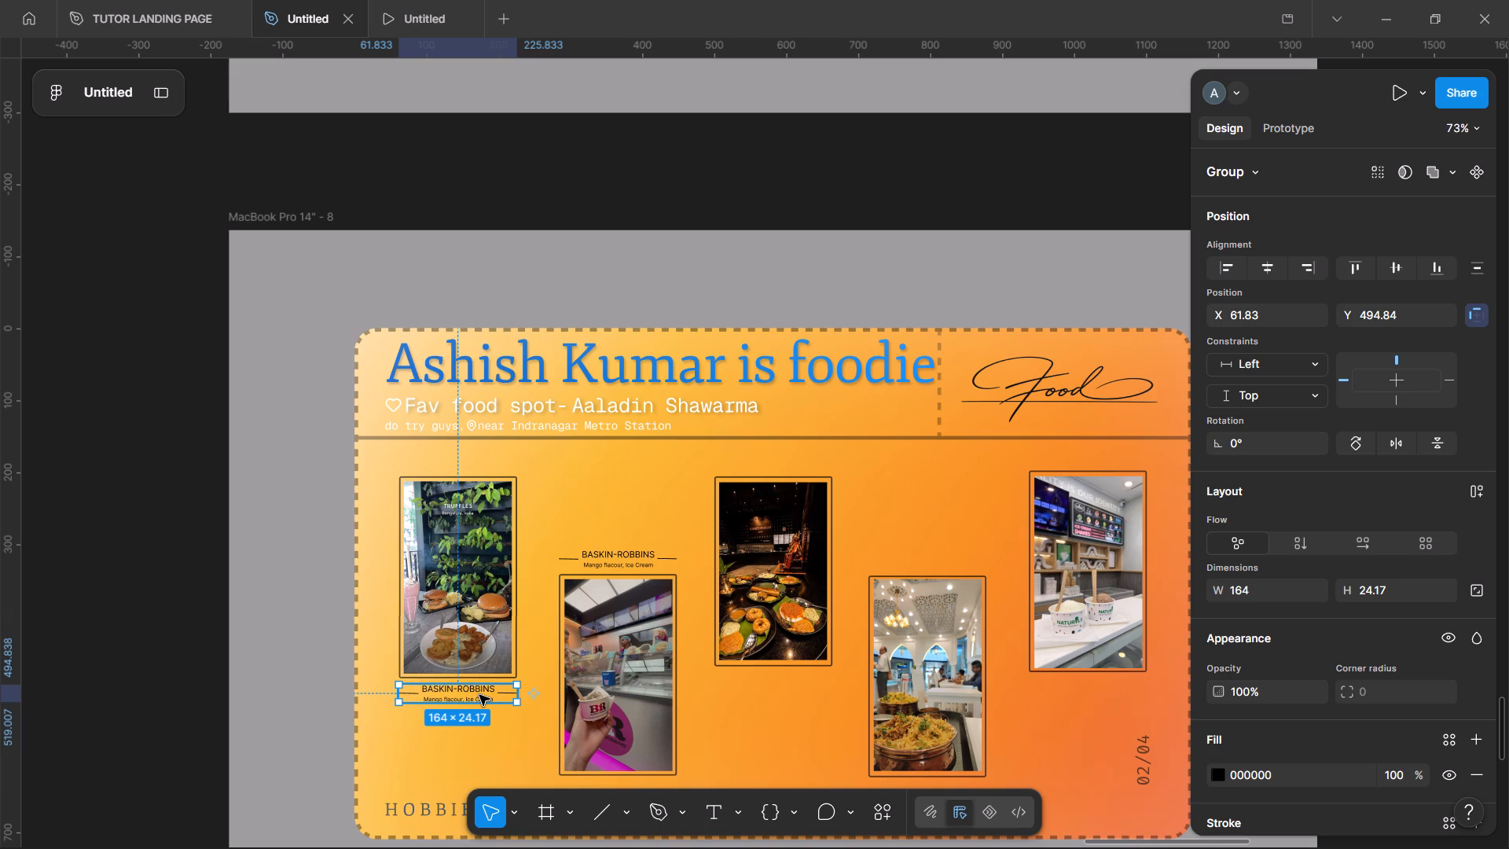
drag(480, 694, 808, 689)
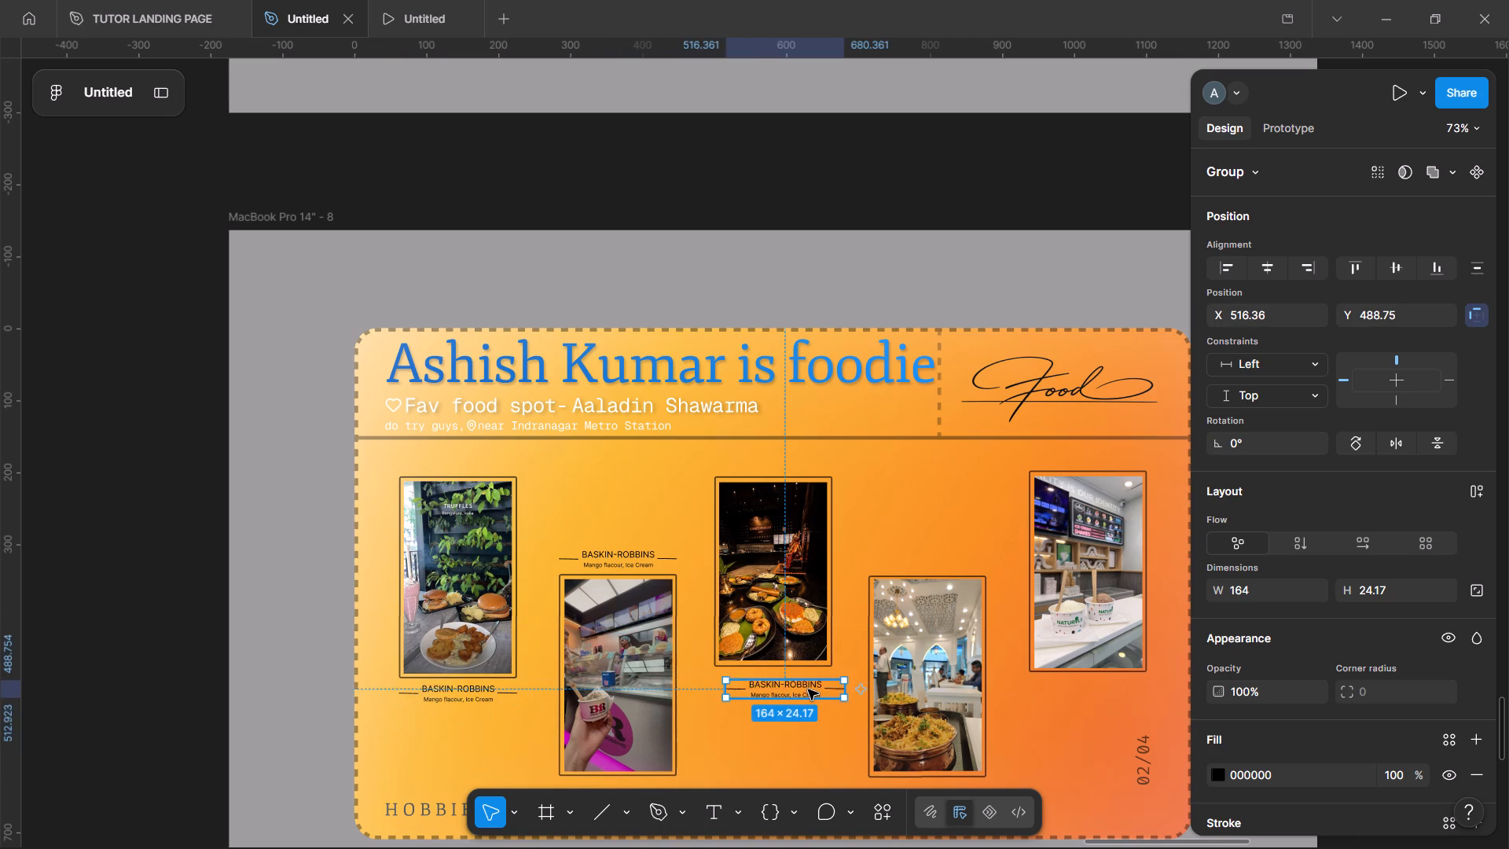
drag(752, 685, 721, 660)
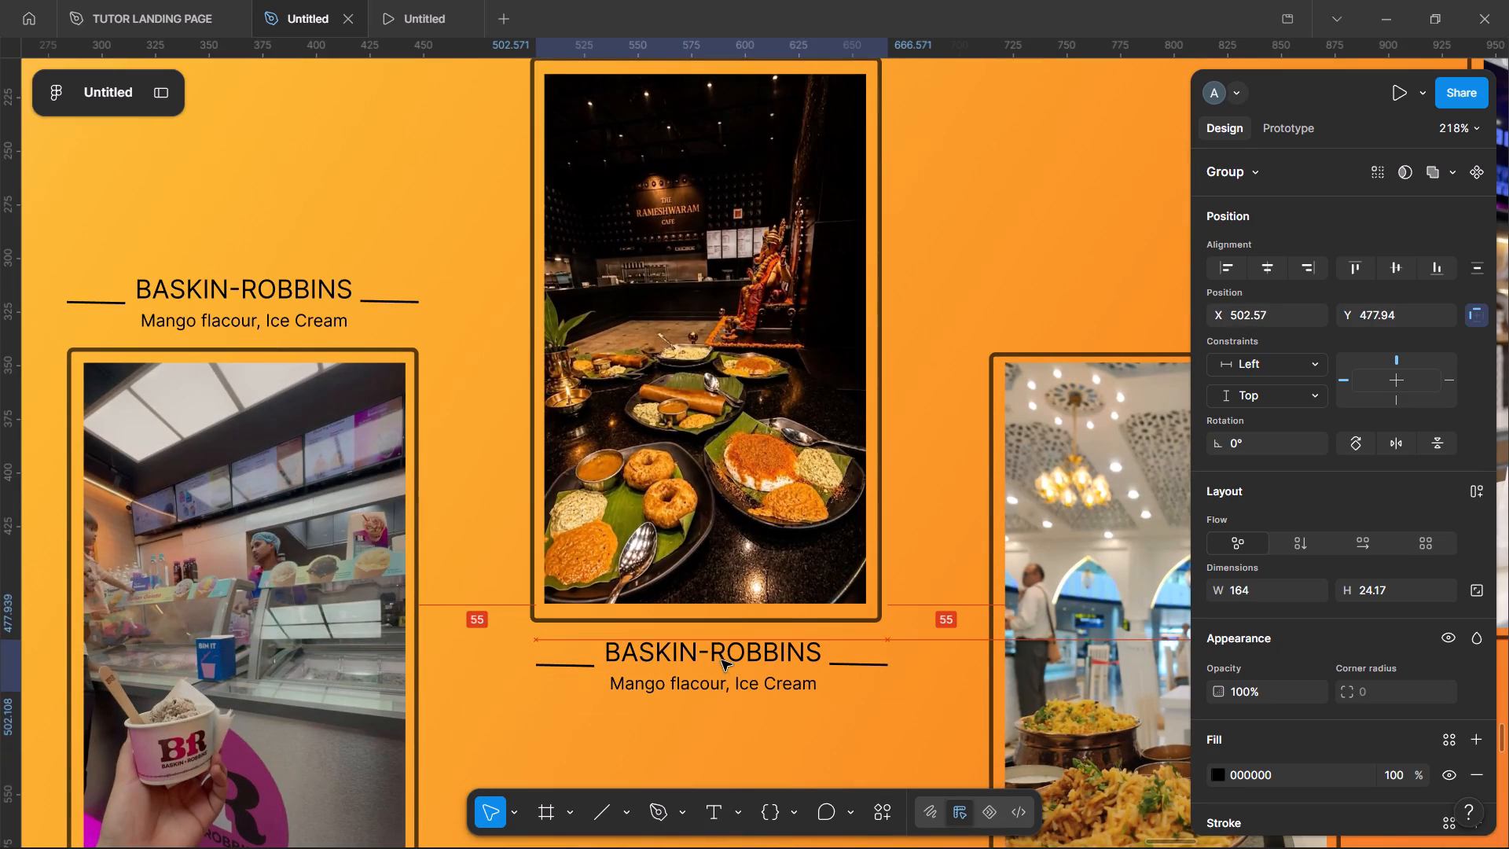
drag(721, 660, 712, 660)
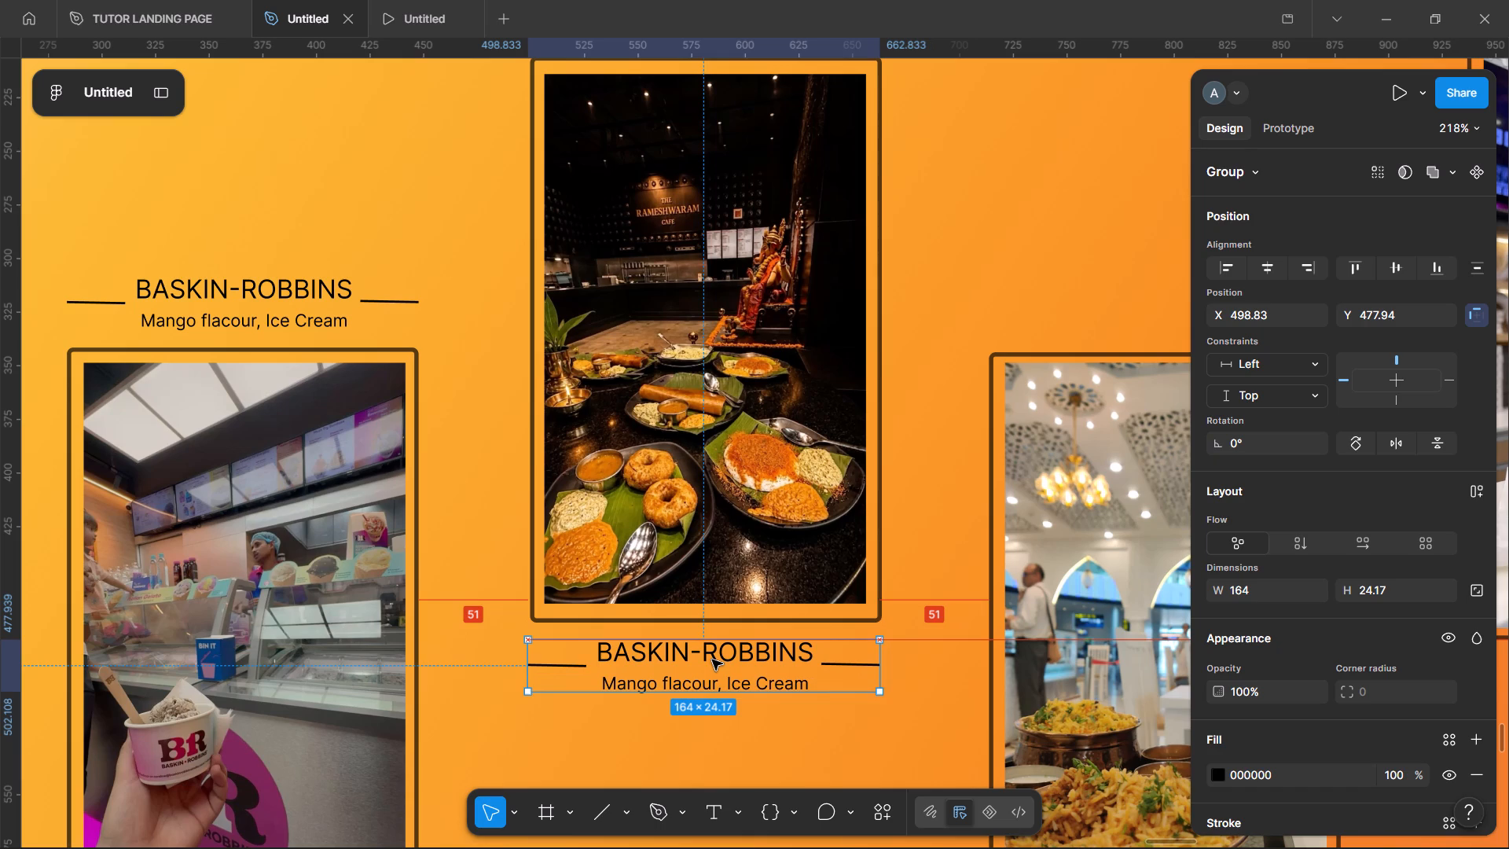
drag(712, 660, 718, 660)
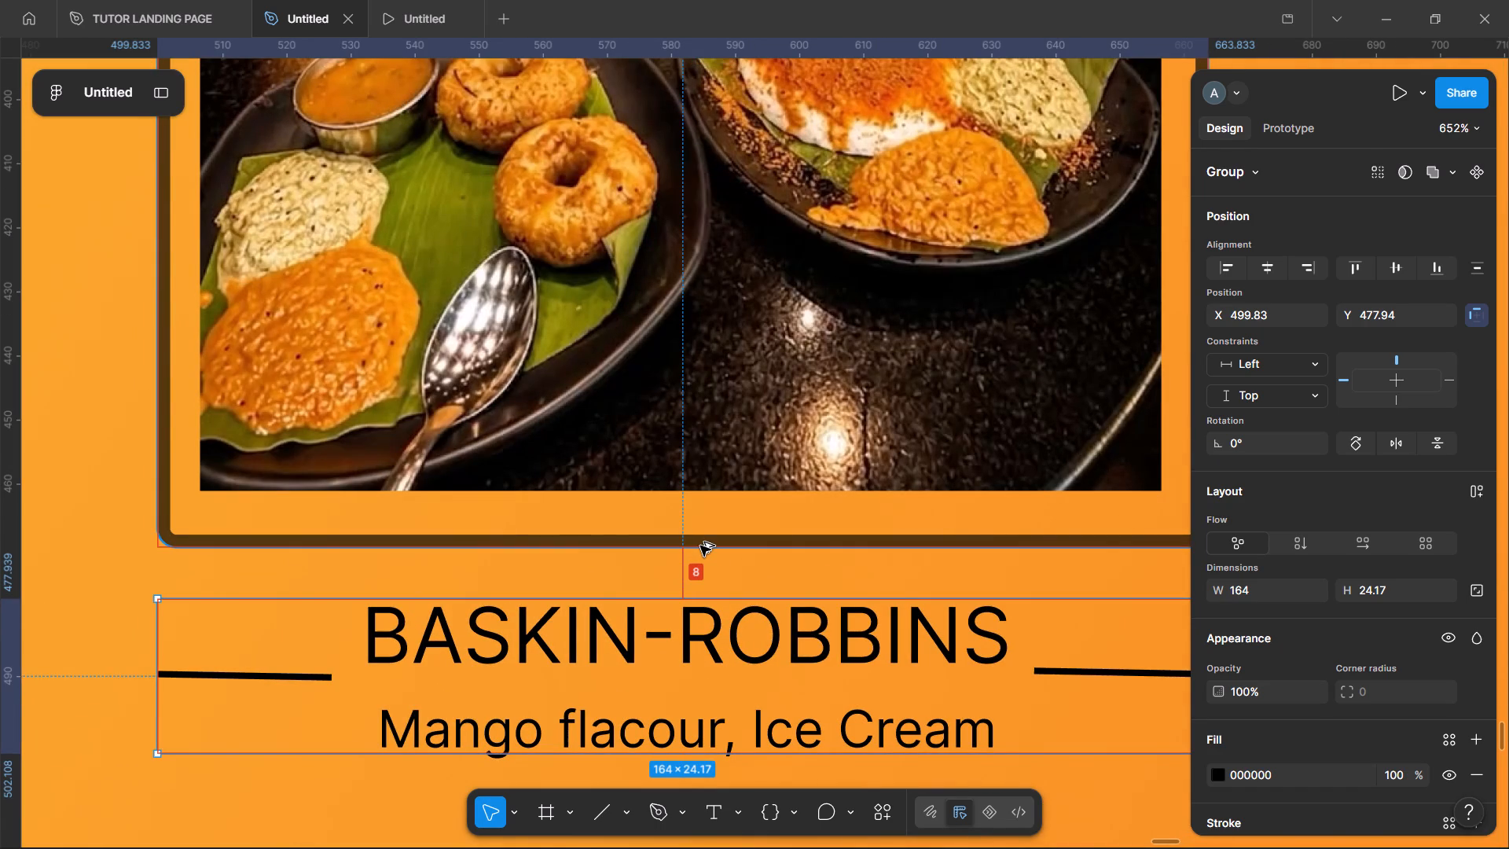
Duplicate the caption group again and centre the copy just below the Naturals ice cream photo's frame, at about X 937.5, Y 486.35.
scroll(700, 546, left, 2)
key(ctrl+d)
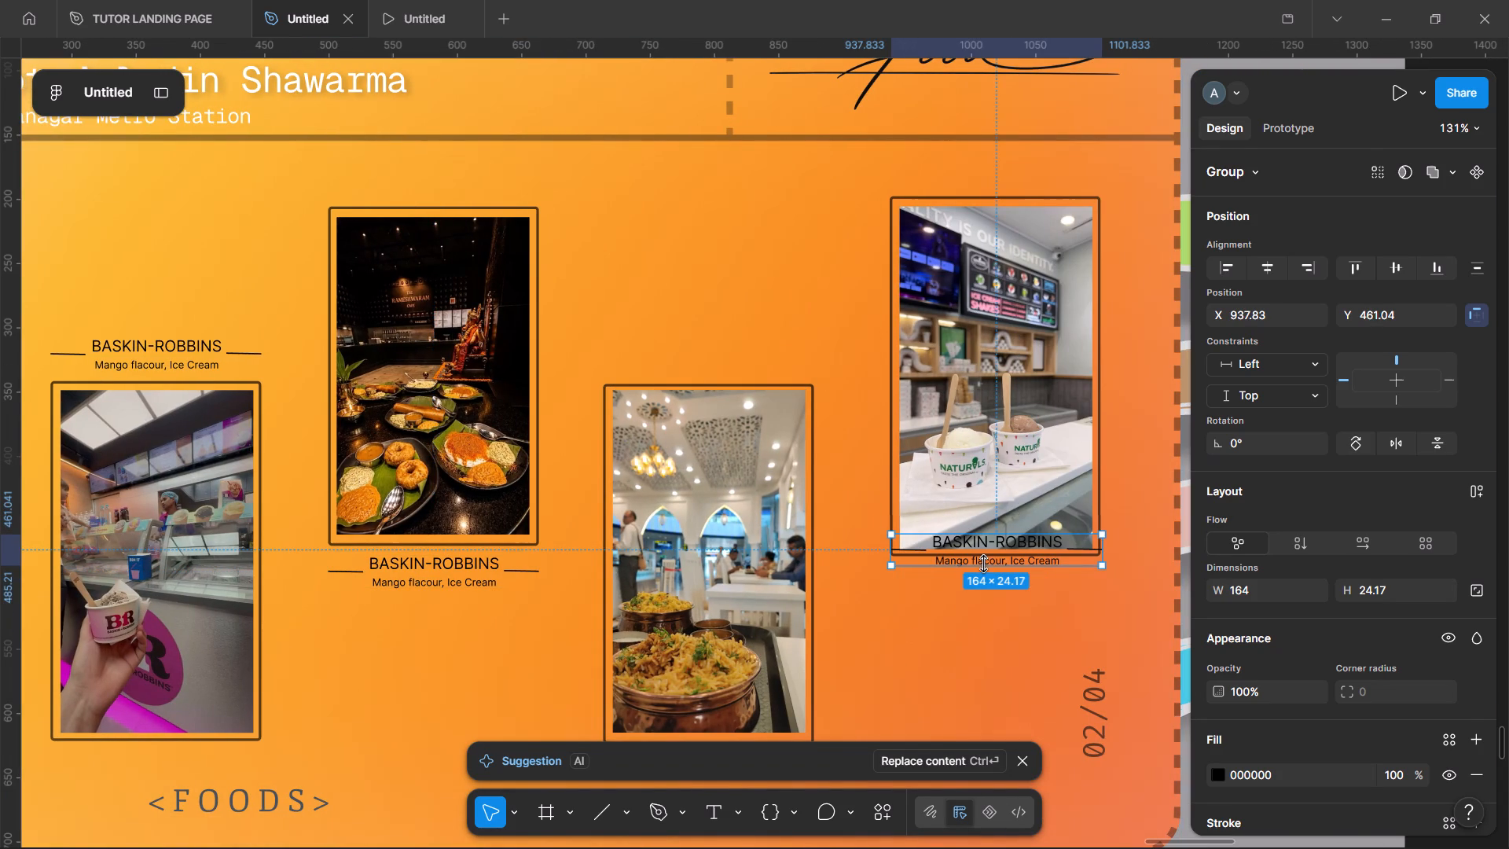
scroll(983, 564, down, 1)
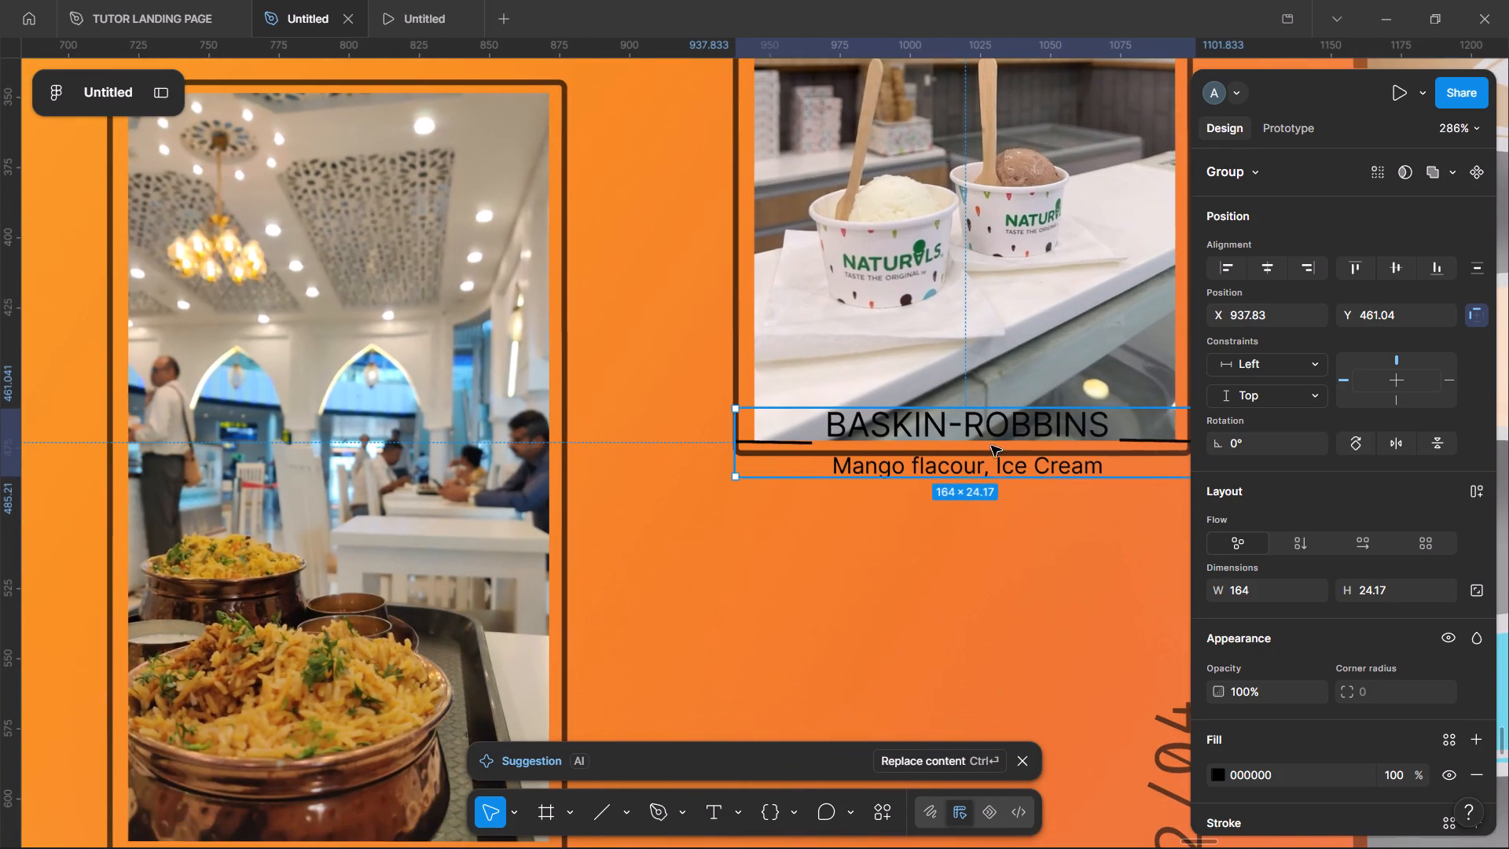
drag(989, 441, 988, 498)
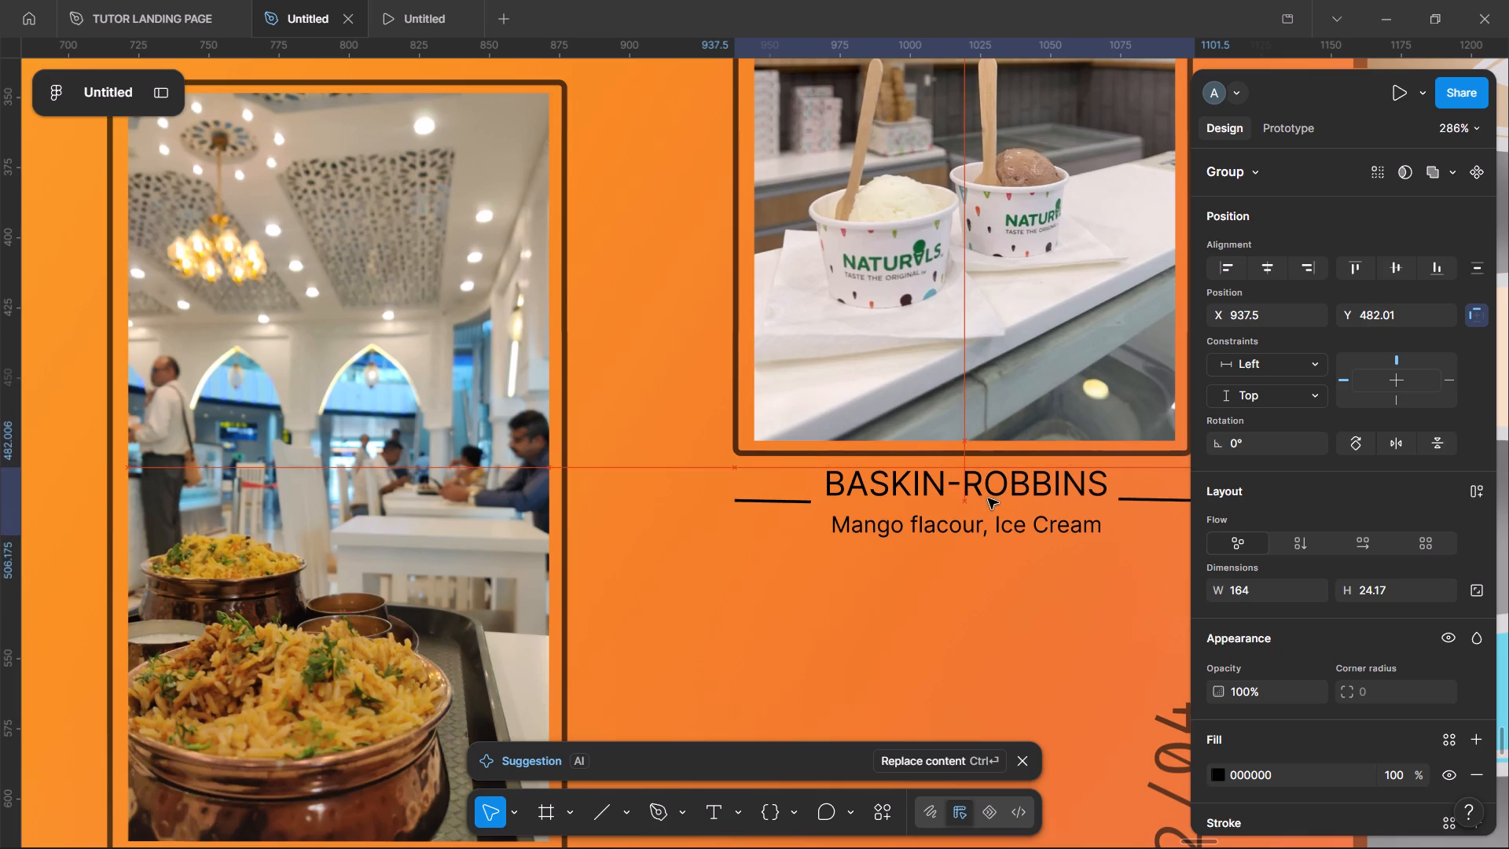
drag(988, 498, 988, 501)
scroll(988, 501, left, 1)
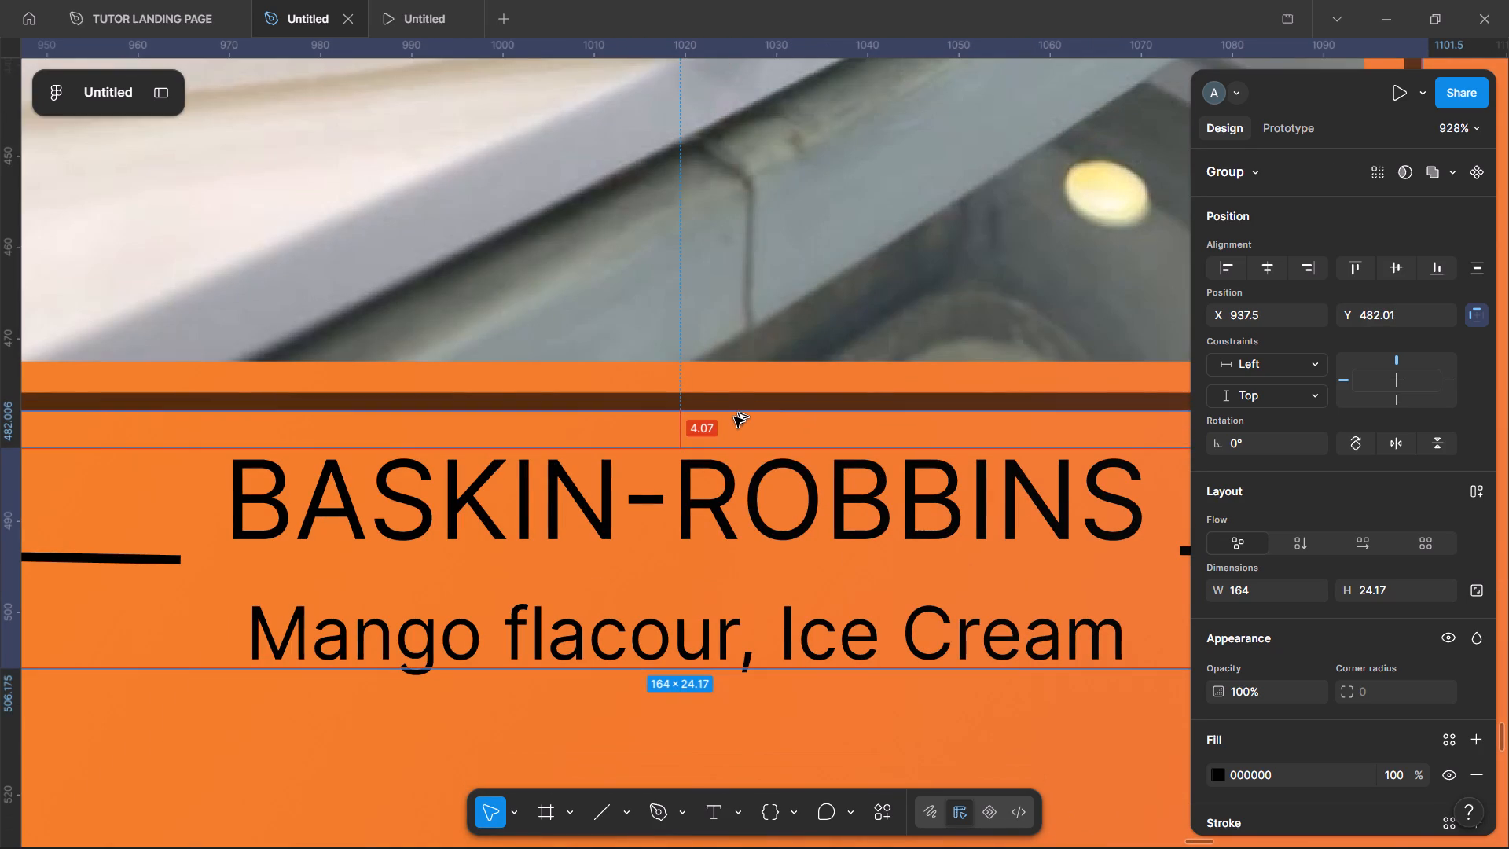
drag(699, 491, 699, 496)
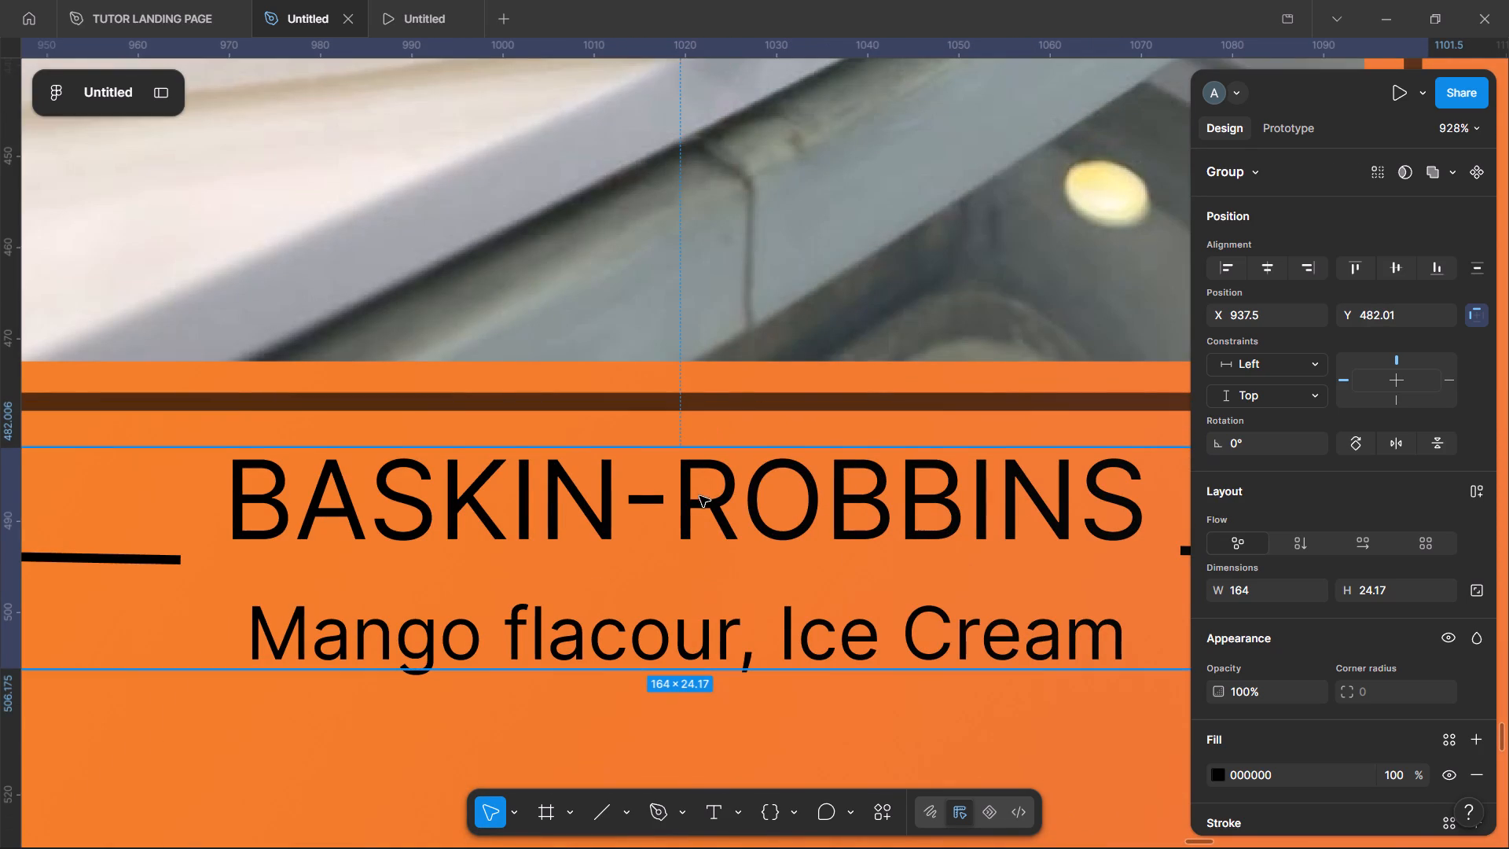
drag(699, 496, 696, 522)
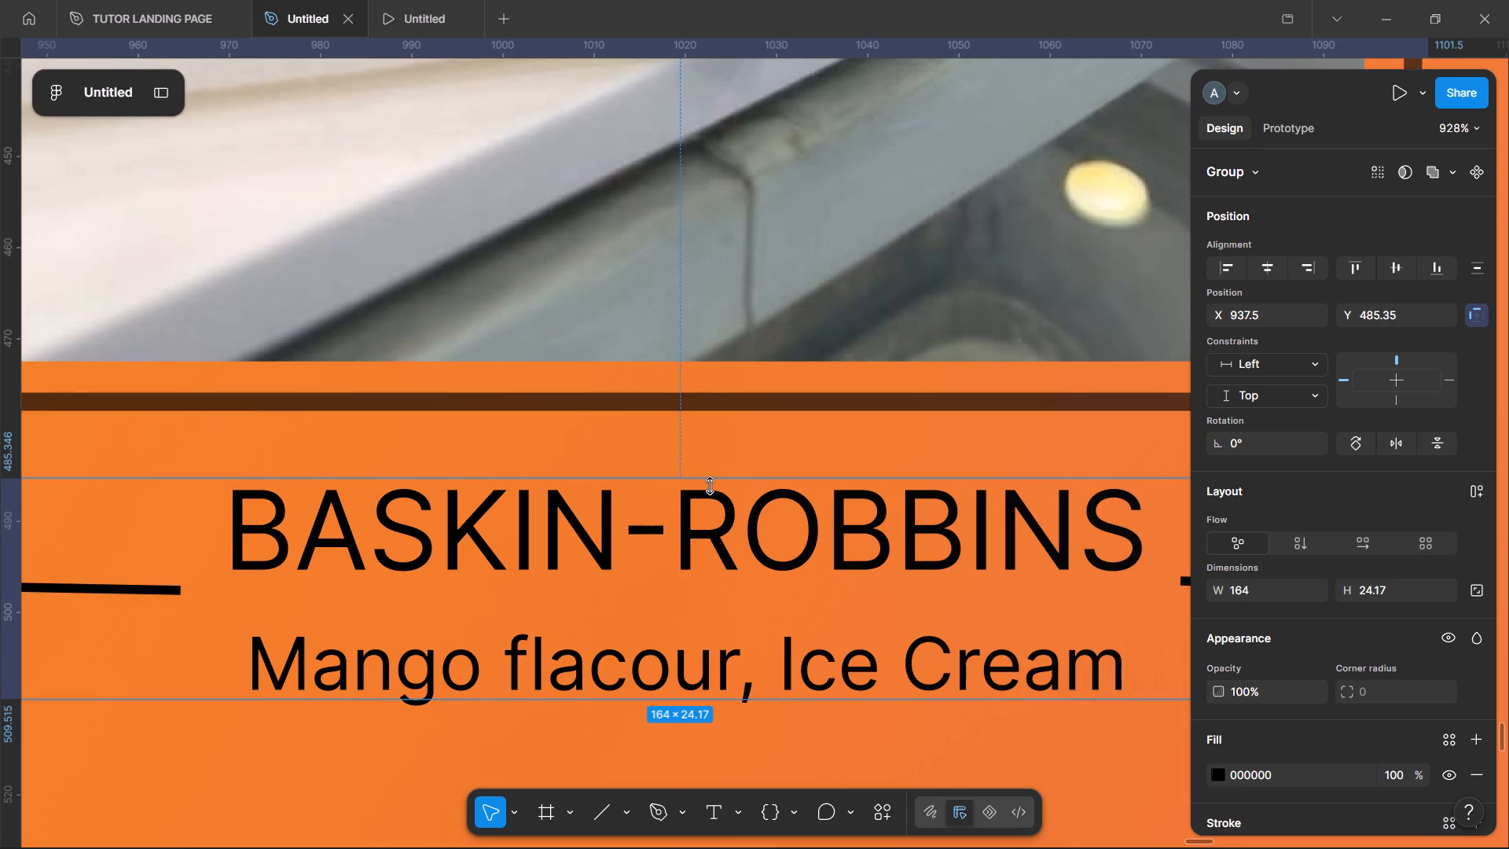
key(Down)
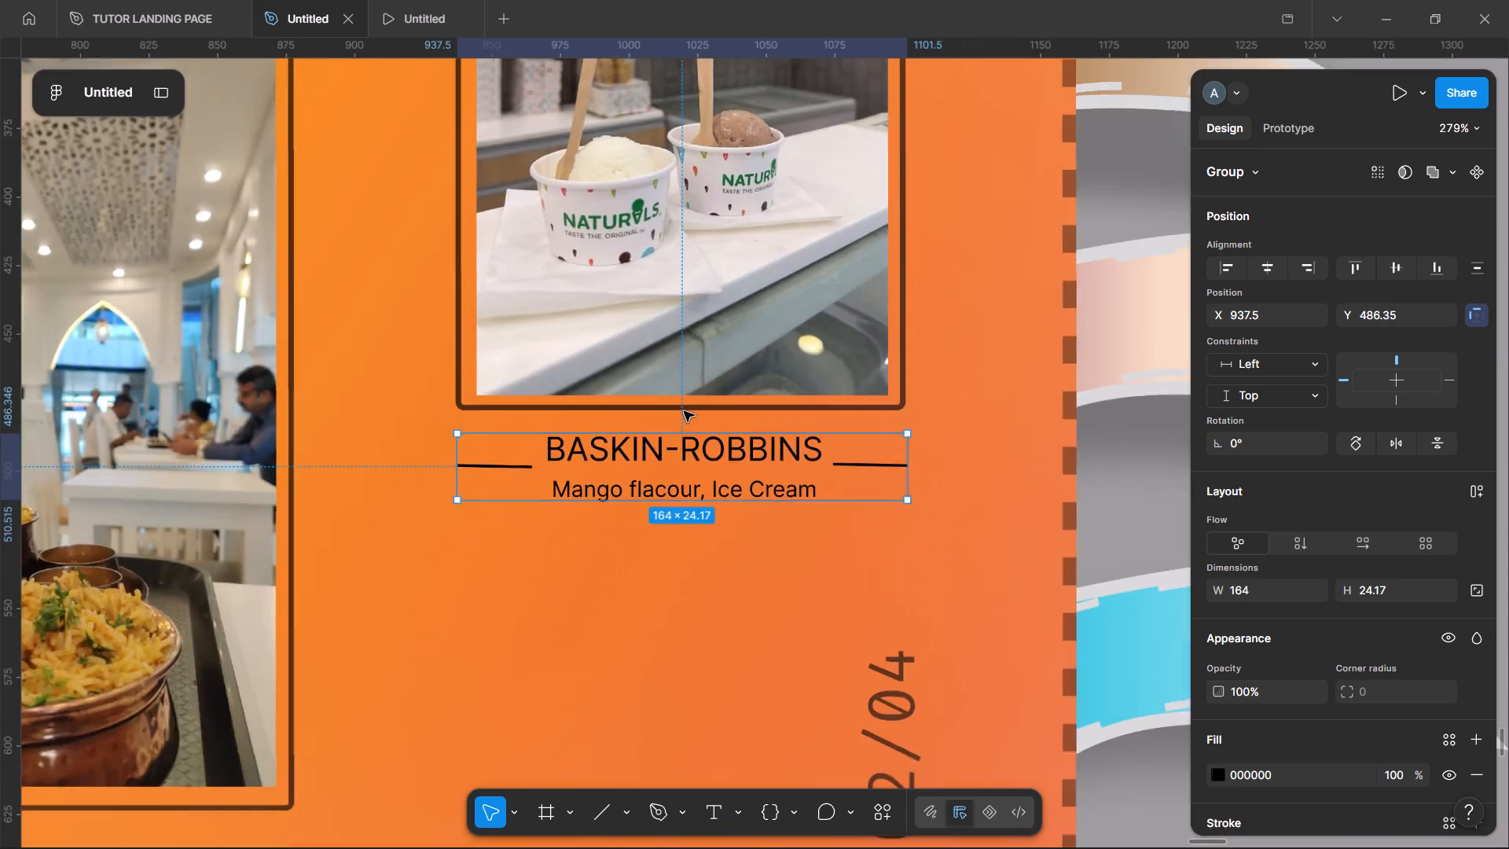
Copy the caption group from the Naturals photo to just above the biryani photo's frame, centred at about X 713.83, Y 311.5.
scroll(684, 411, right, 1)
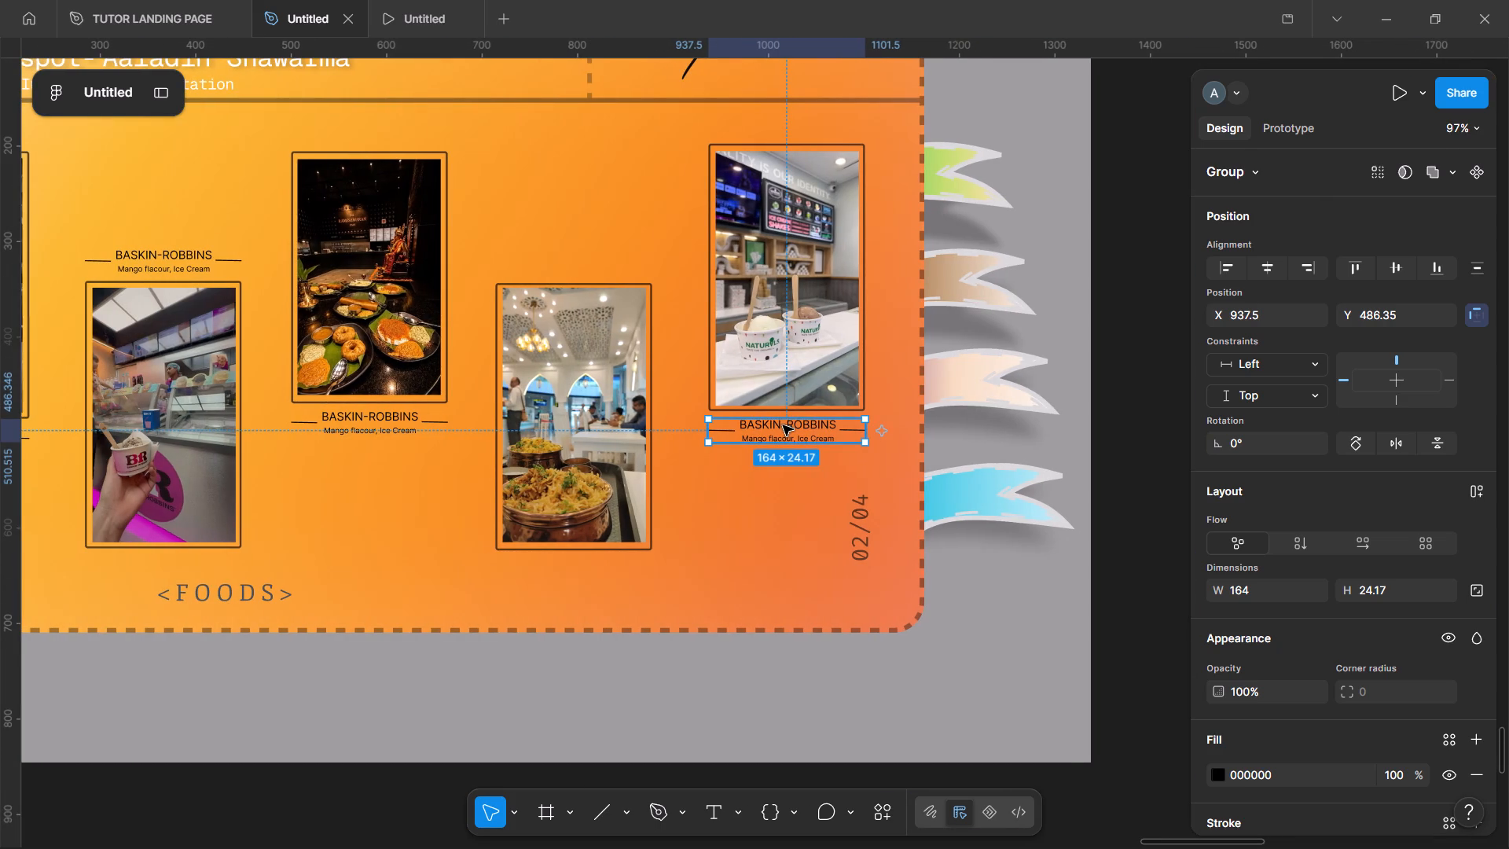
alt+drag(783, 425, 562, 255)
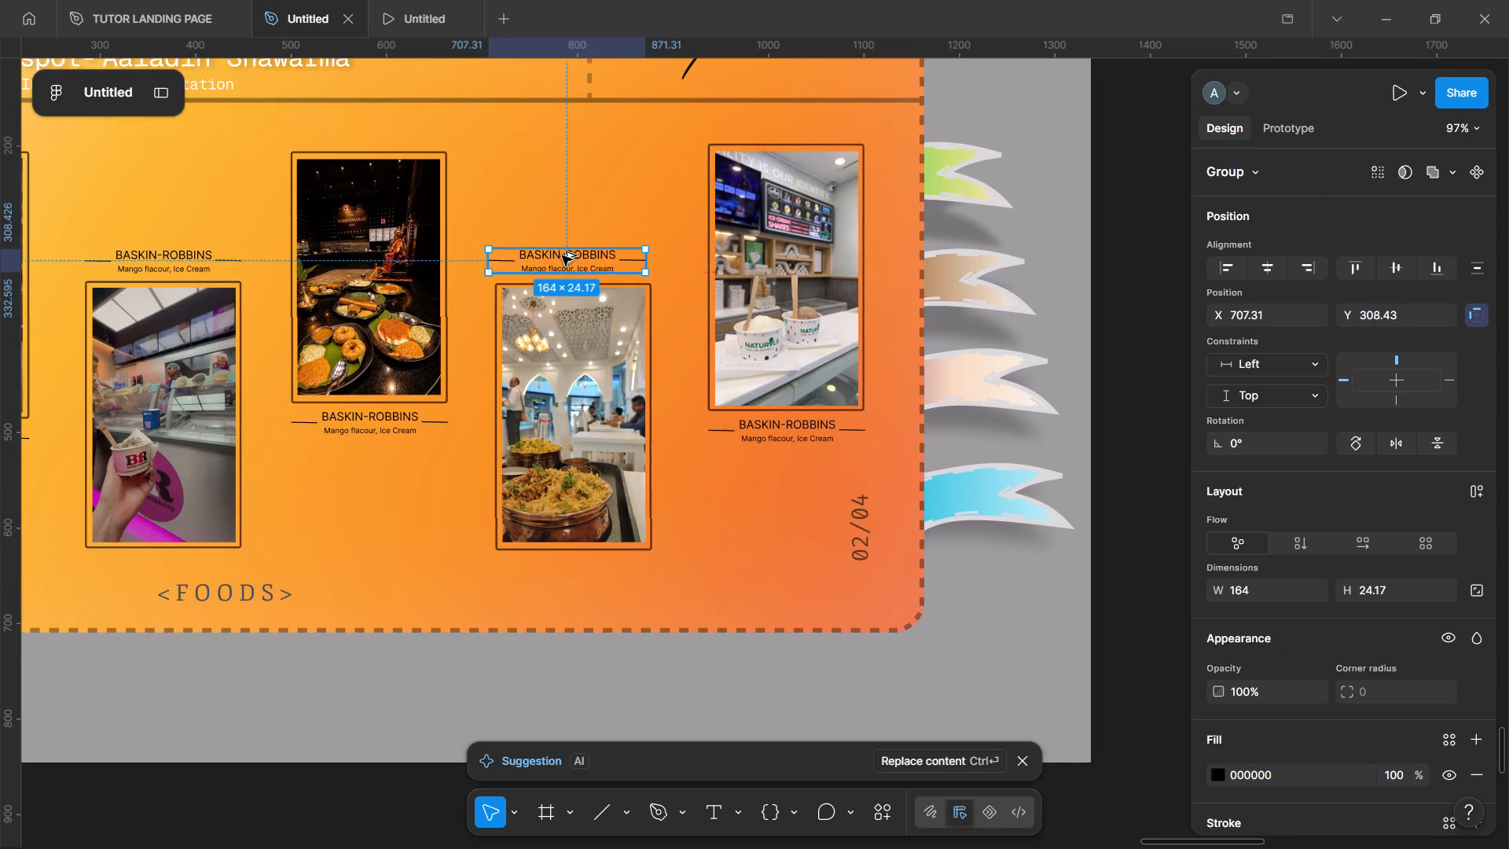
drag(562, 255, 579, 268)
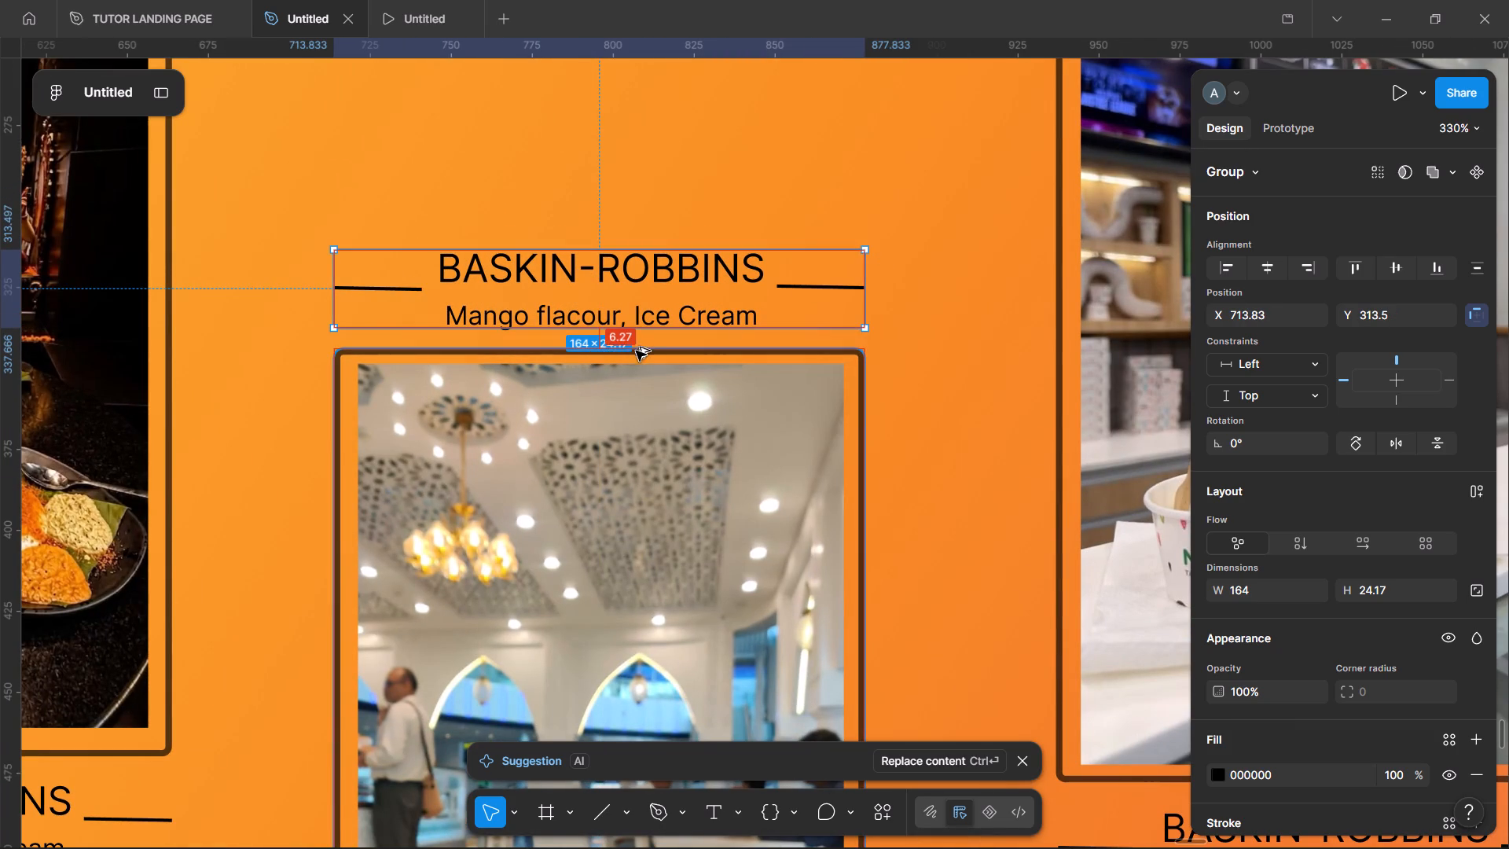
key(alt+Up)
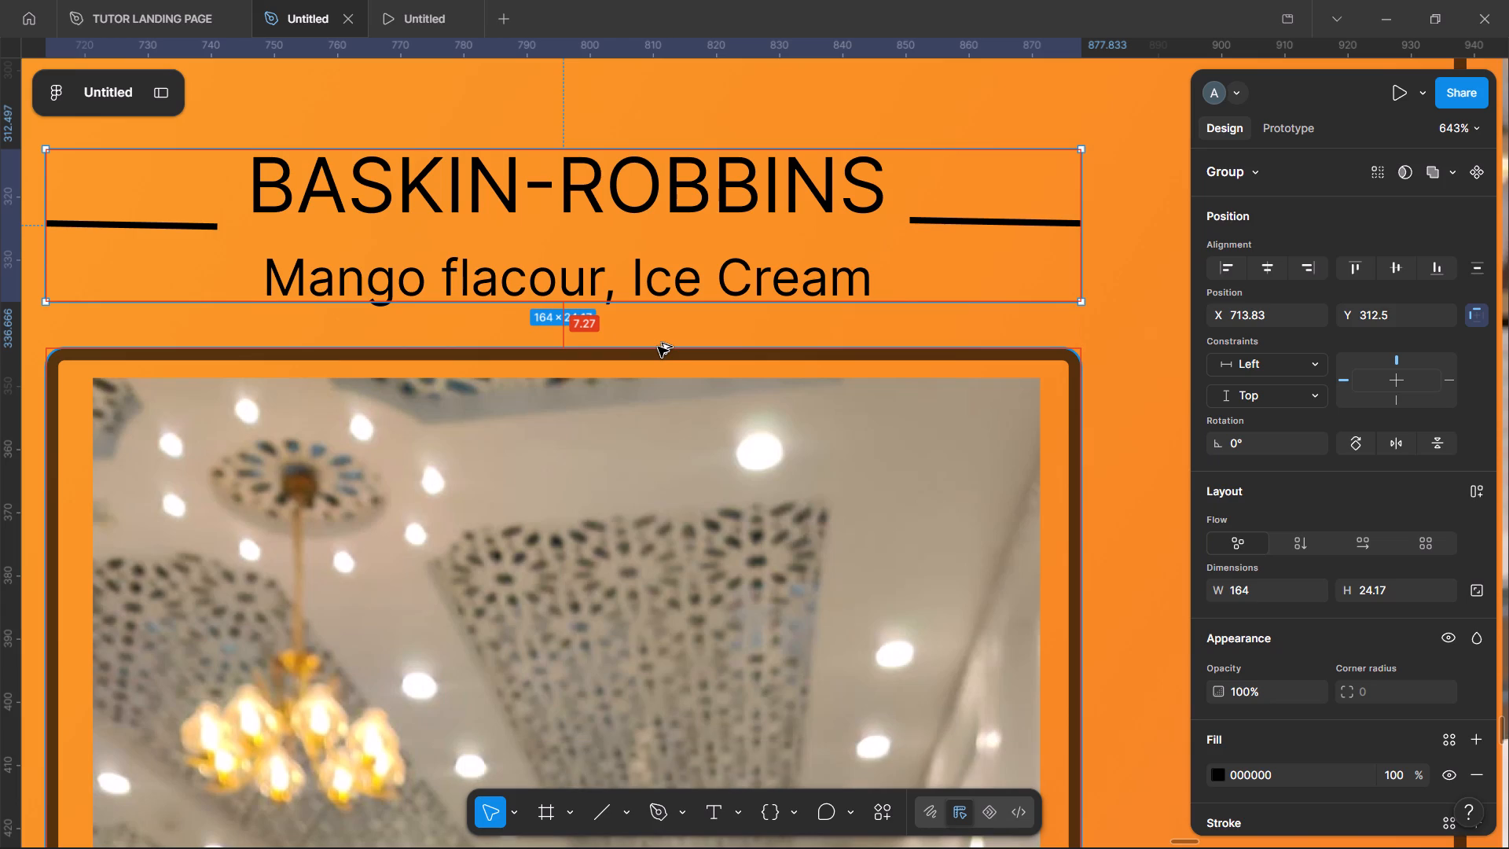
key(alt+Up)
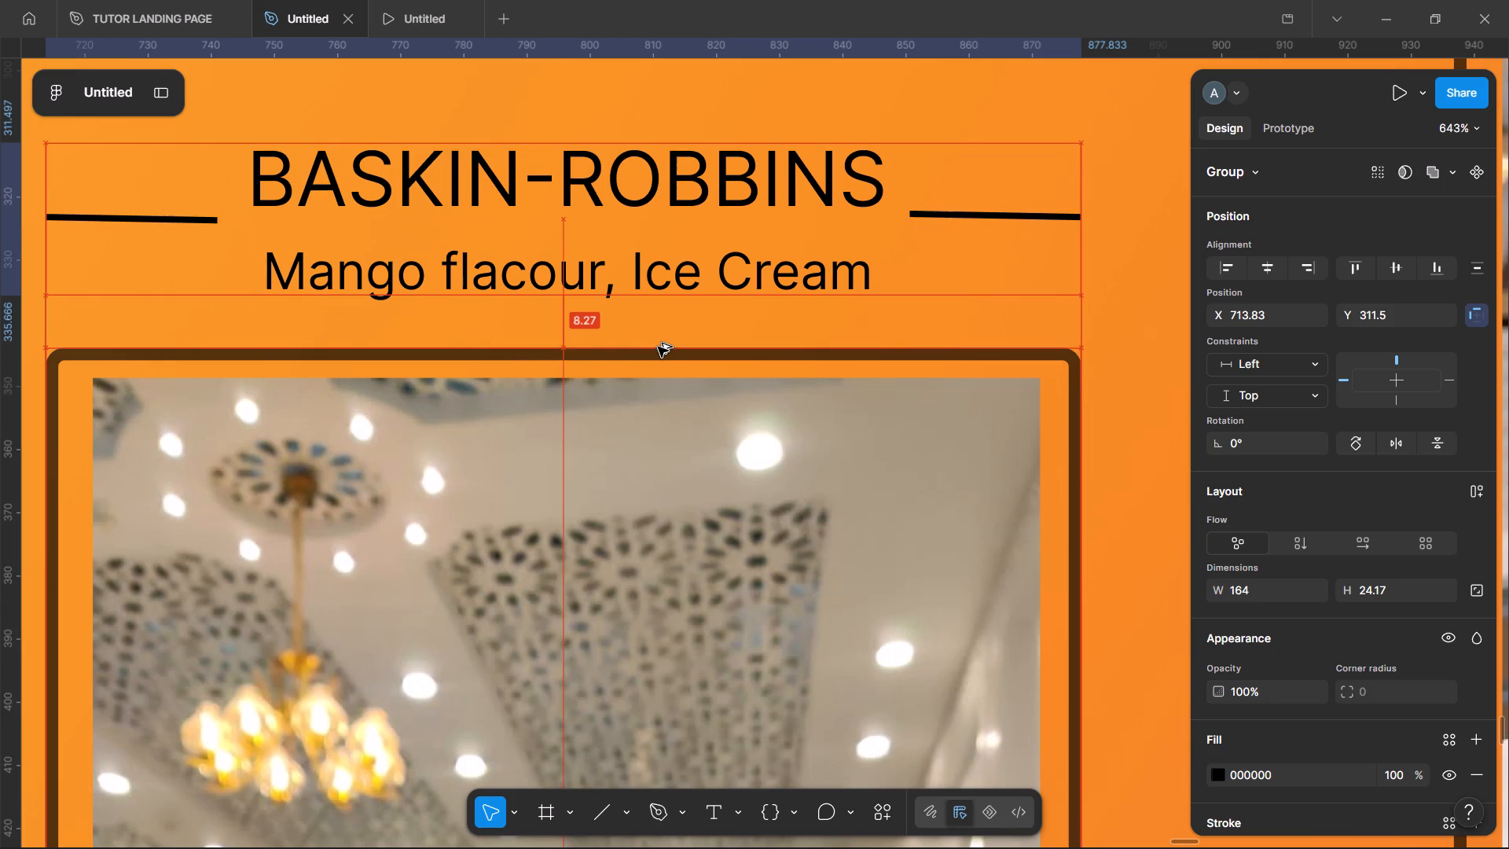
scroll(658, 347, right, 1)
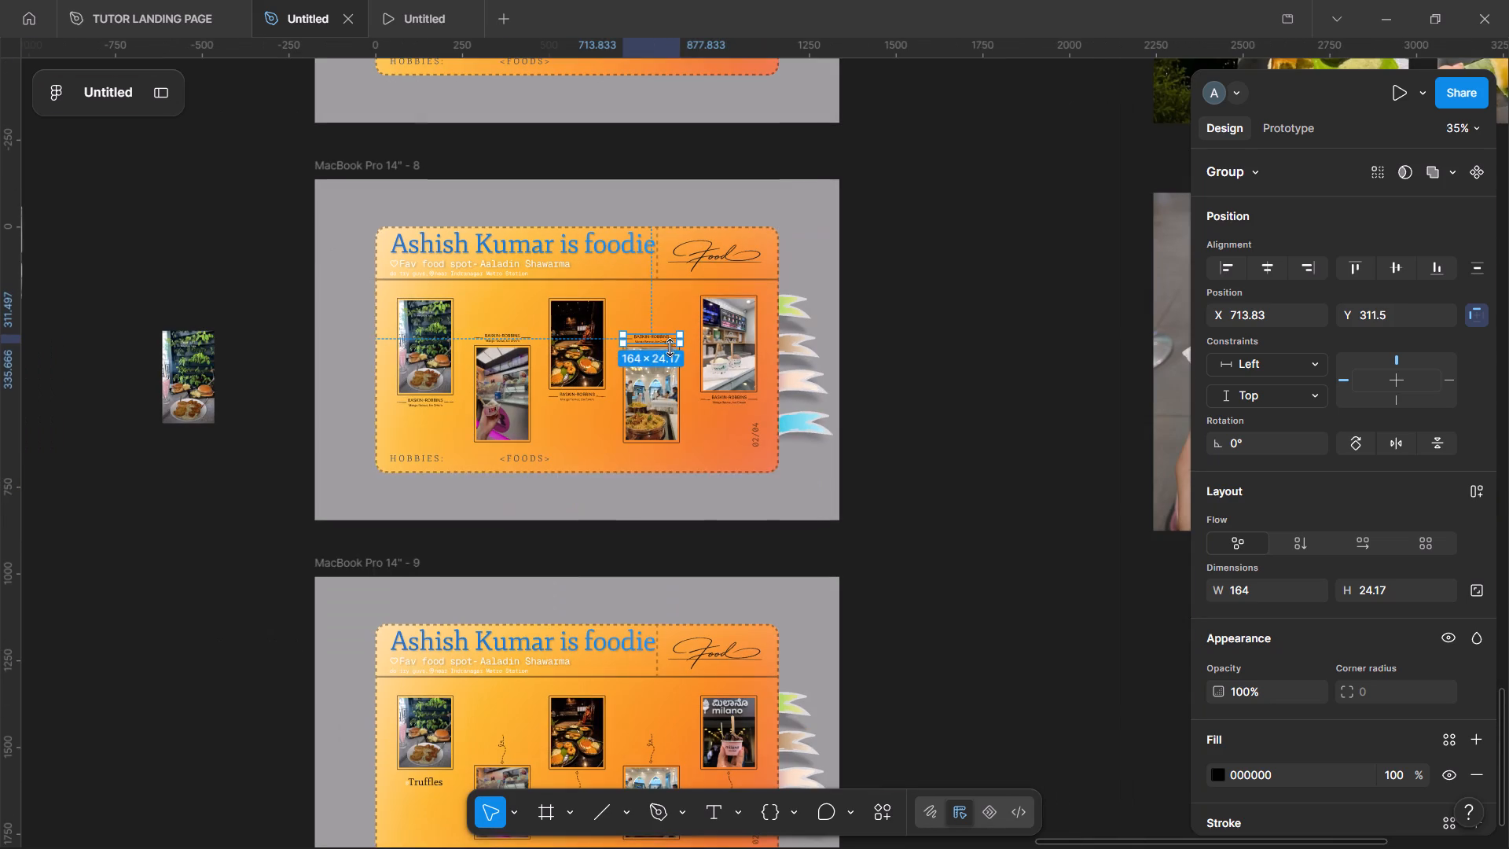
click(977, 413)
Change the BASKIN-ROBBINS label below the burger photo to TRUFFELS.
scroll(687, 402, right, 2)
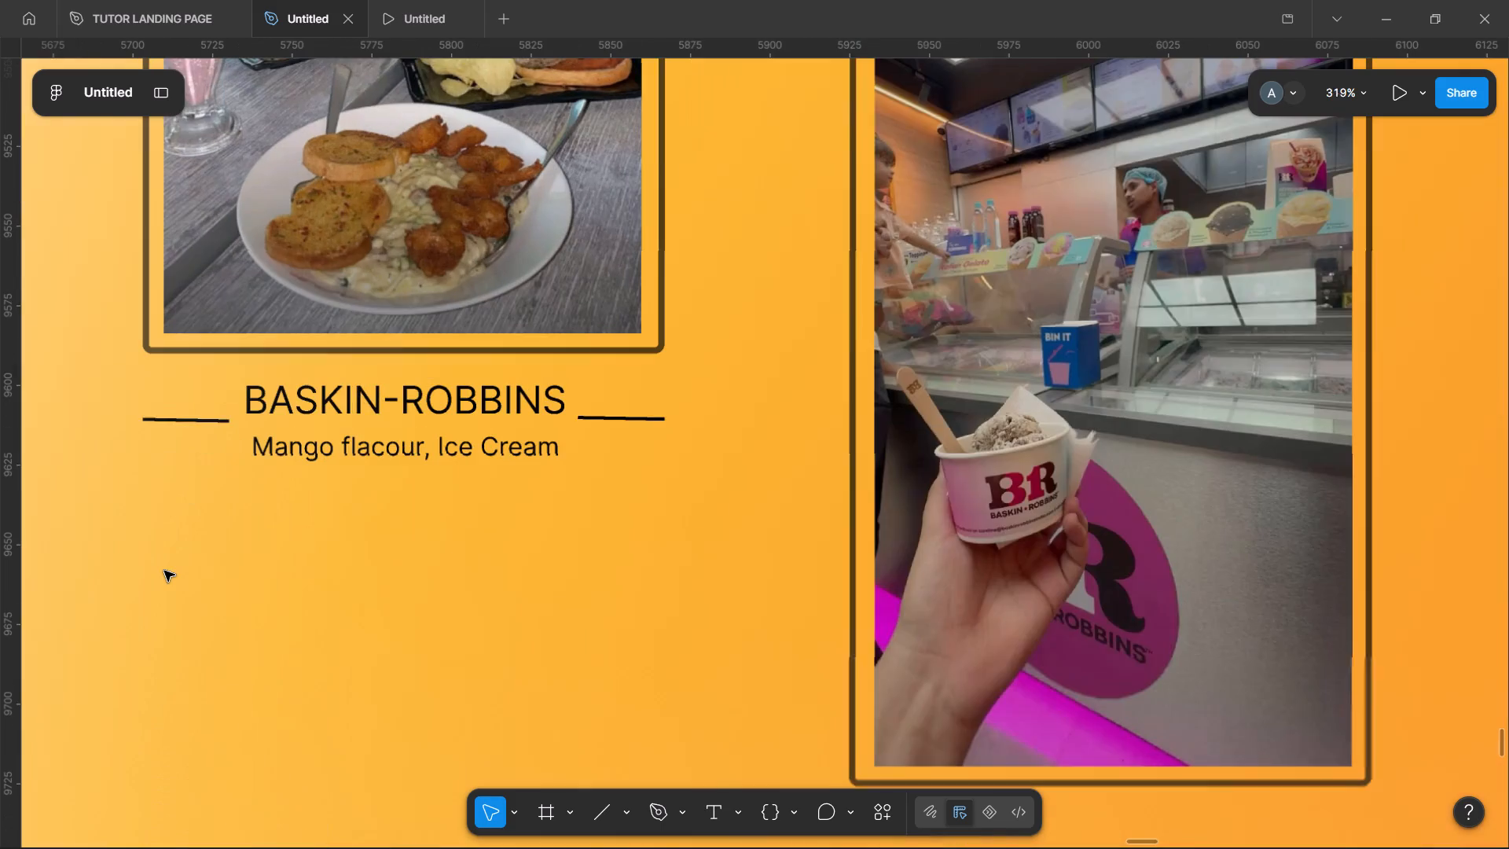
double_click(411, 397)
double_click(549, 399)
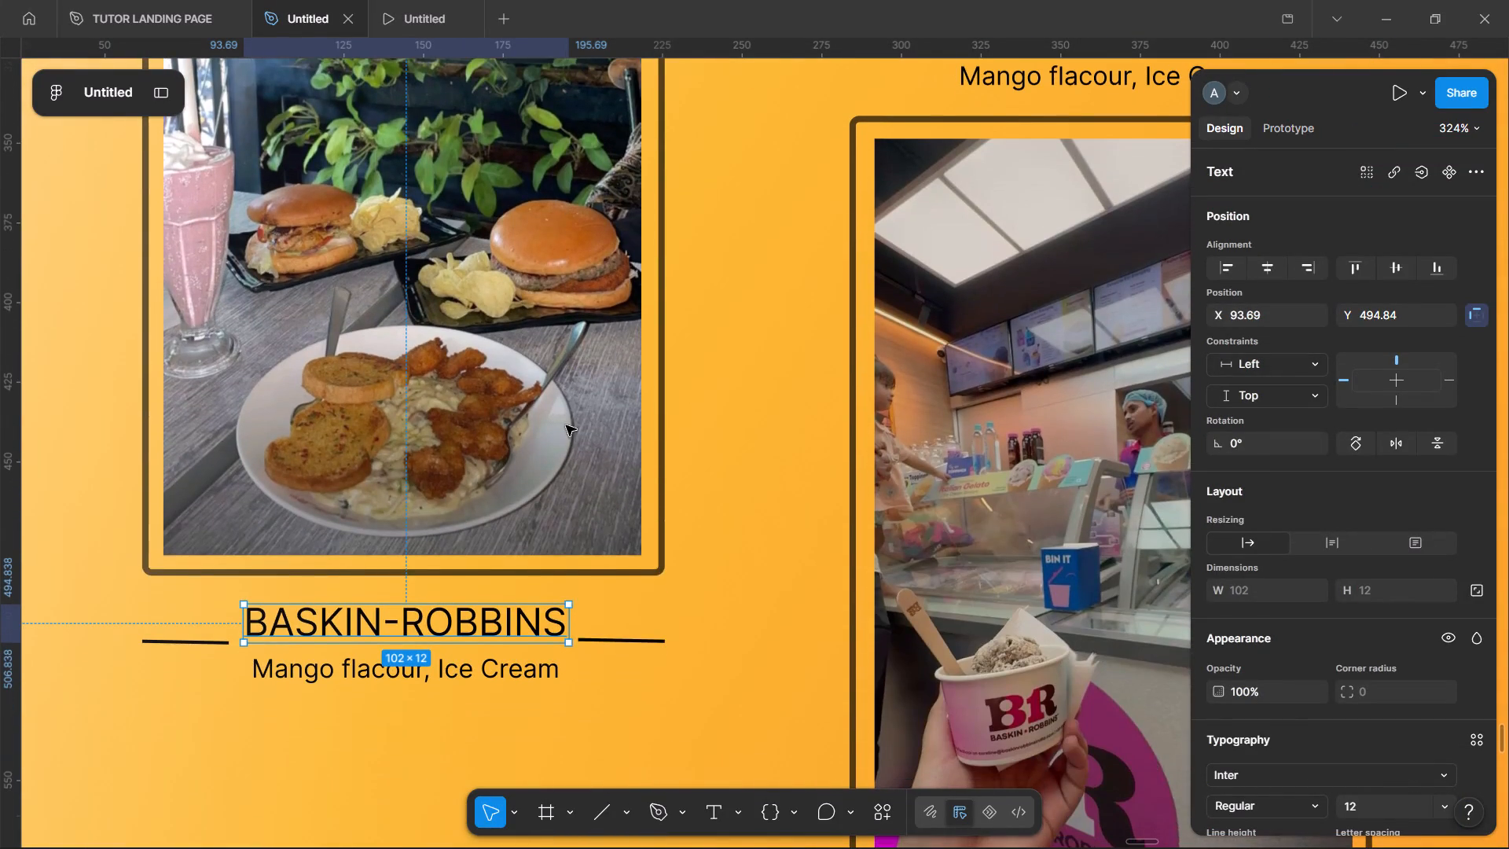
double_click(552, 634)
key(t)
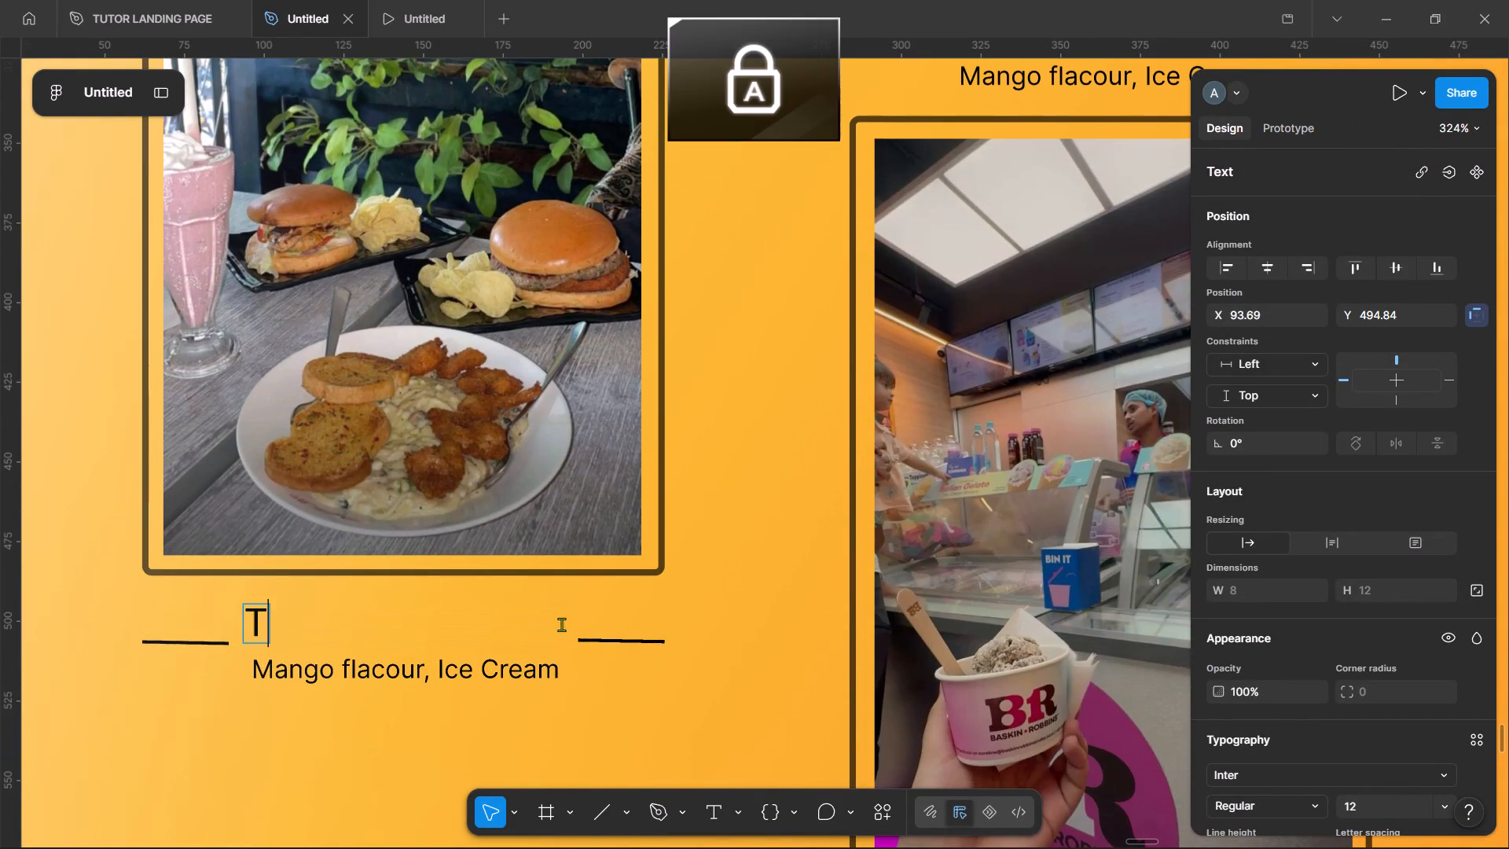
text(RUFFELS)
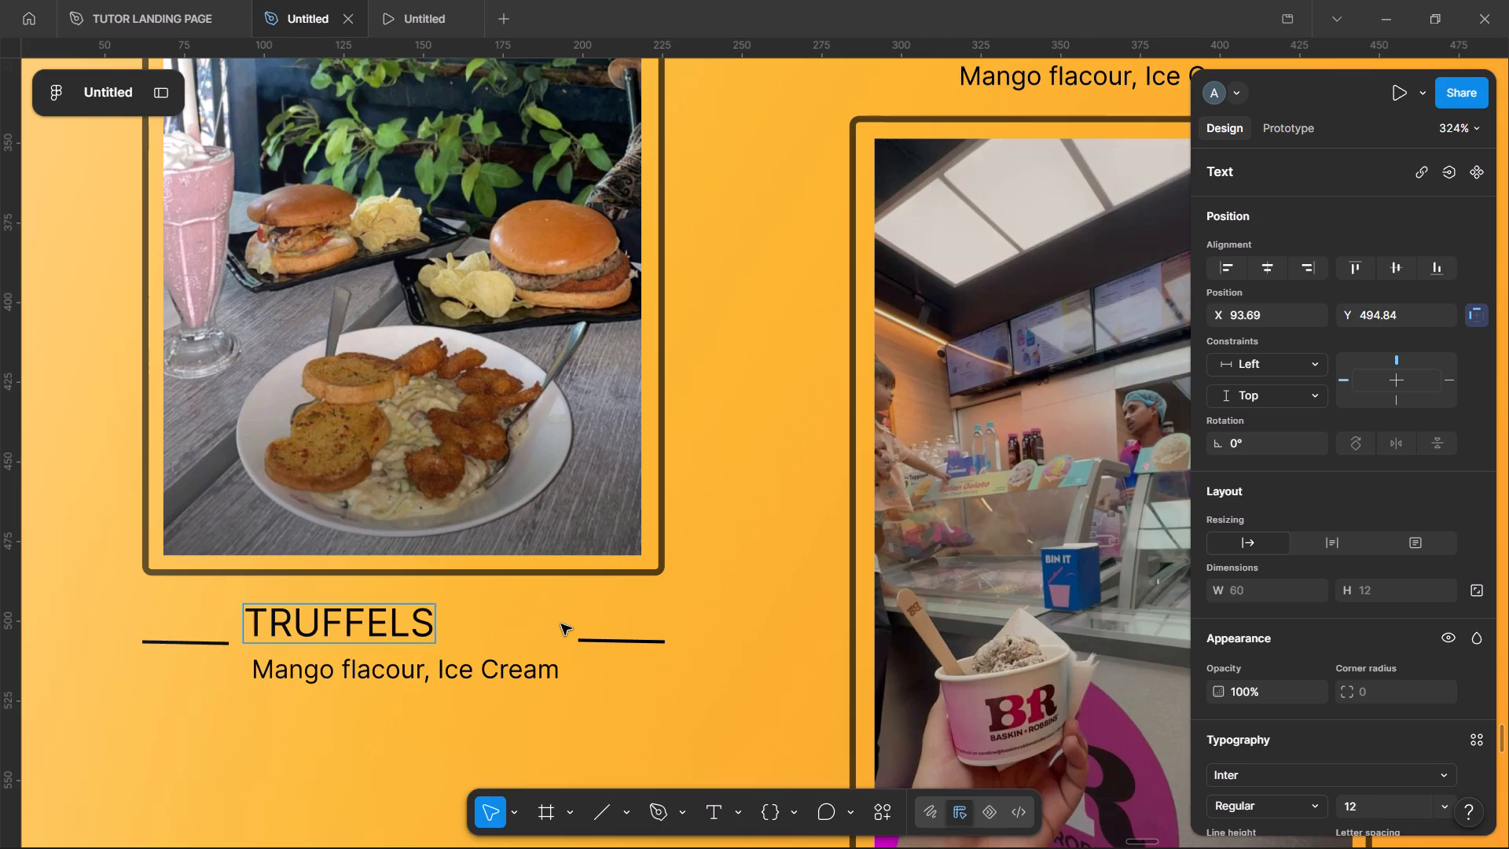
click(723, 581)
Centre the TRUFFELS label between its flanking lines below the burger photo, at about X 113.5, Y 495.09.
drag(377, 628, 384, 630)
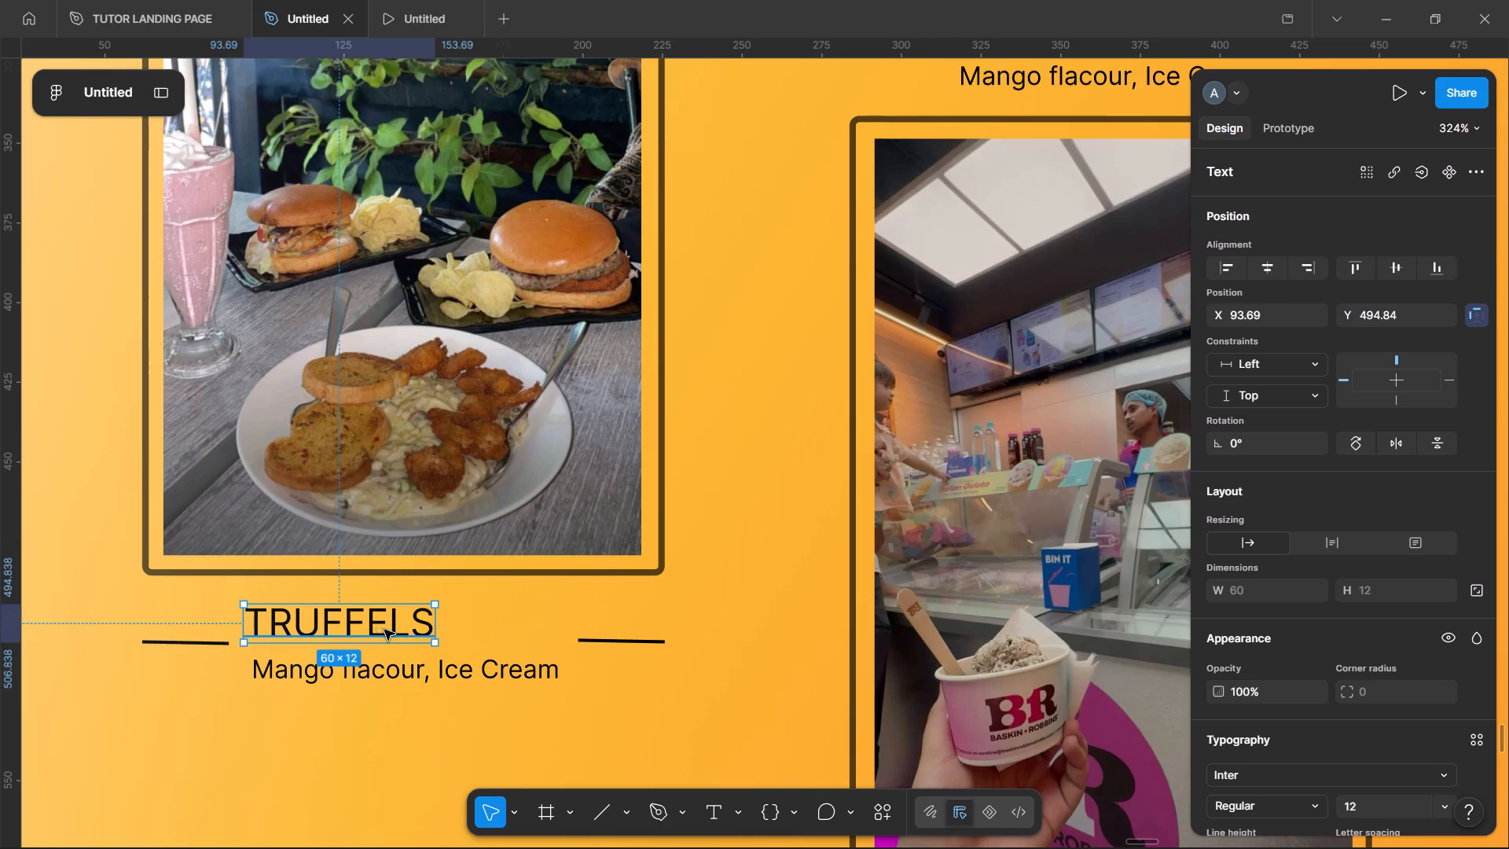
drag(384, 630, 450, 630)
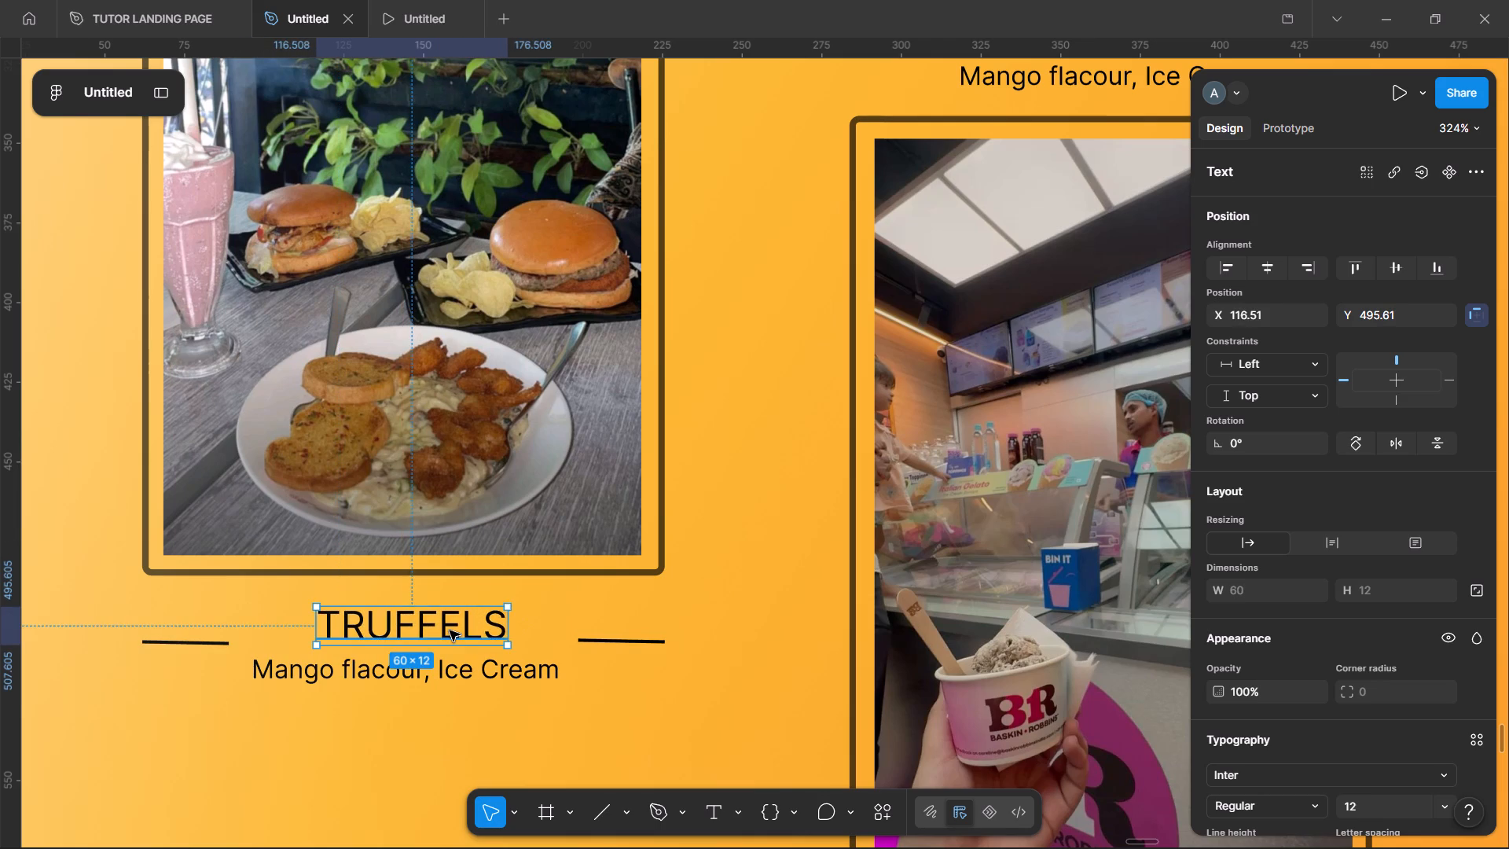
key(ctrl+z)
key(shift+Right)
key(shift+Right)
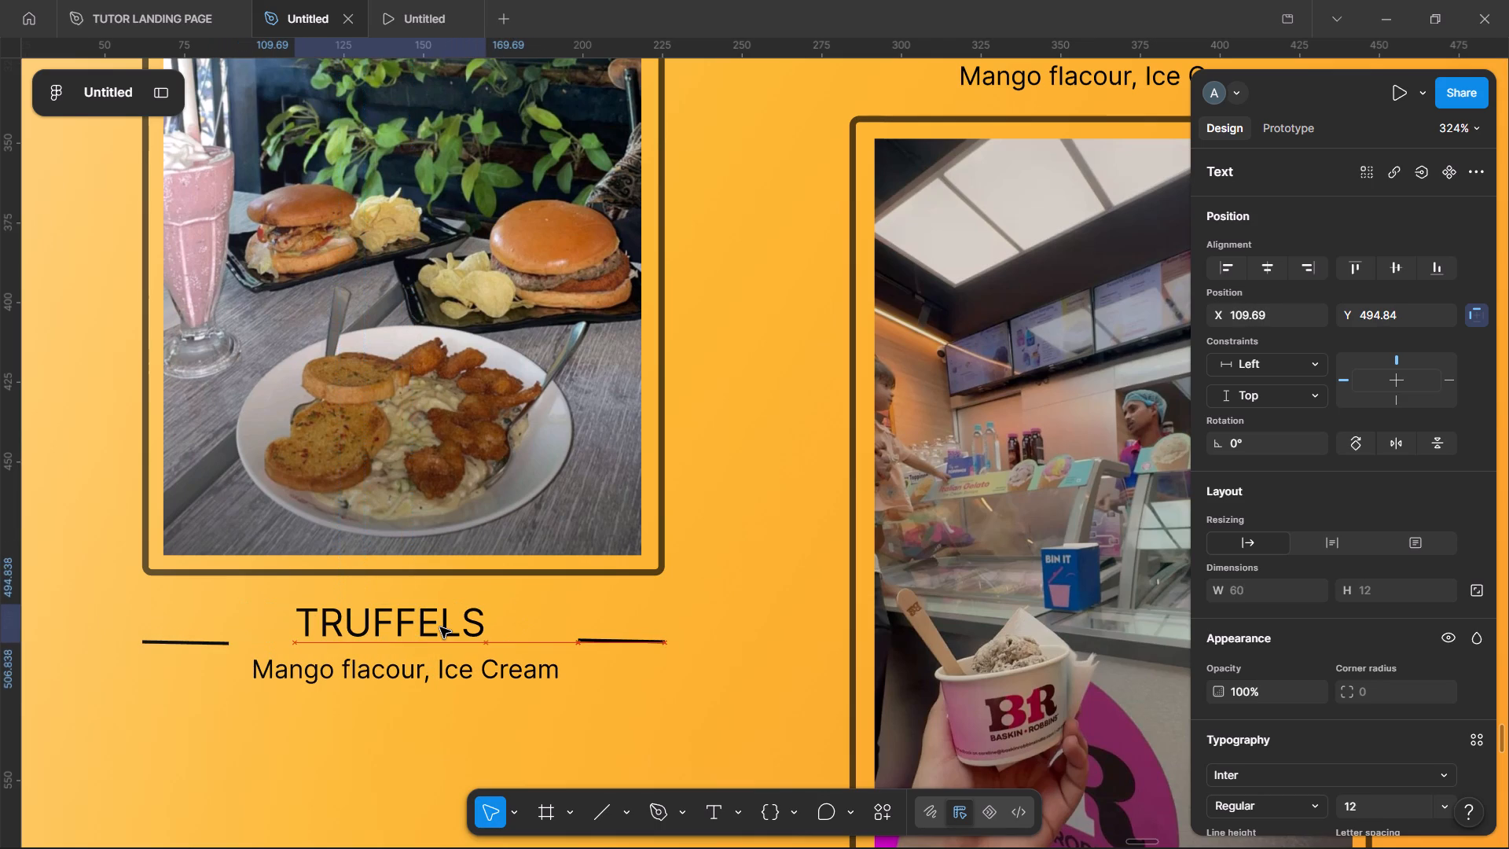
drag(421, 623, 432, 622)
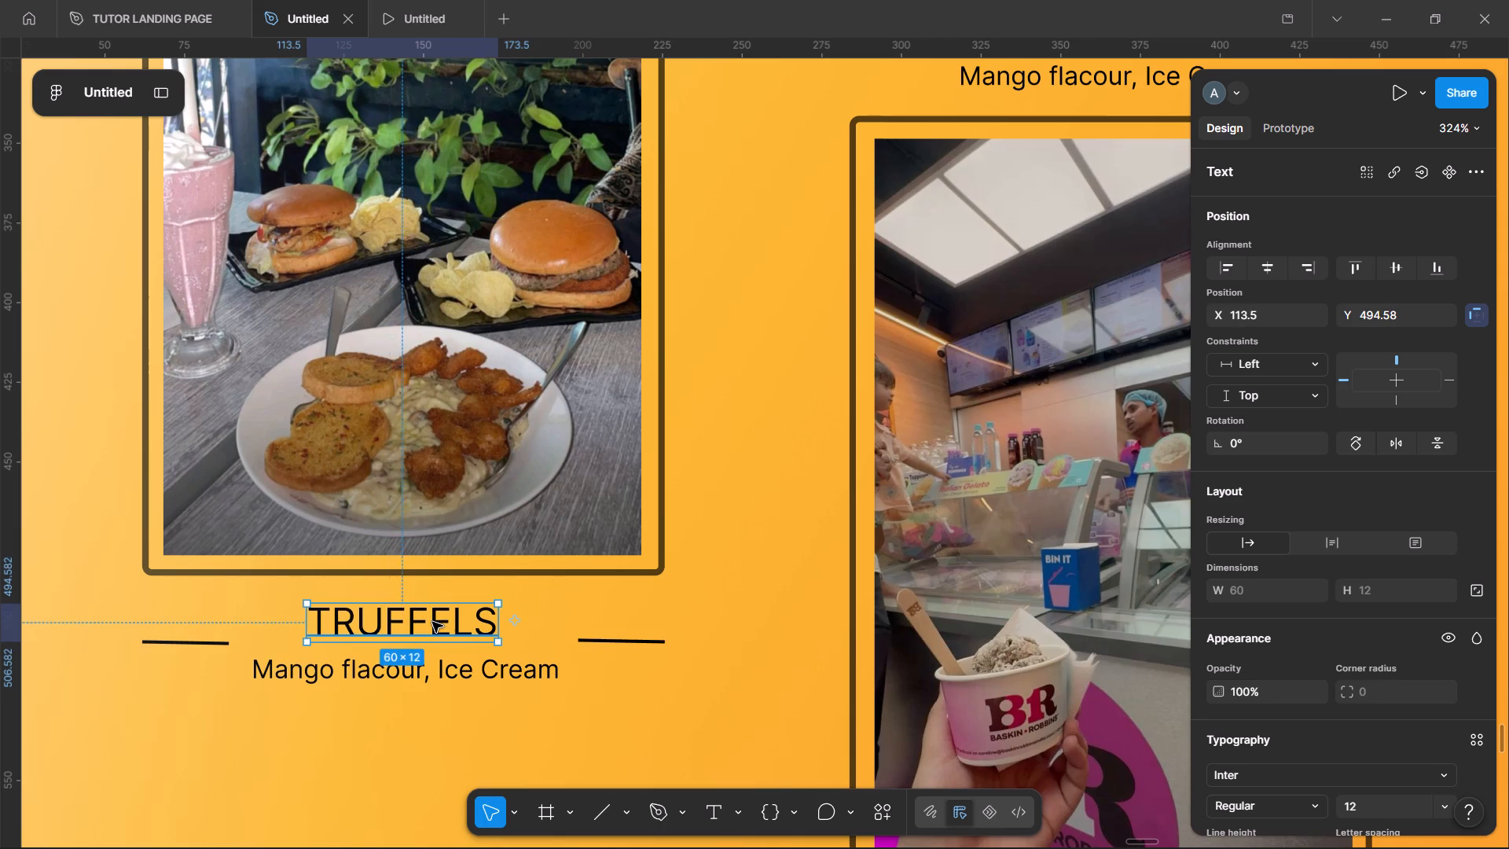
key(ctrl+z)
drag(420, 624, 424, 625)
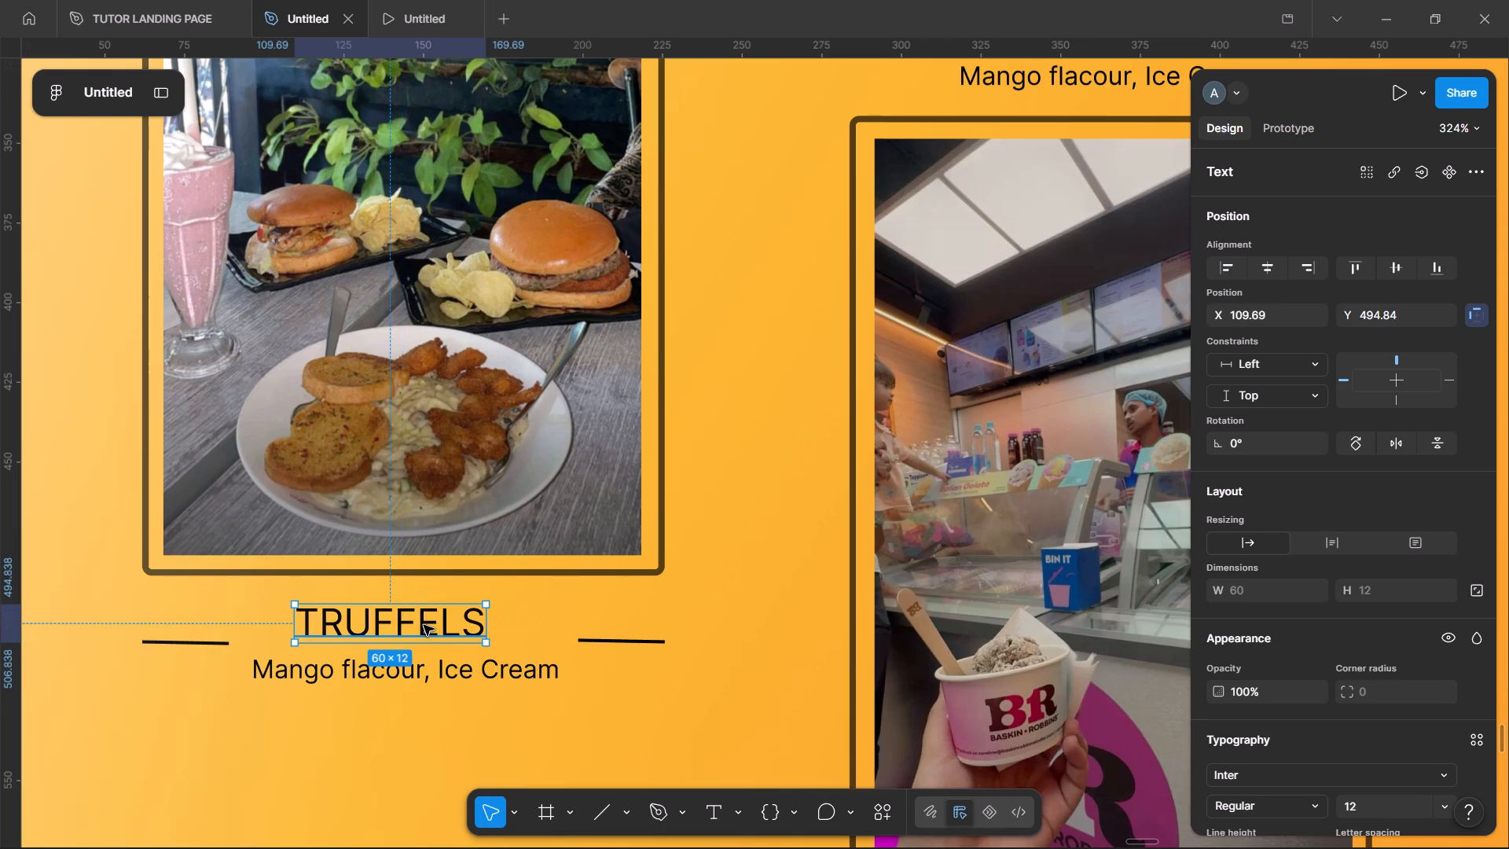
drag(424, 625, 428, 625)
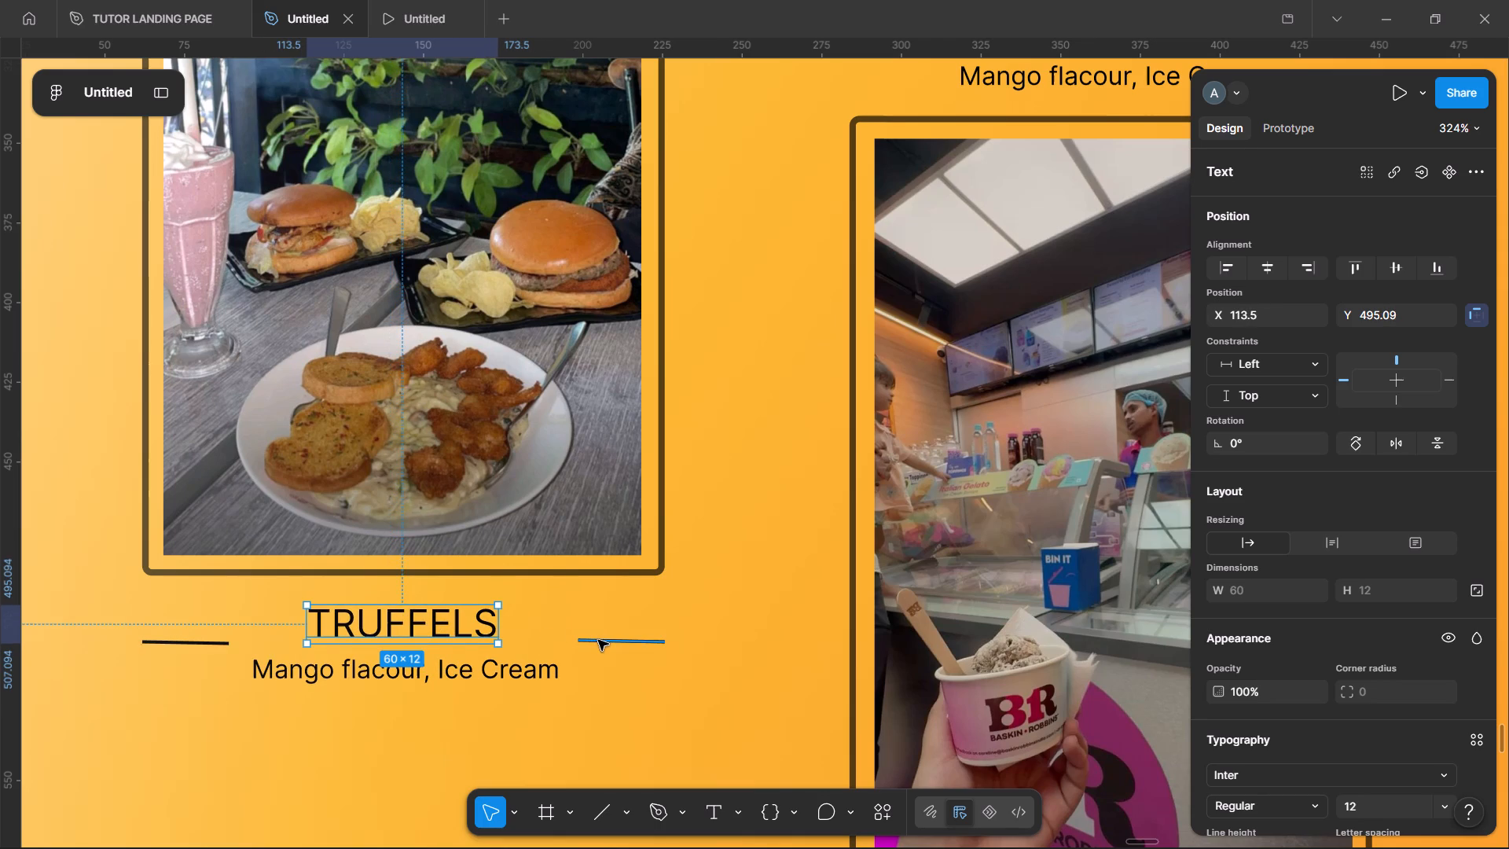
Move both flanking lines inward toward the TRUFFELS label, one to X 182.65 and the other to X 77.83.
click(598, 640)
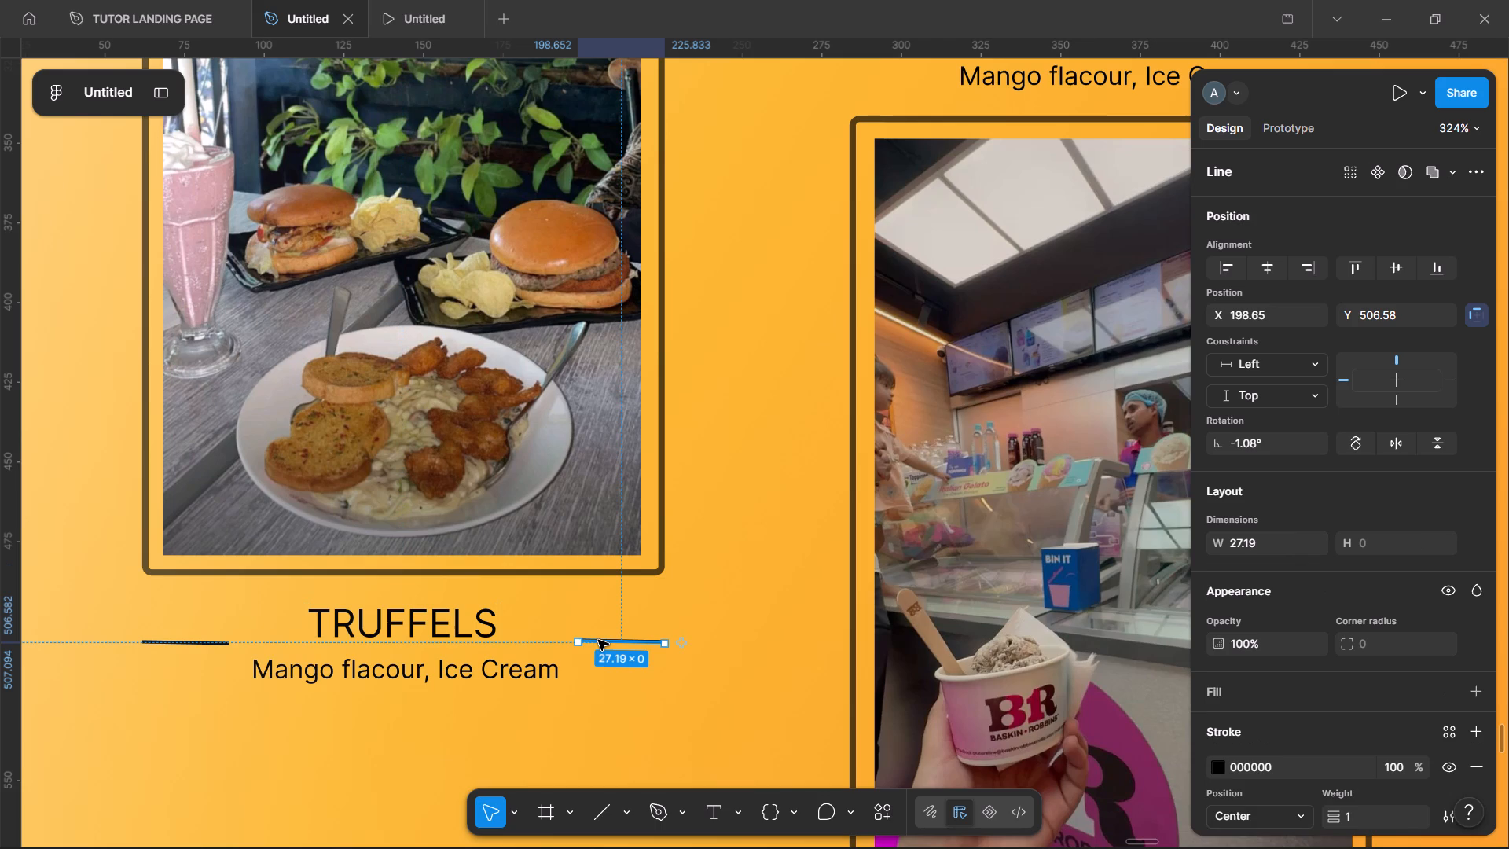
key(shift+Left)
key(shift+Left)
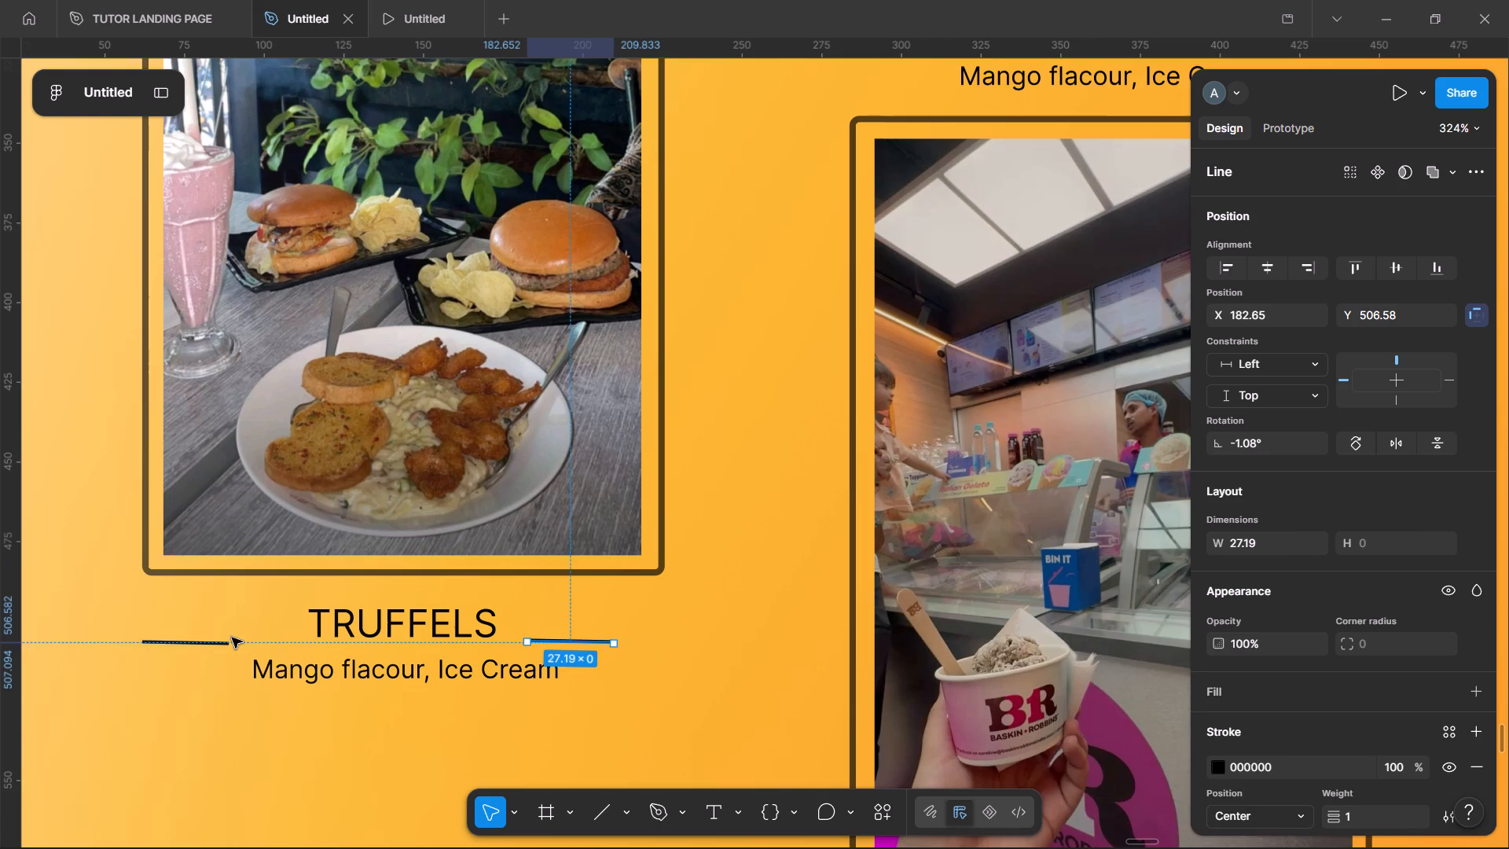
click(218, 644)
key(shift+Right)
key(shift+Right)
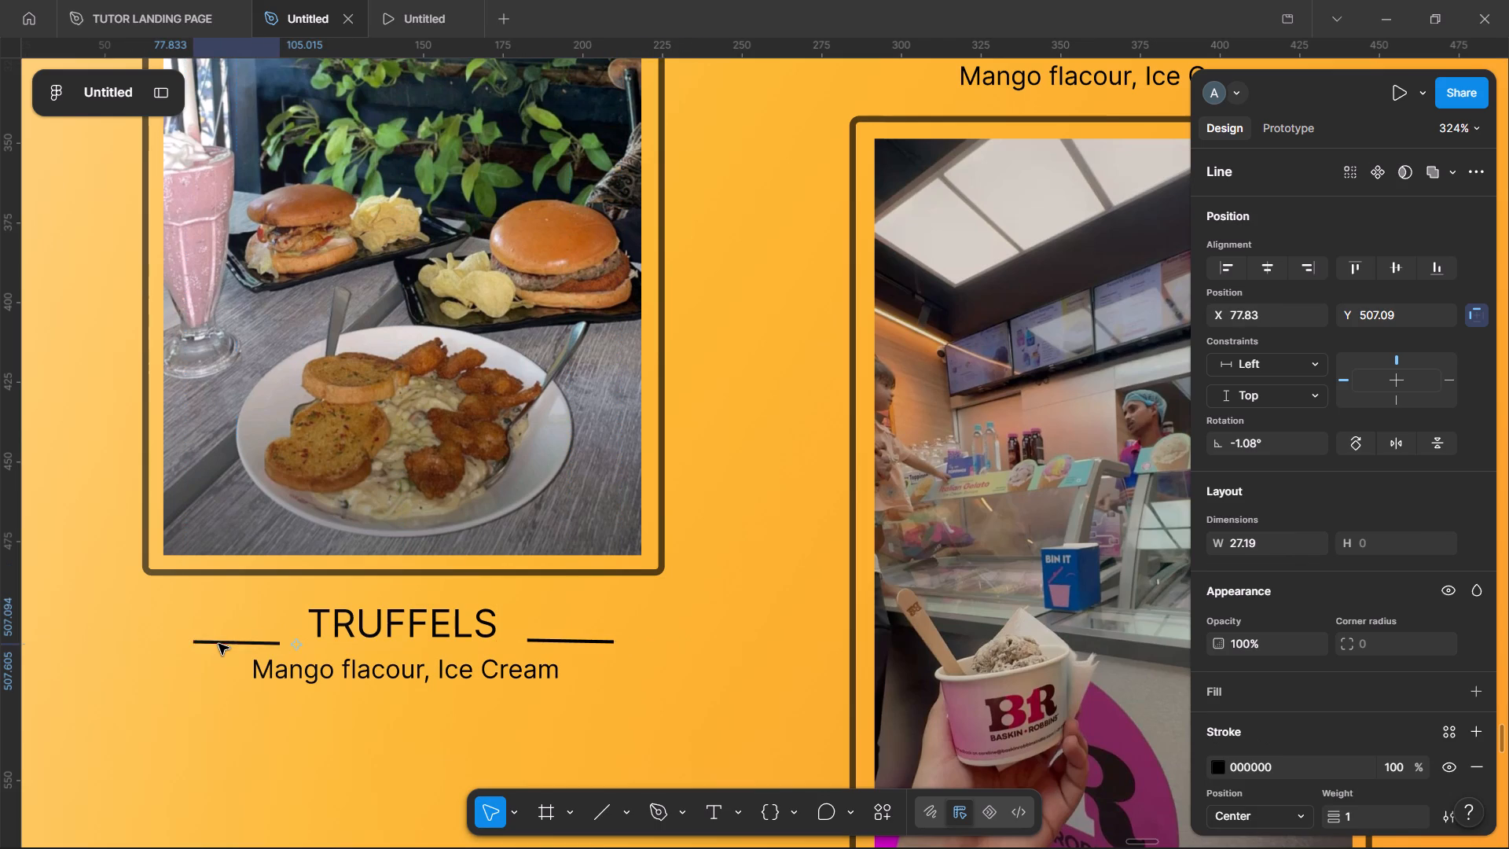
Replace the subtitle under TRUFFELS with "Garlic Bread, Burger, Ice Cream juice".
click(380, 675)
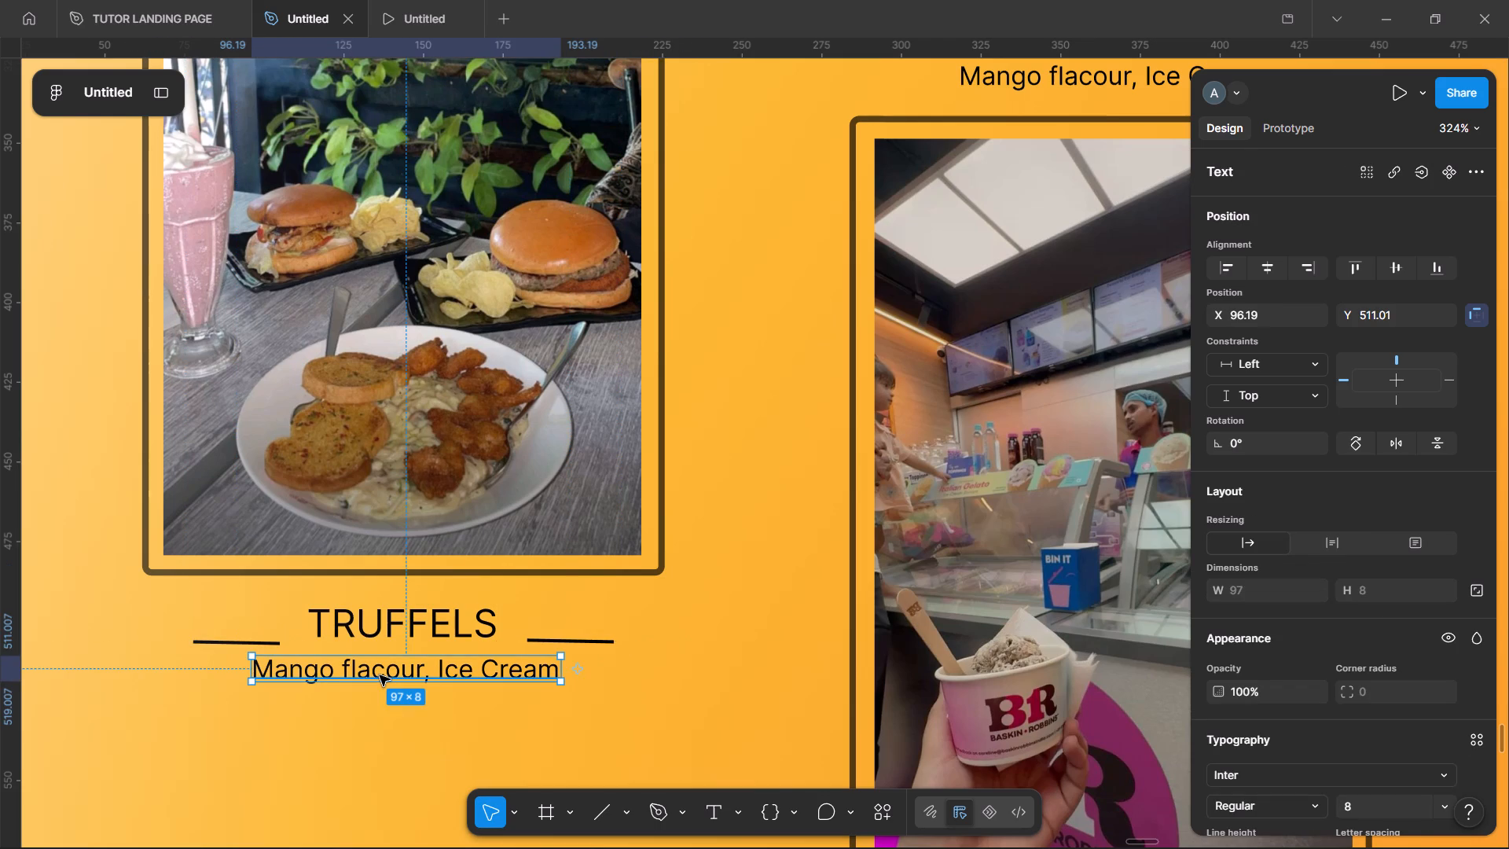
double_click(422, 686)
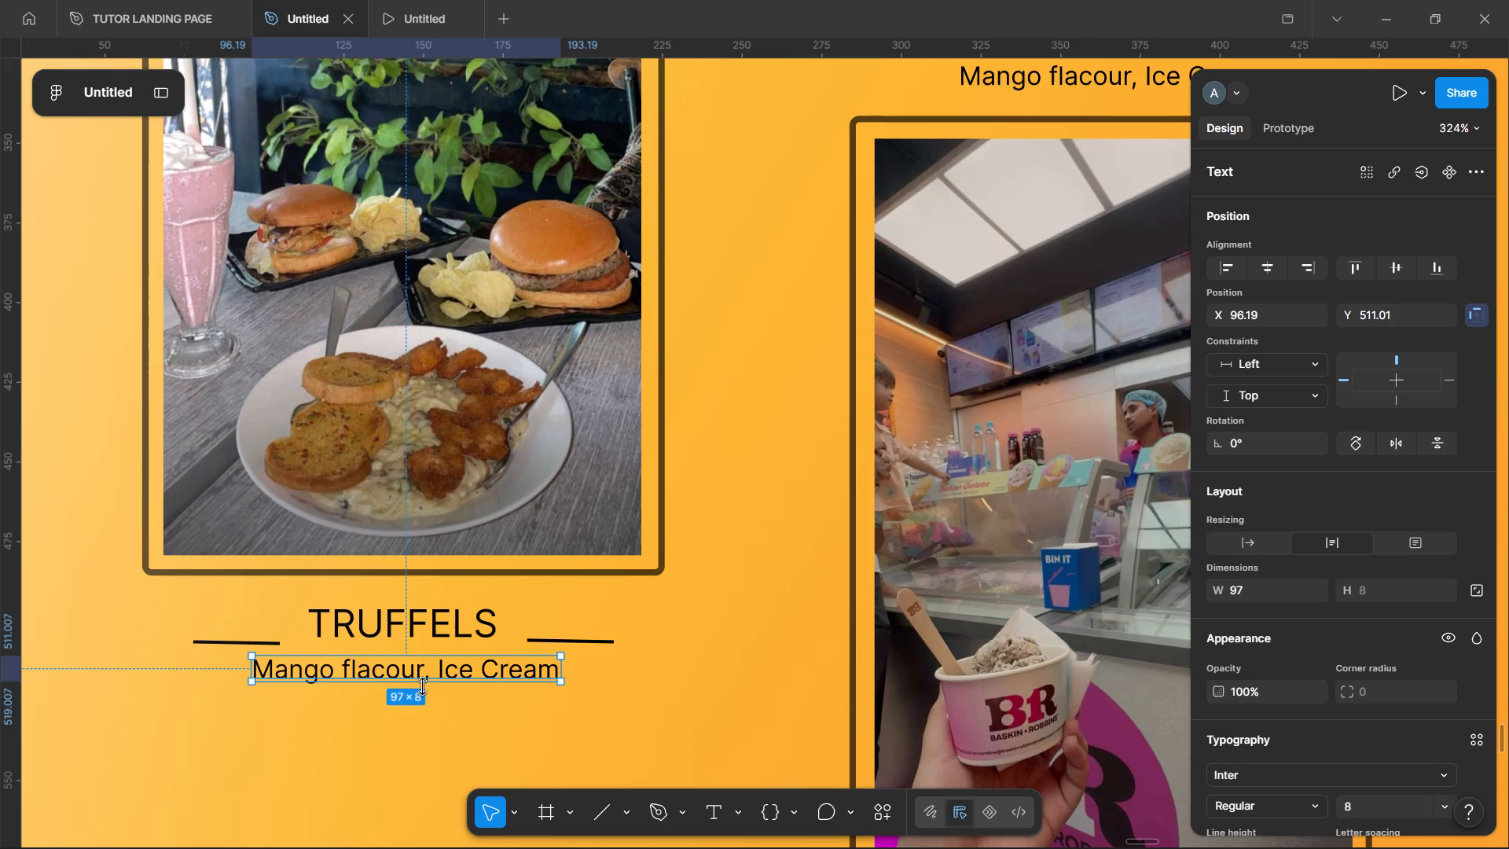
double_click(433, 678)
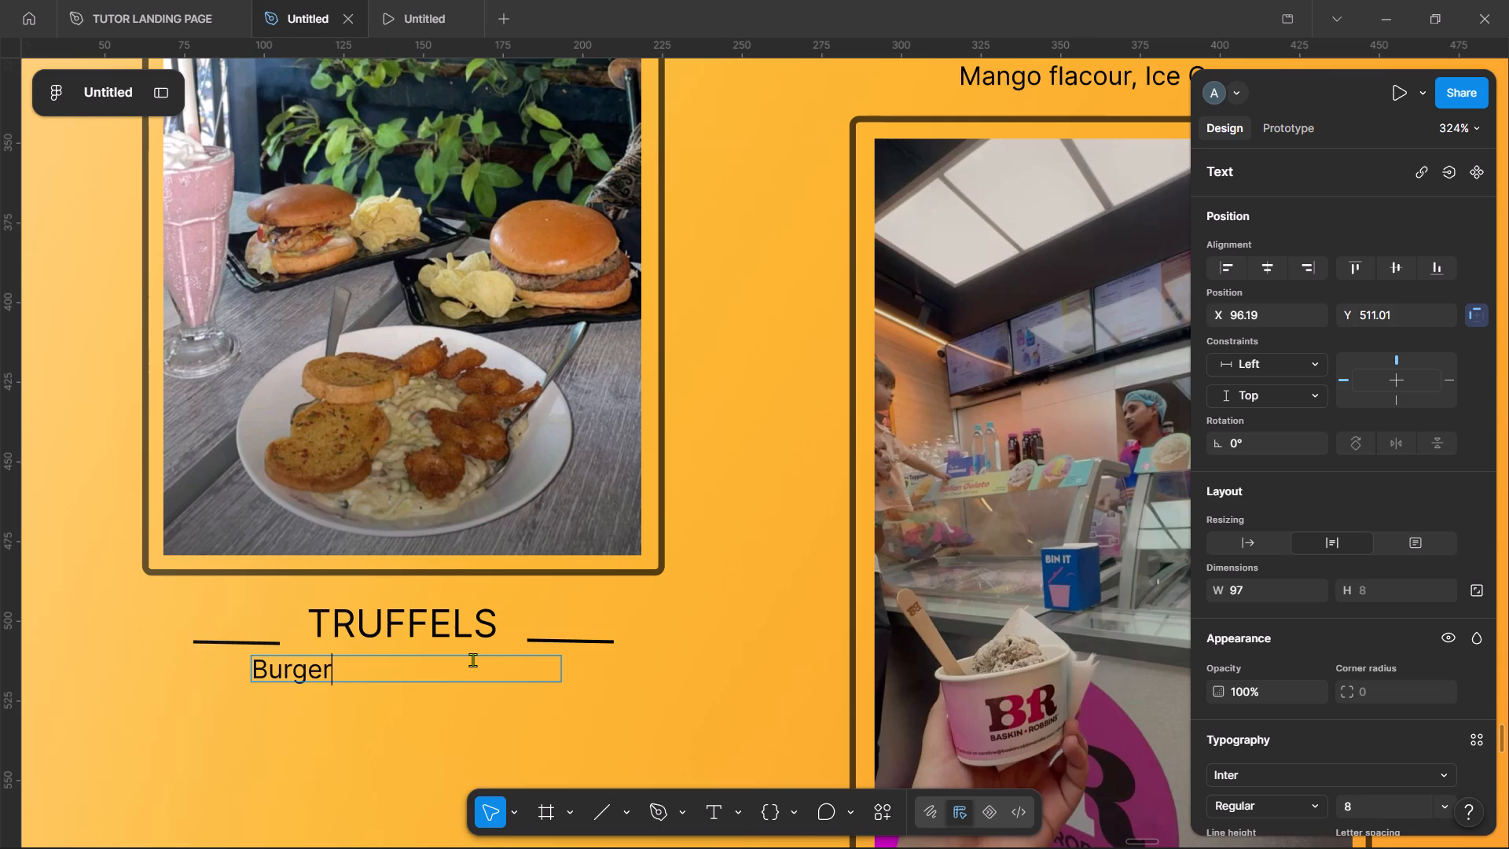
text(,)
key(space)
scroll(472, 660, up, 1)
scroll(472, 660, right, 2)
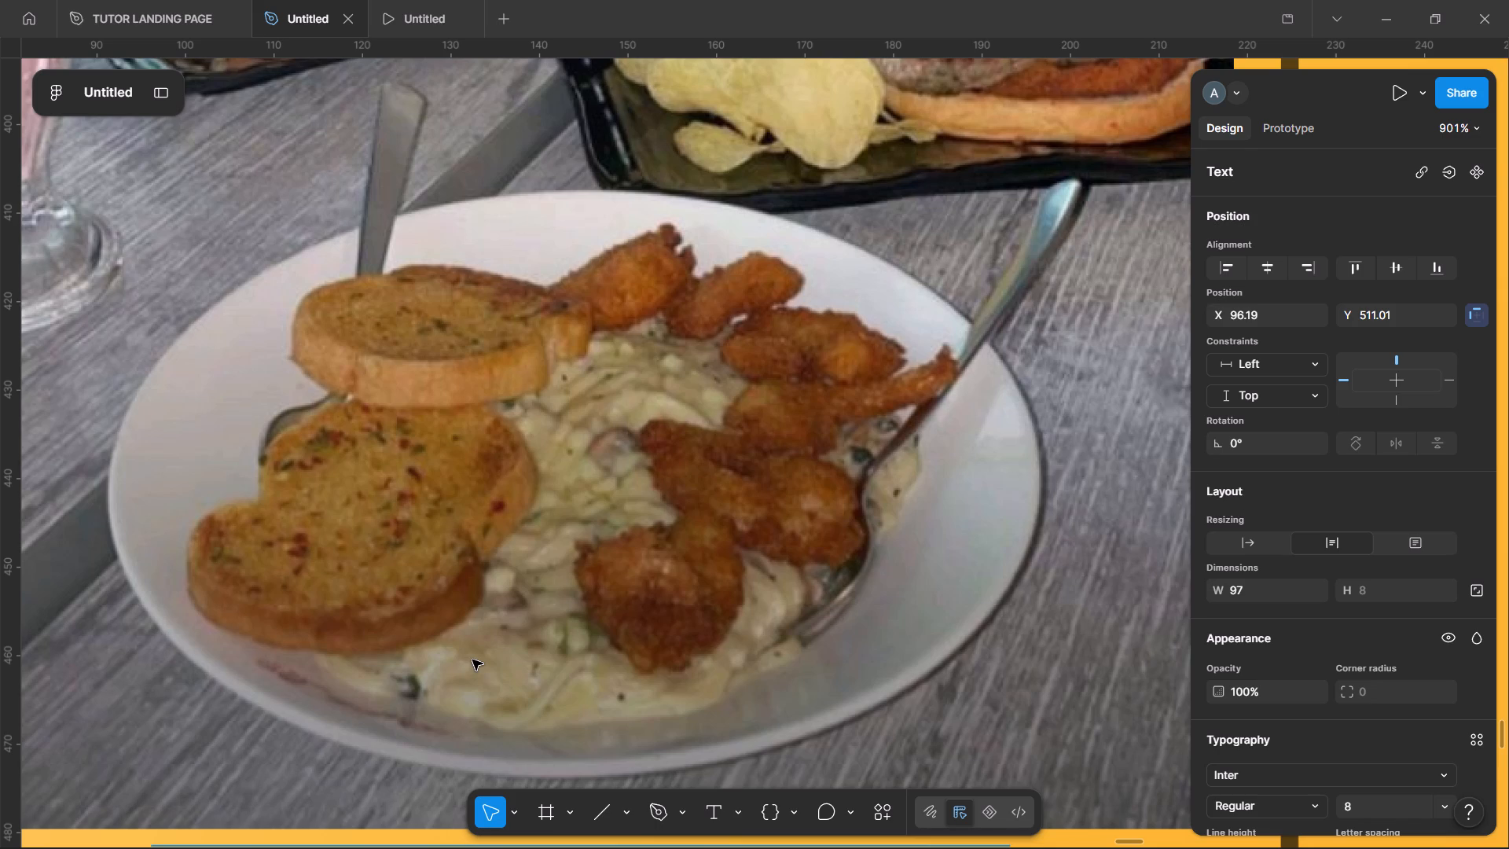
scroll(488, 544, down, 1)
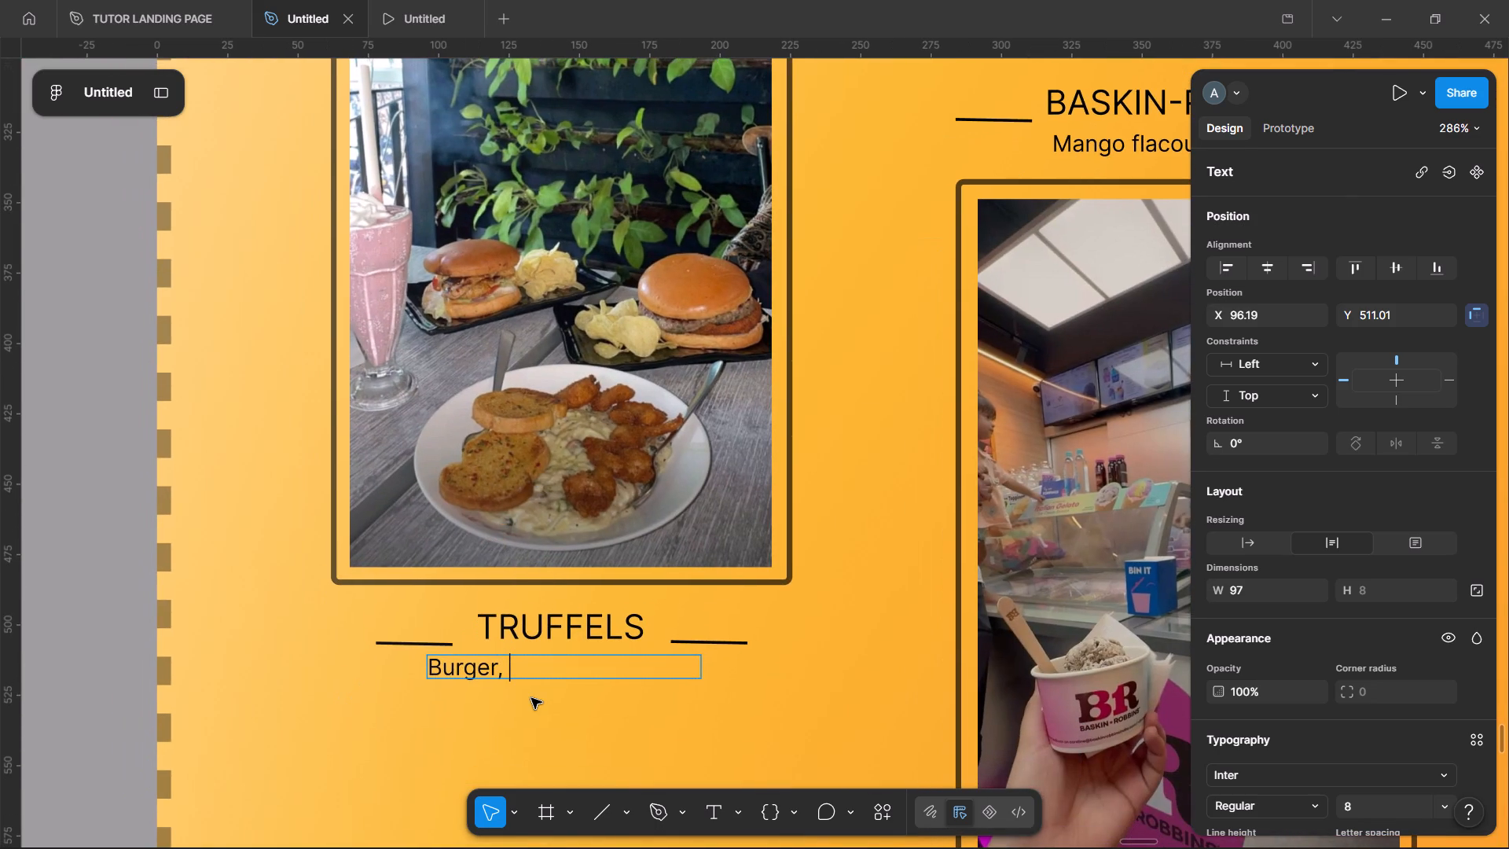
key(BackSpace)
key(BackSpace)
key(BackSpace)
key(BackSpace)
key(BackSpace)
key(BackSpace)
key(BackSpace)
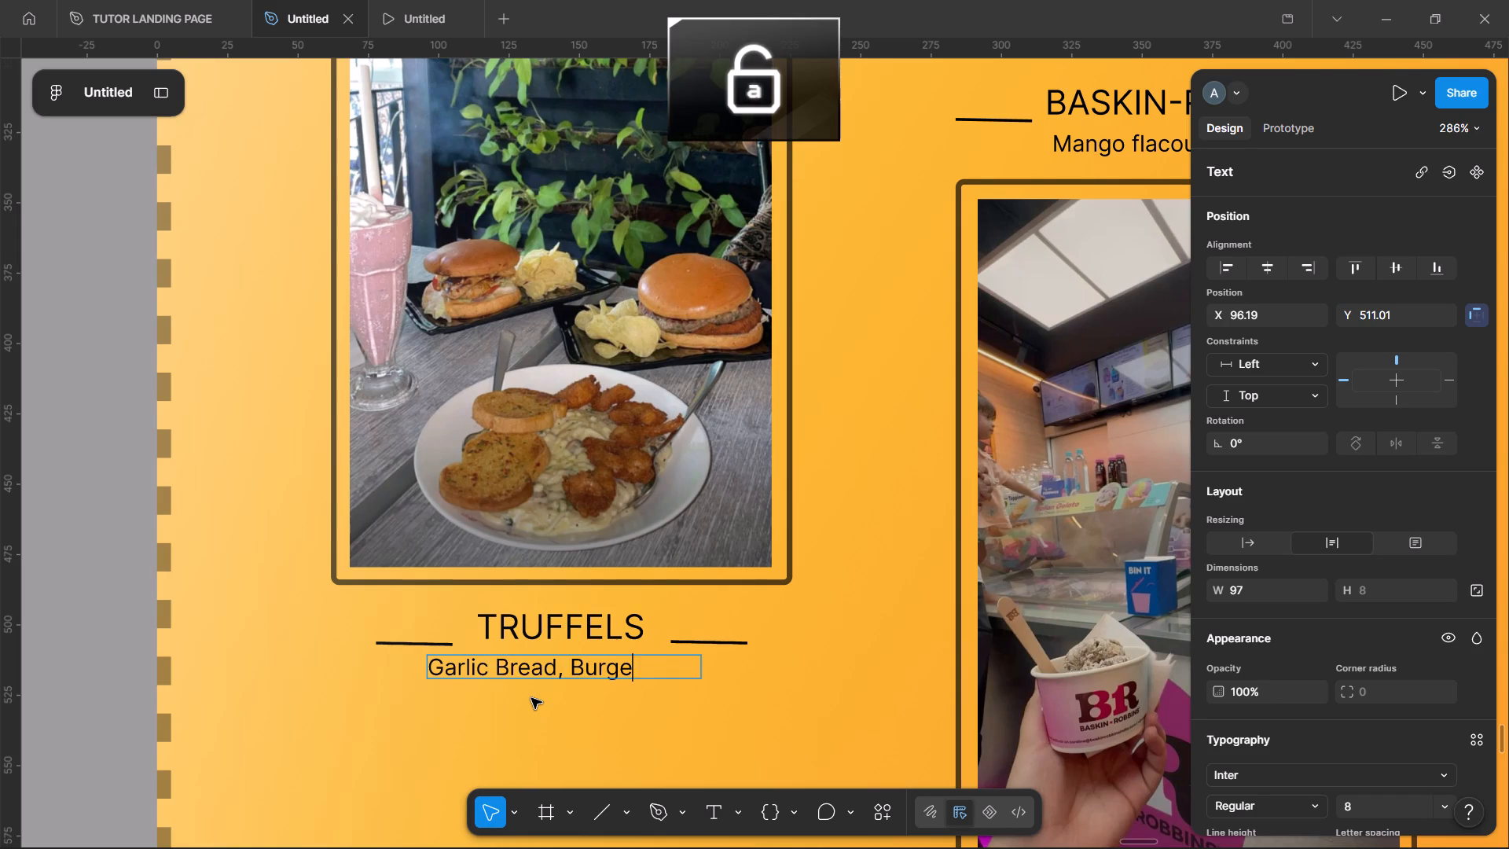
key(comma)
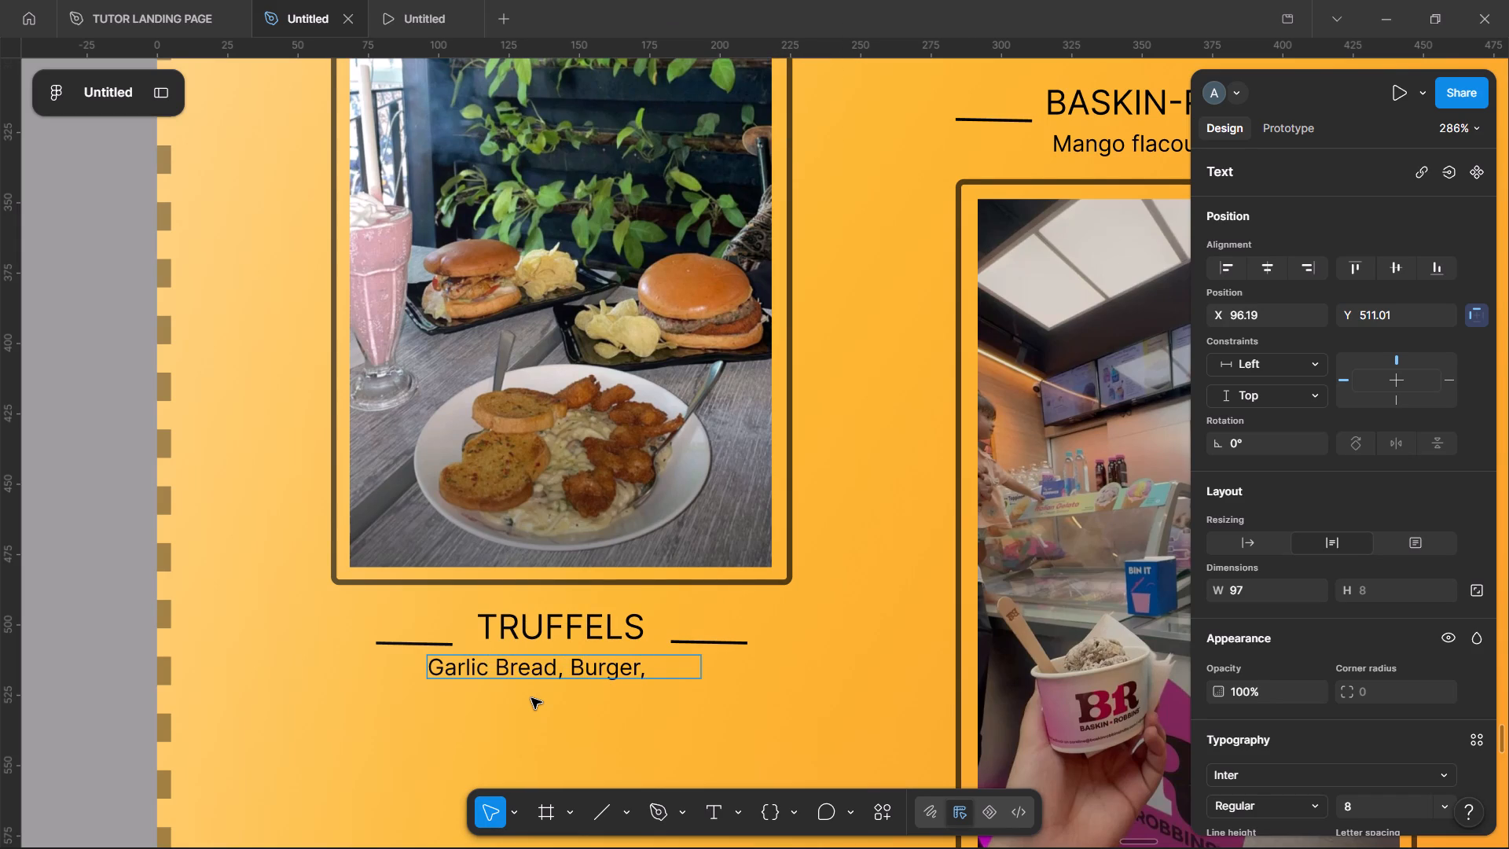
key(space)
text(i)
text(ce)
key(space)
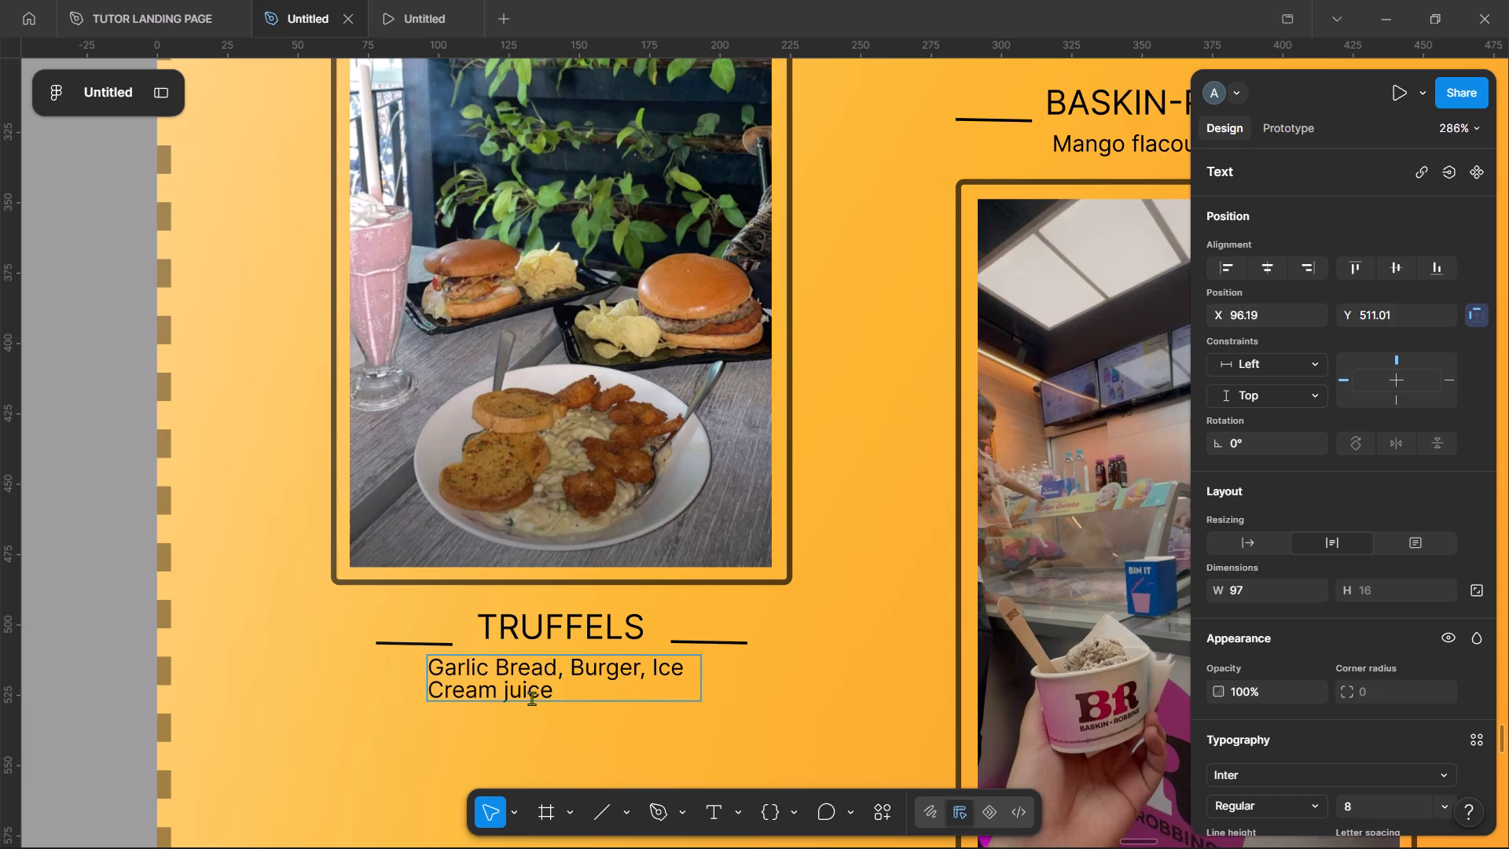
Make "bread" and "cream" lowercase in the TRUFFELS subtitle so it reads "Garlic bread, Burger, Ice cream juice".
click(505, 666)
key(BackSpace)
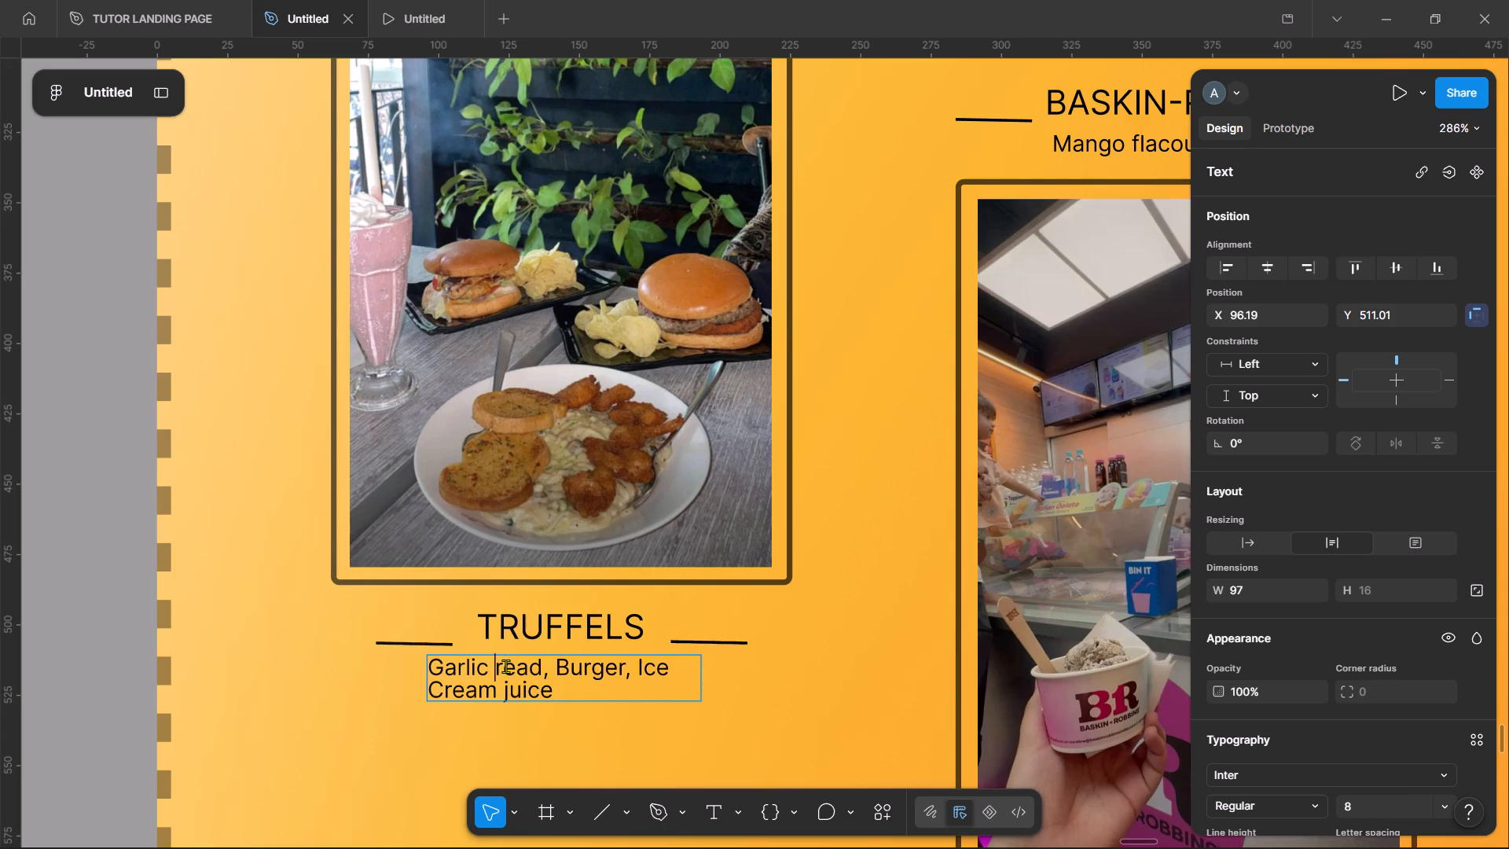
key(b)
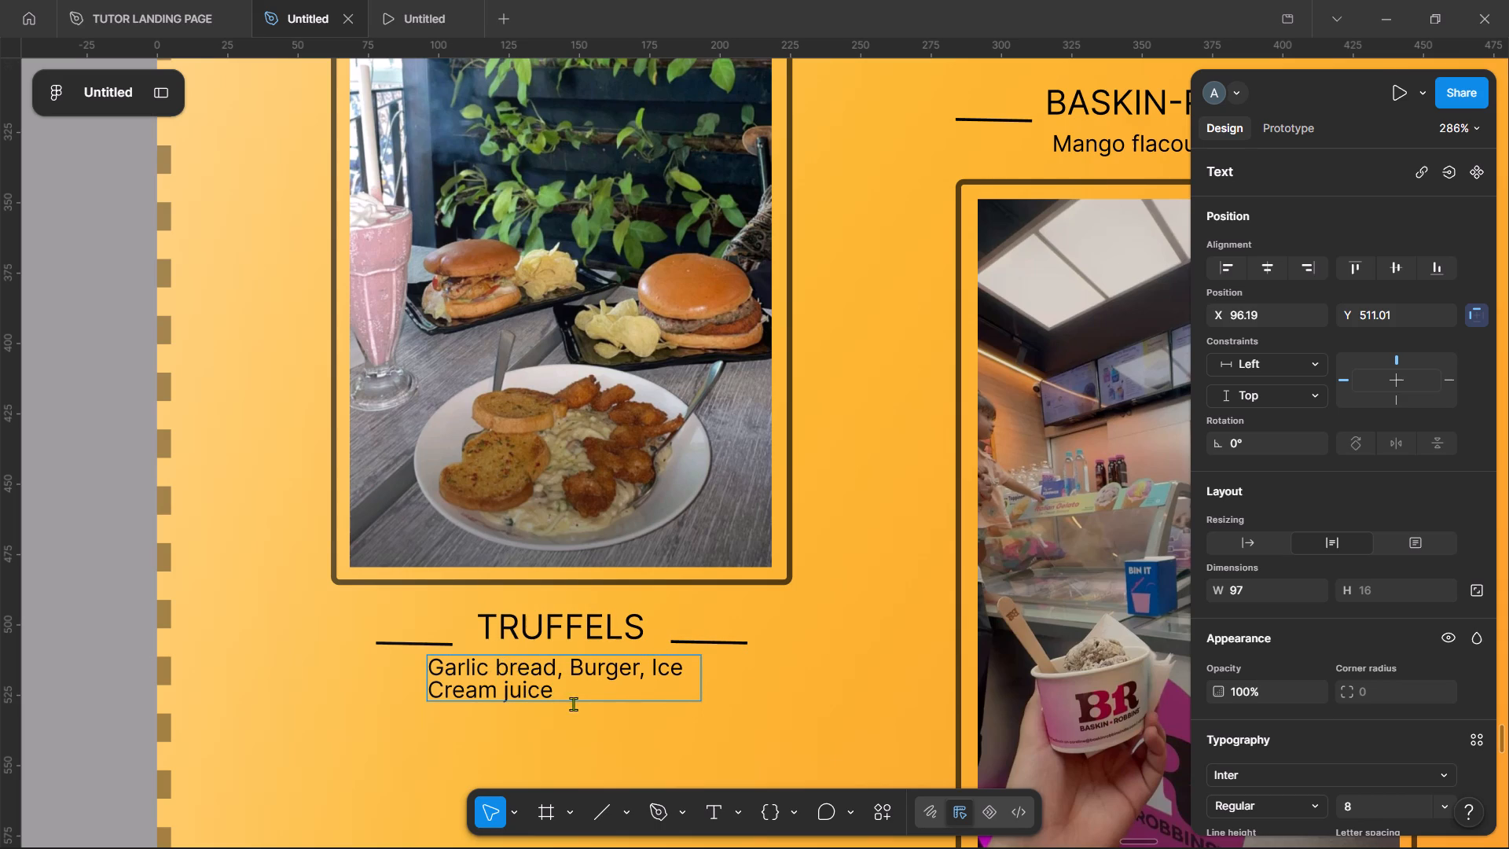
click(445, 685)
key(BackSpace)
key(c)
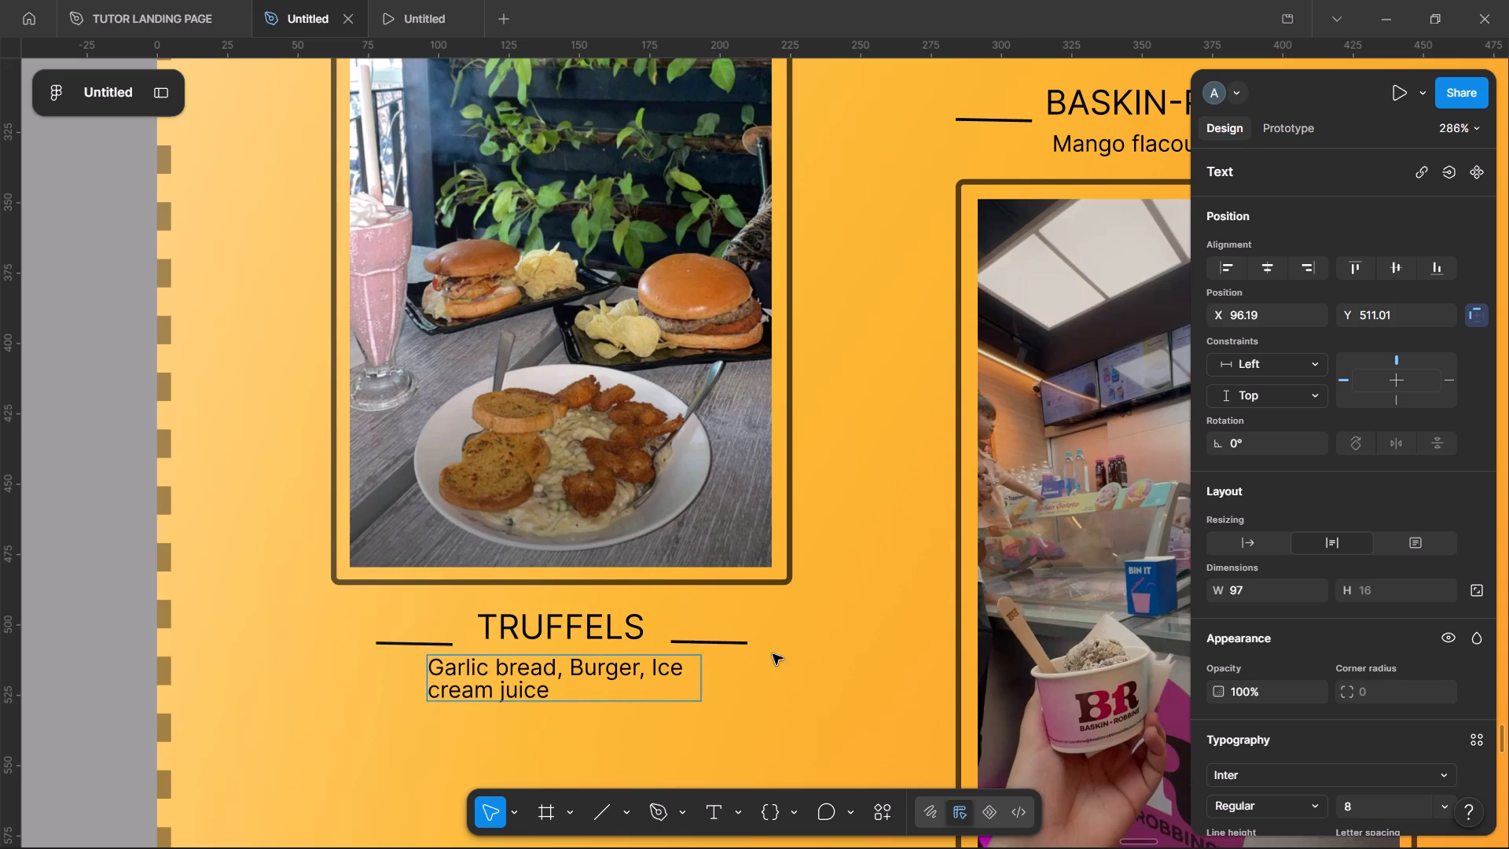
click(797, 656)
Set the TRUFFELS subtitle's text box to auto width so it fits on one line.
click(703, 685)
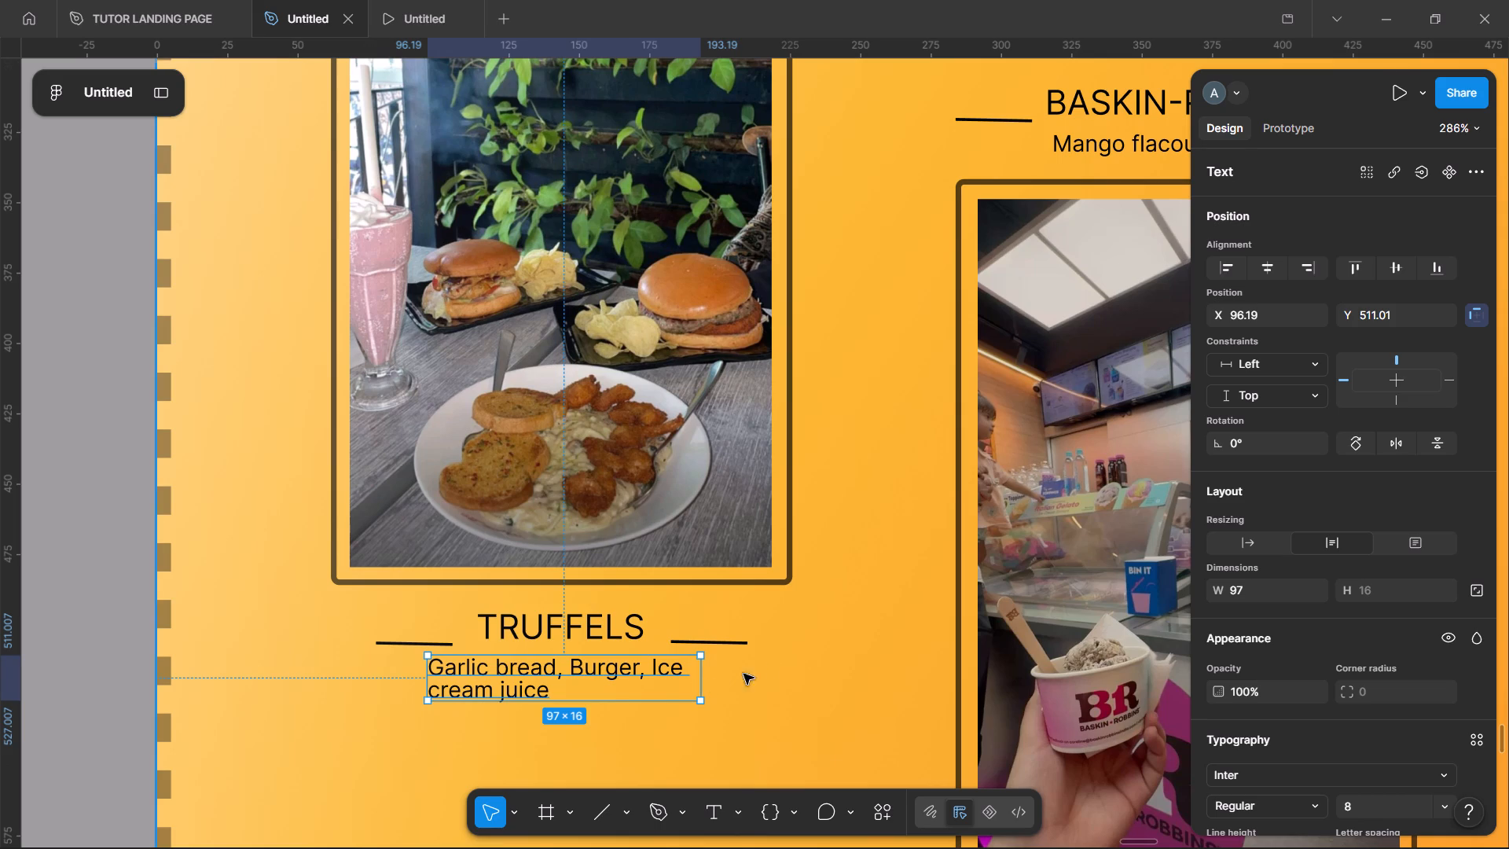
click(1261, 538)
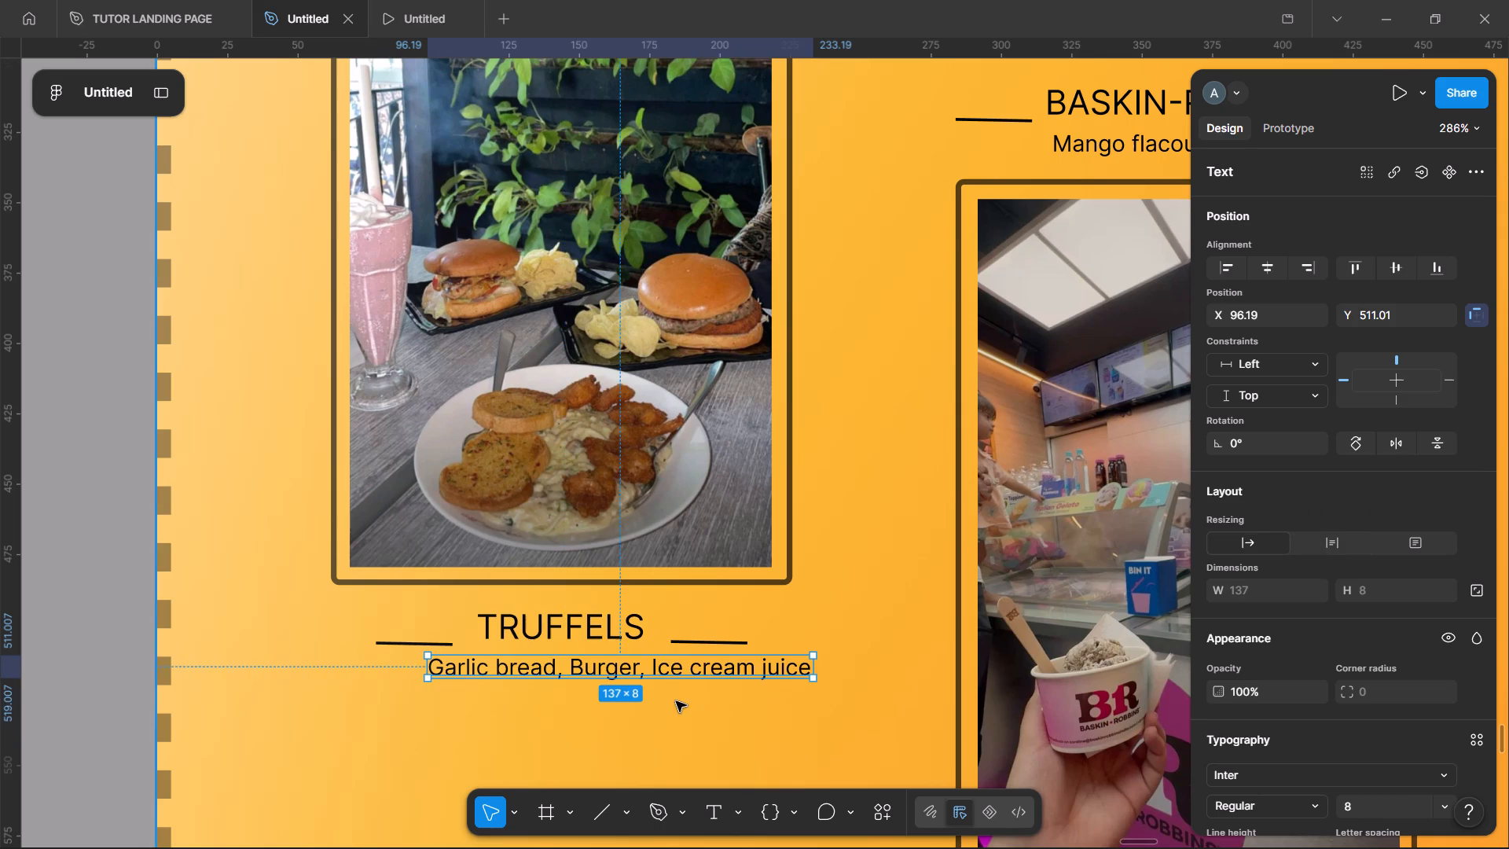
Move the subtitle to sit beneath the TRUFFELS label, at about X 77.83, Y 511.01.
drag(610, 667, 567, 667)
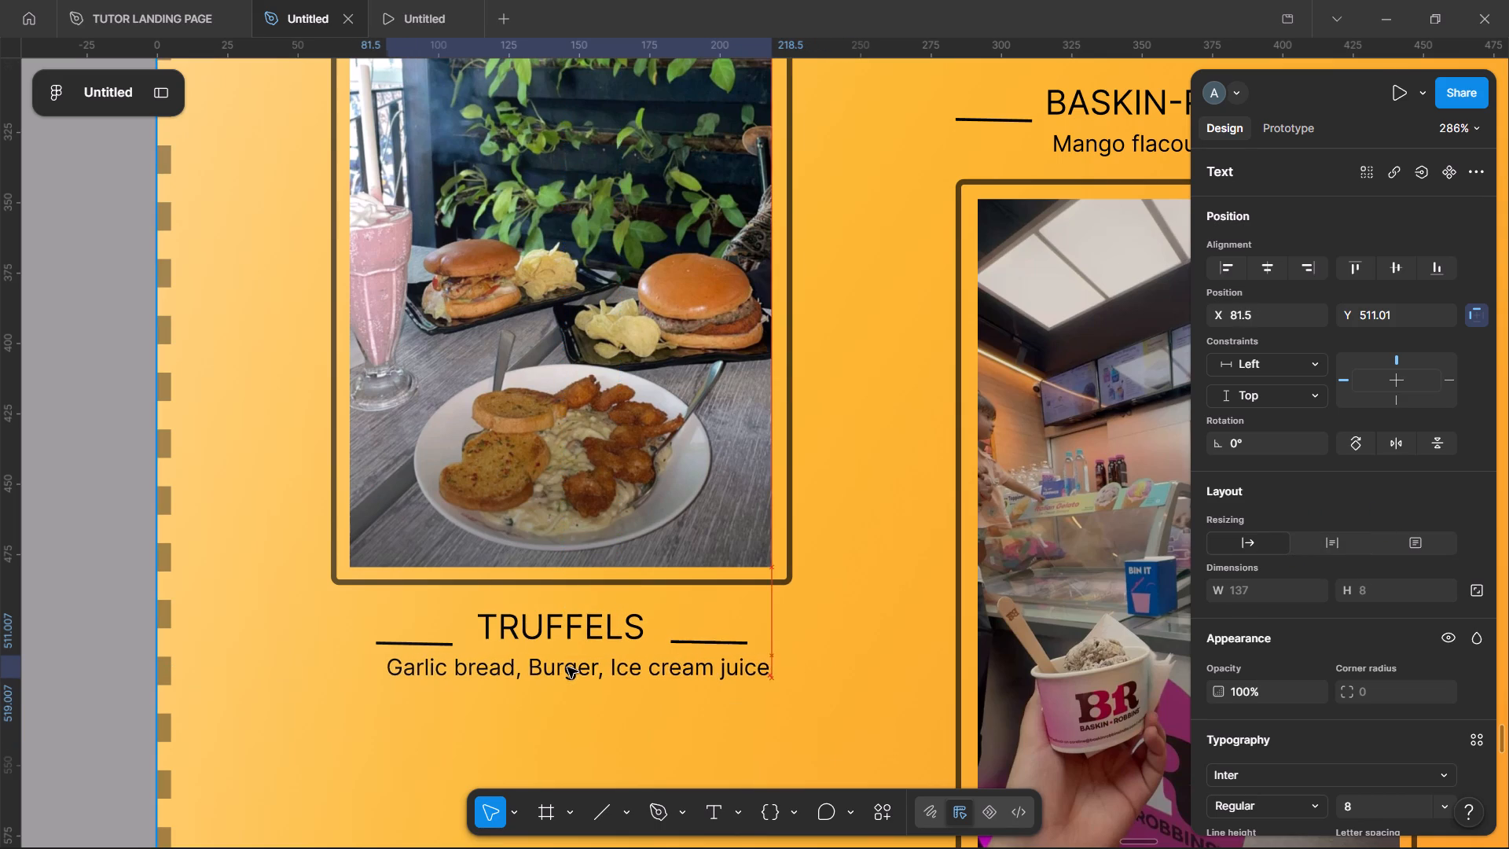
drag(567, 667, 568, 665)
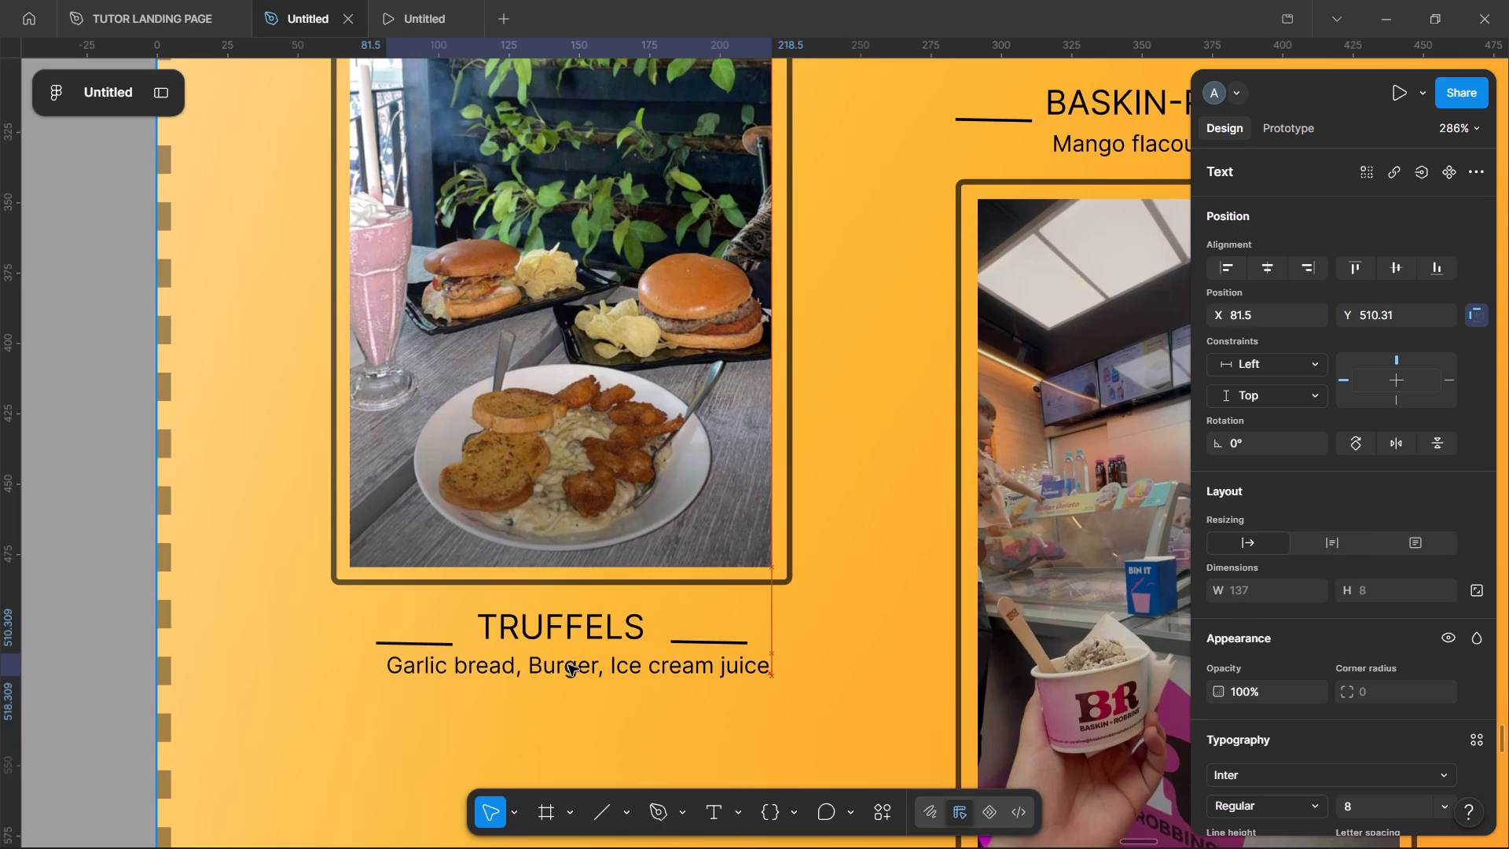
drag(568, 665, 565, 666)
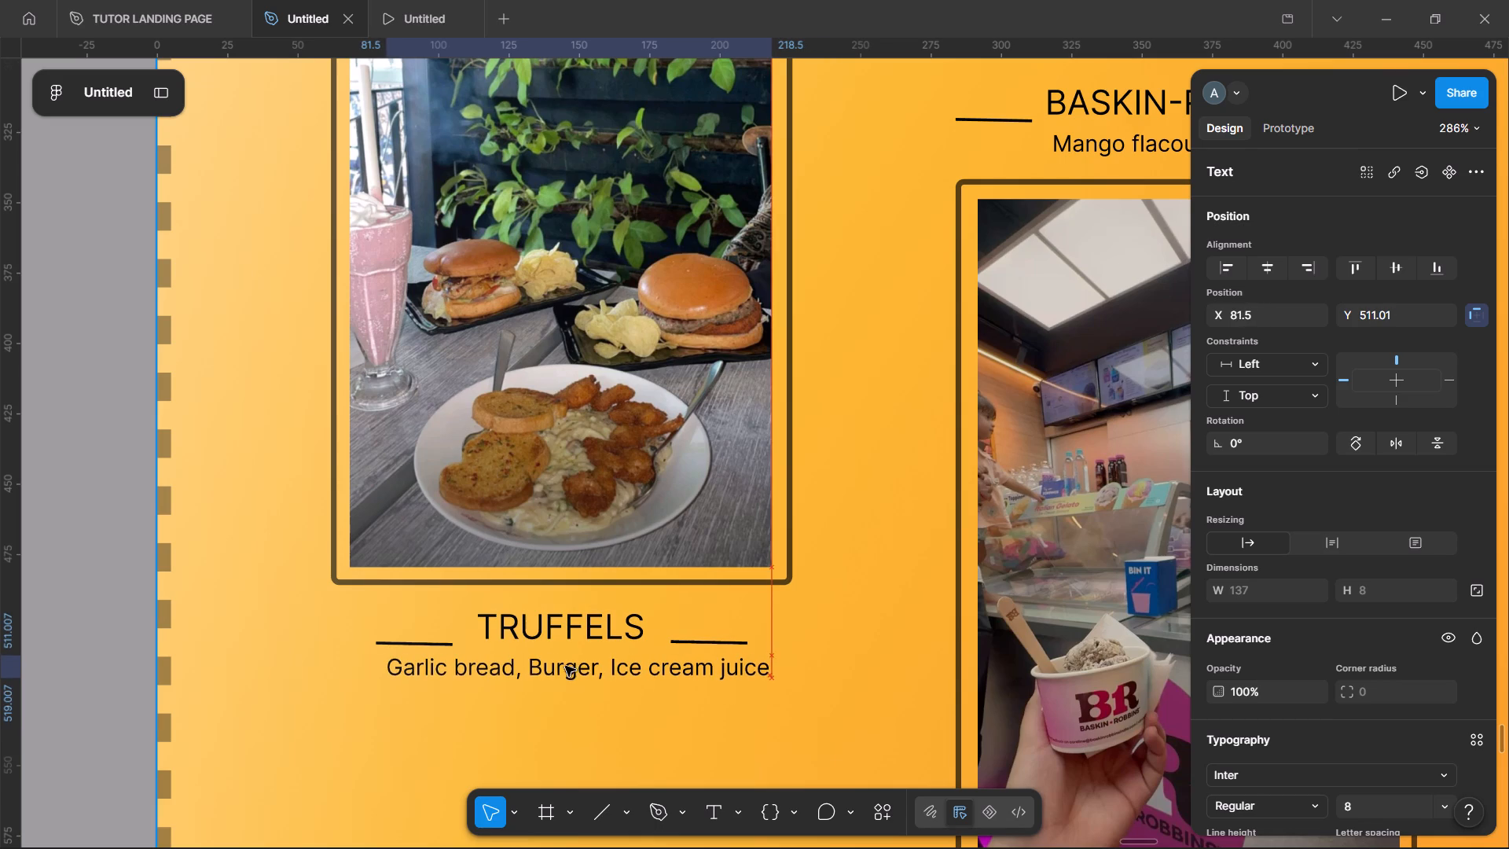
drag(565, 666, 560, 668)
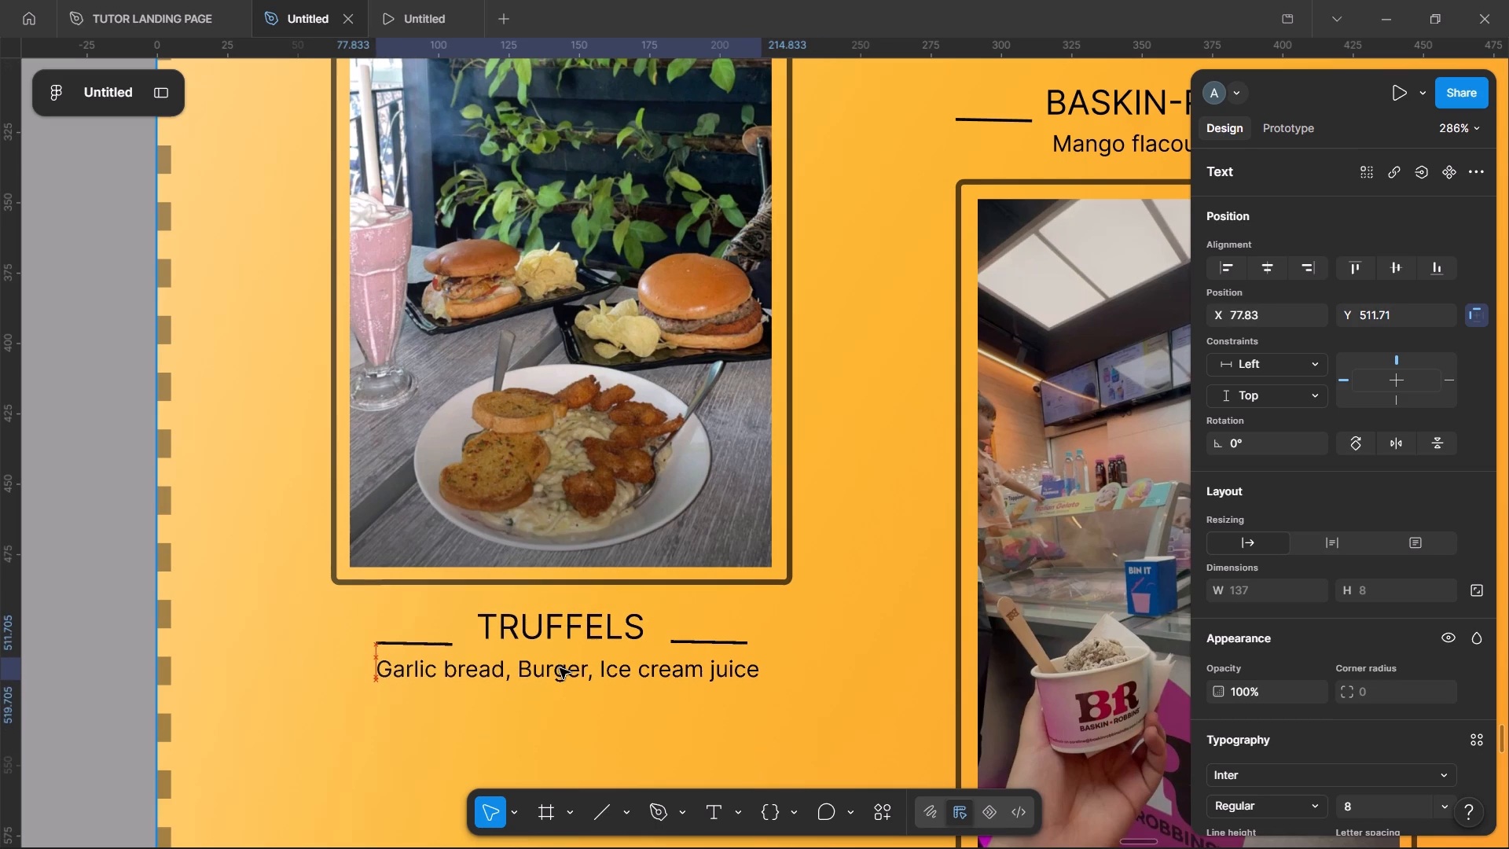
drag(560, 668, 560, 667)
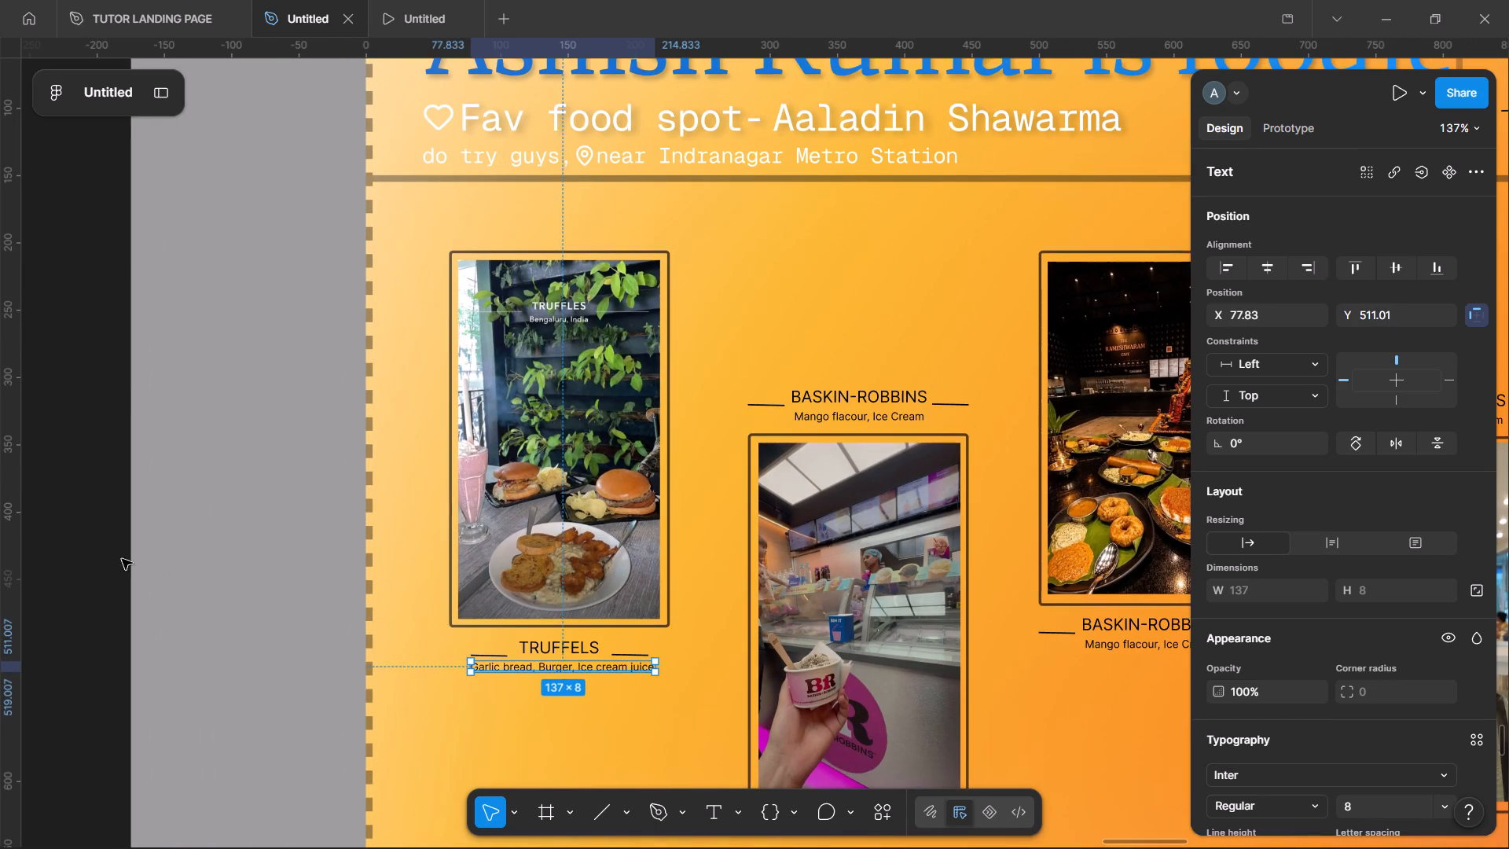
click(101, 556)
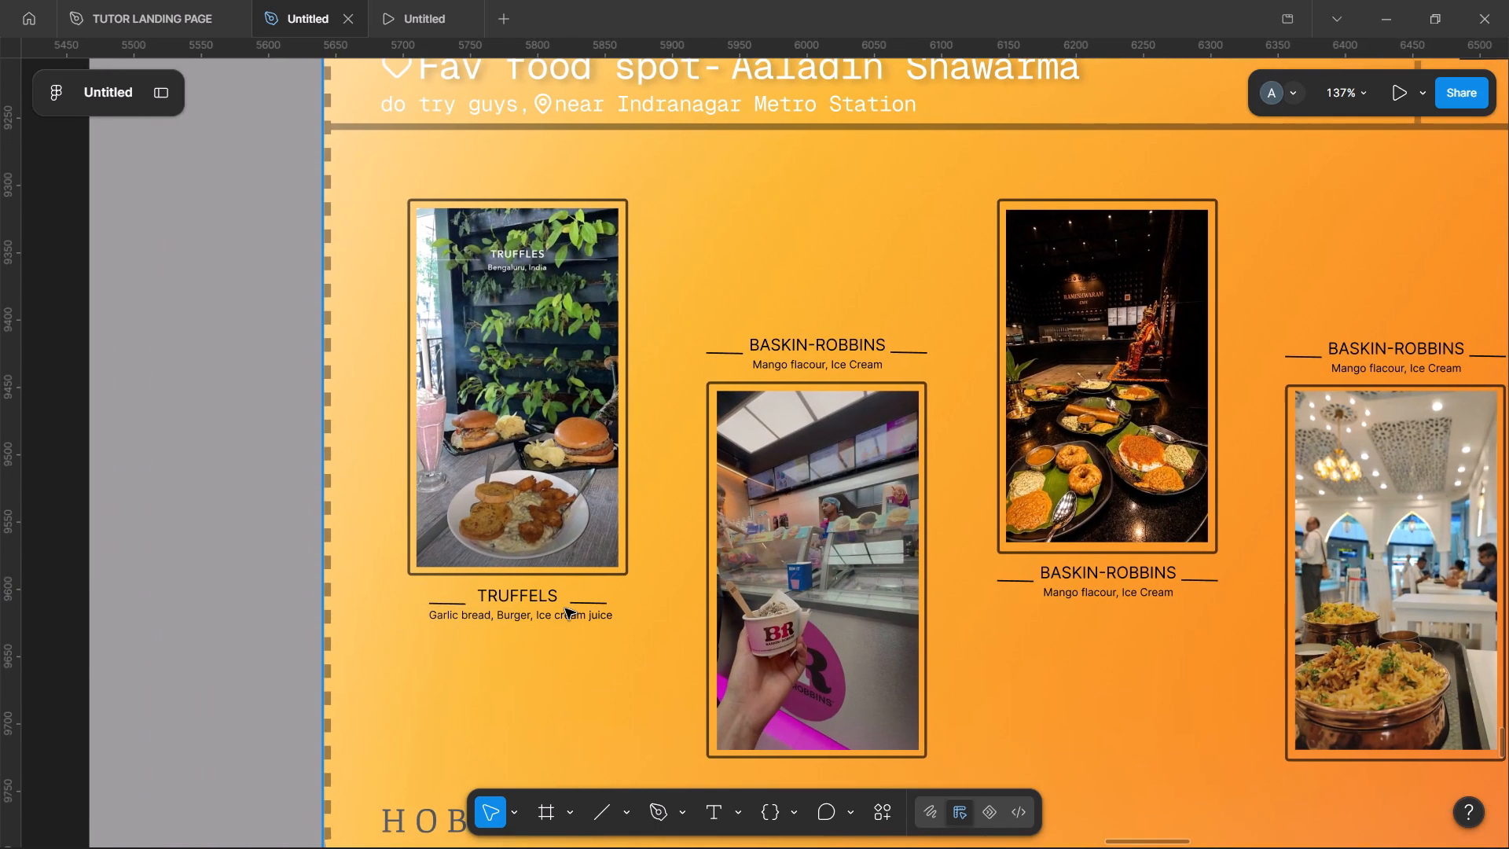
Change the BASKIN-ROBBINS label below the Rameshwaram Cafe photo to THE RAMESHWARAM CAFE, with each word on its own line.
scroll(565, 608, up, 1)
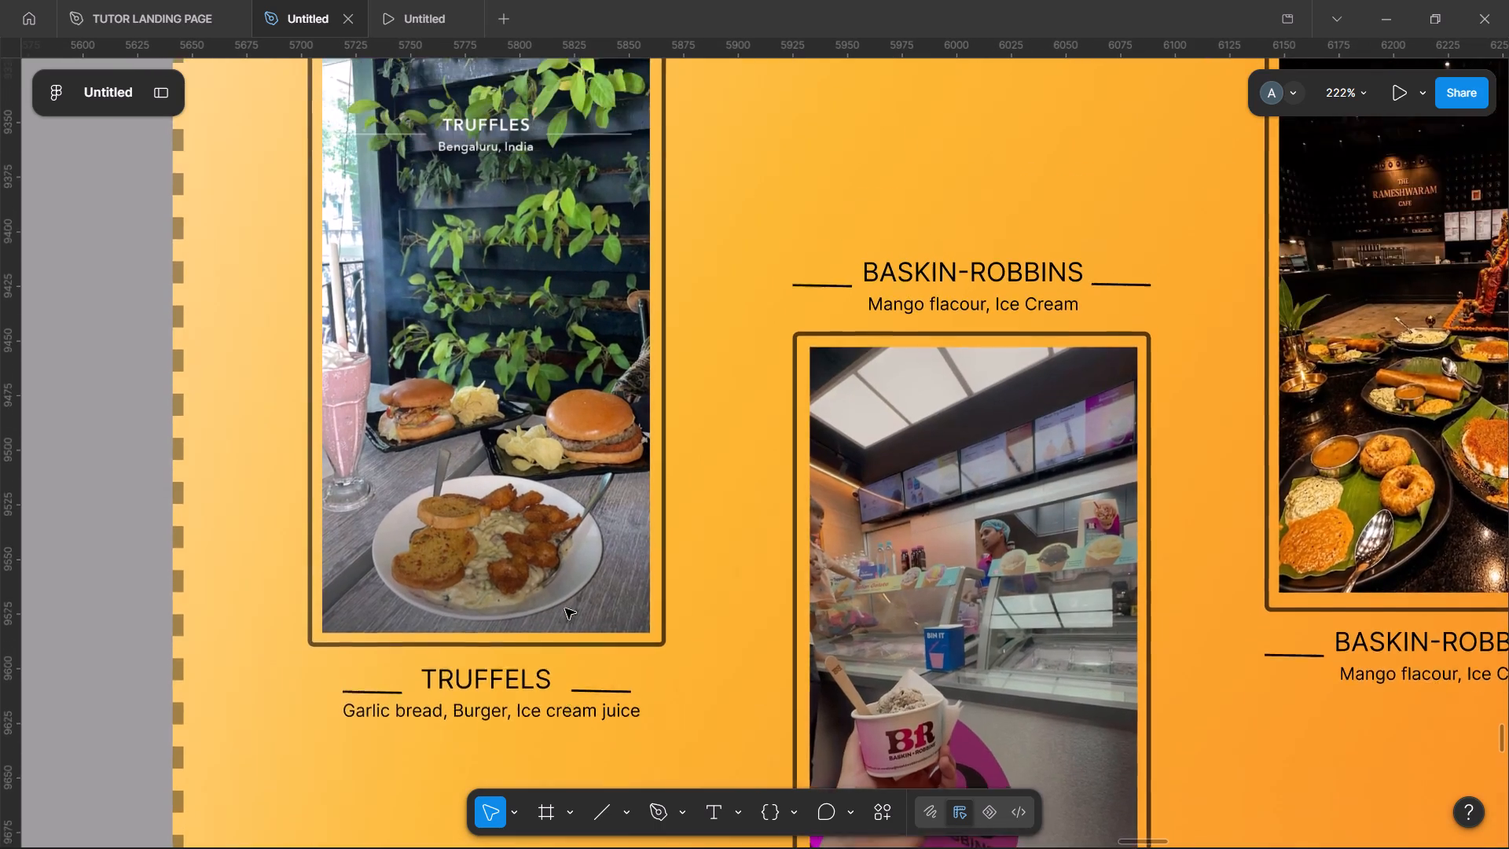
scroll(565, 608, down, 1)
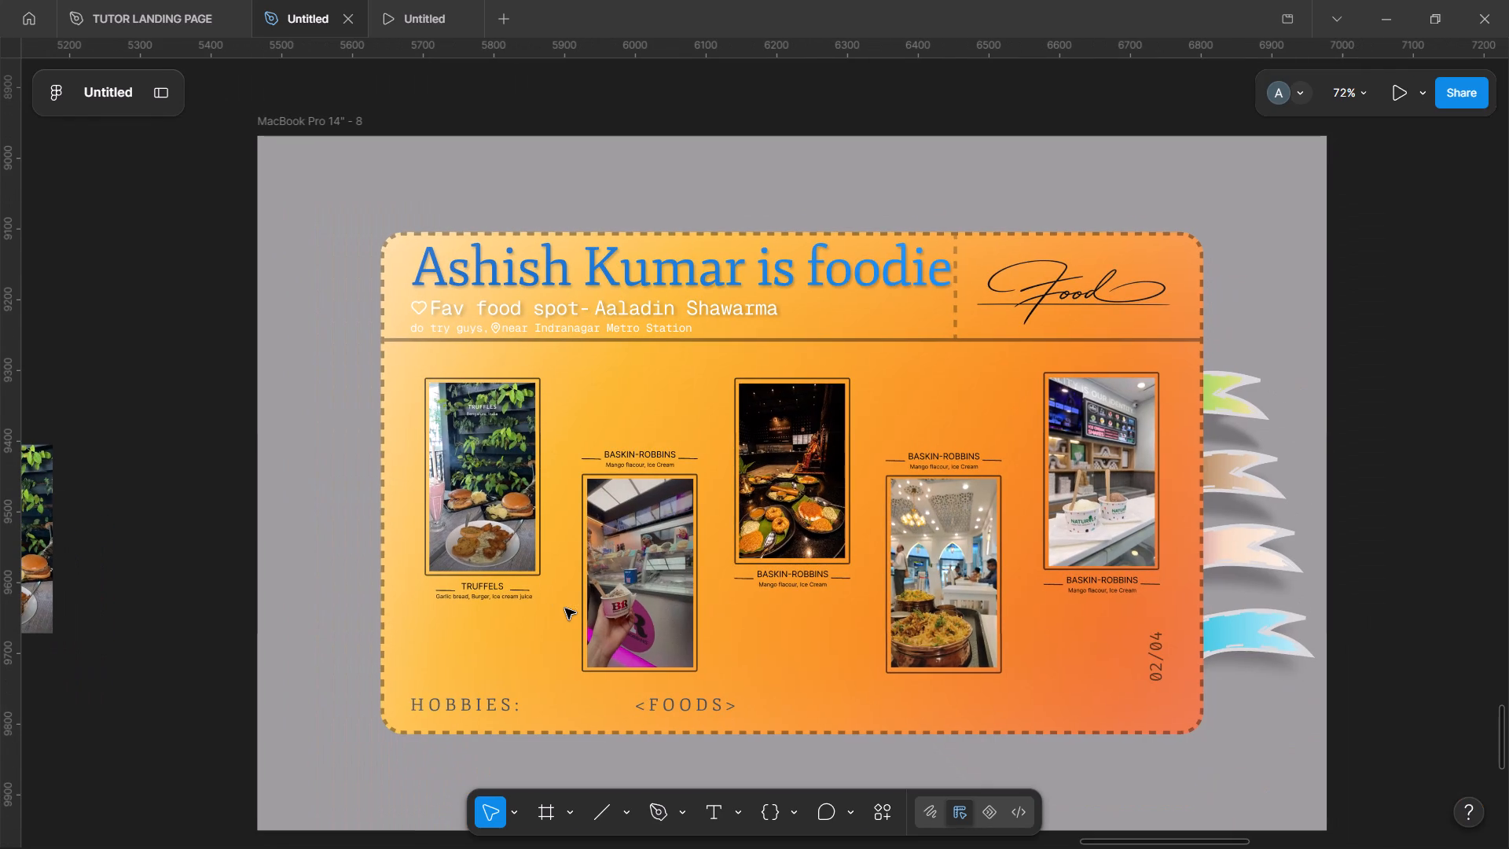
scroll(794, 585, left, 1)
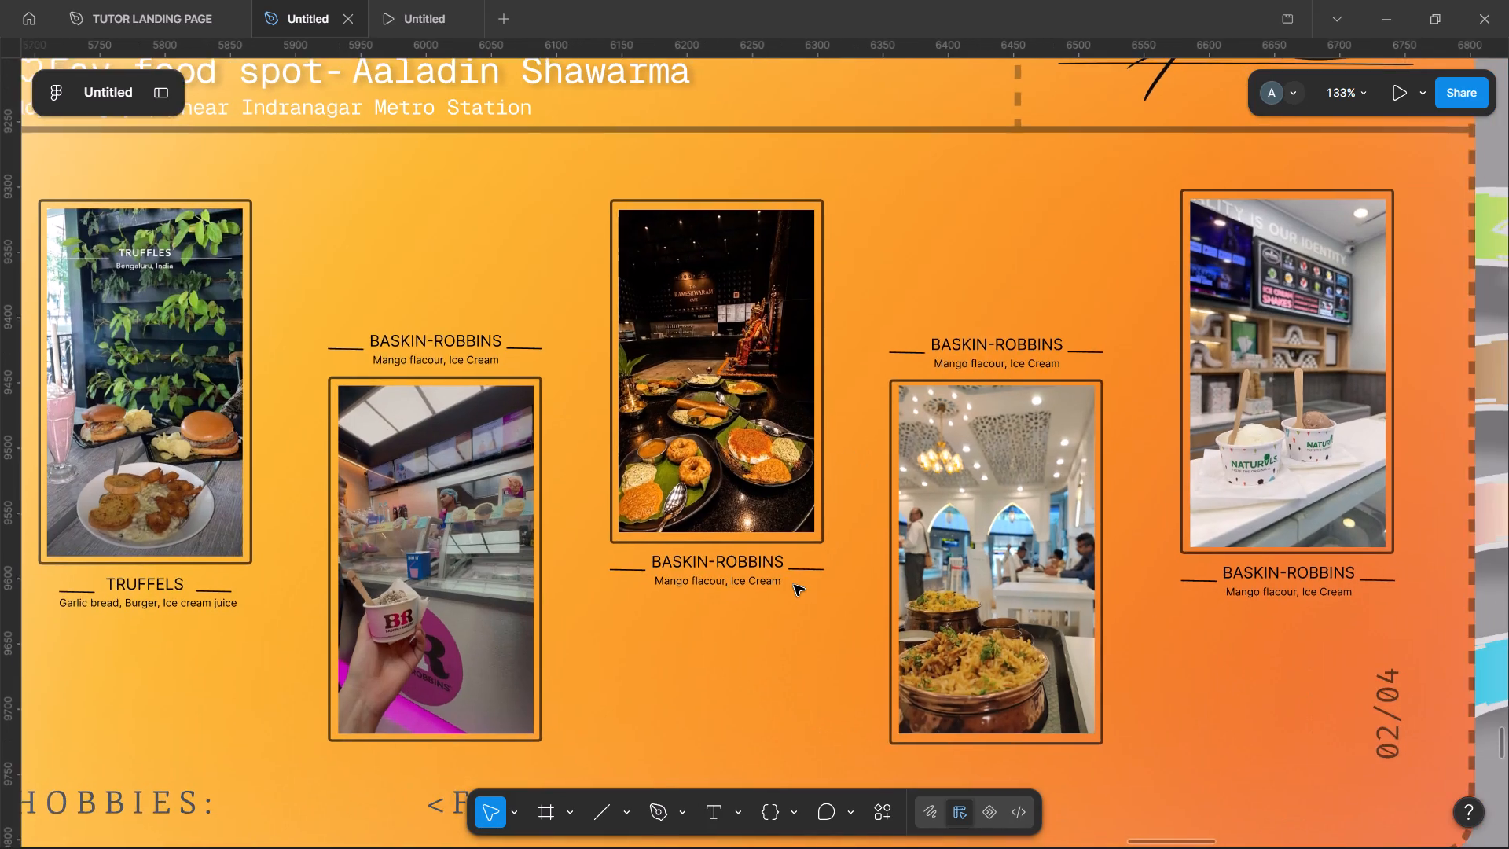
scroll(794, 585, up, 1)
double_click(669, 547)
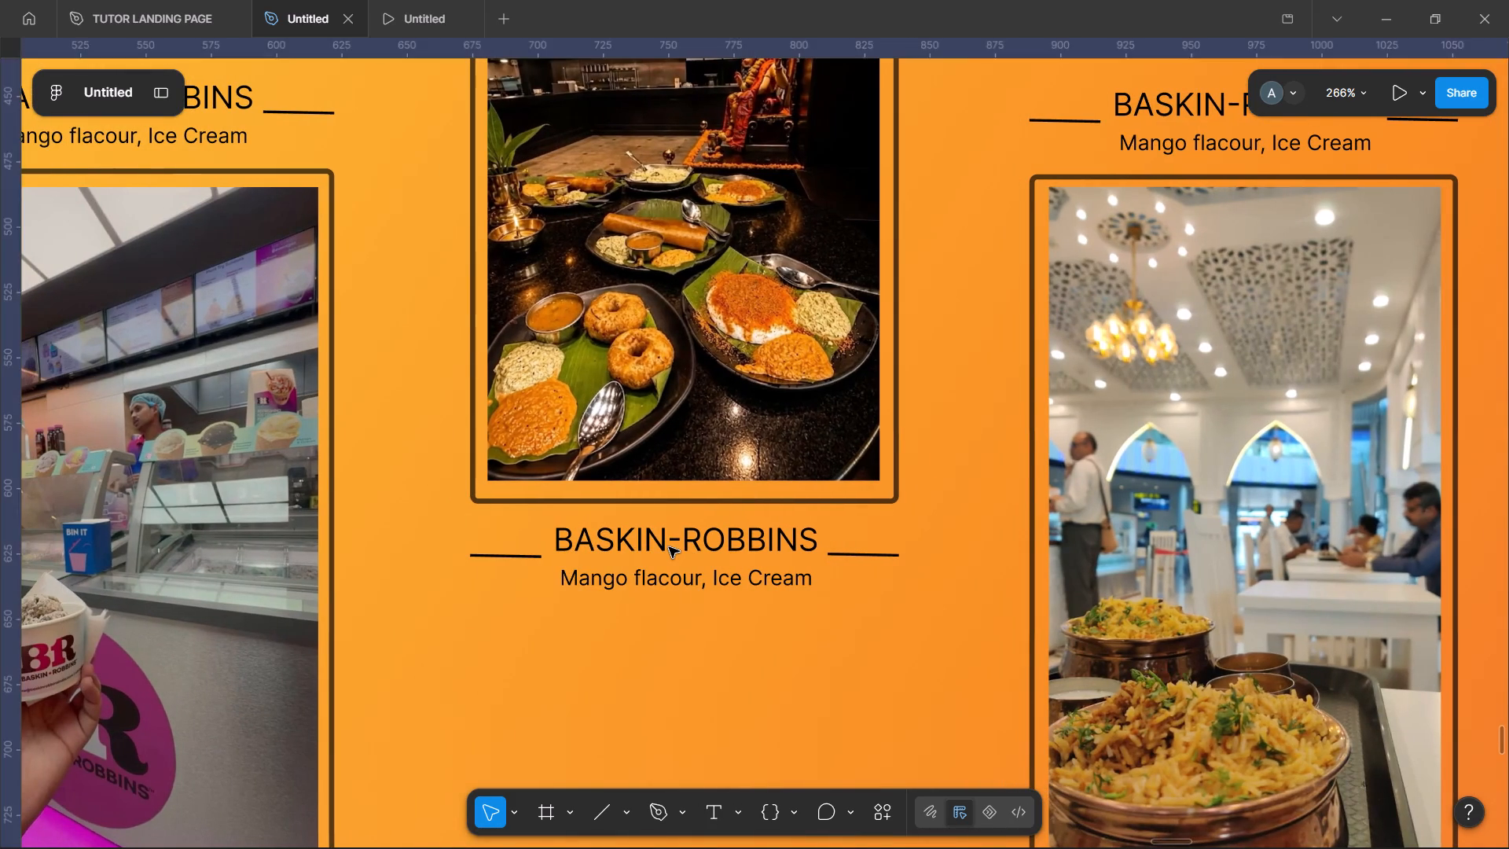
double_click(746, 540)
double_click(796, 538)
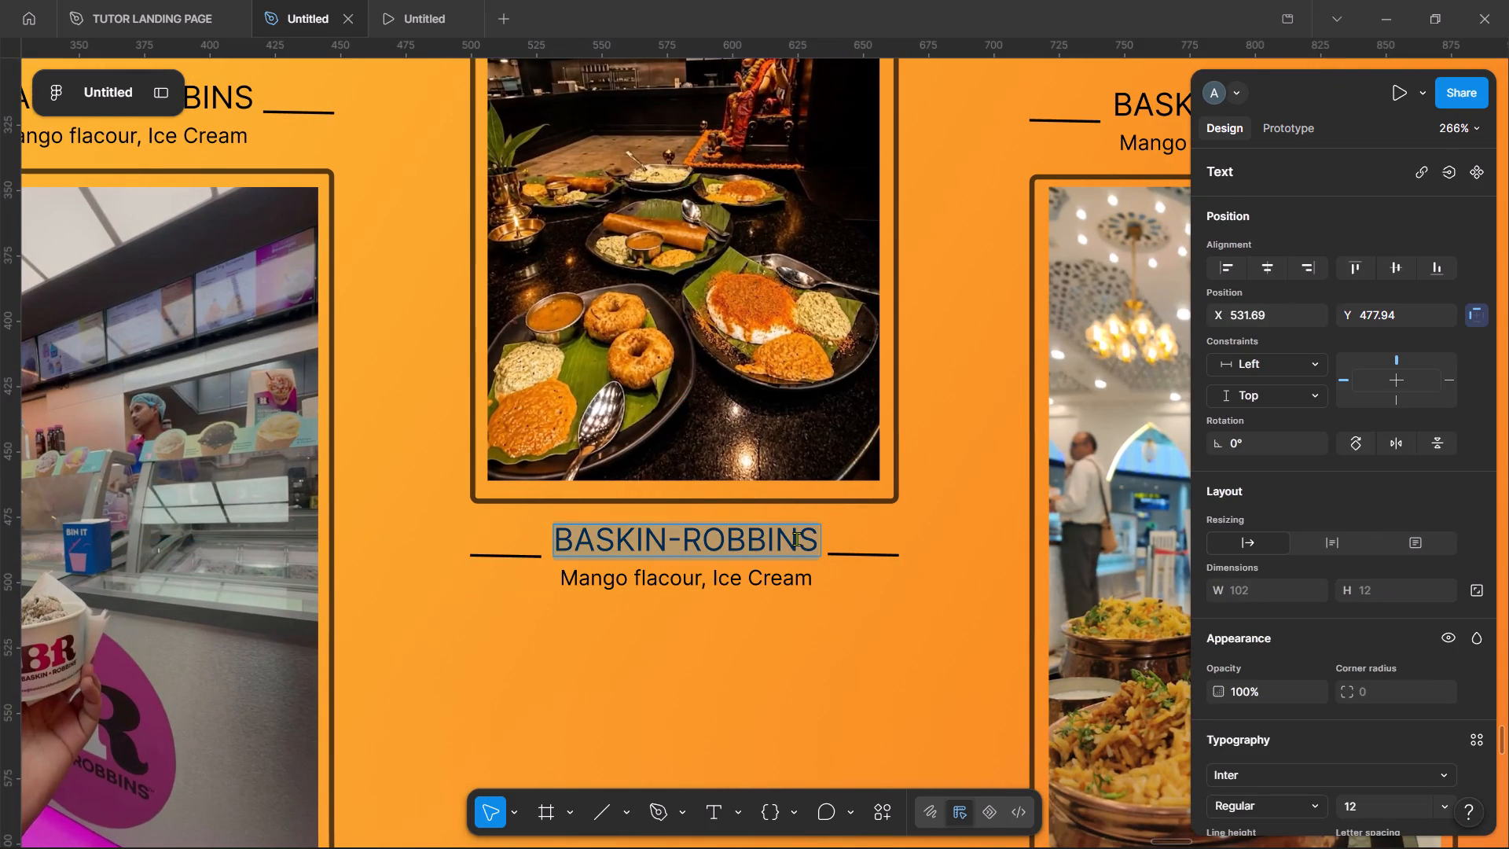
scroll(796, 538, up, 1)
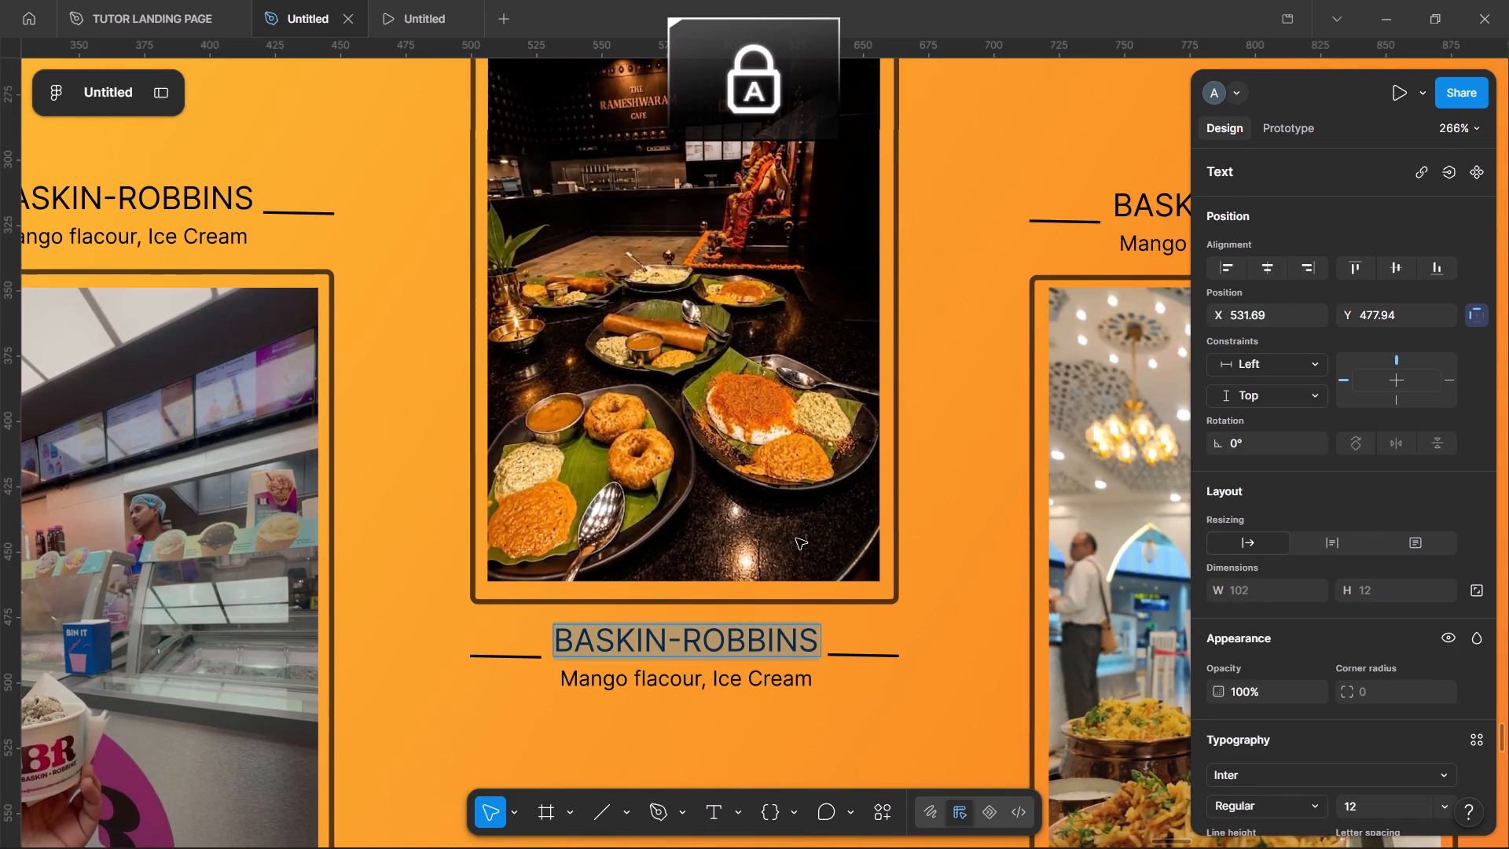
text(RAME)
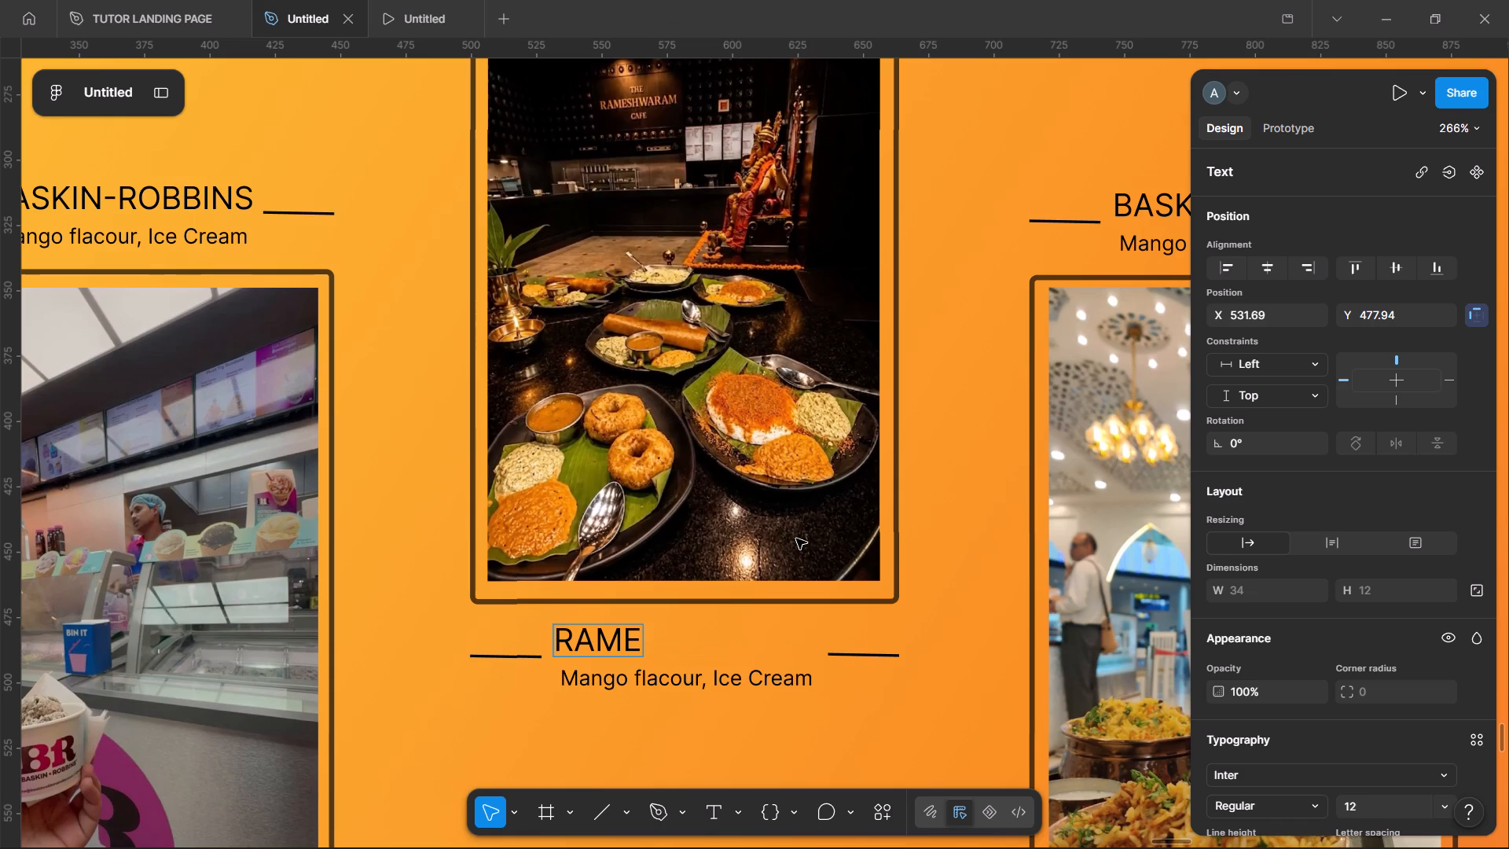
key(BackSpace)
key(BackSpace)
key(BackSpace)
key(BackSpace)
text(THE)
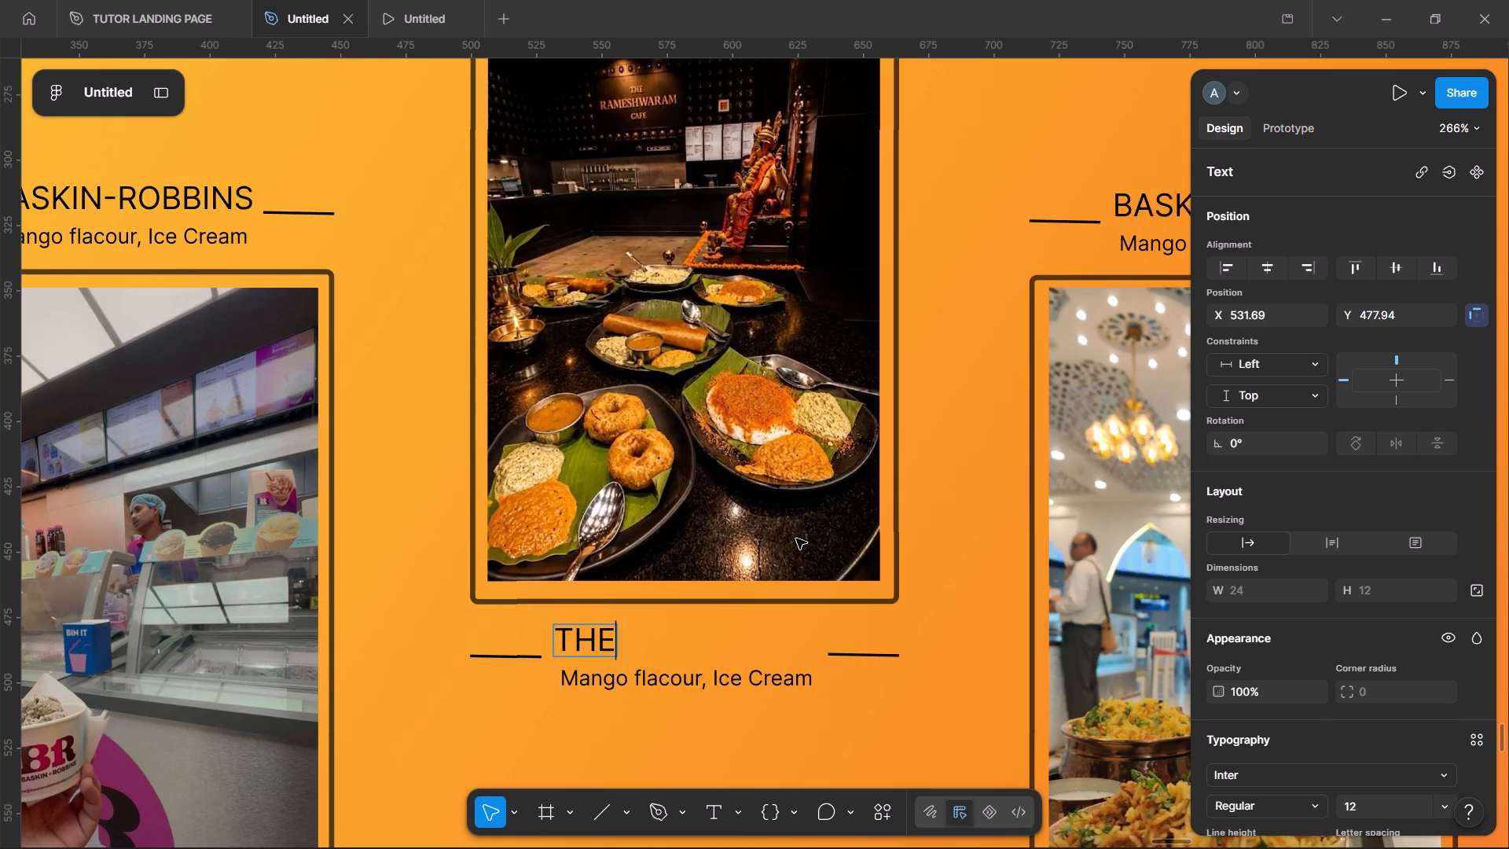
key(Return)
text(RAMESH)
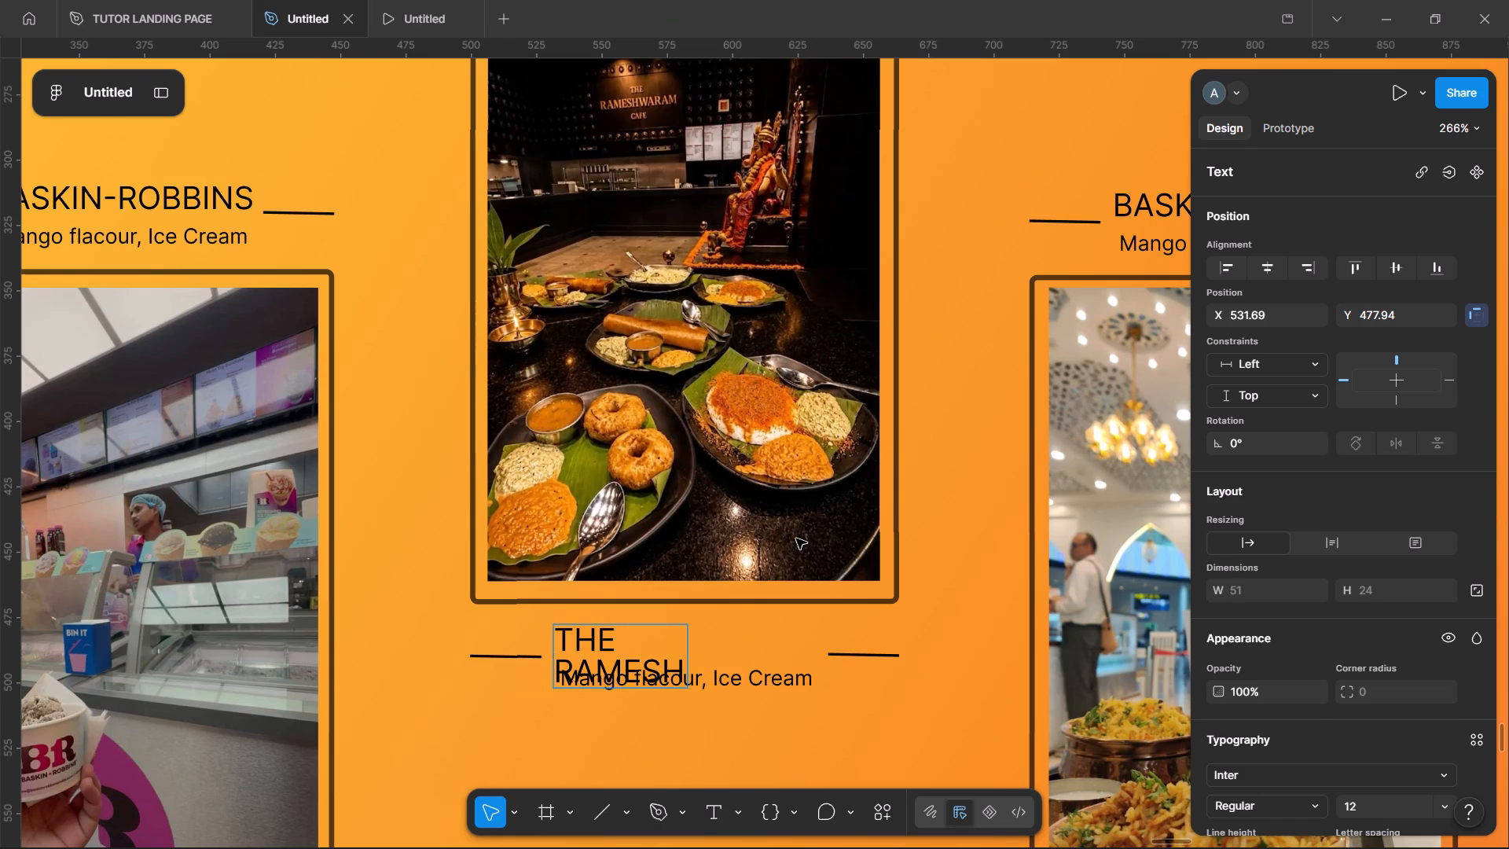
text(WARAM)
key(Return)
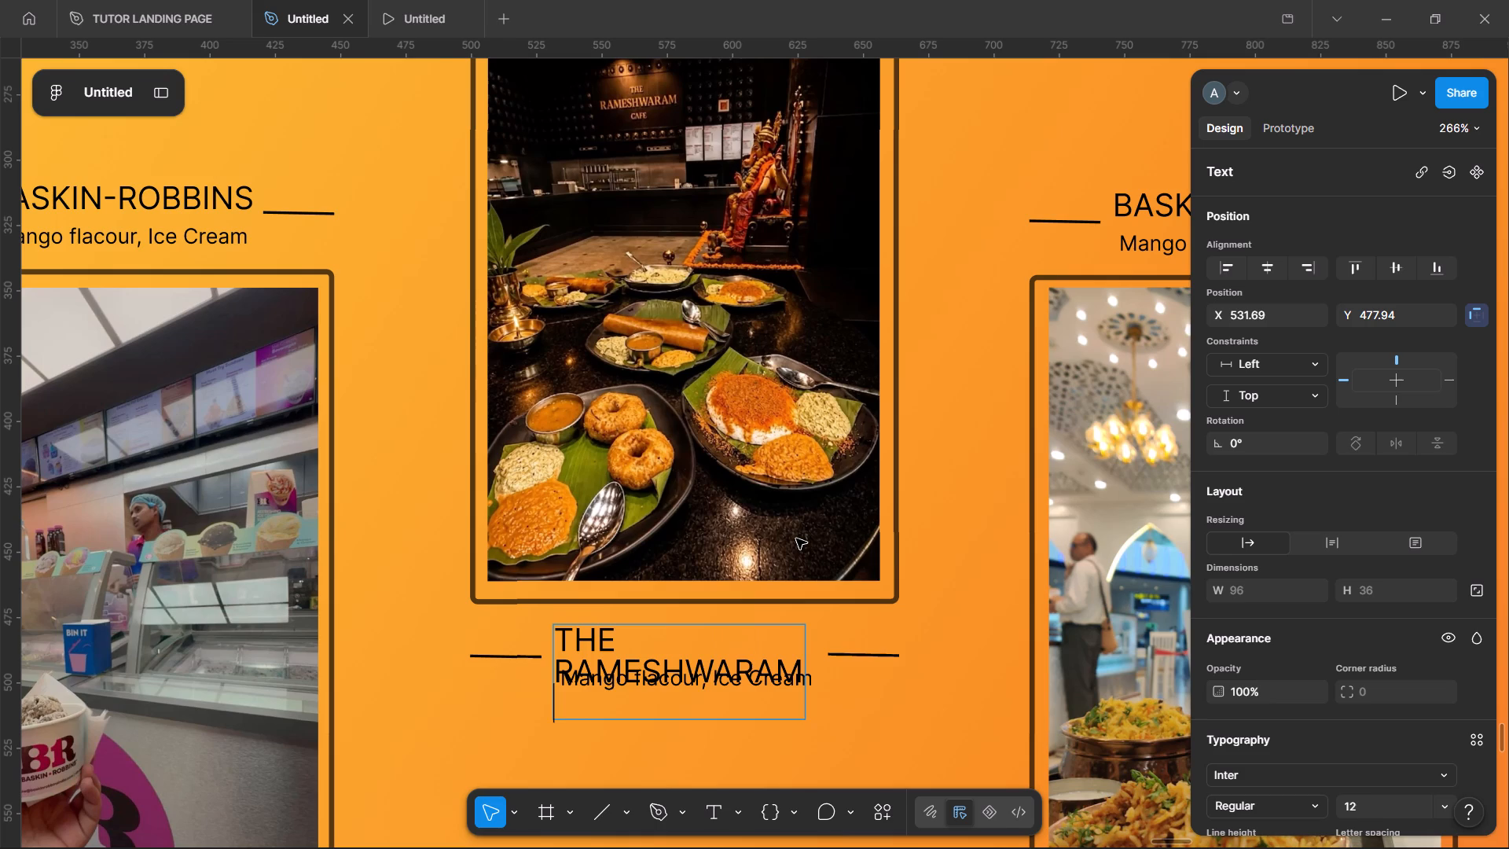
text(CAFE)
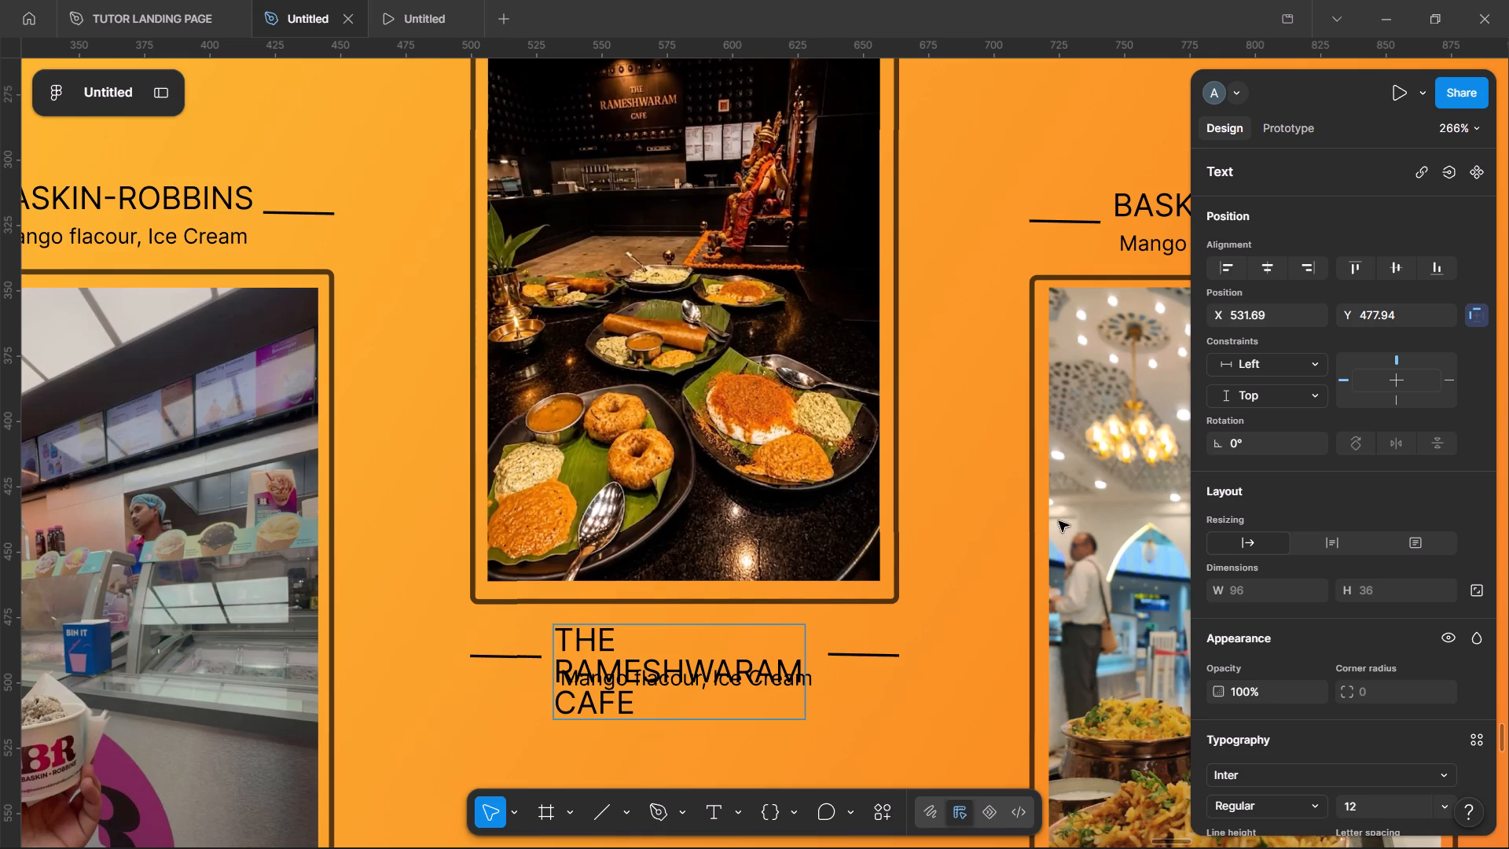
click(964, 594)
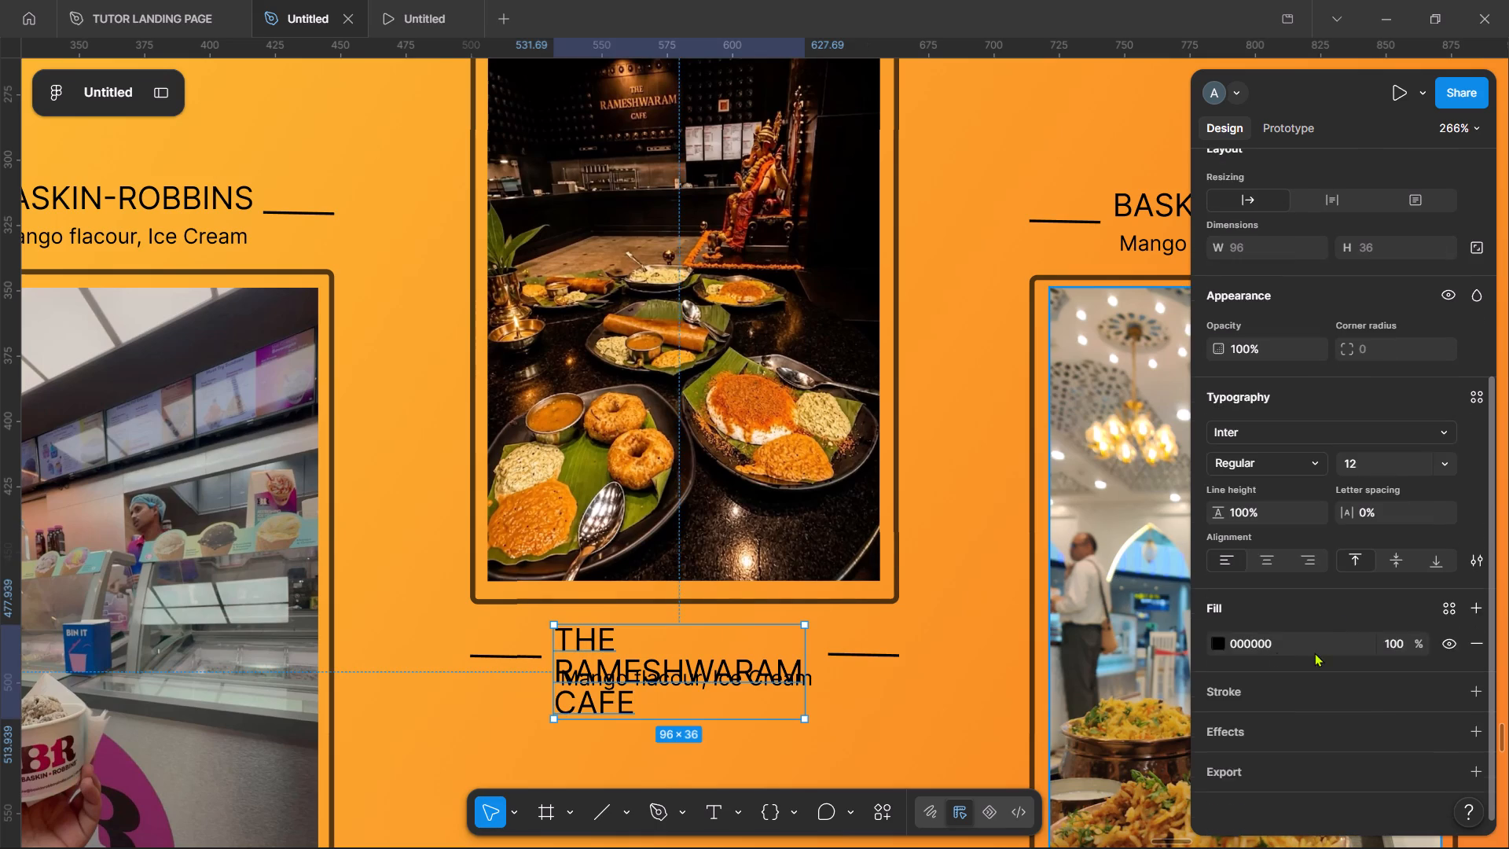
Centre-align the text of the three-line THE RAMESHWARAM CAFE label.
click(1259, 559)
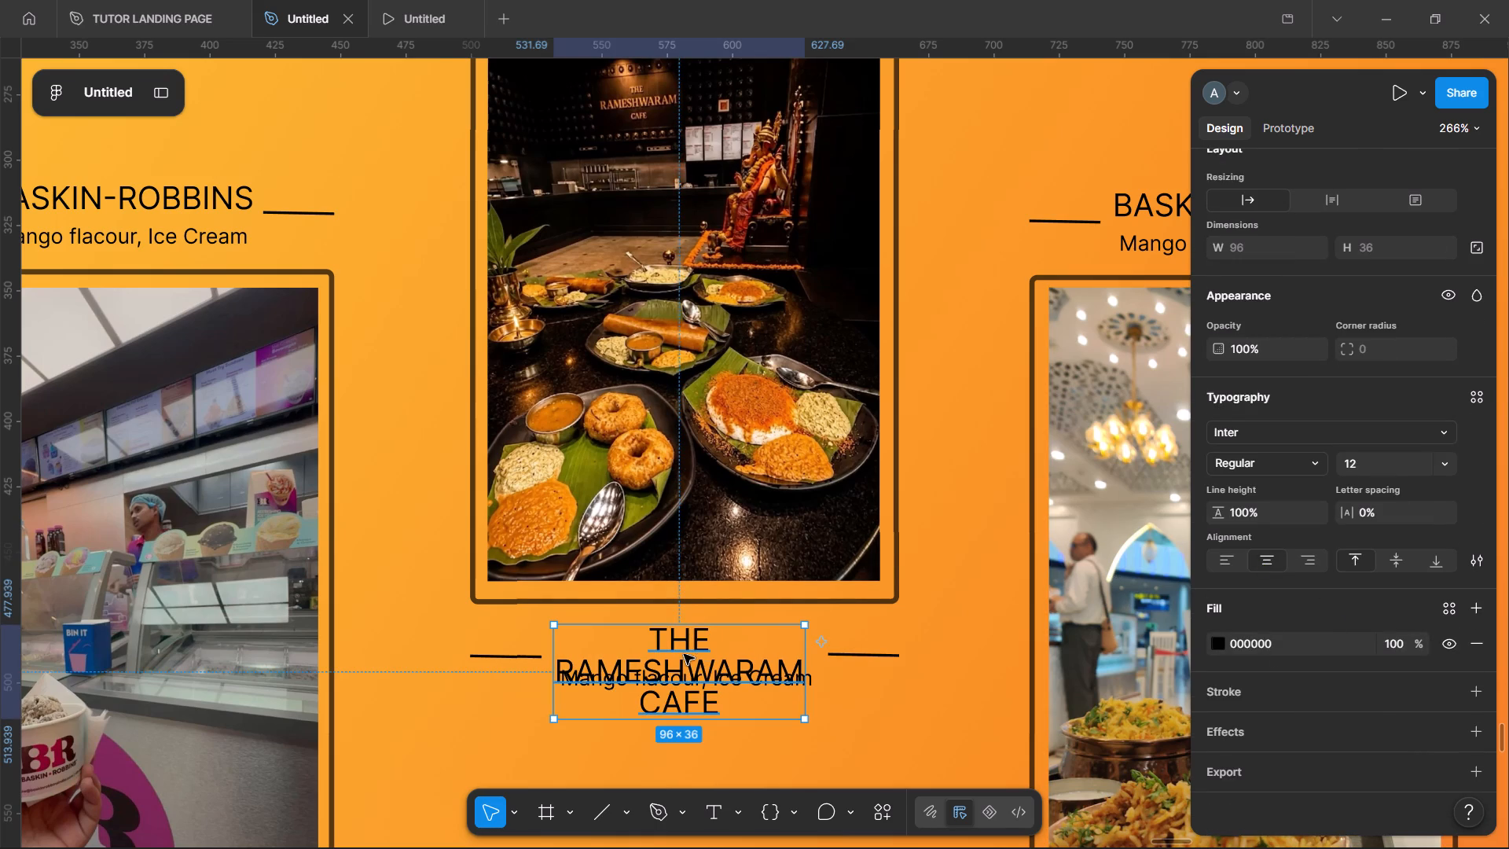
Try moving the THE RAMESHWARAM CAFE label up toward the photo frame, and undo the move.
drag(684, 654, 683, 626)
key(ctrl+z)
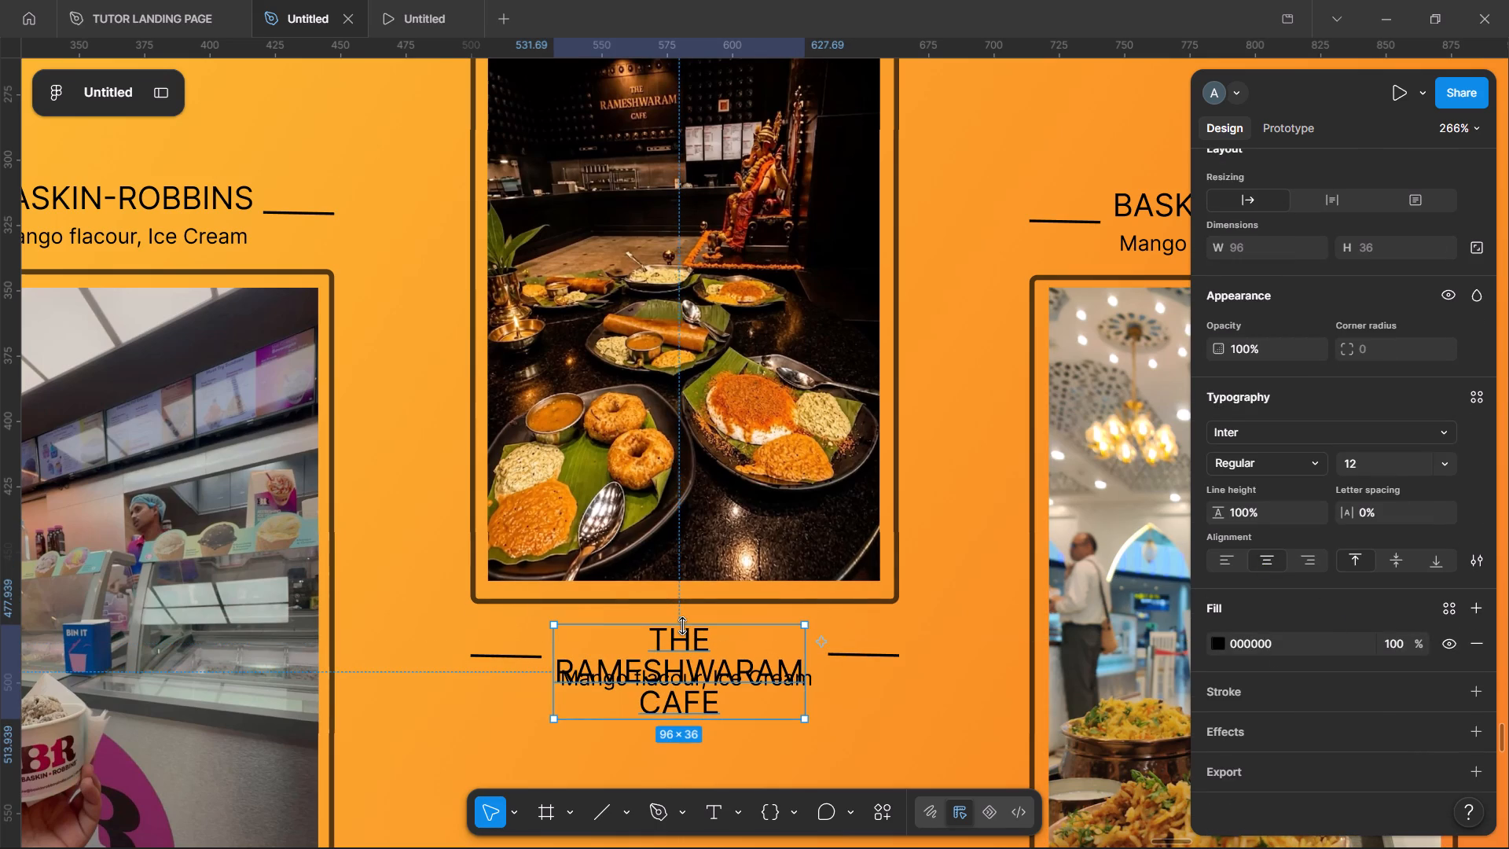
Move both flanking lines and the Mango flacour, Ice Cream subtitle down 20 units, placing the subtitle beneath THE RAMESHWARAM CAFE label.
click(872, 660)
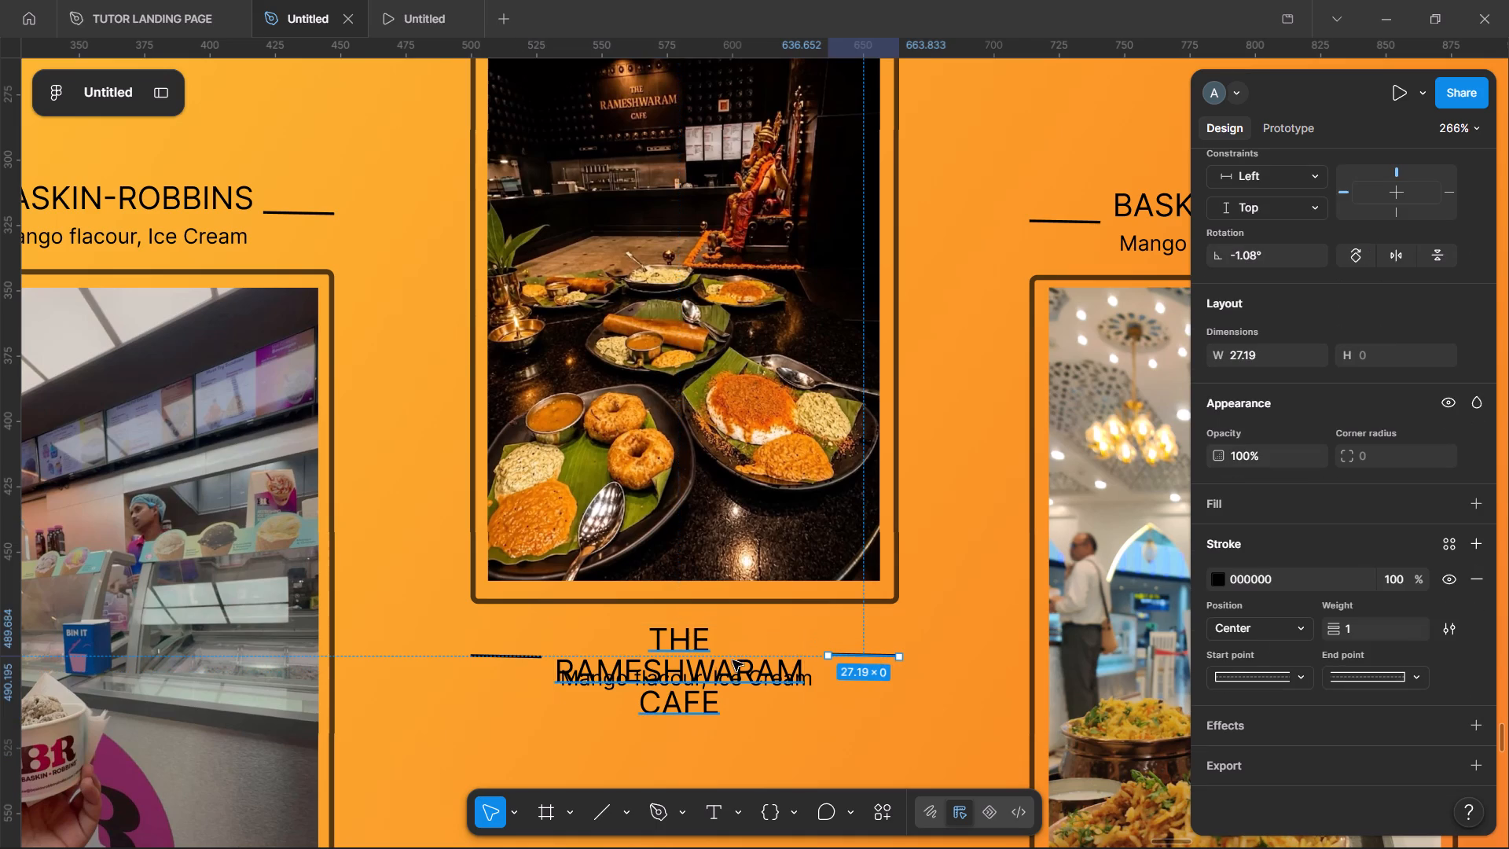
click(532, 656)
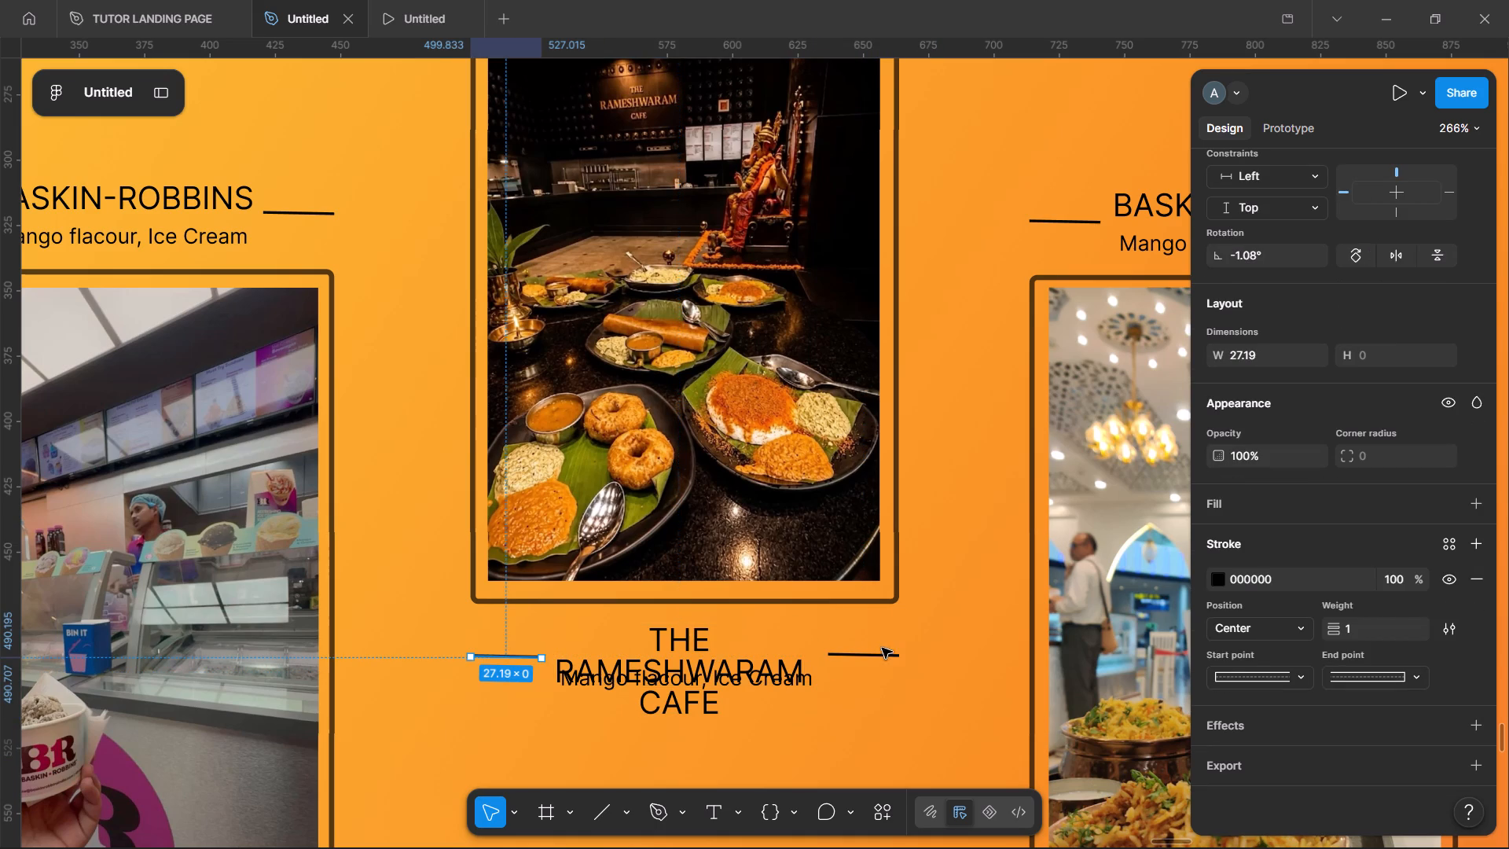
shift+click(866, 655)
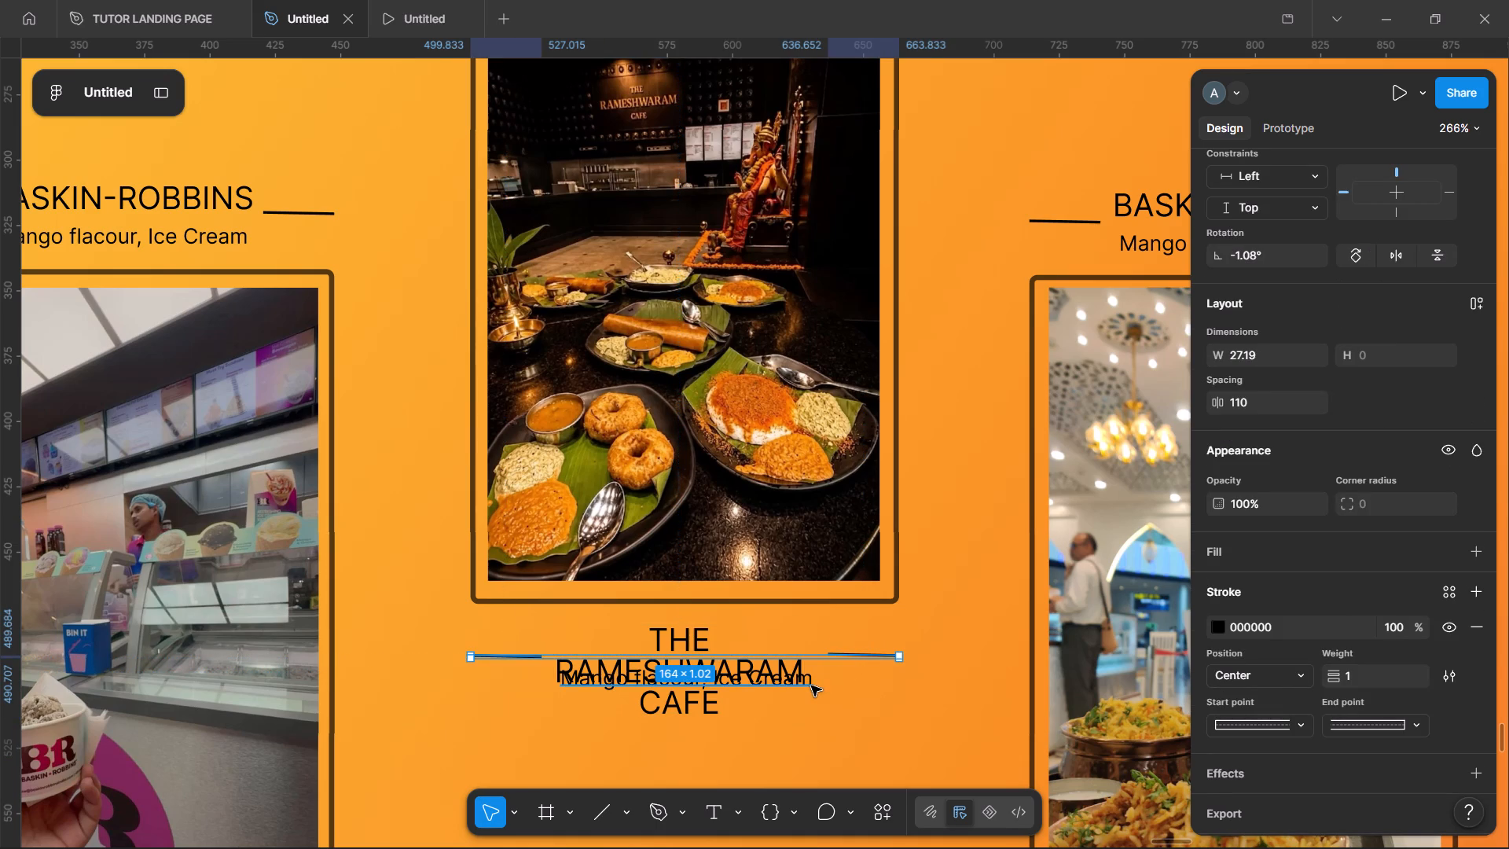
shift+click(811, 685)
key(shift+Down)
key(shift+Down)
key(shift+Down)
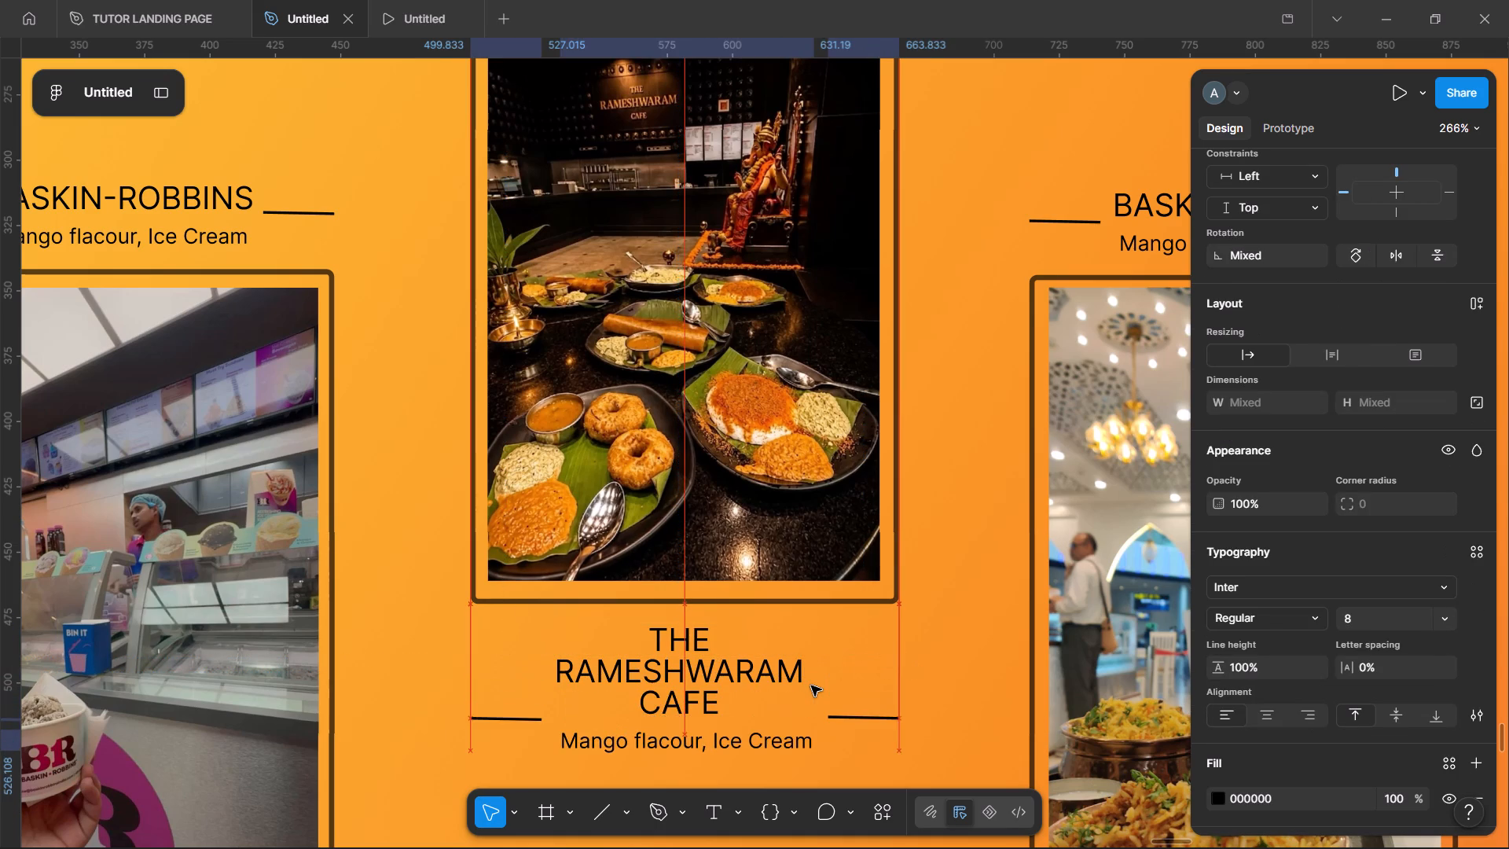
key(shift+Up)
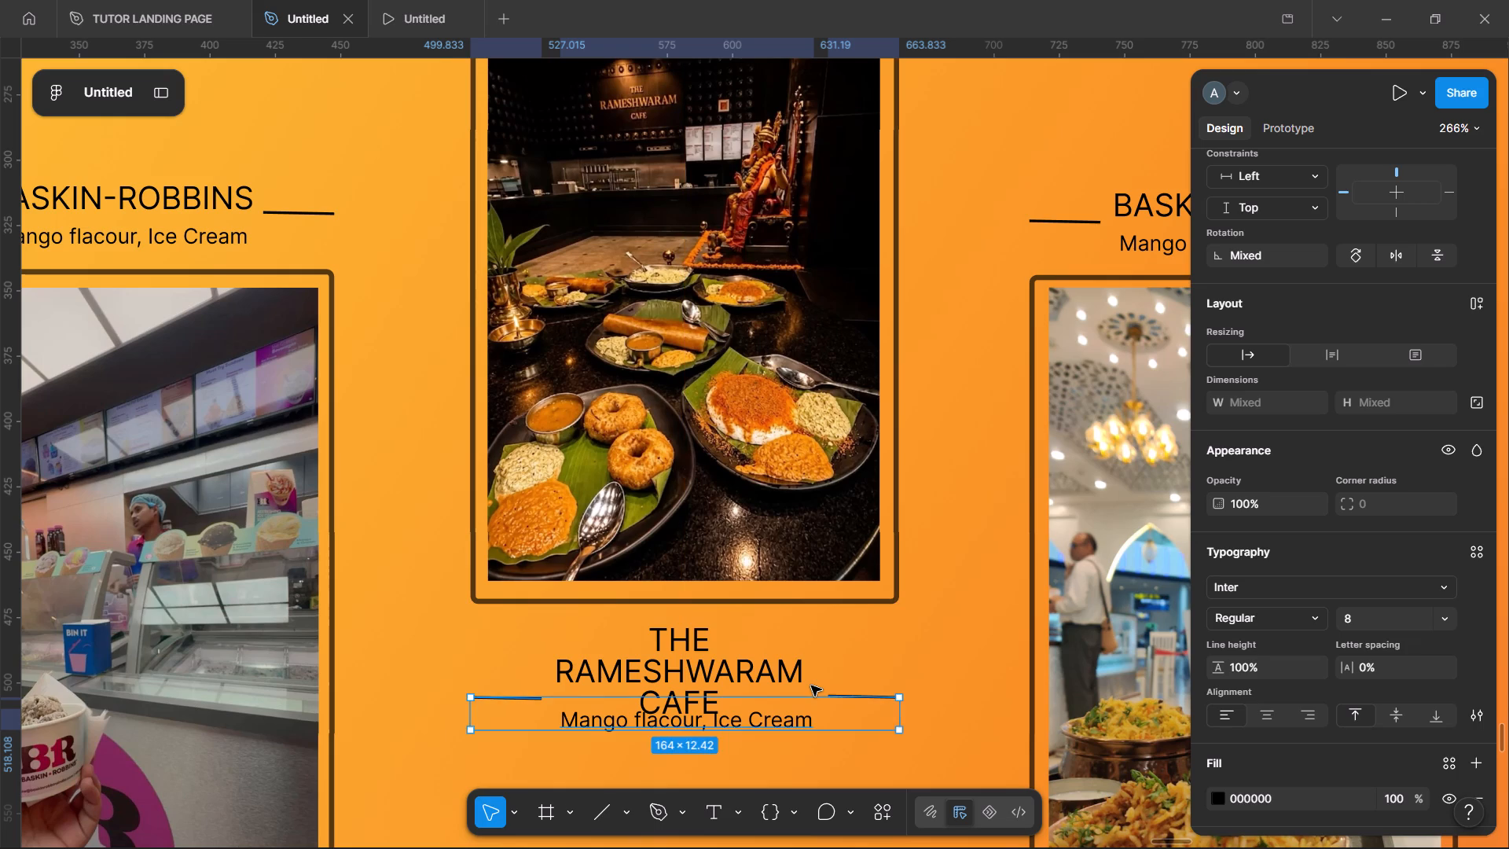
key(shift+Down)
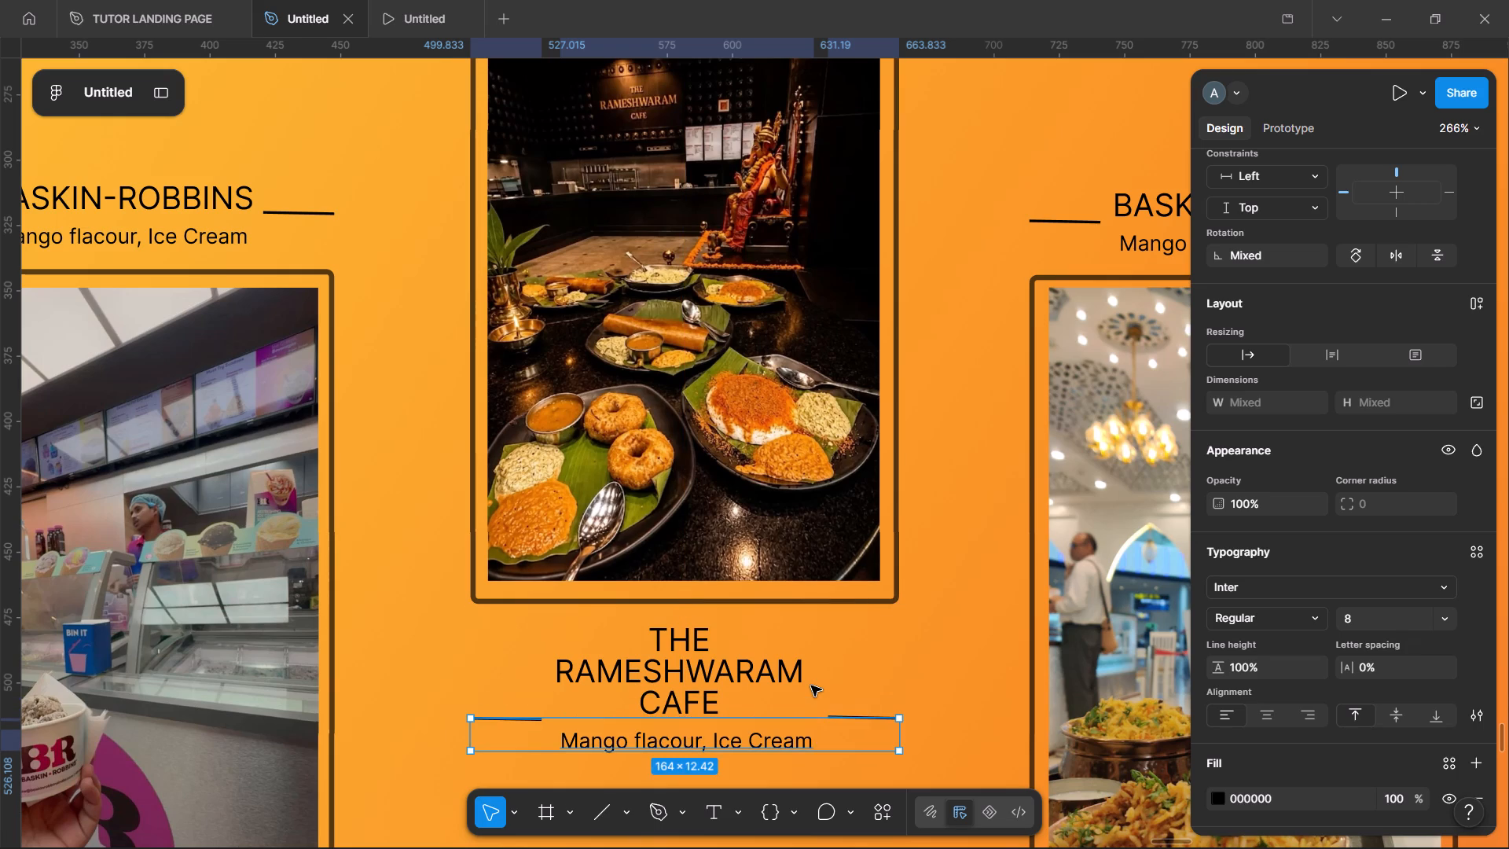
key(Up)
key(Up)
key(Up)
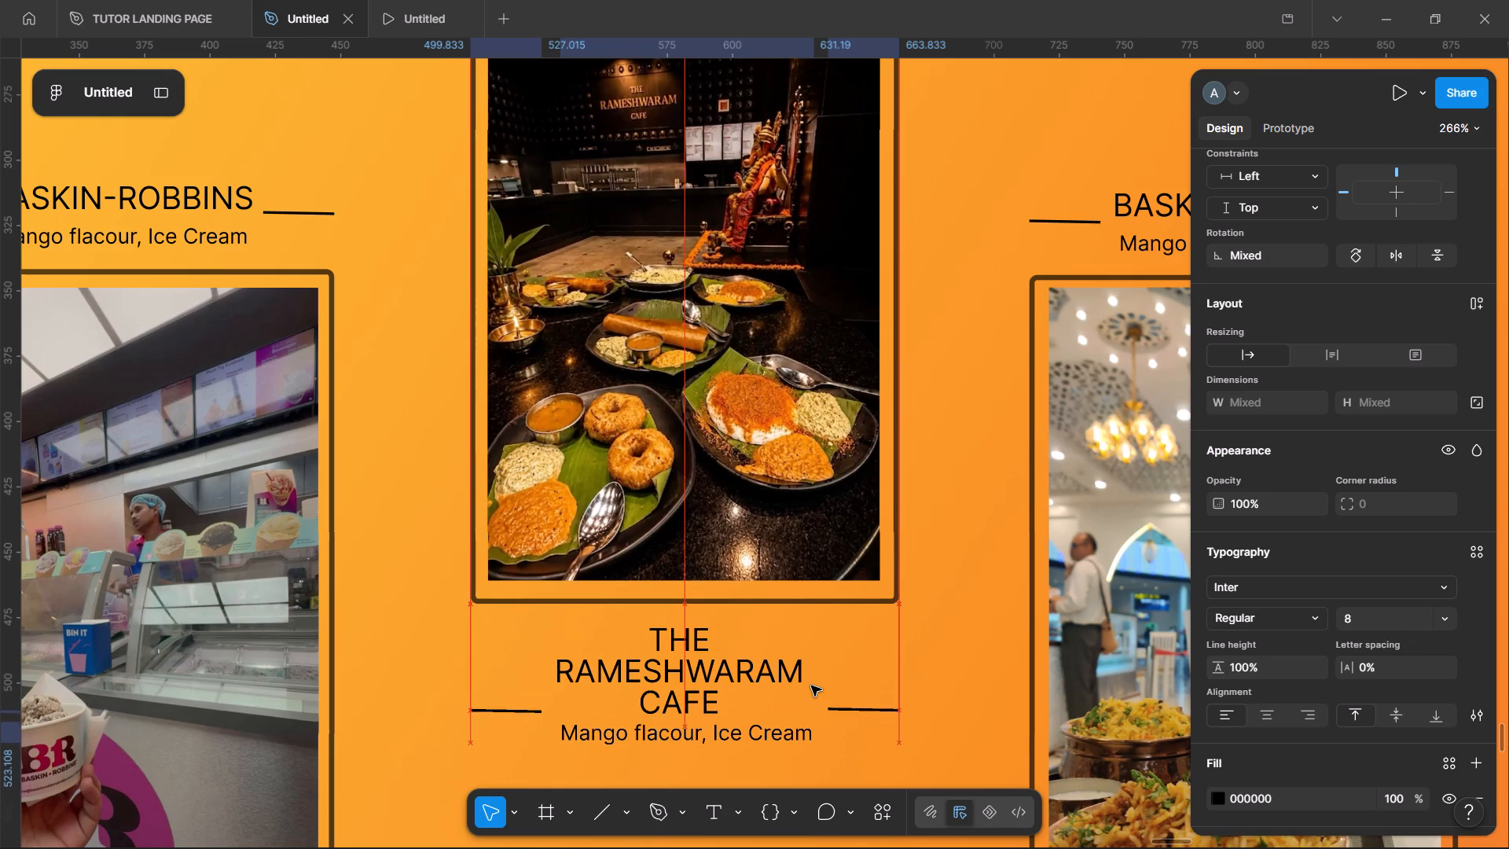
key(Up)
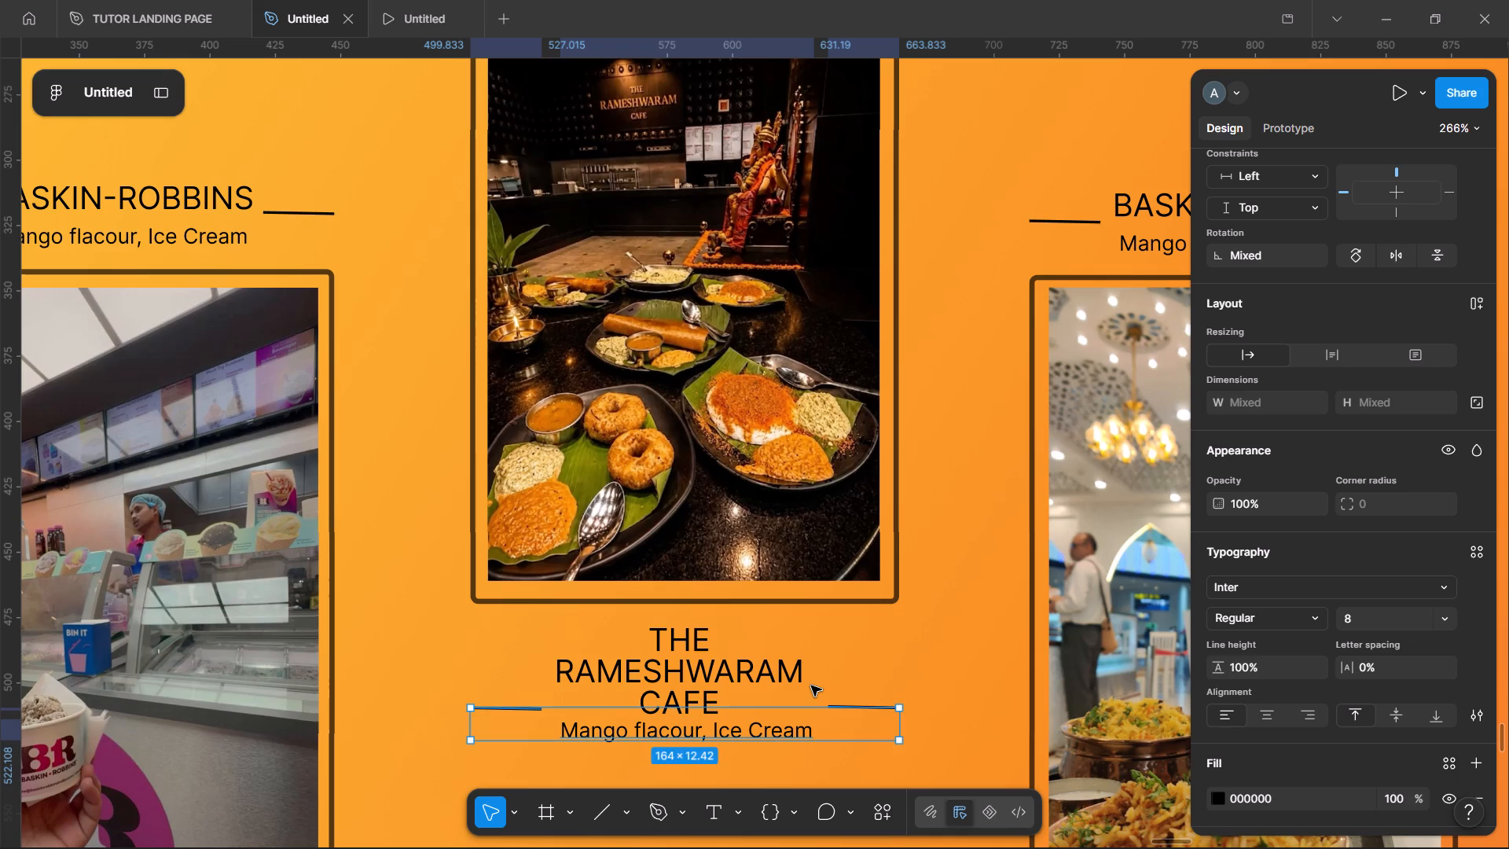
Change the subtitle beneath THE RAMESHWARAM CAFE label to "Dosa,Vada,Idli".
double_click(687, 729)
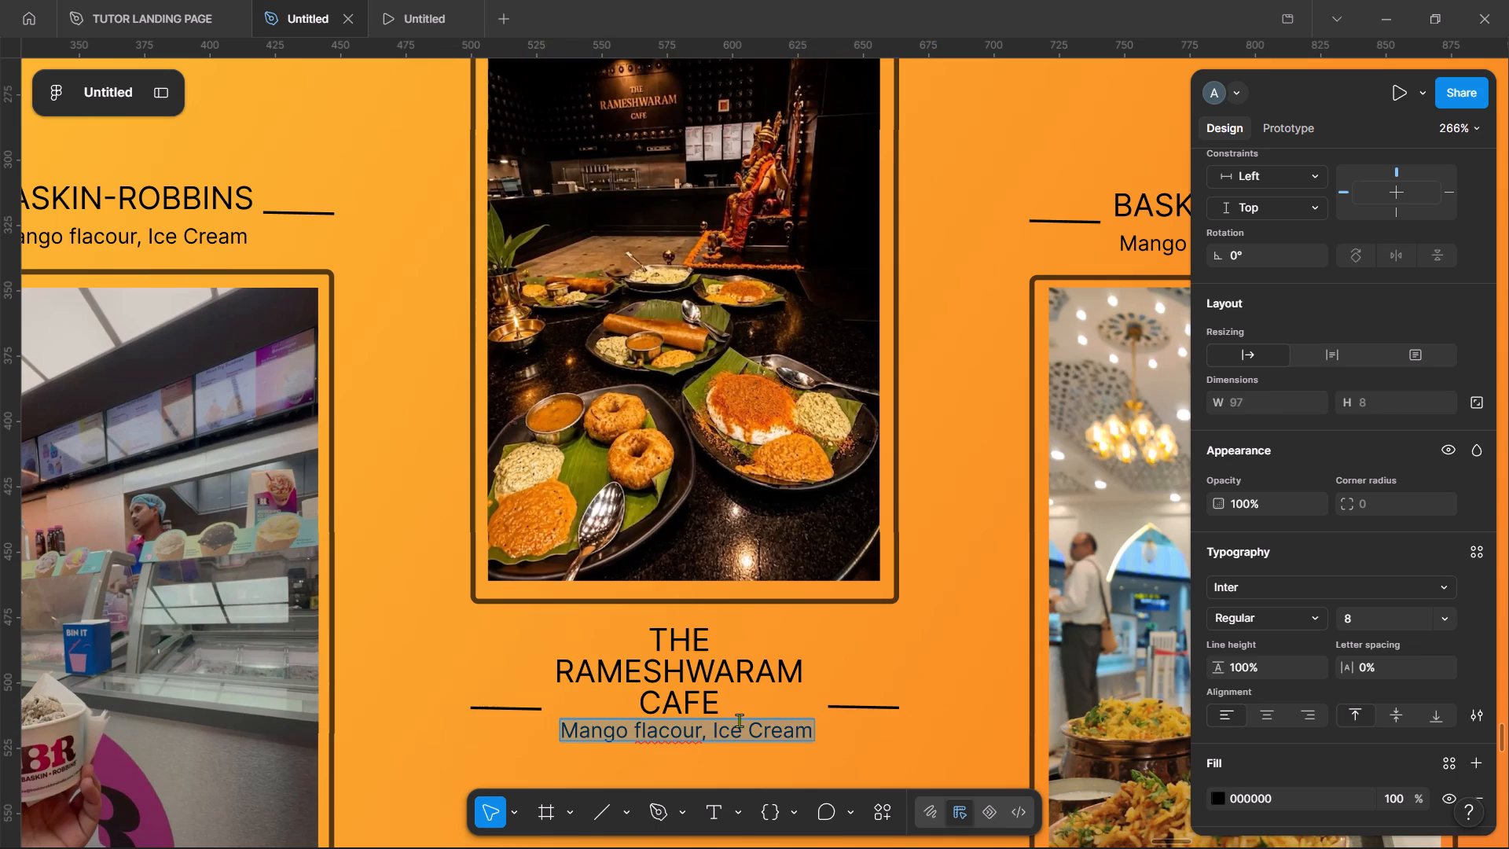
text(DOSR)
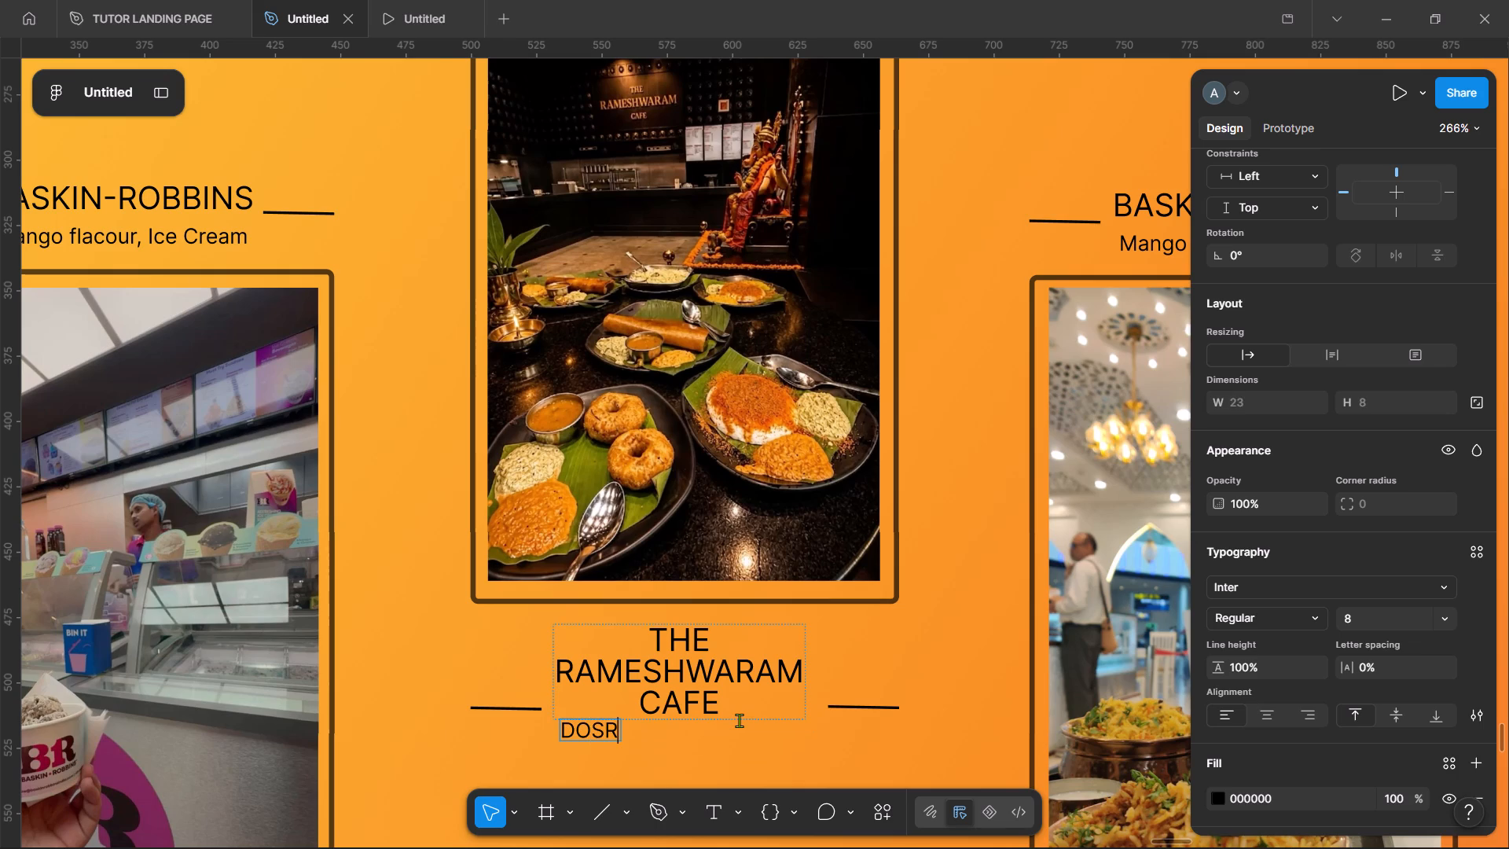
key(BackSpace)
key(BackSpace)
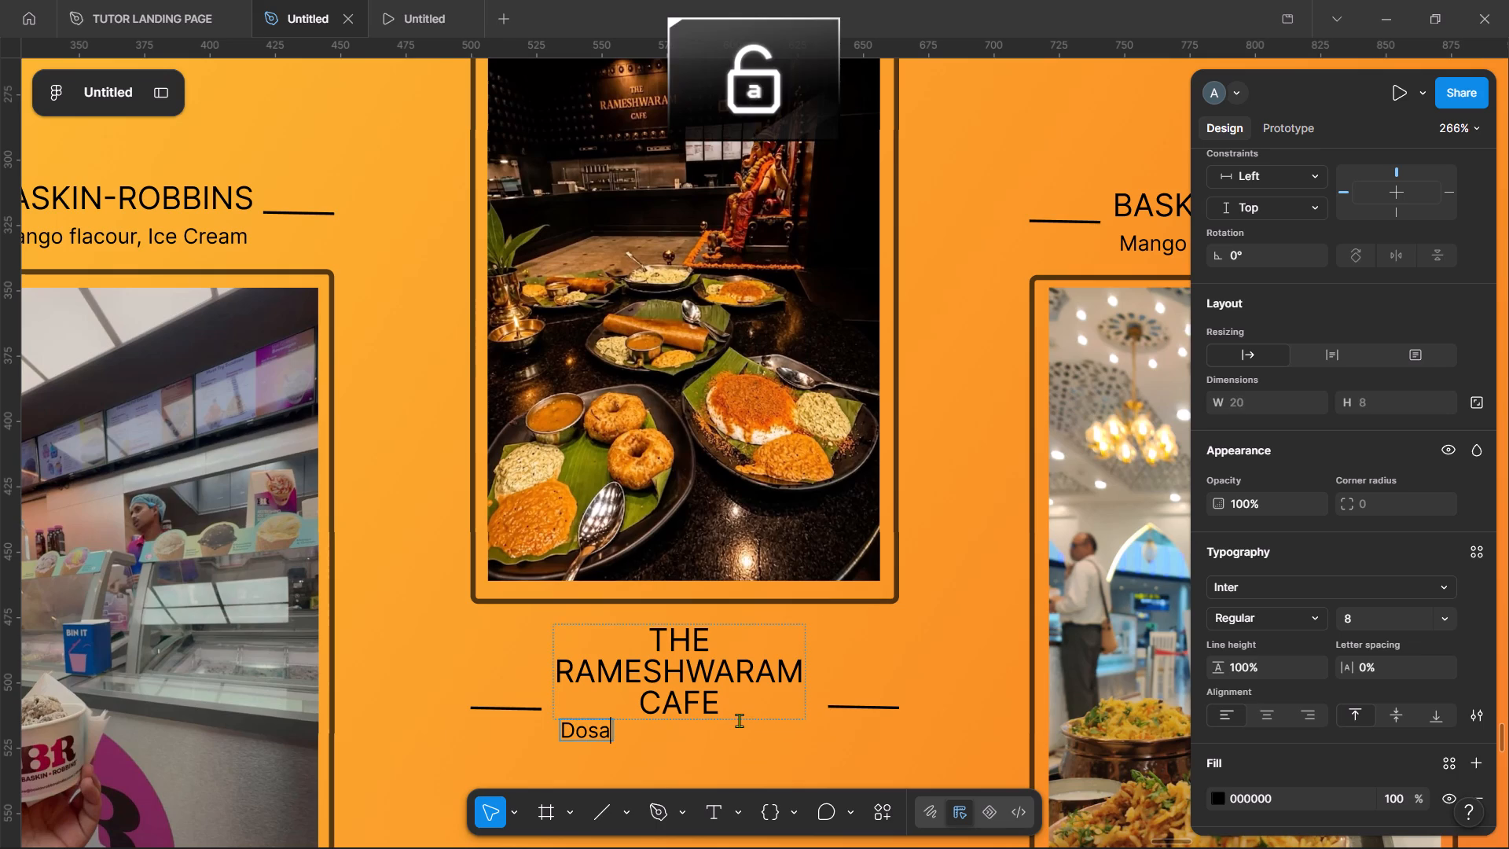
text(ada)
key(comma)
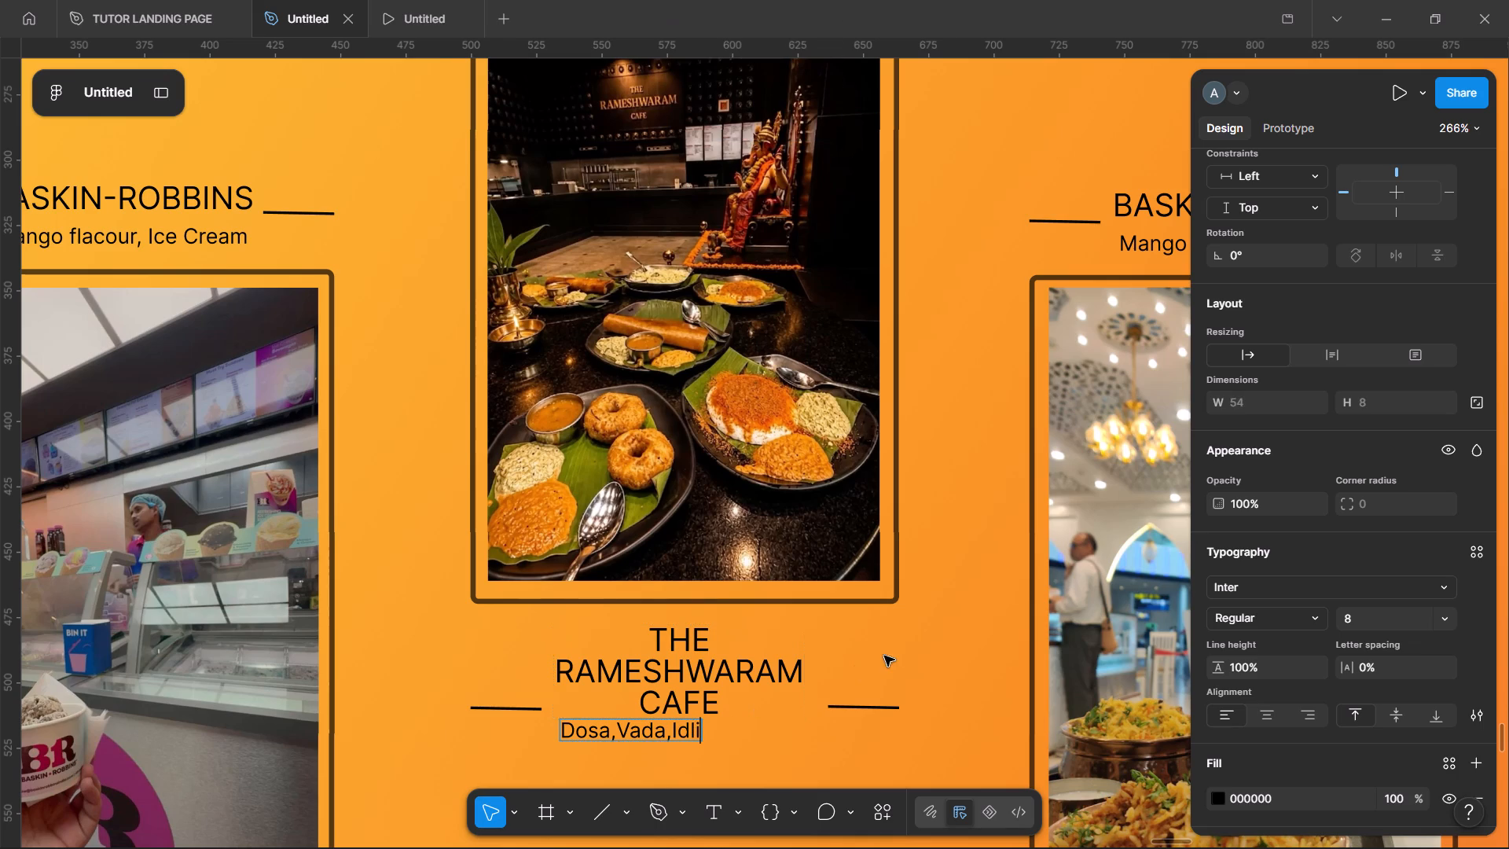
click(887, 655)
Centre the Dosa,Vada,Idli subtitle horizontally beneath THE RAMESHWARAM CAFE label, at about X 552.69, Y 513.94.
drag(627, 719, 664, 719)
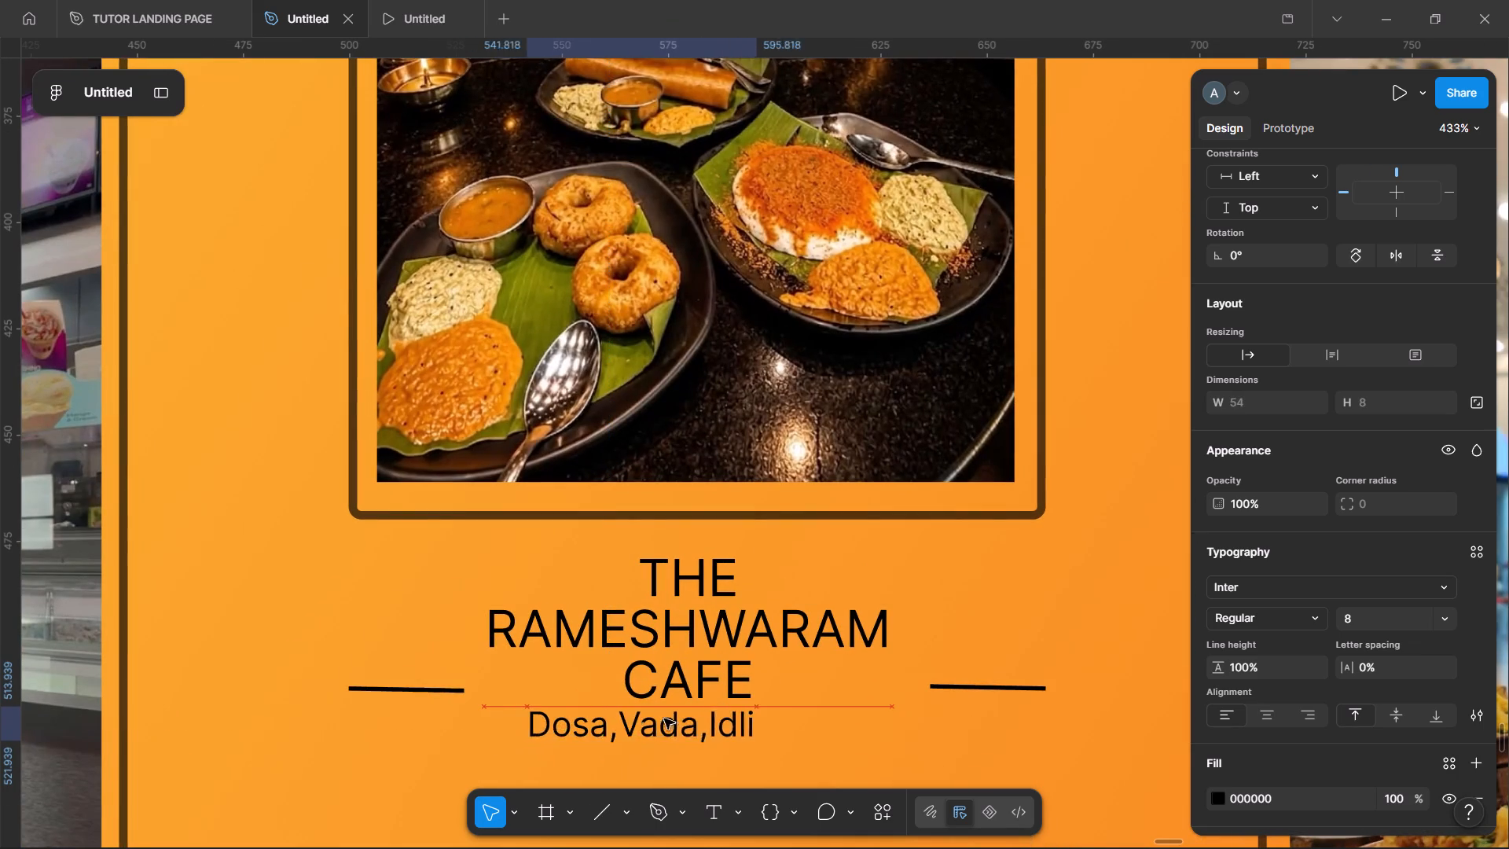
drag(664, 719, 711, 718)
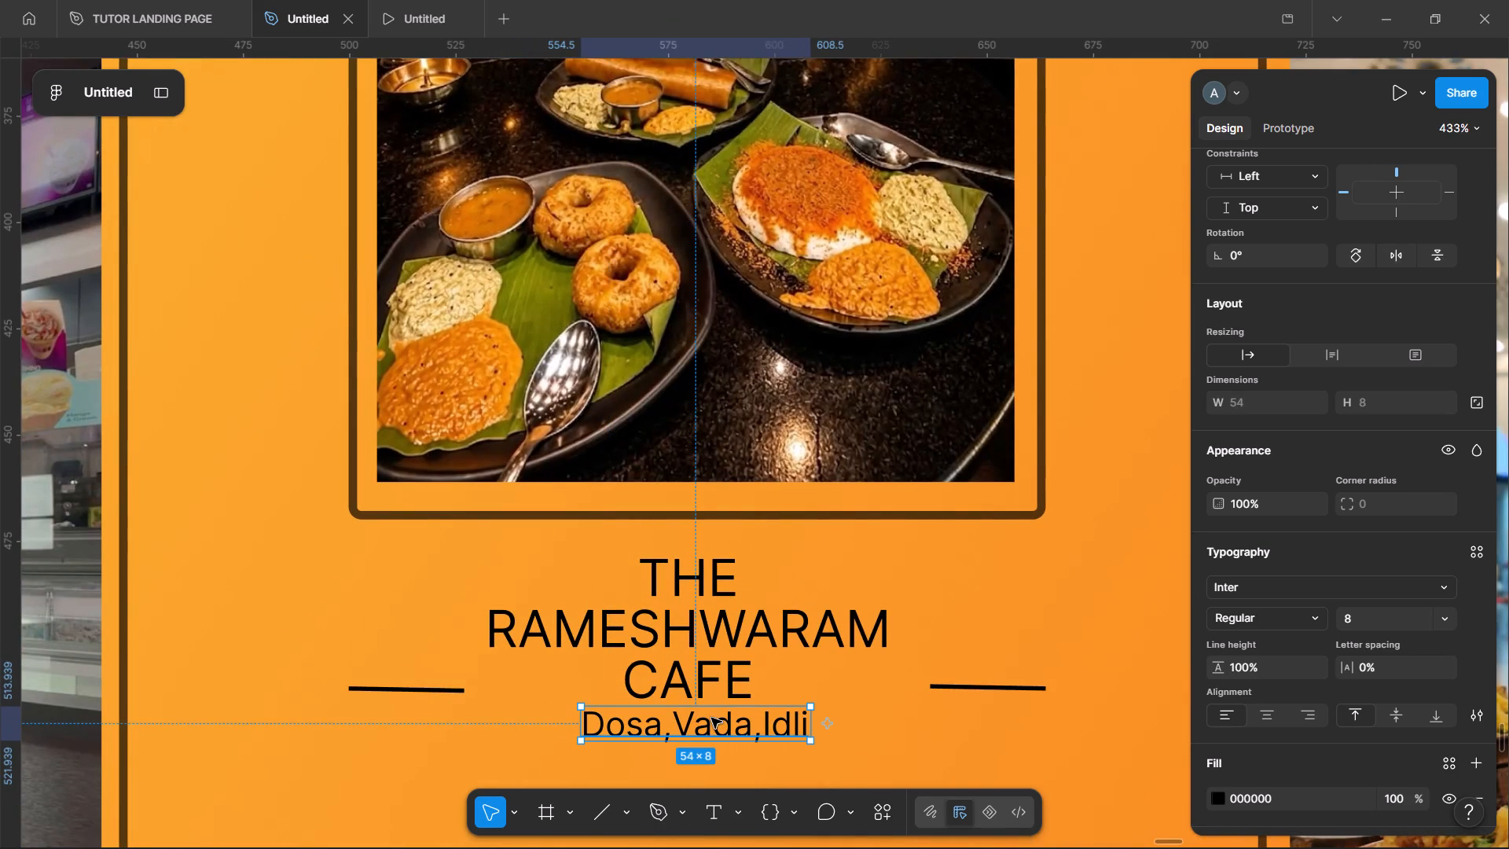
key(ctrl+z)
drag(663, 721, 731, 725)
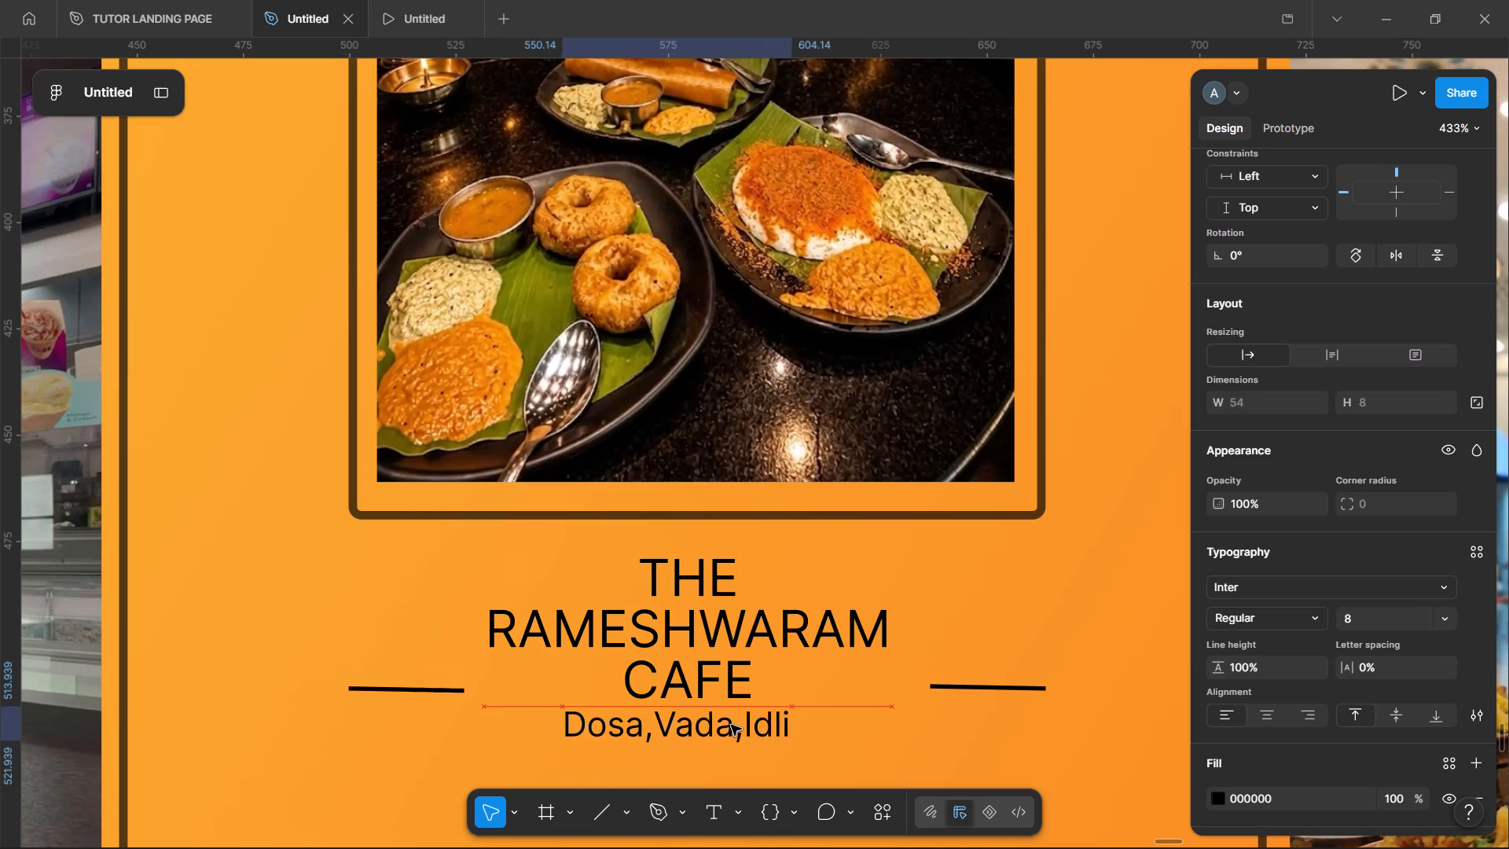
drag(731, 725, 743, 725)
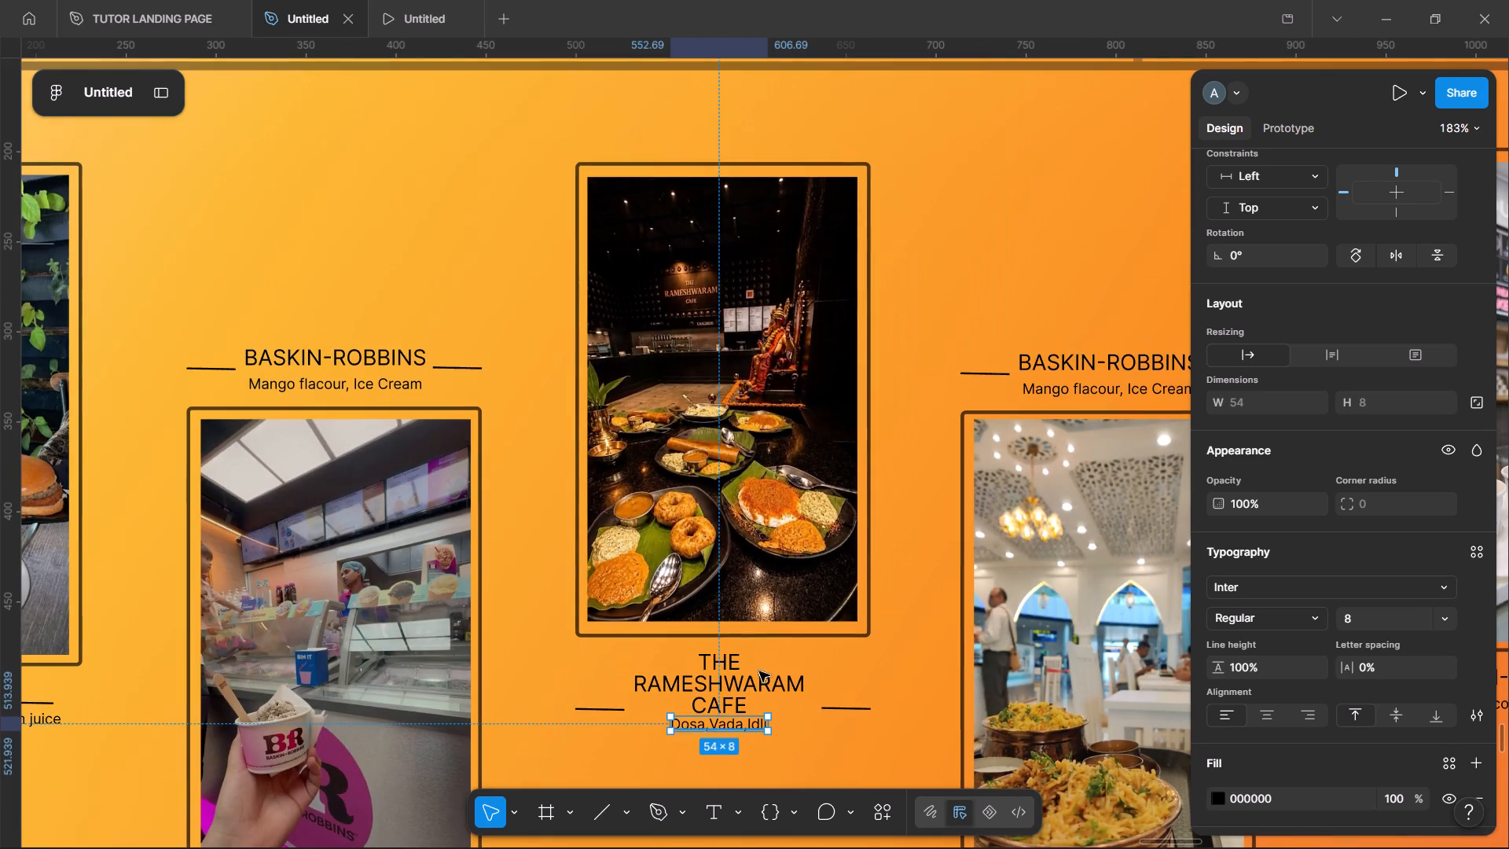
Change the BASKIN-ROBBINS label above the biryani restaurant photo to MEGHNA’S BRIYANI.
click(1004, 322)
scroll(1004, 322, down, 1)
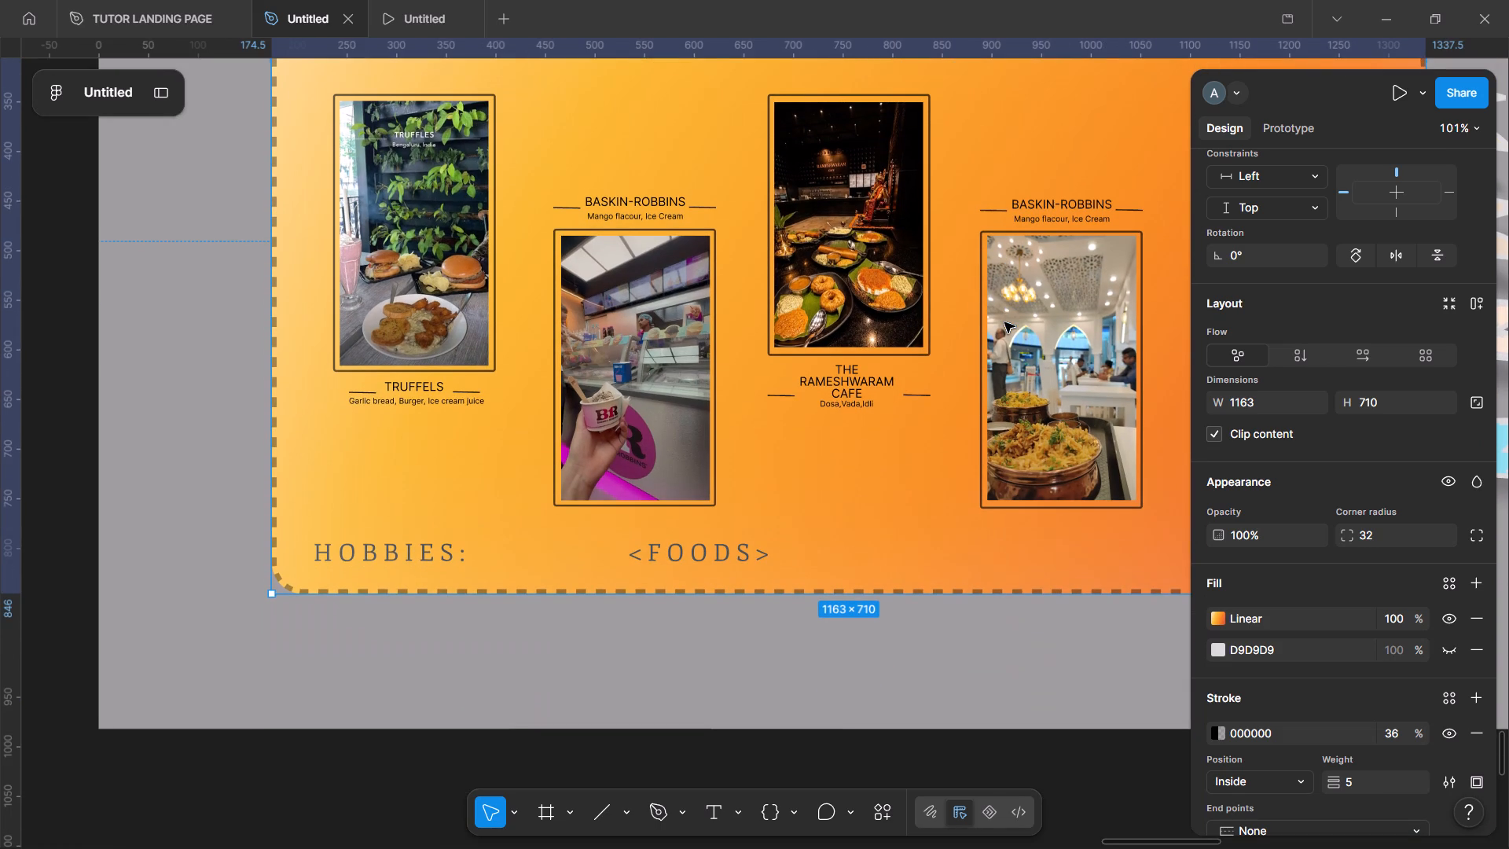
scroll(962, 383, up, 1)
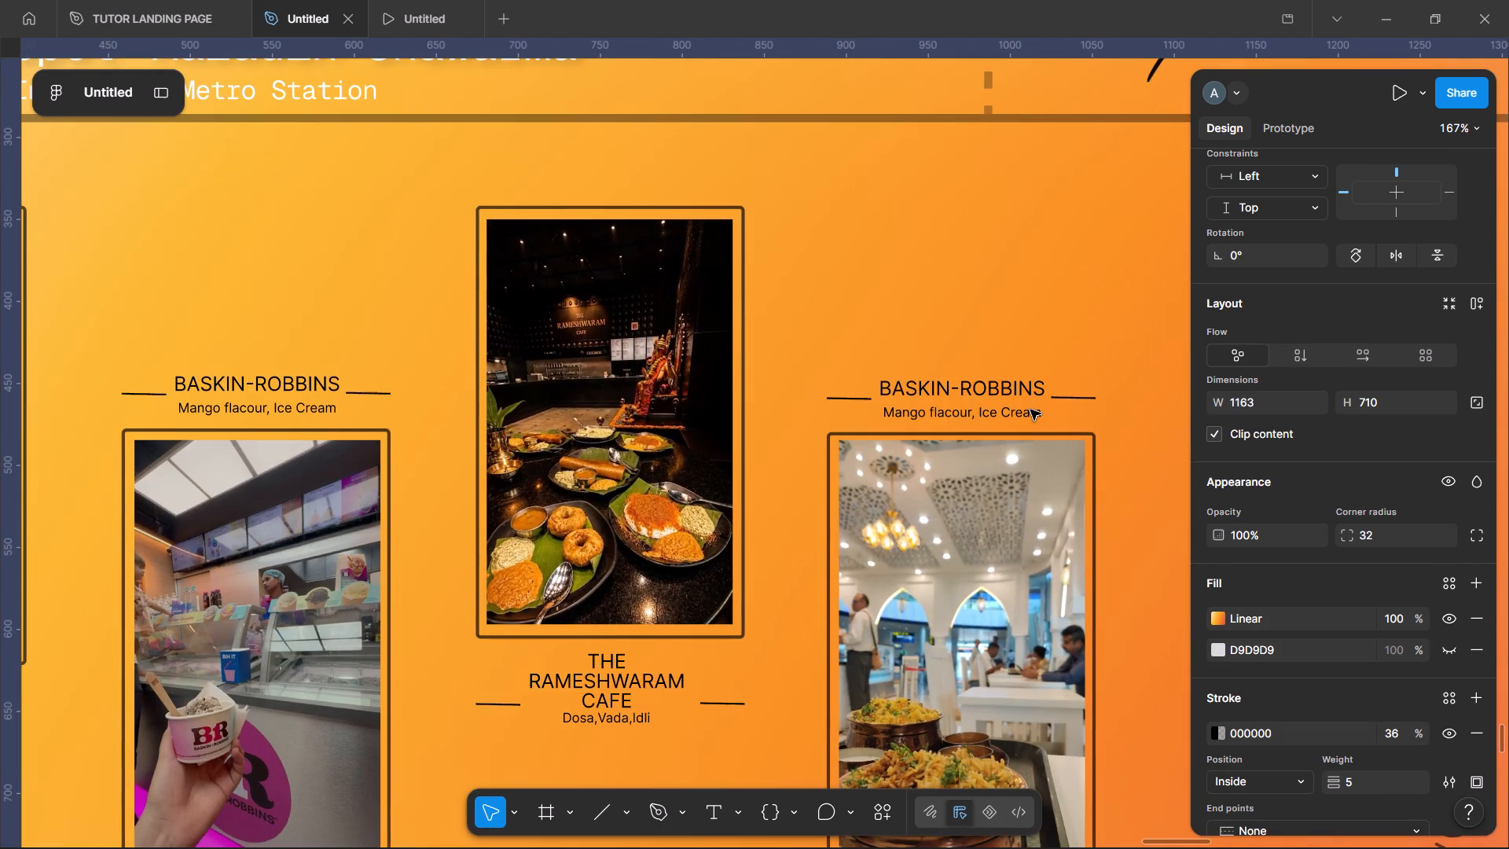
double_click(989, 391)
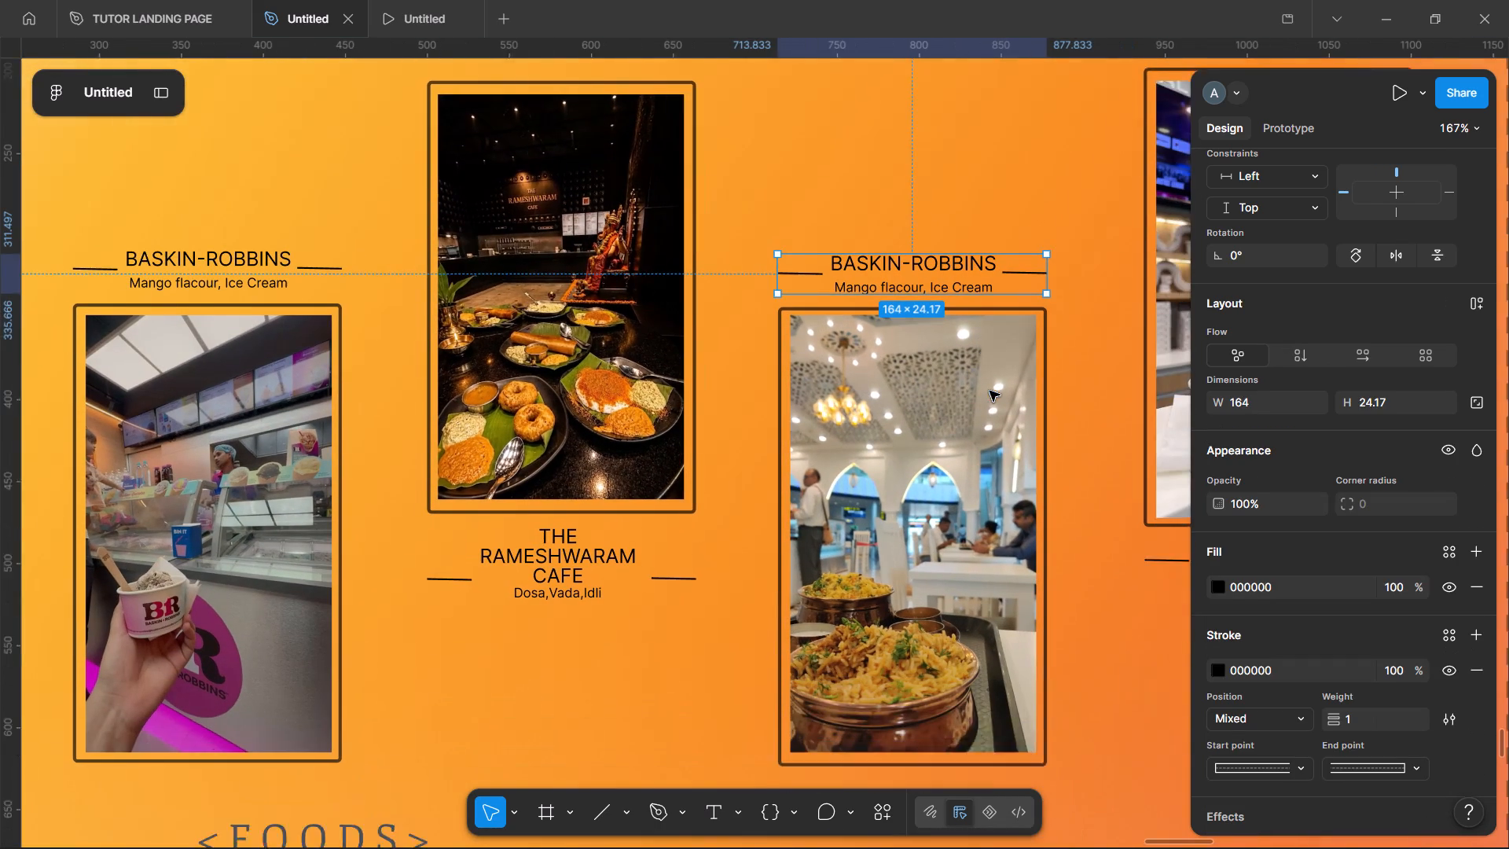
scroll(952, 277, up, 1)
double_click(961, 274)
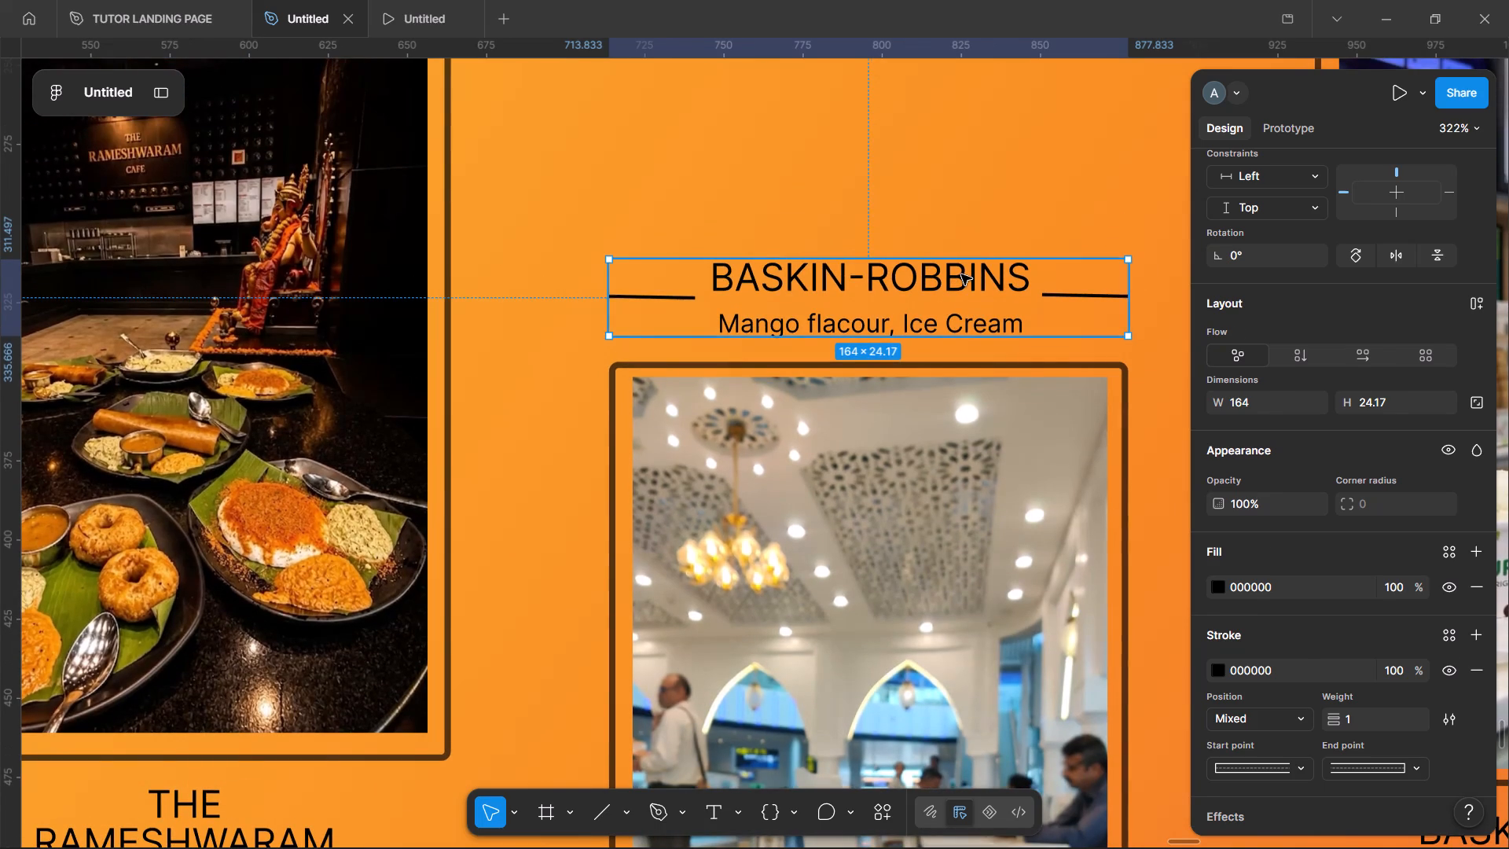
double_click(961, 274)
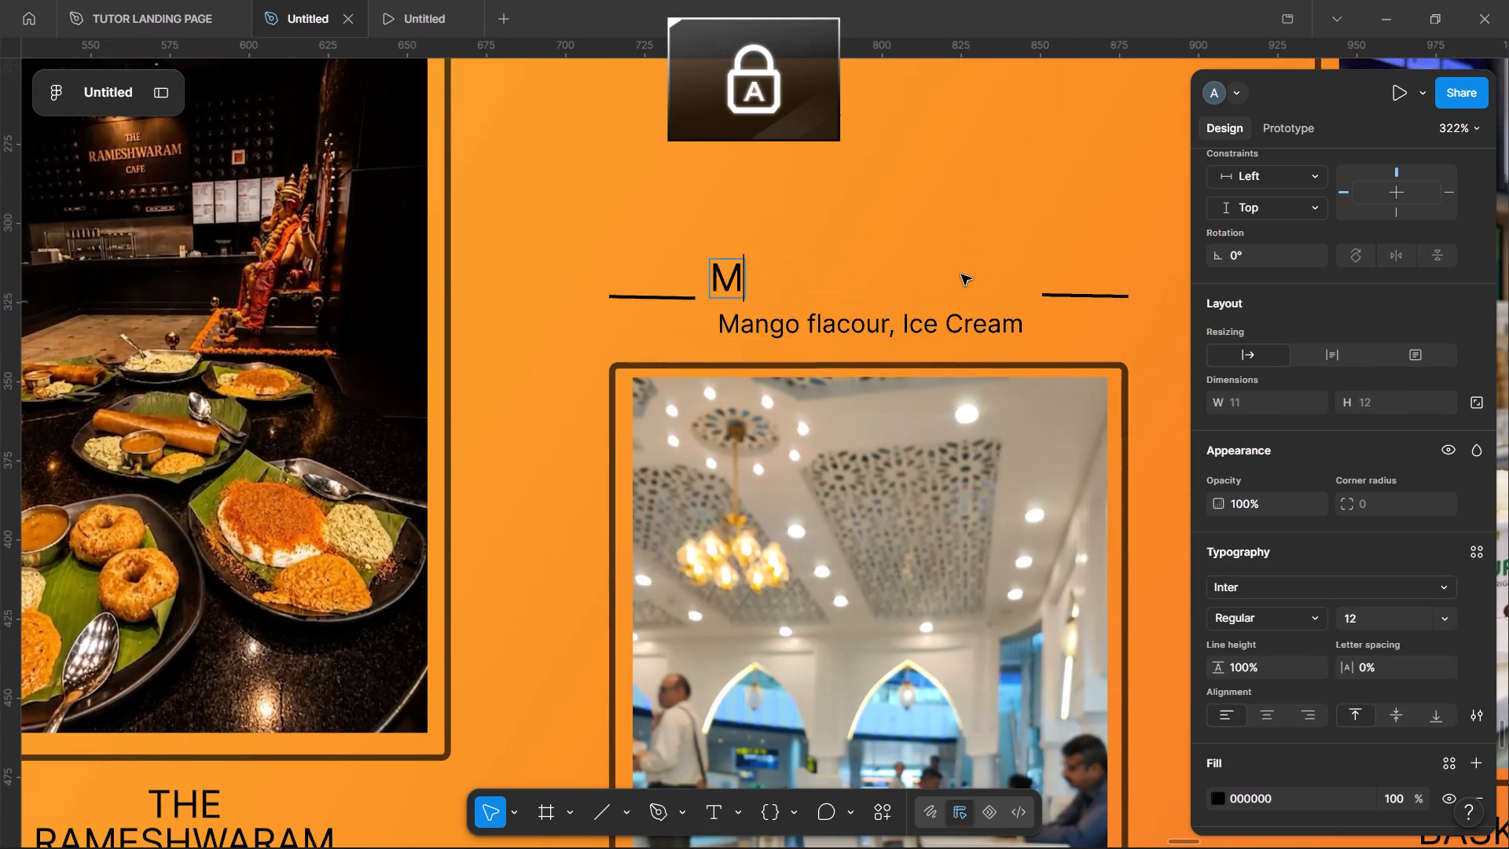
key(e)
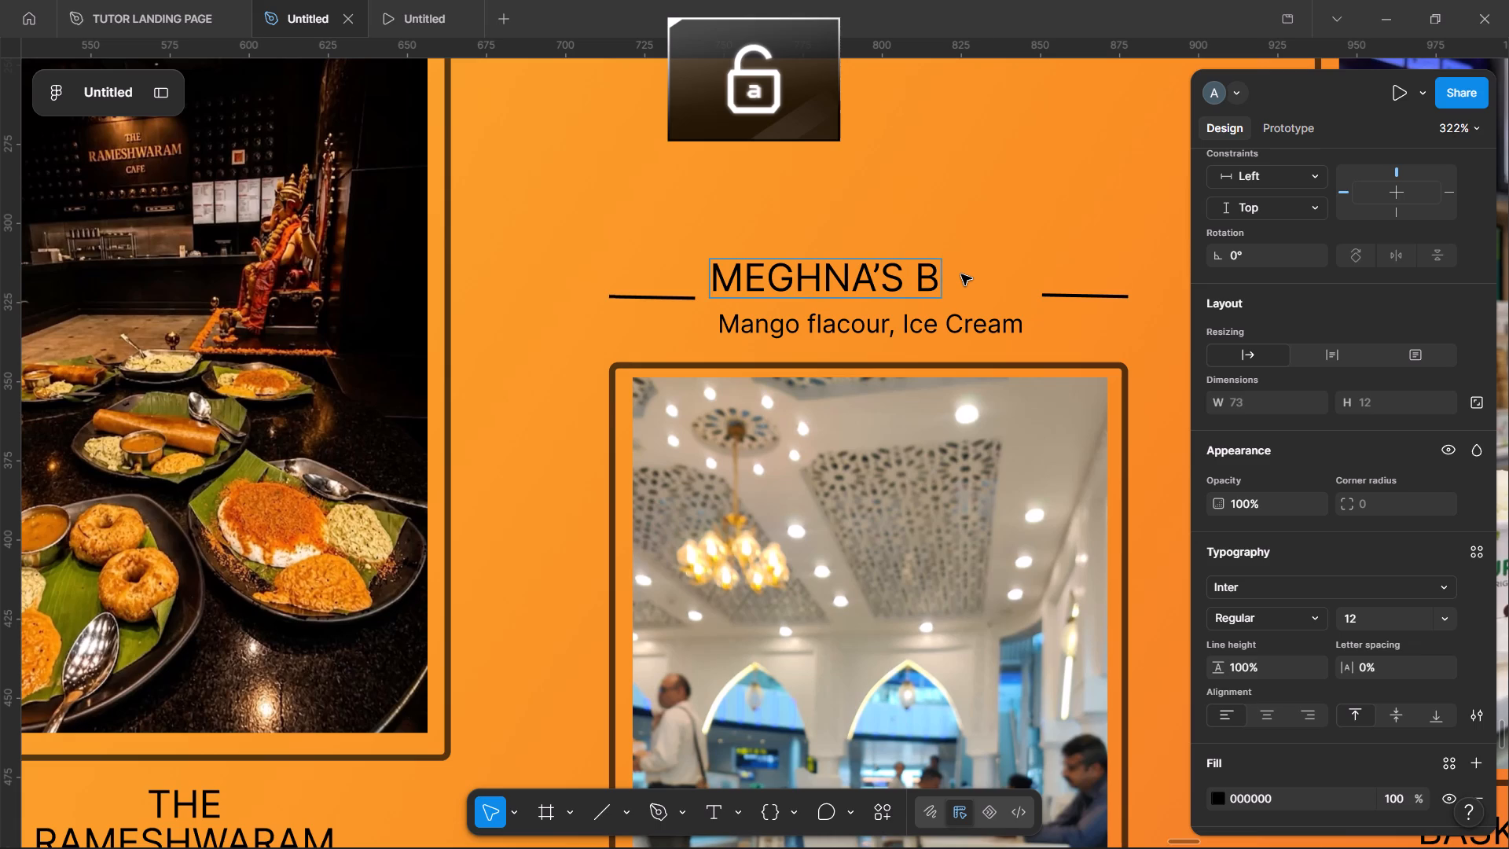
key(i)
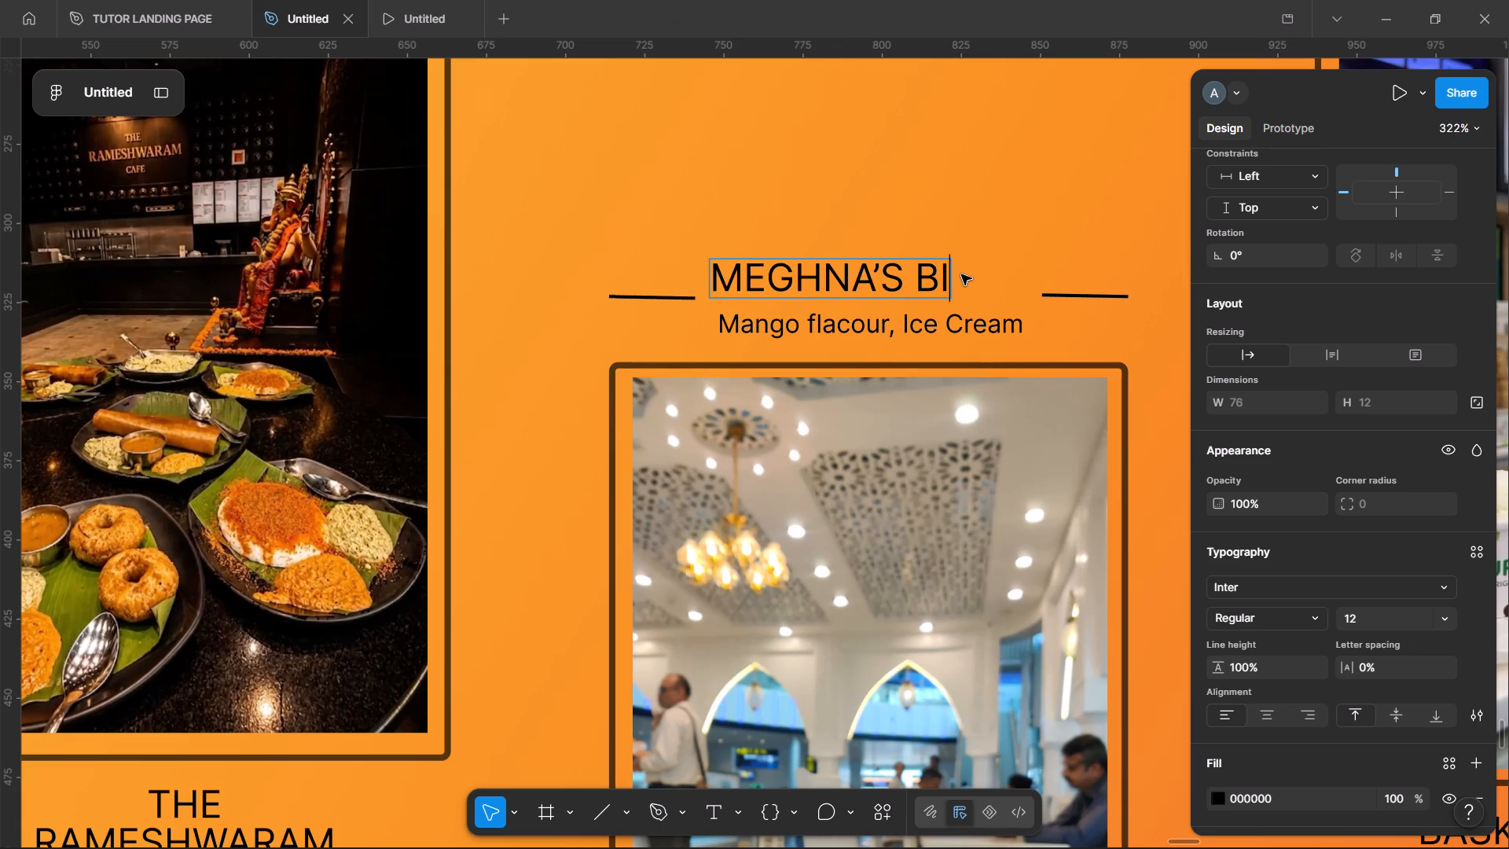
key(BackSpace)
text(RIYANI)
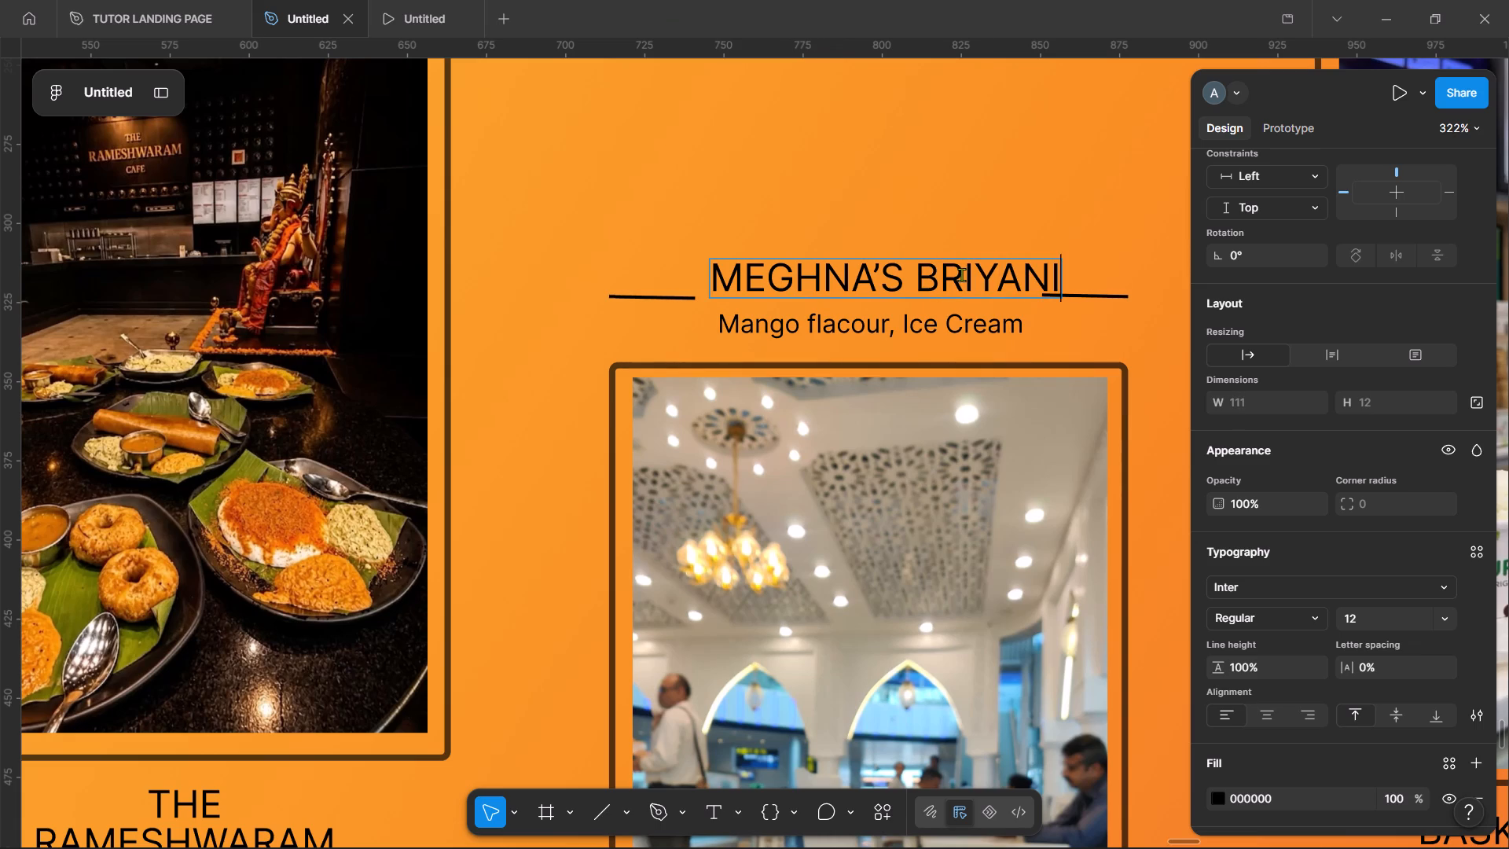
click(1096, 127)
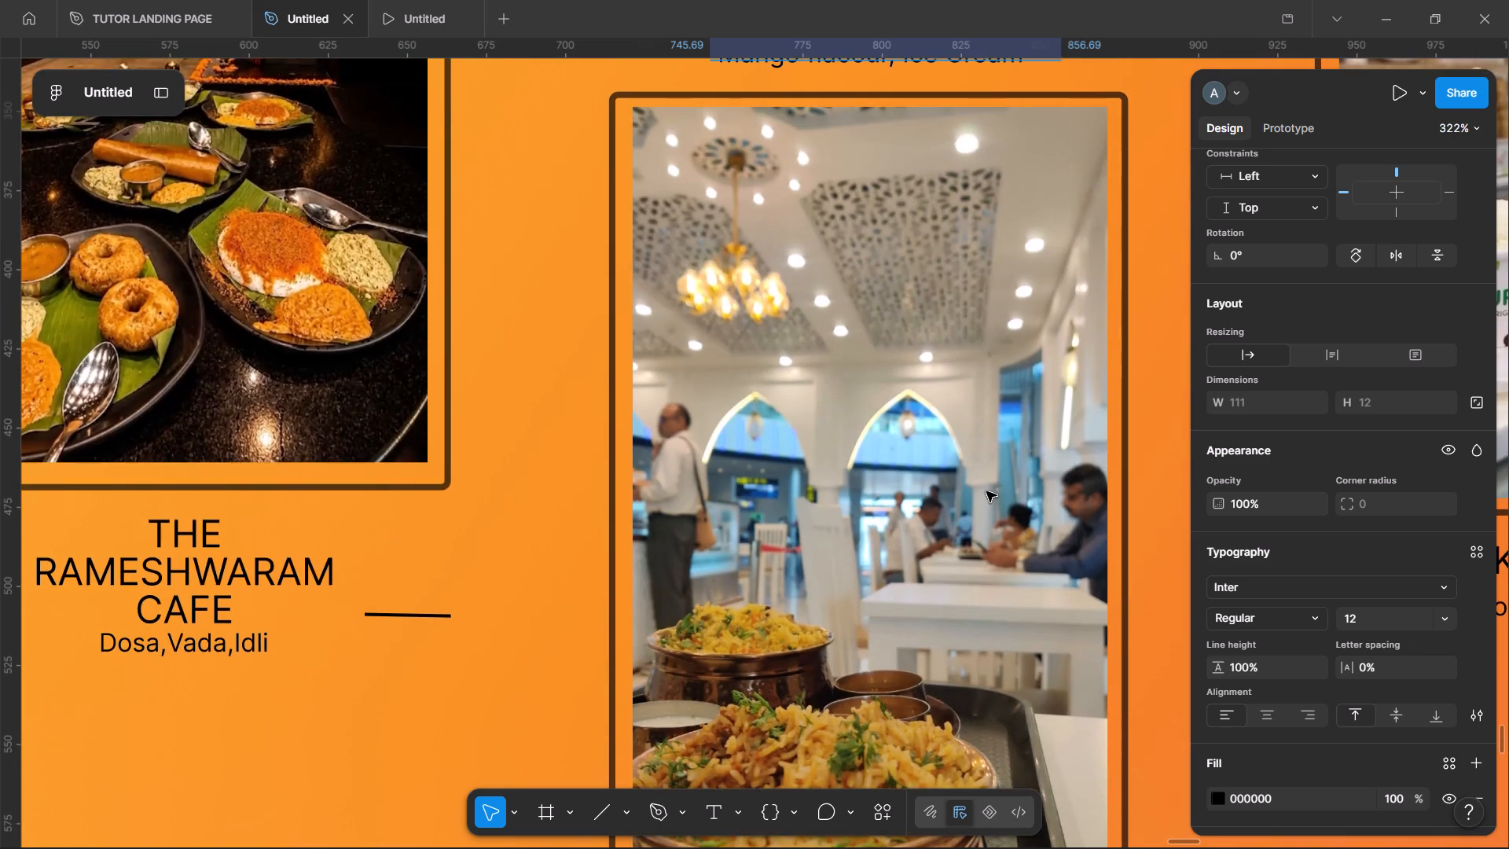
Correct the spelling of the label above the biryani restaurant photo to MEGHNA’S BIRYANI.
double_click(976, 470)
click(970, 475)
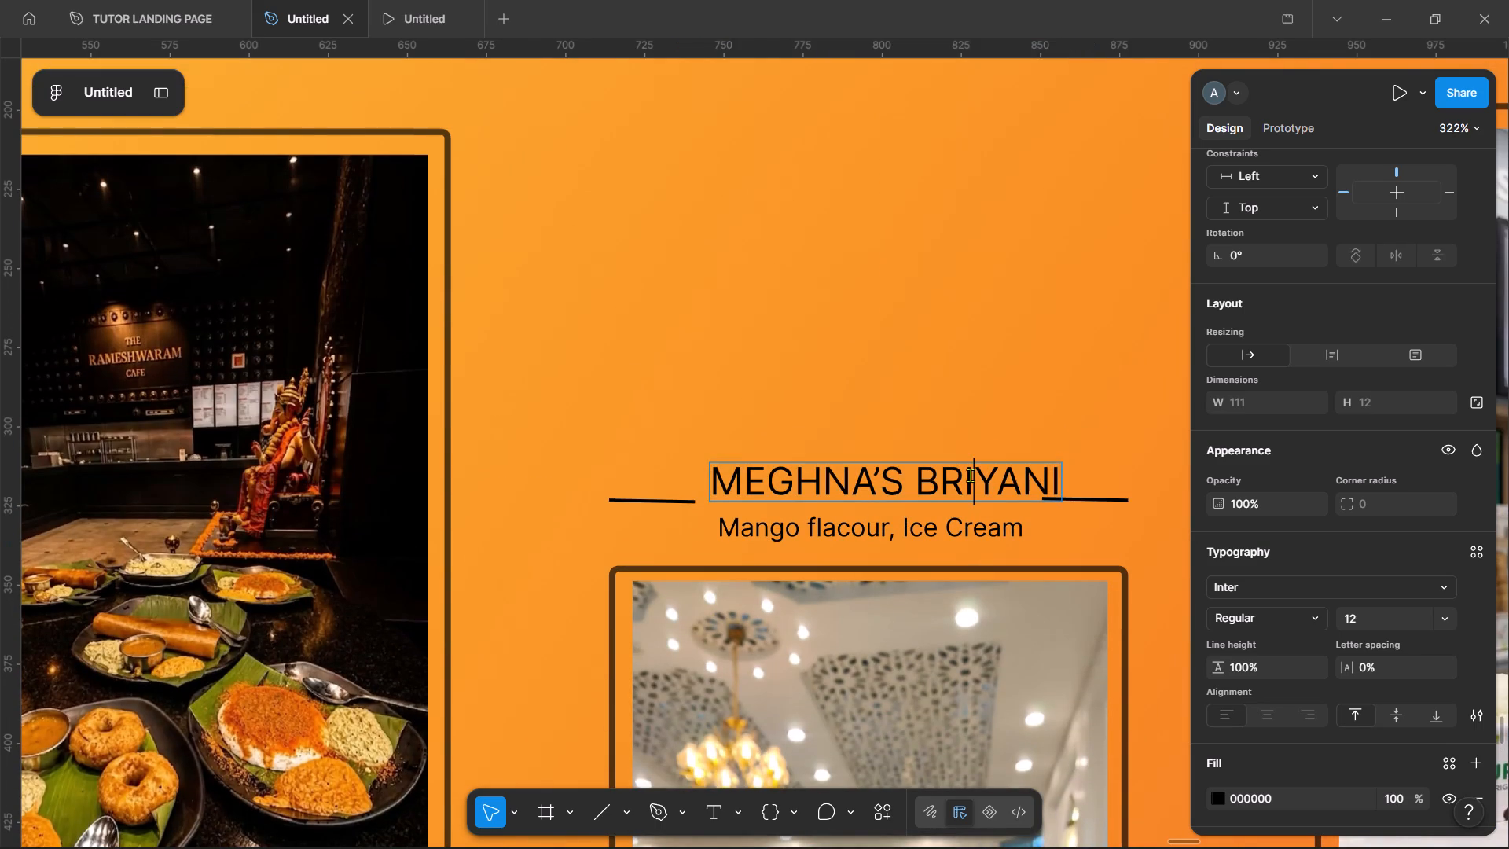
key(Left)
key(BackSpace)
key(Right)
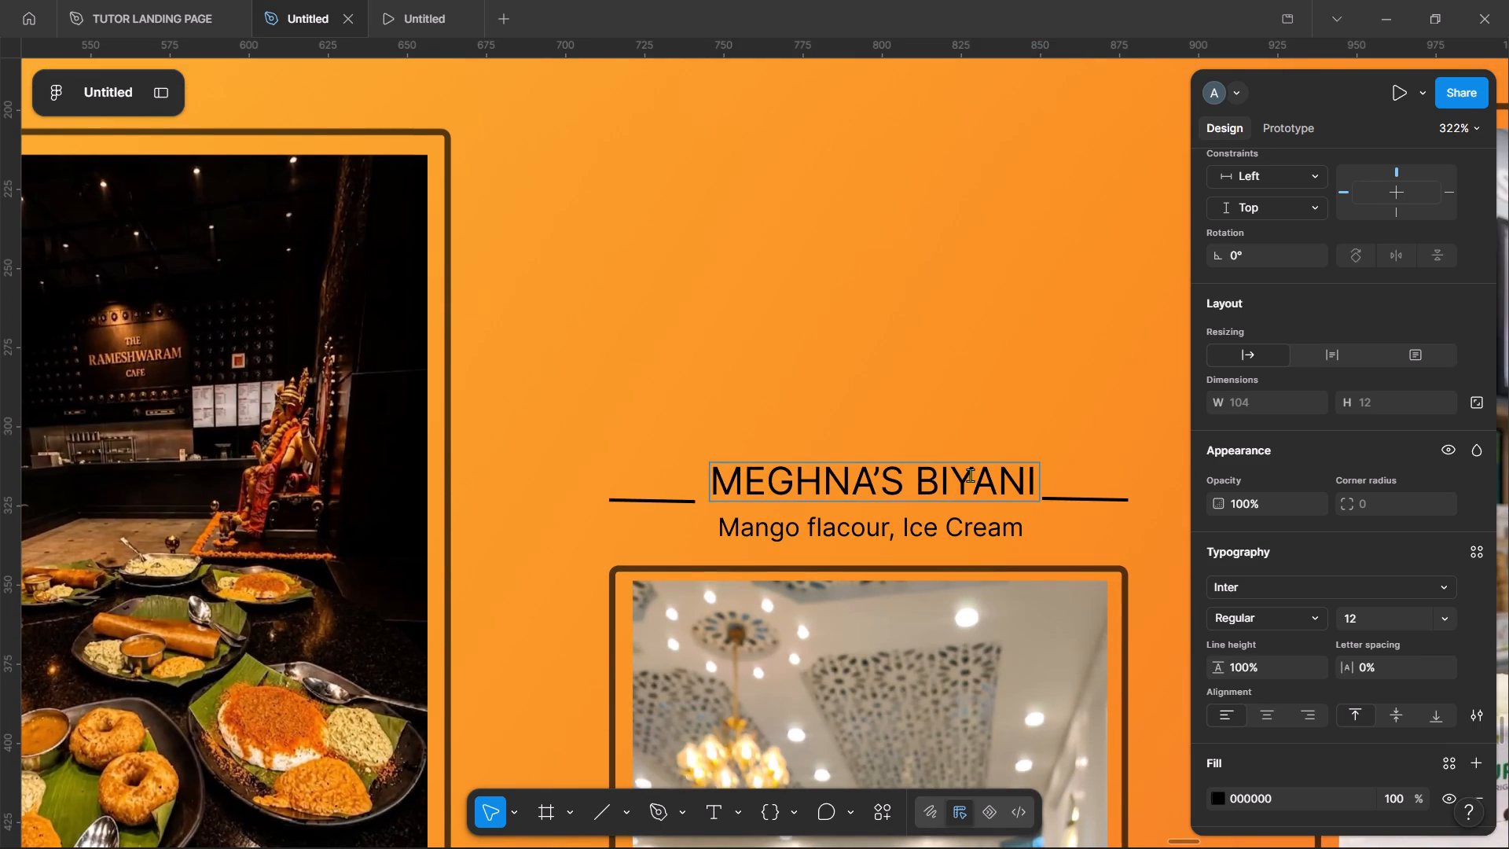
key(r)
click(1022, 398)
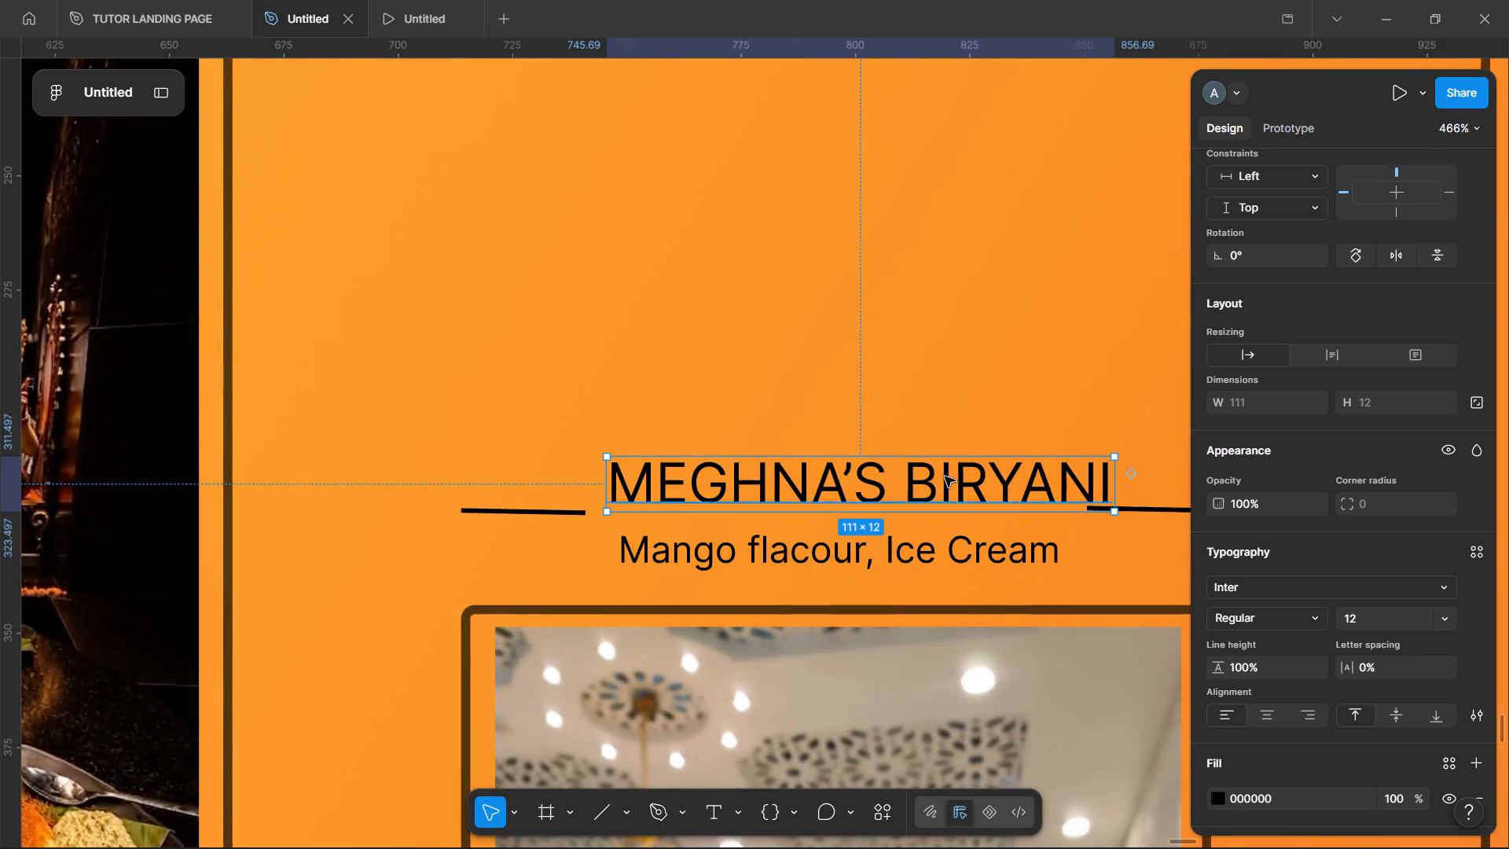
Shift the MEGHNA’S BIRYANI label to fit between its flanking lines, at about X 741.19, Y 311.75.
drag(945, 476, 927, 478)
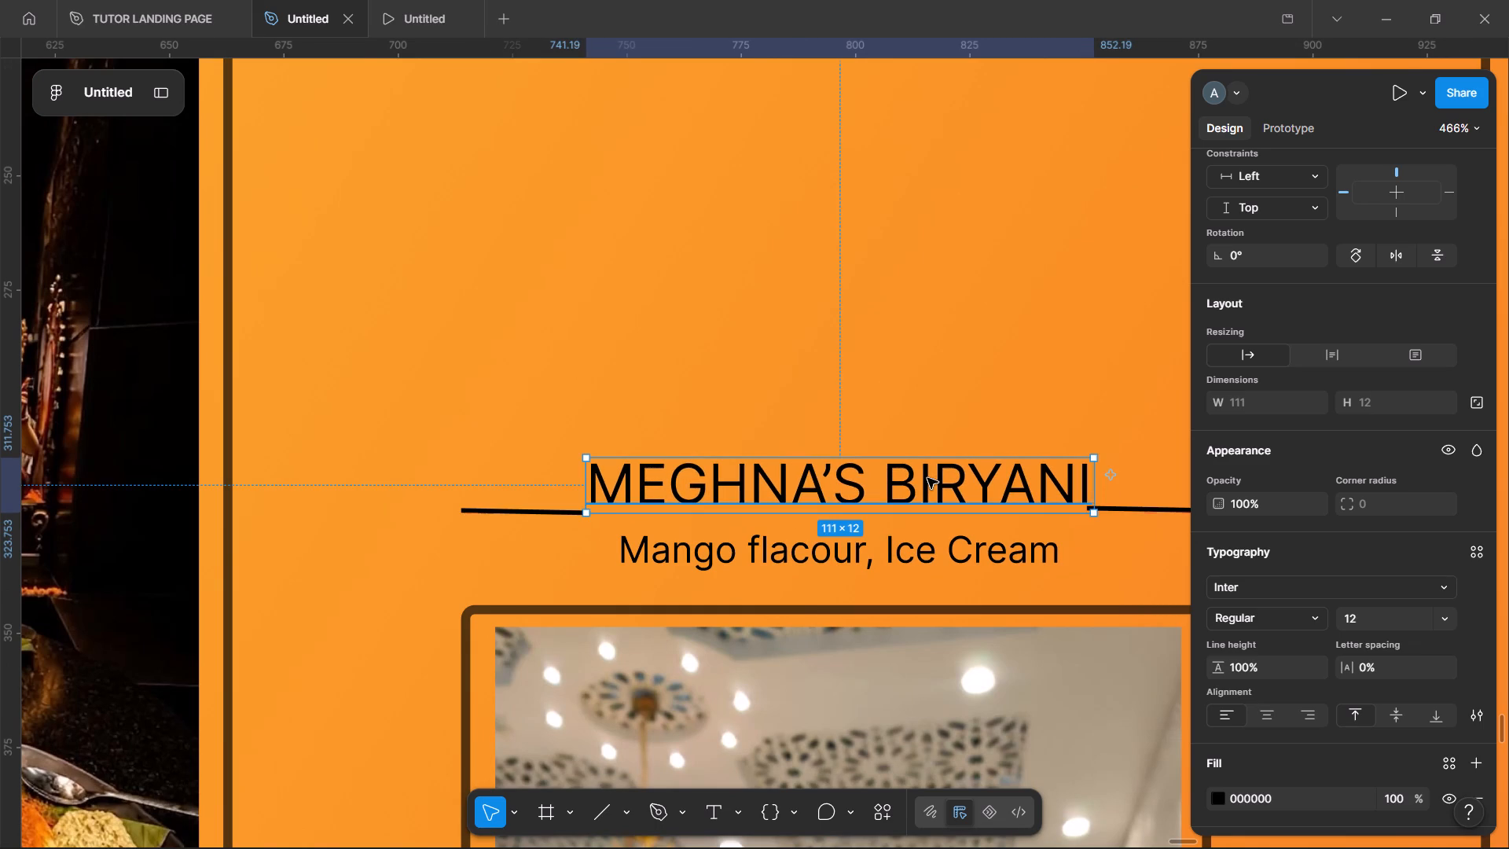
Examine the biryani restaurant photo and its copied Mango flacour, Ice Cream subtitle to decide on matching dish wording.
click(981, 556)
double_click(981, 556)
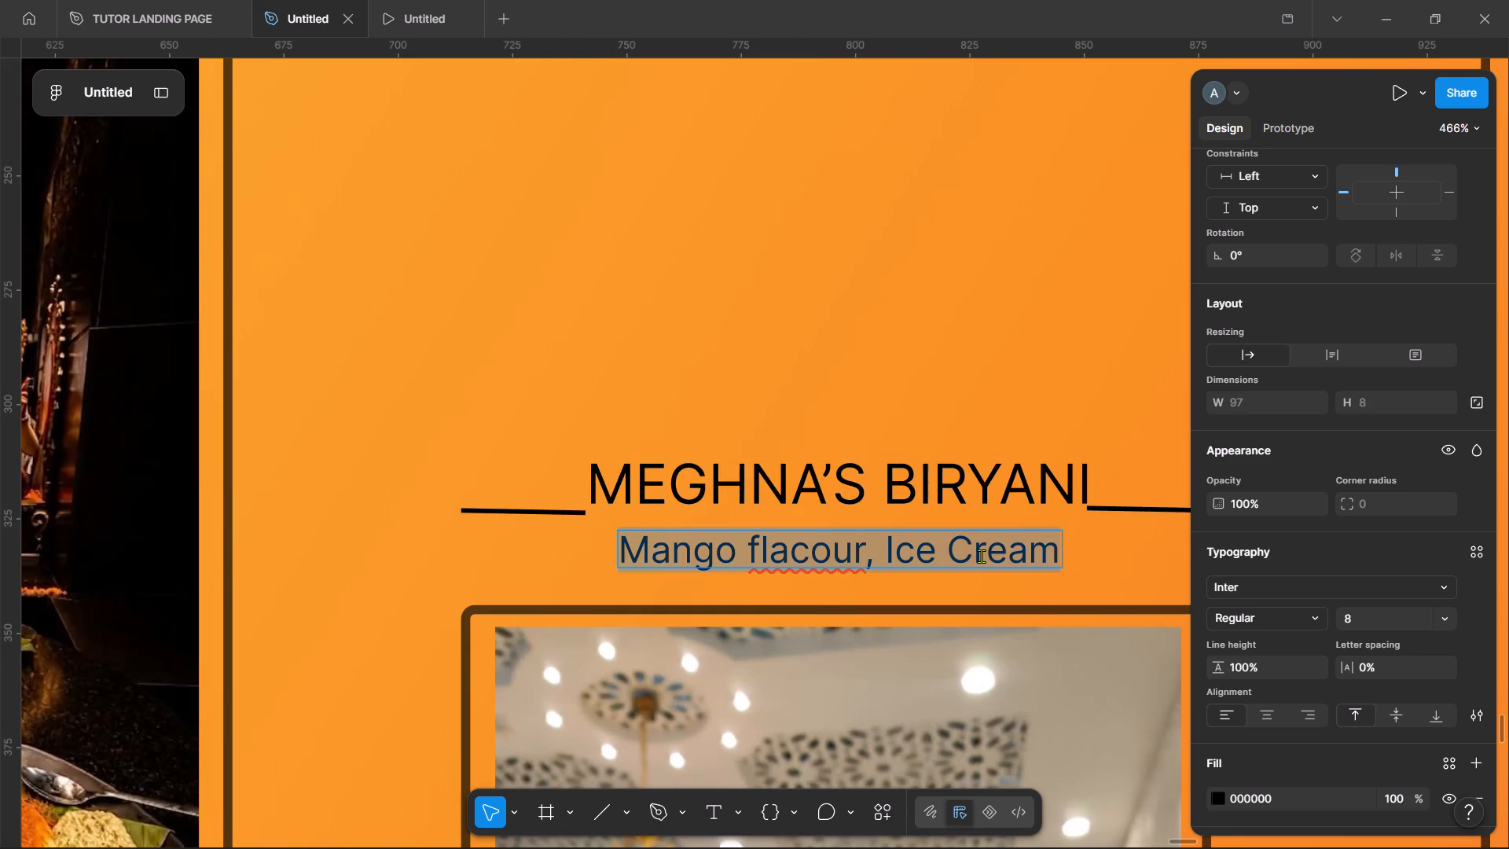
scroll(981, 556, down, 1)
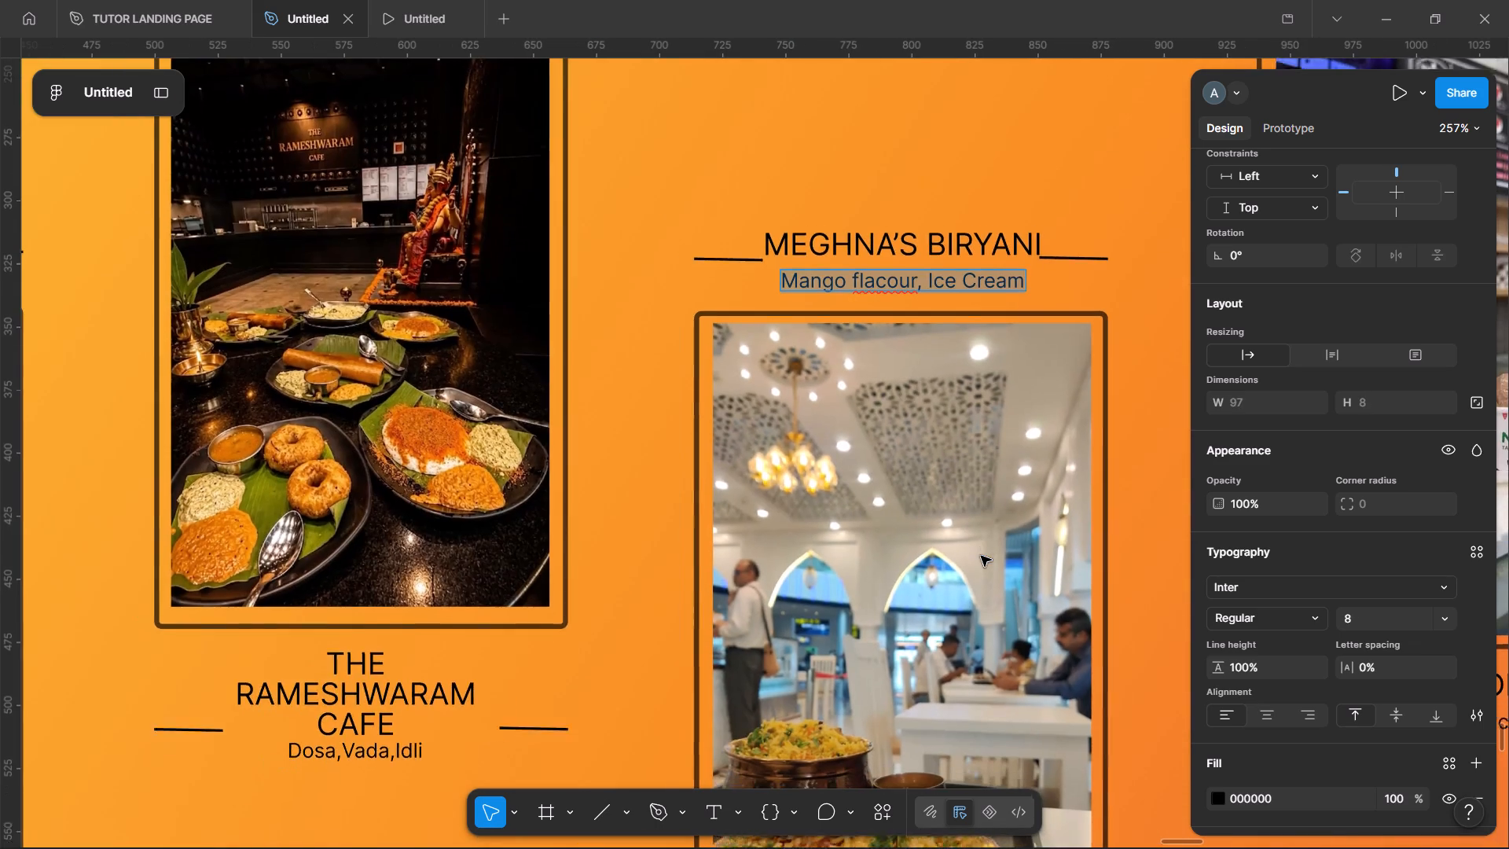
scroll(981, 556, down, 1)
scroll(981, 556, up, 2)
scroll(954, 429, down, 2)
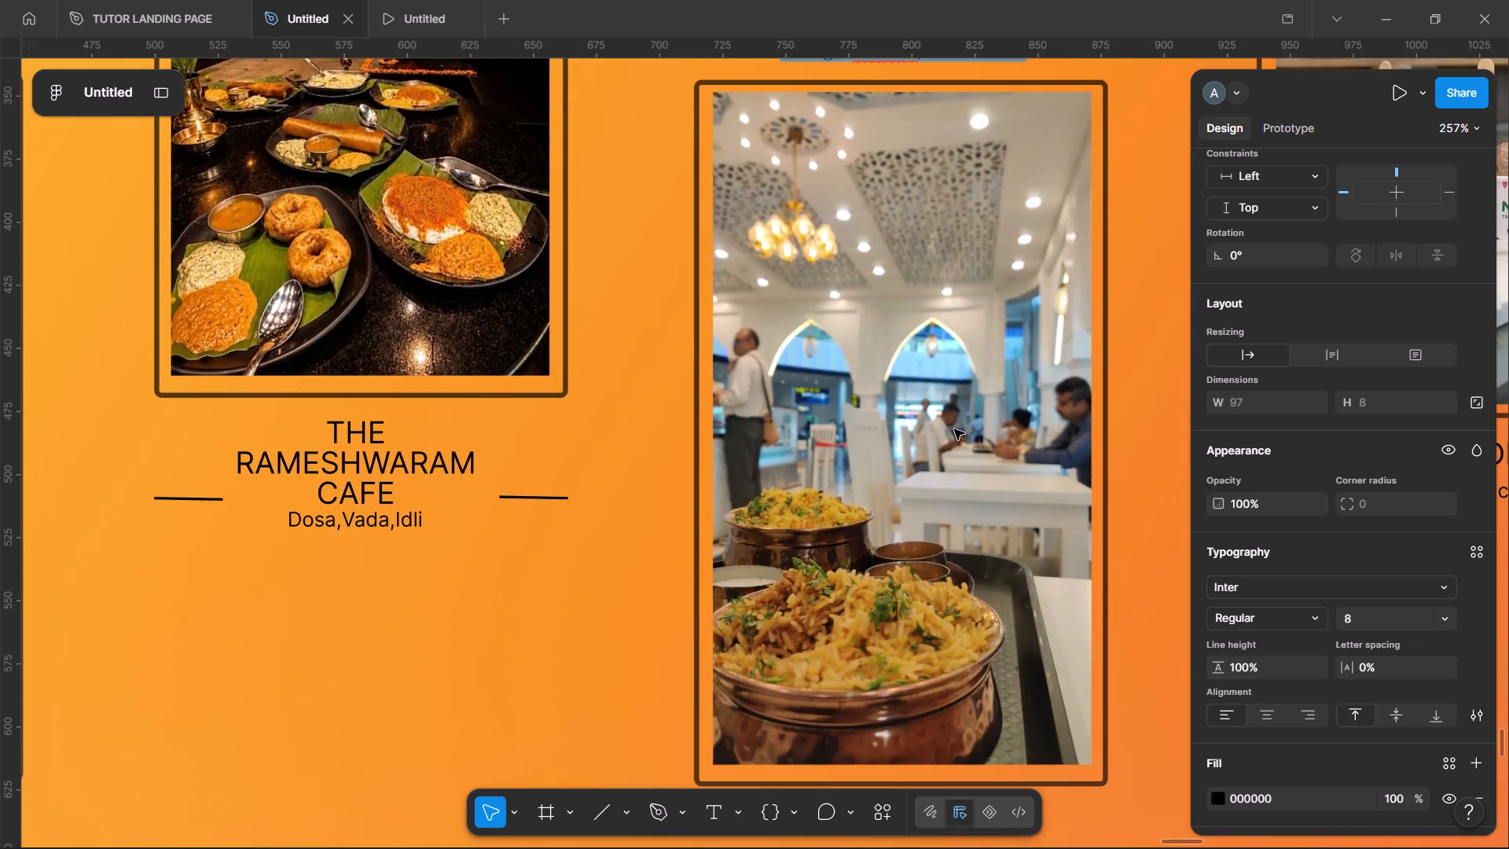
scroll(954, 429, up, 3)
scroll(933, 373, down, 2)
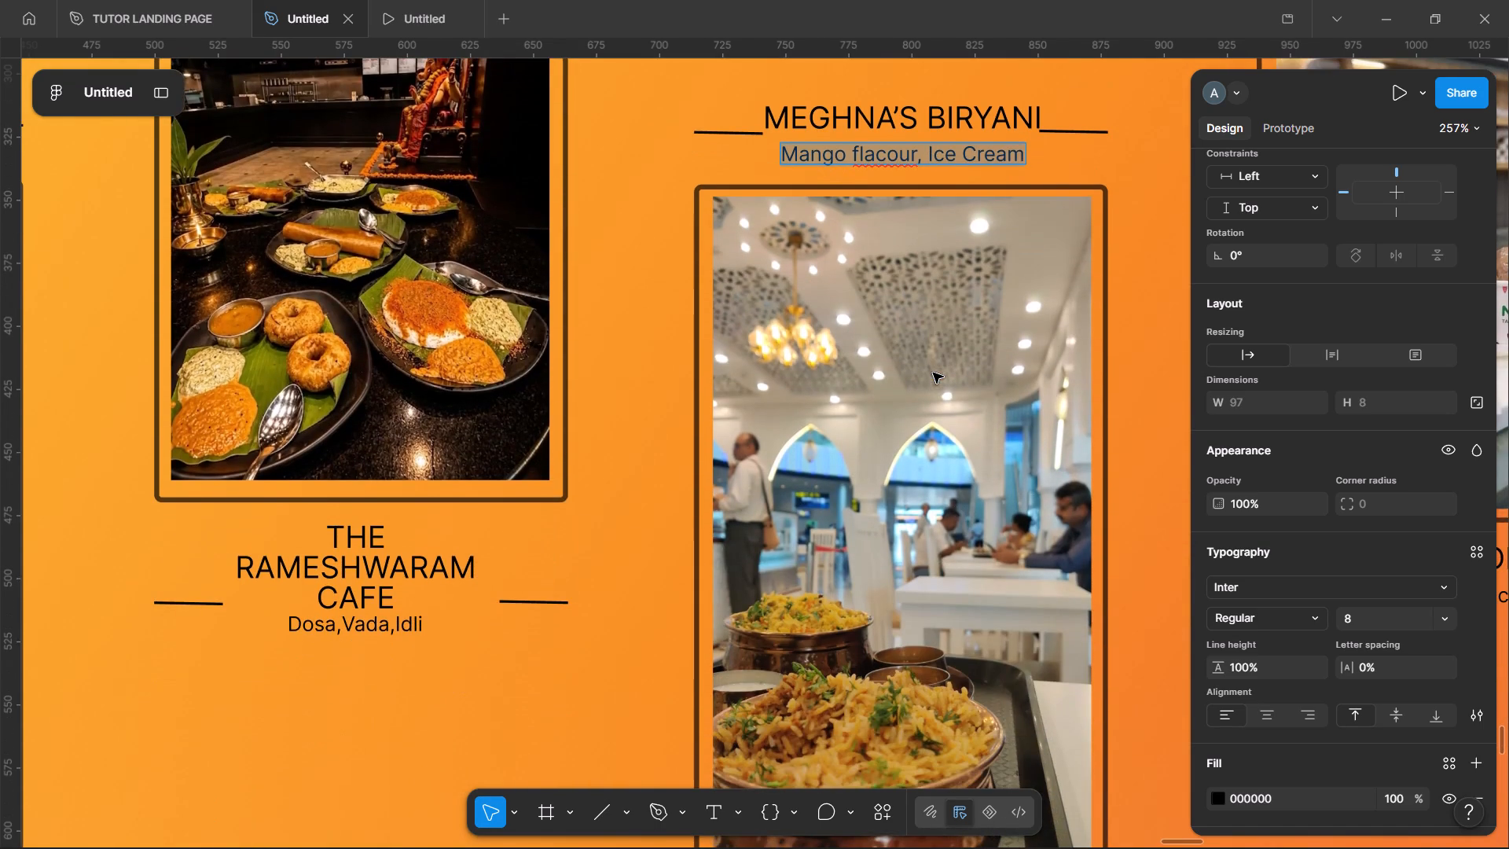
scroll(933, 373, up, 3)
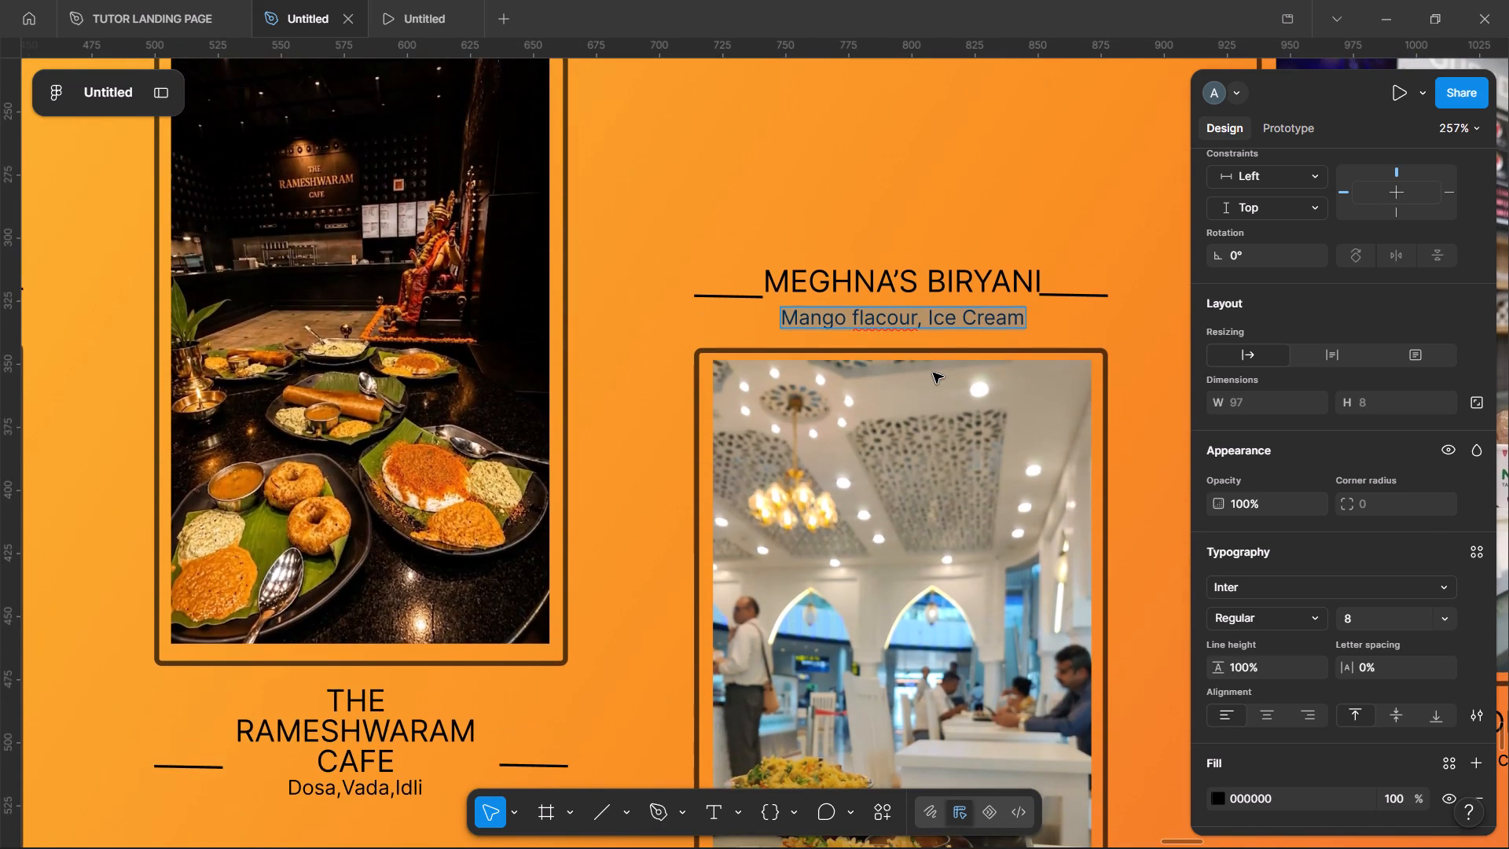
scroll(933, 373, down, 2)
scroll(933, 373, up, 4)
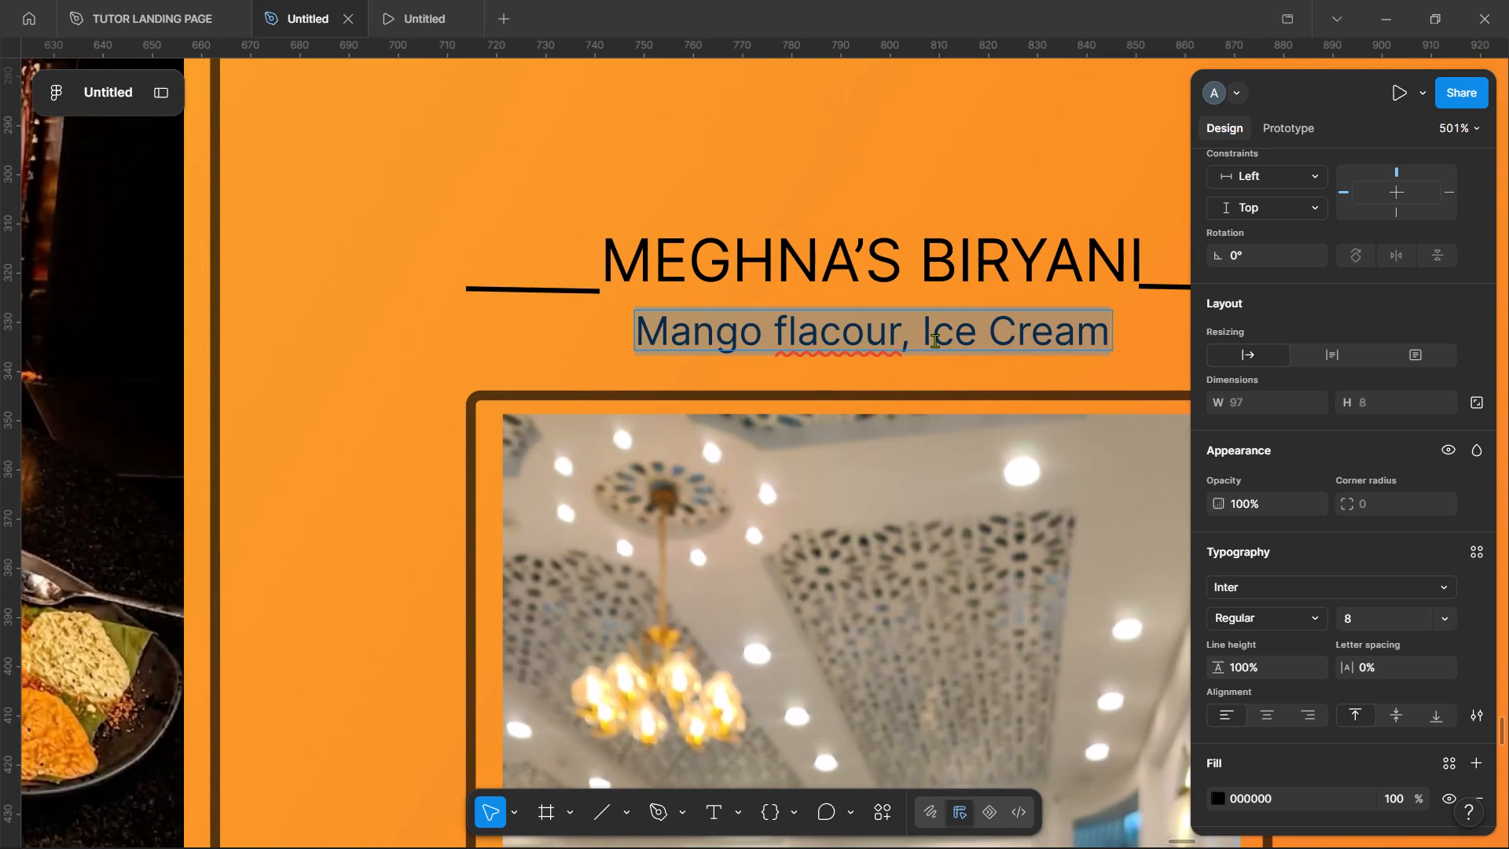
scroll(934, 340, down, 5)
scroll(934, 340, up, 1)
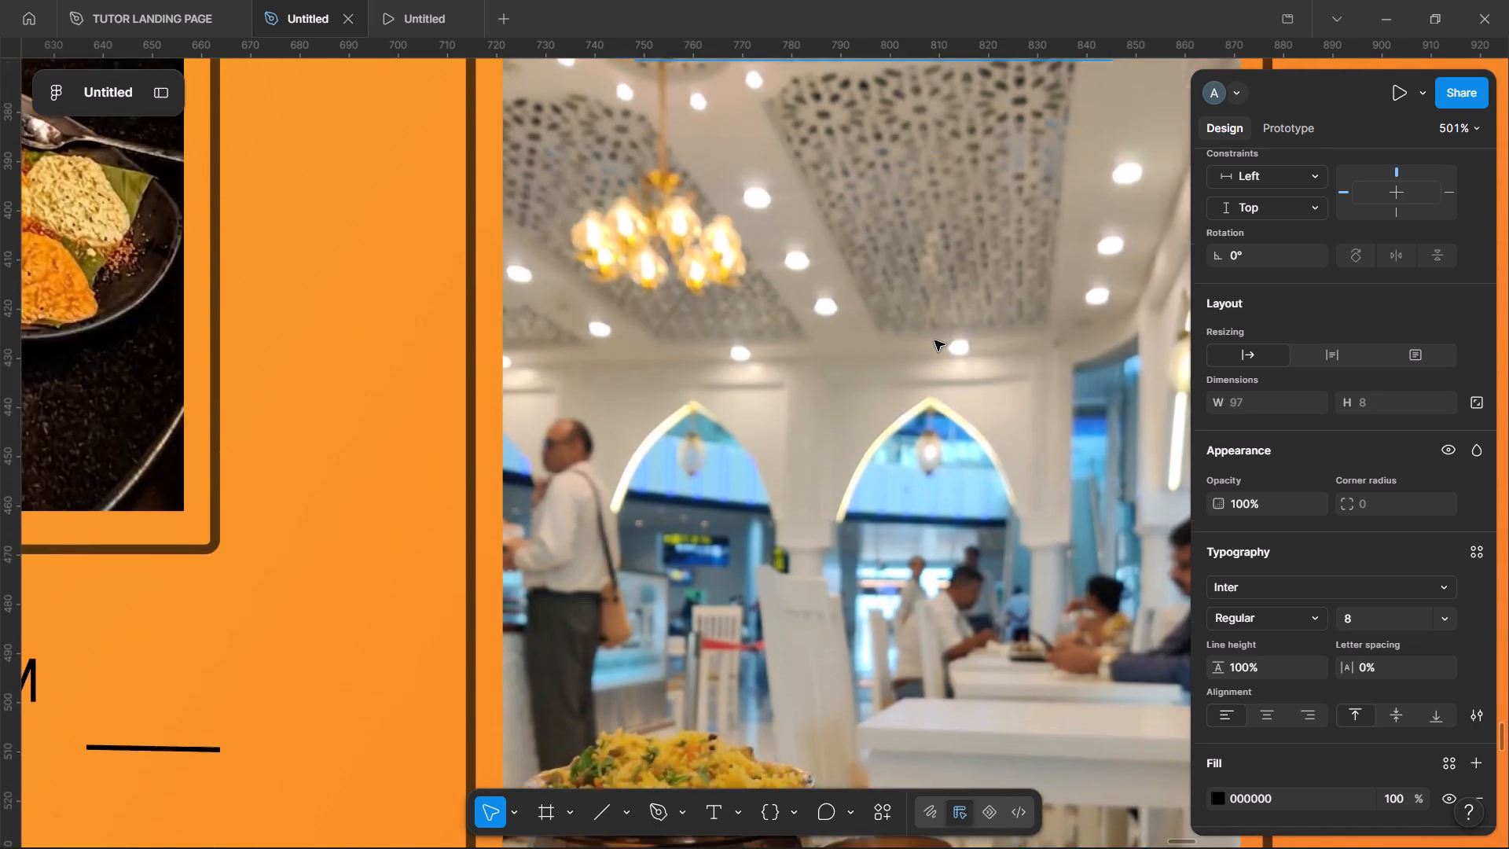
scroll(934, 340, up, 2)
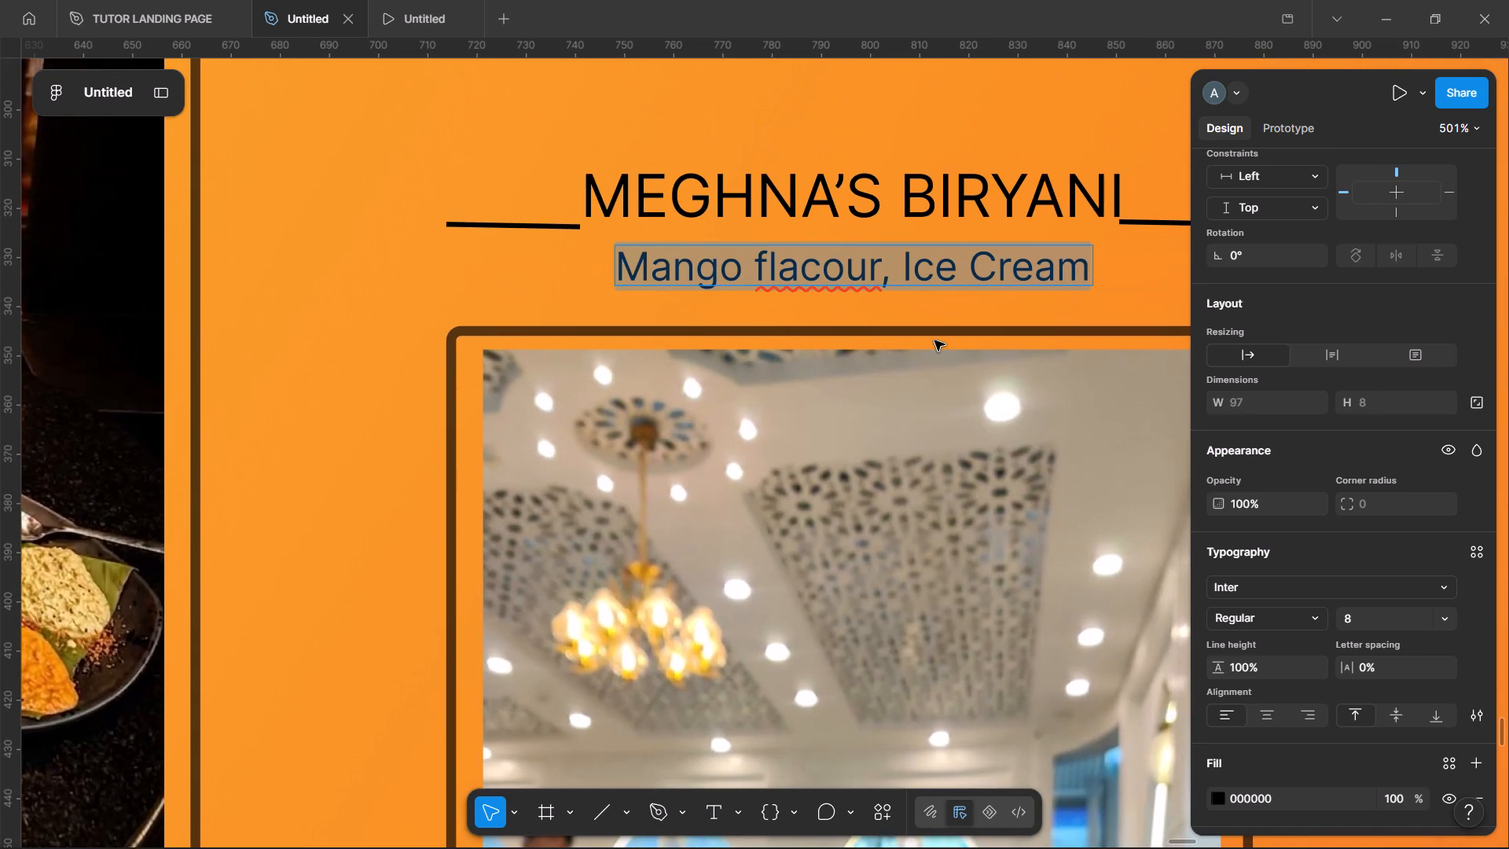
scroll(934, 340, down, 7)
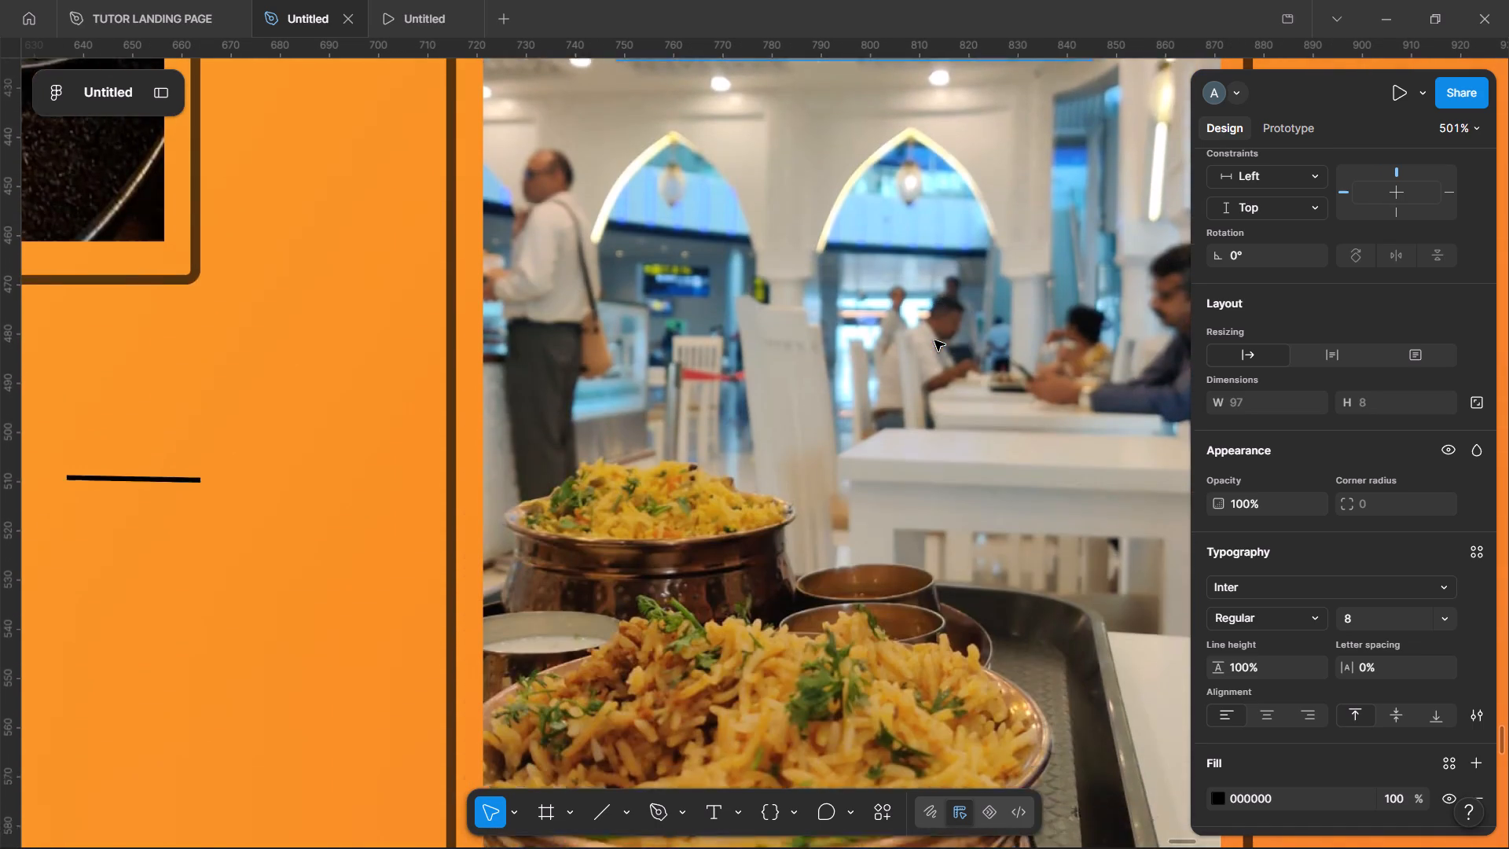
scroll(934, 340, down, 1)
click(934, 340)
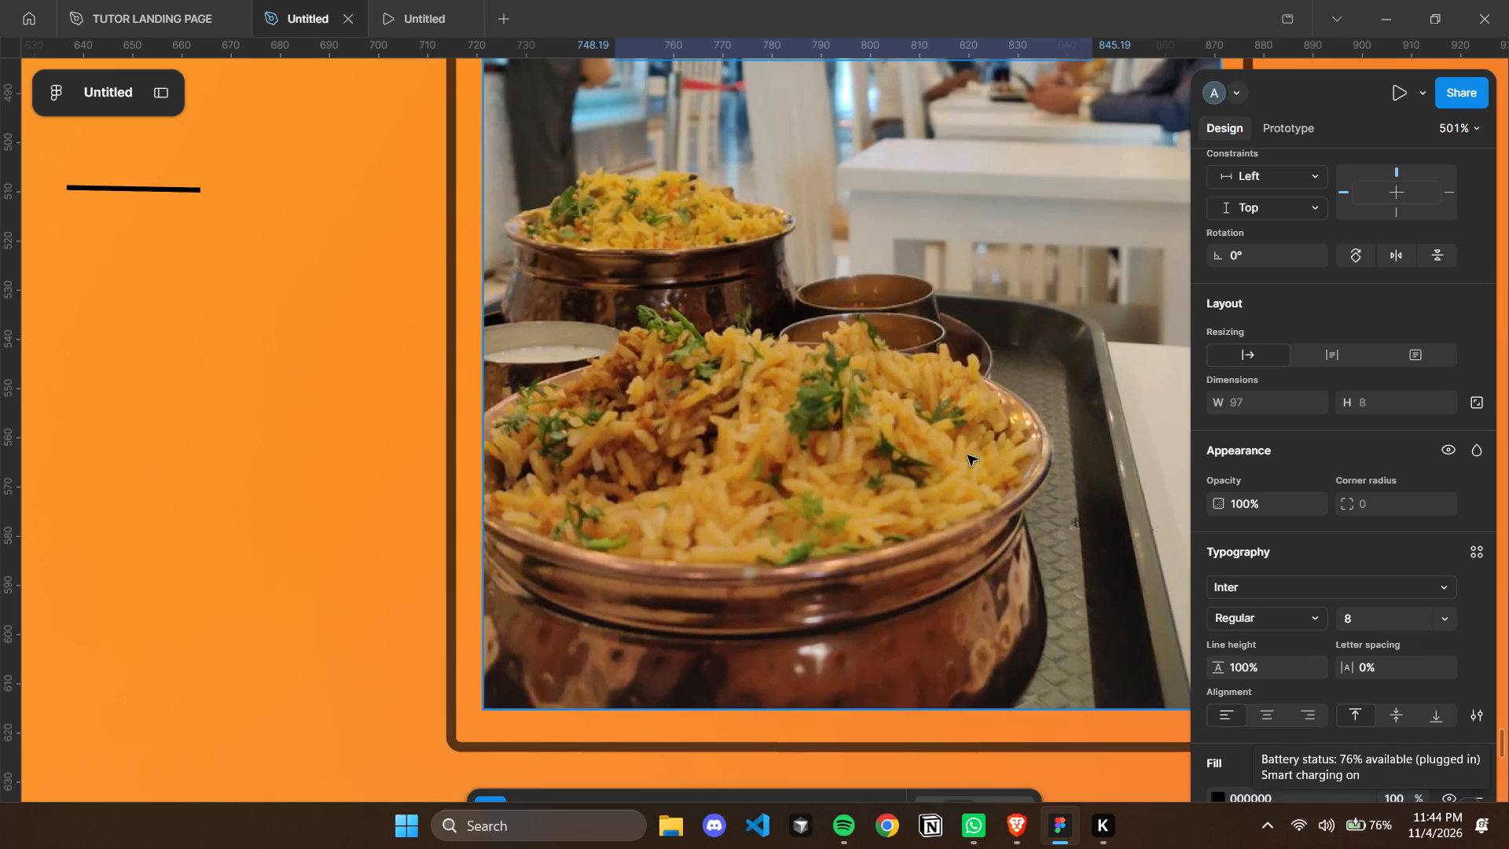
Change the subtitle beneath the MEGHNA’S BIRYANI label to Meghna’s Dum Biryani.
scroll(945, 436, up, 2)
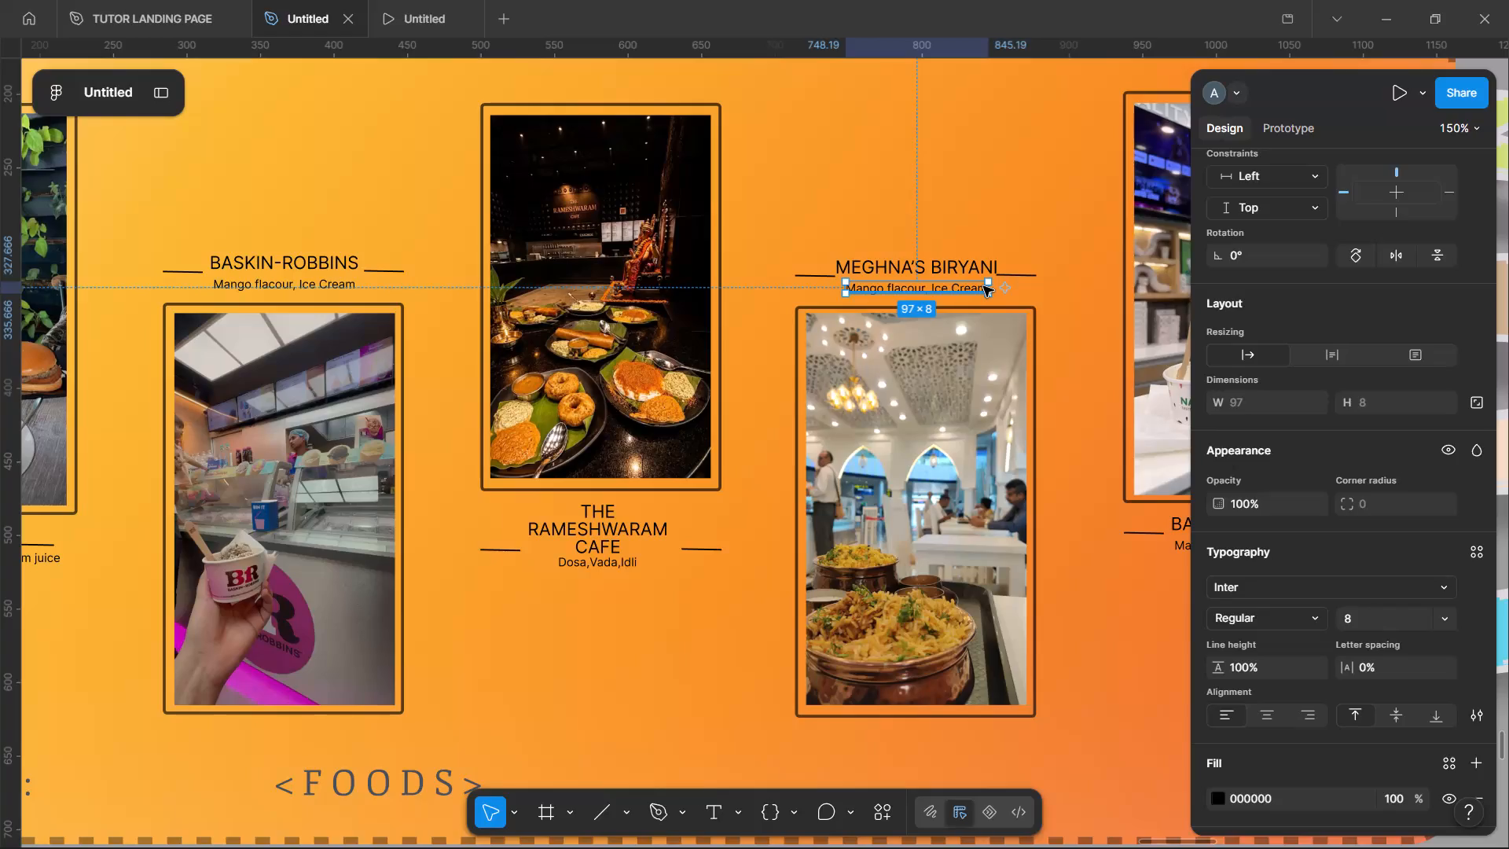
scroll(940, 288, left, 1)
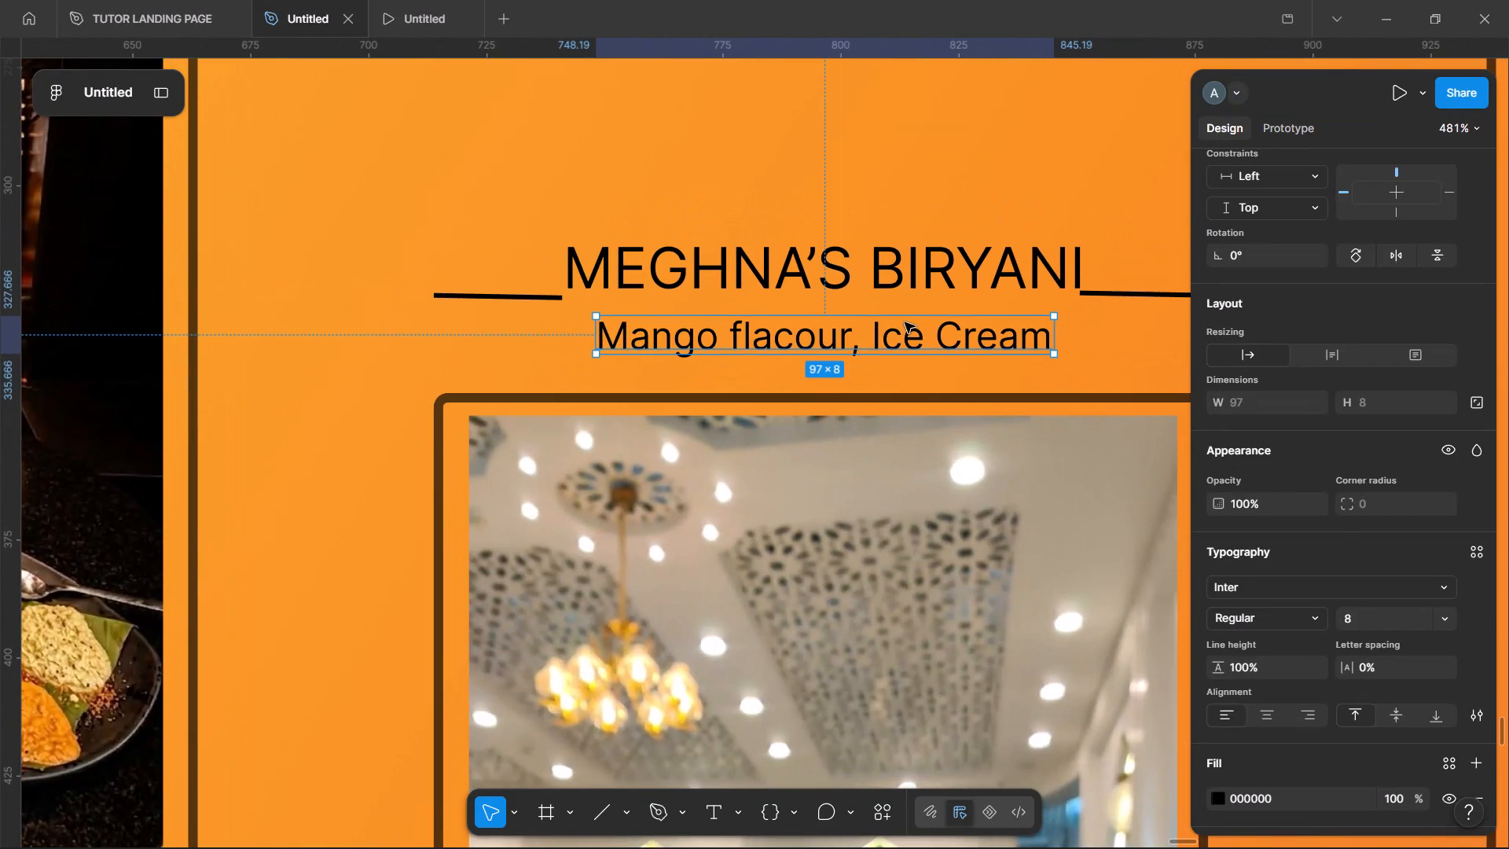
double_click(901, 327)
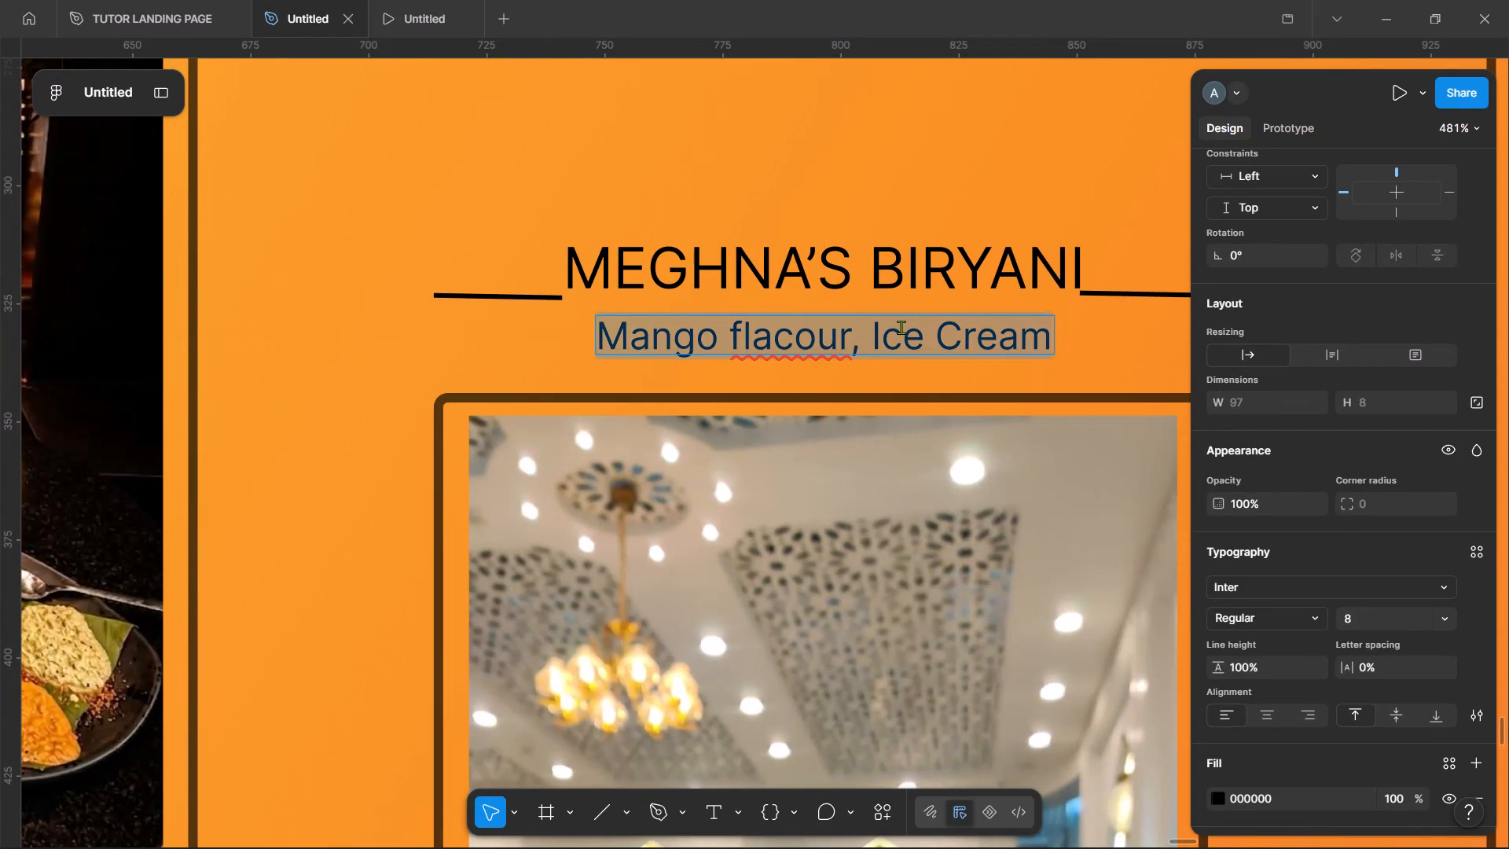
text(MEG)
key(BackSpace)
key(BackSpace)
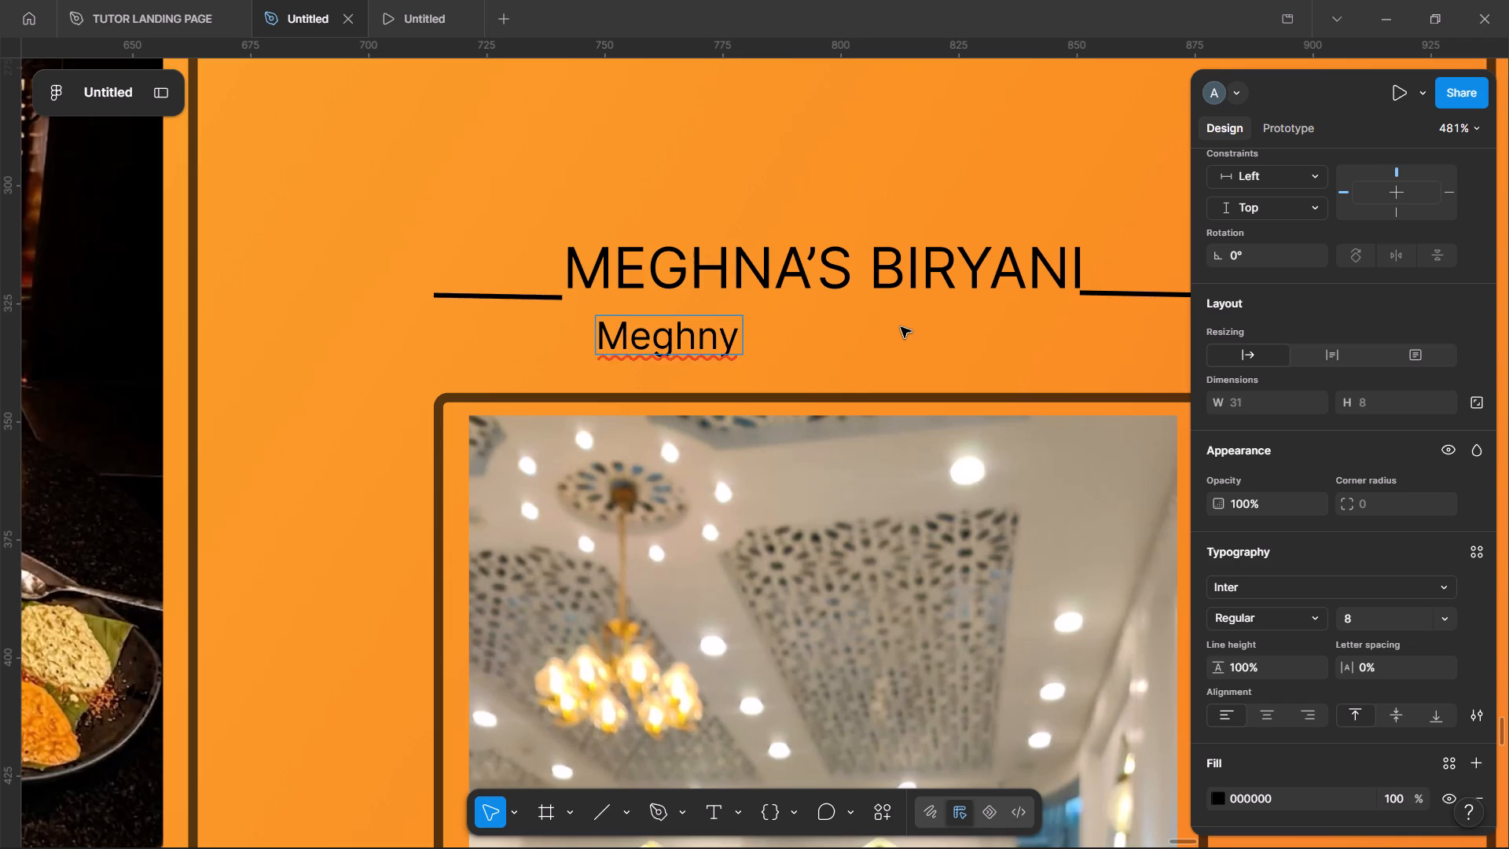
key(BackSpace)
key(a)
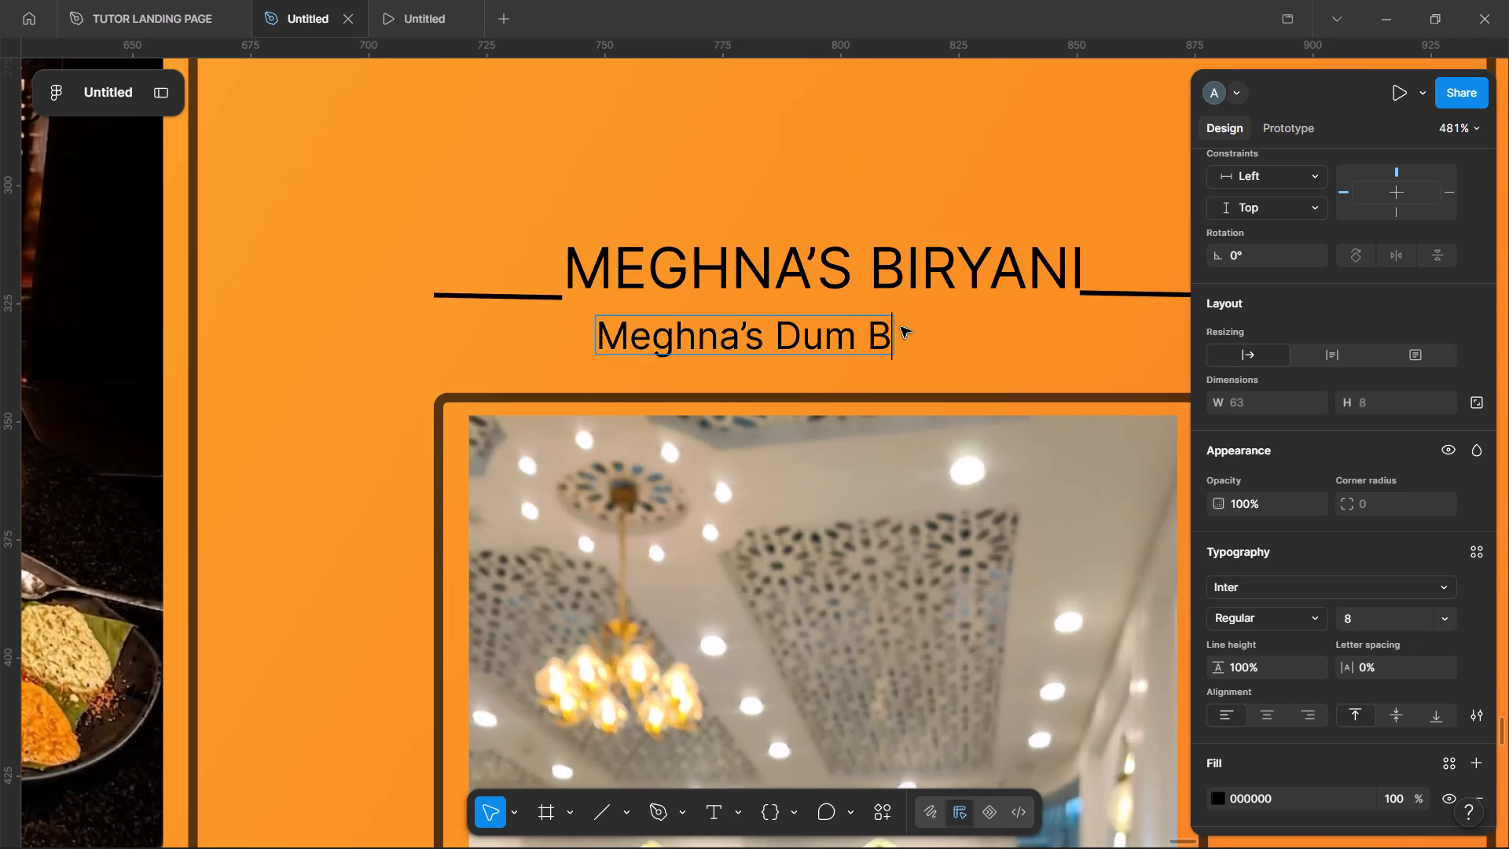
text(iryani)
click(1019, 138)
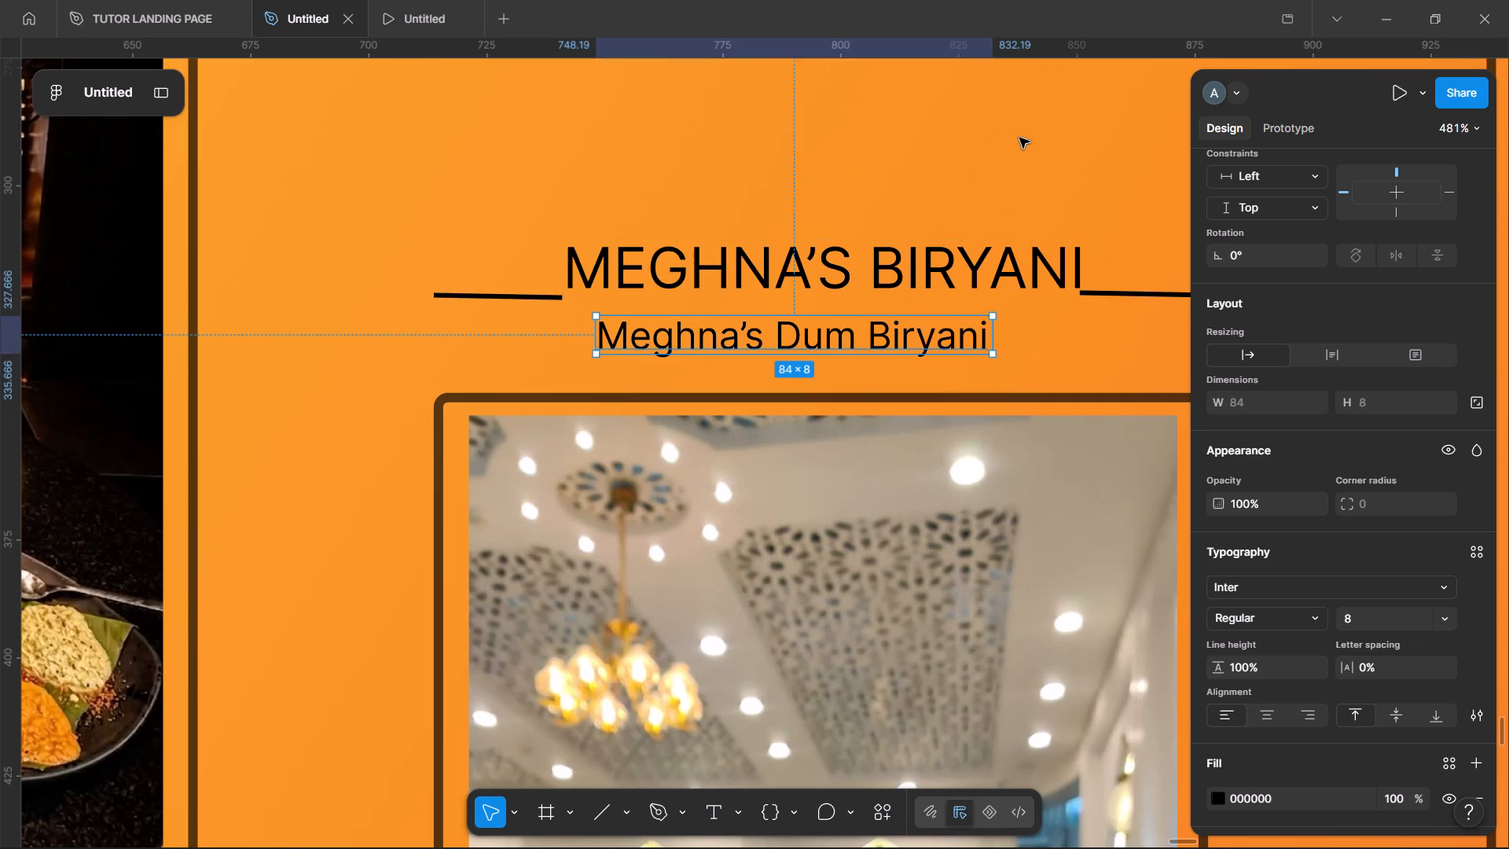
Review the whole foodie card with its five captioned photos and inspect the card frame's fill and stroke settings.
scroll(1019, 138, left, 1)
click(1110, 799)
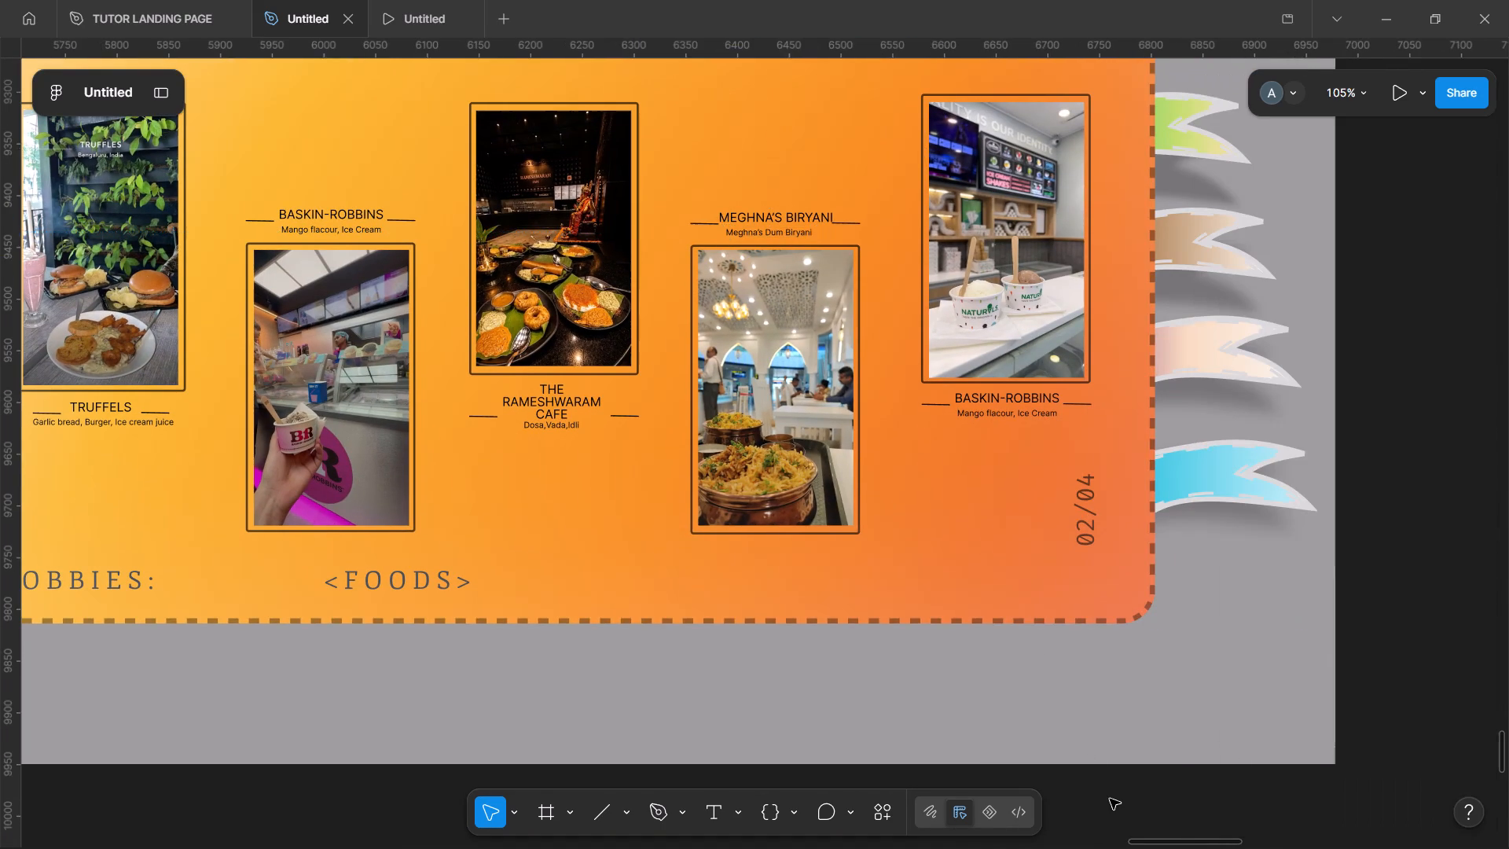
scroll(1241, 447, up, 1)
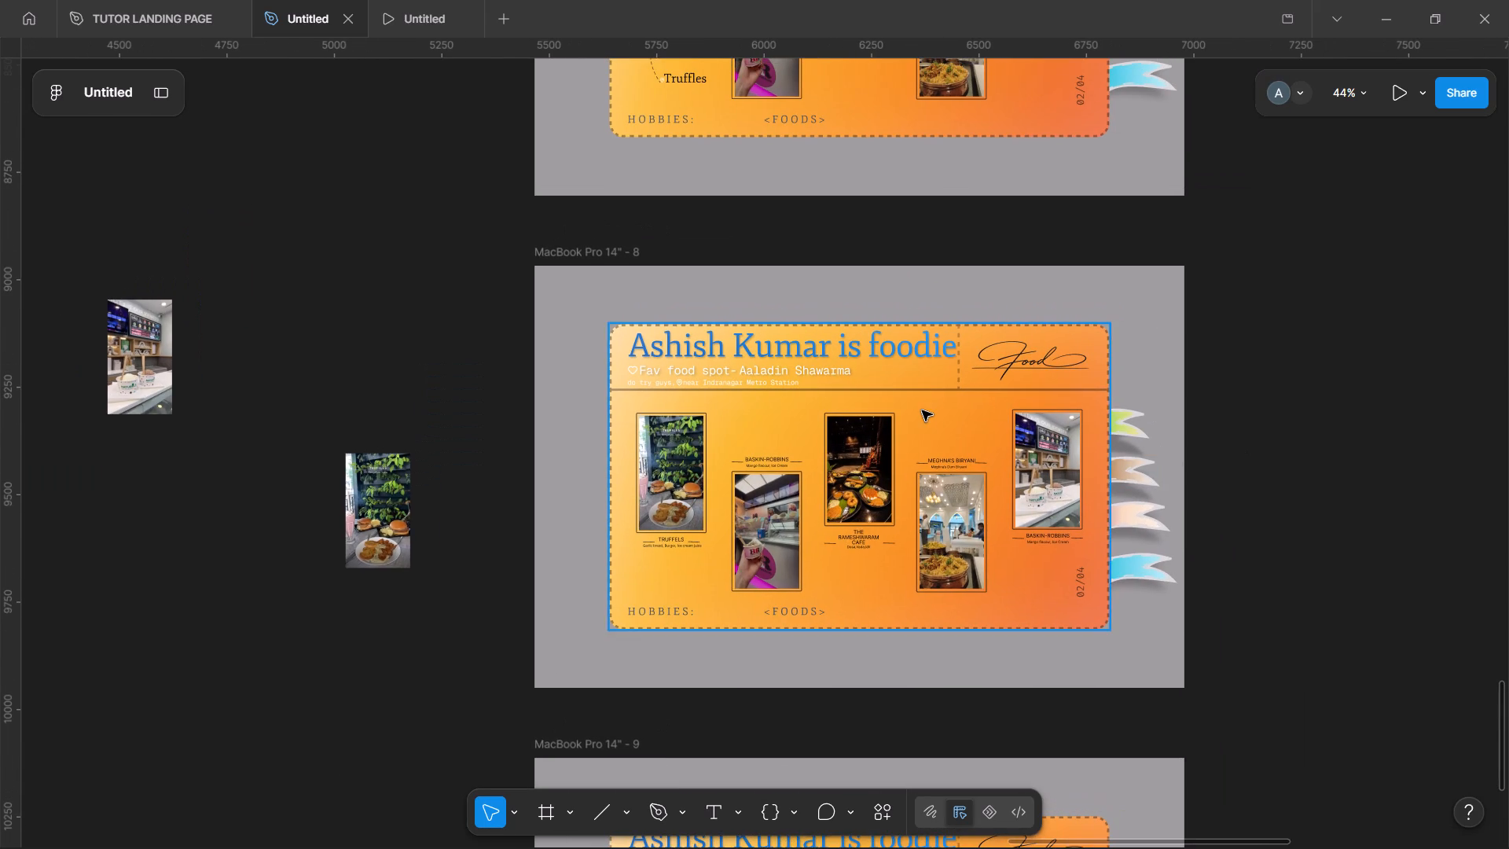
scroll(922, 410, down, 1)
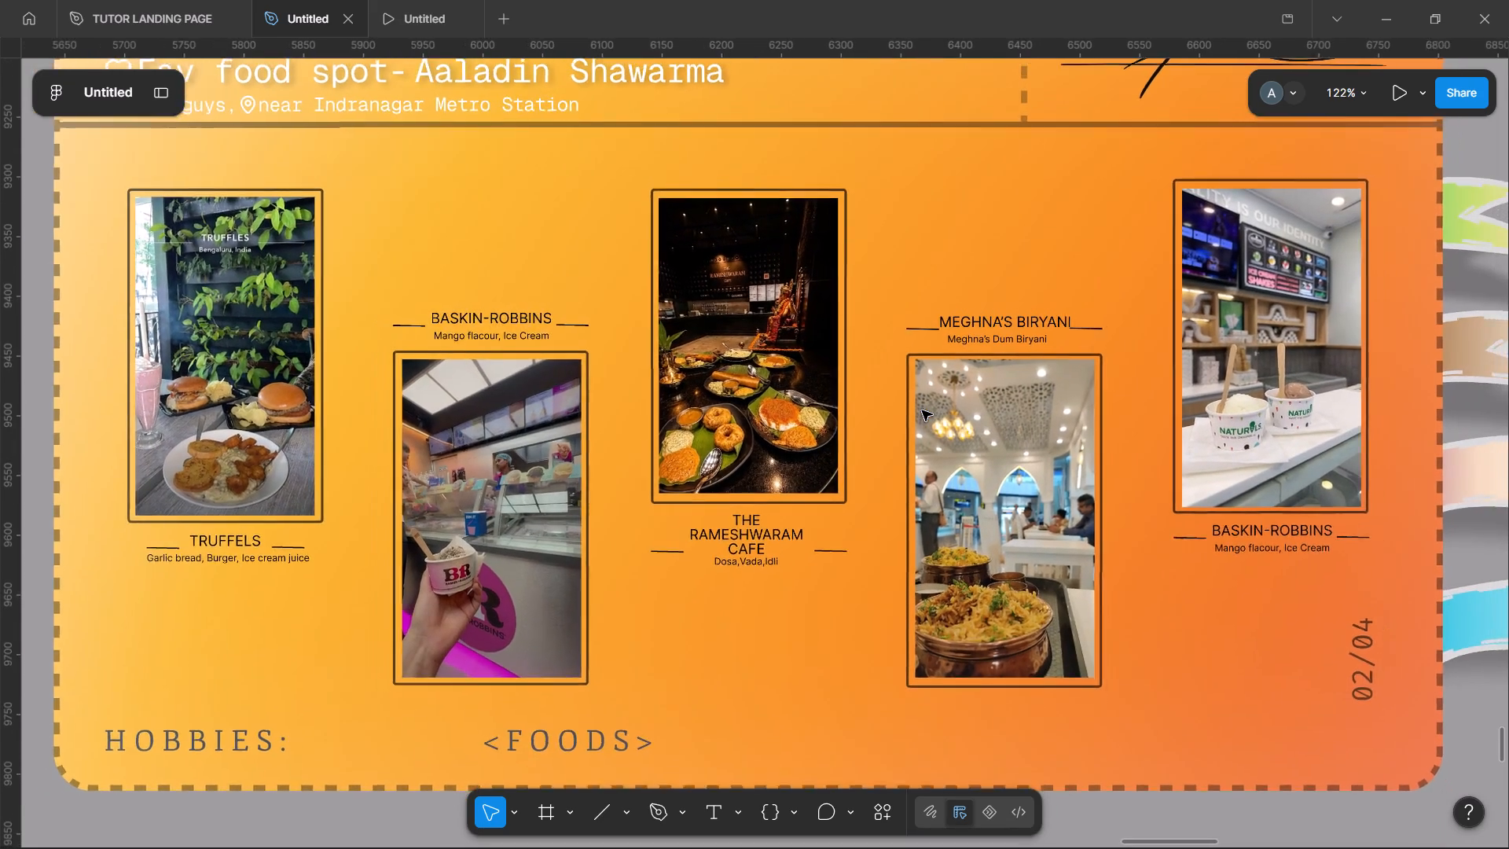
scroll(922, 410, up, 1)
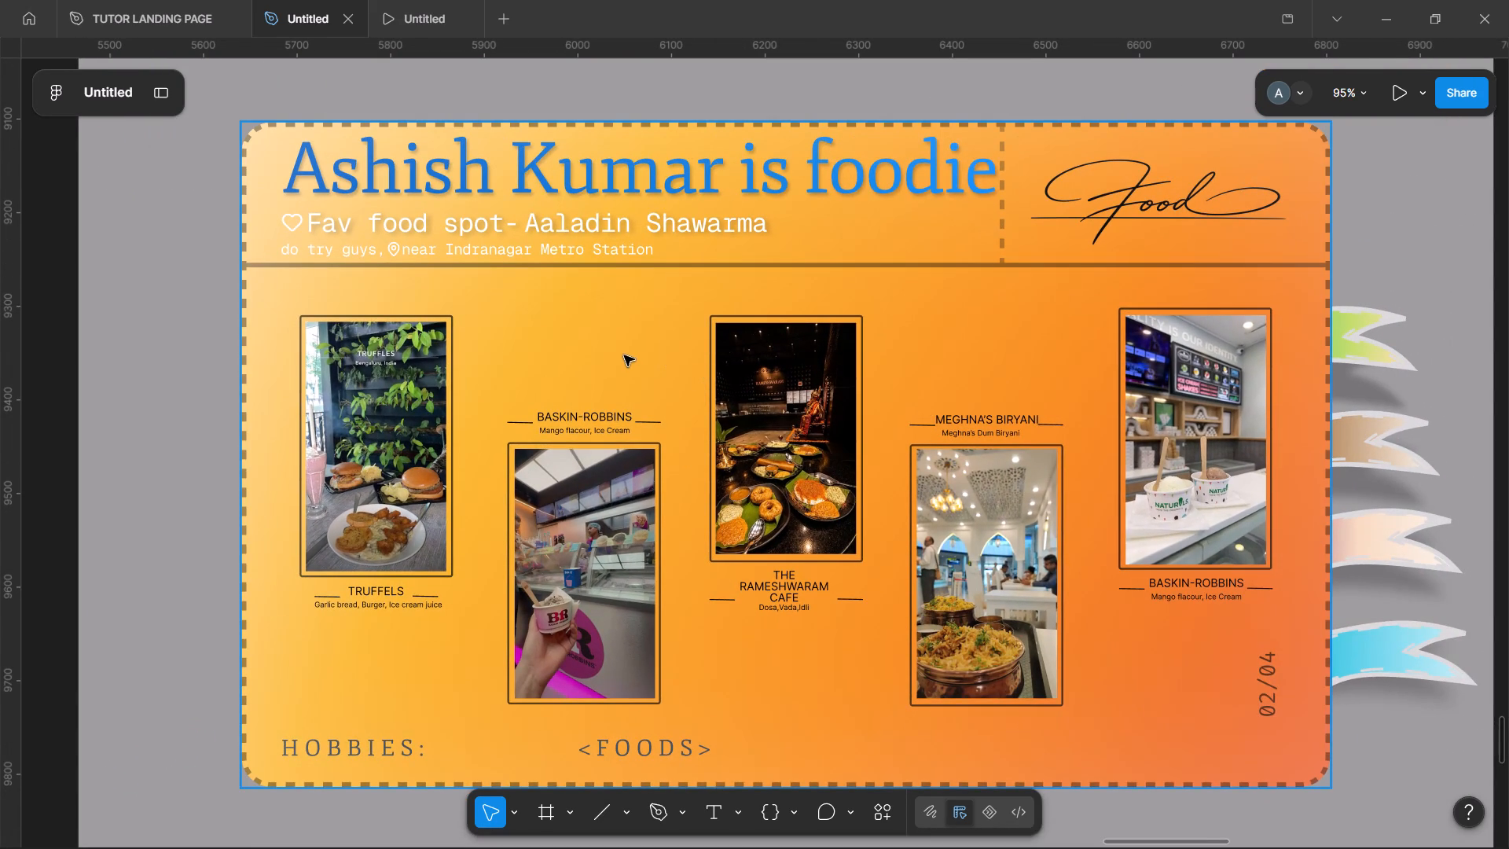
click(624, 355)
scroll(1365, 611, down, 4)
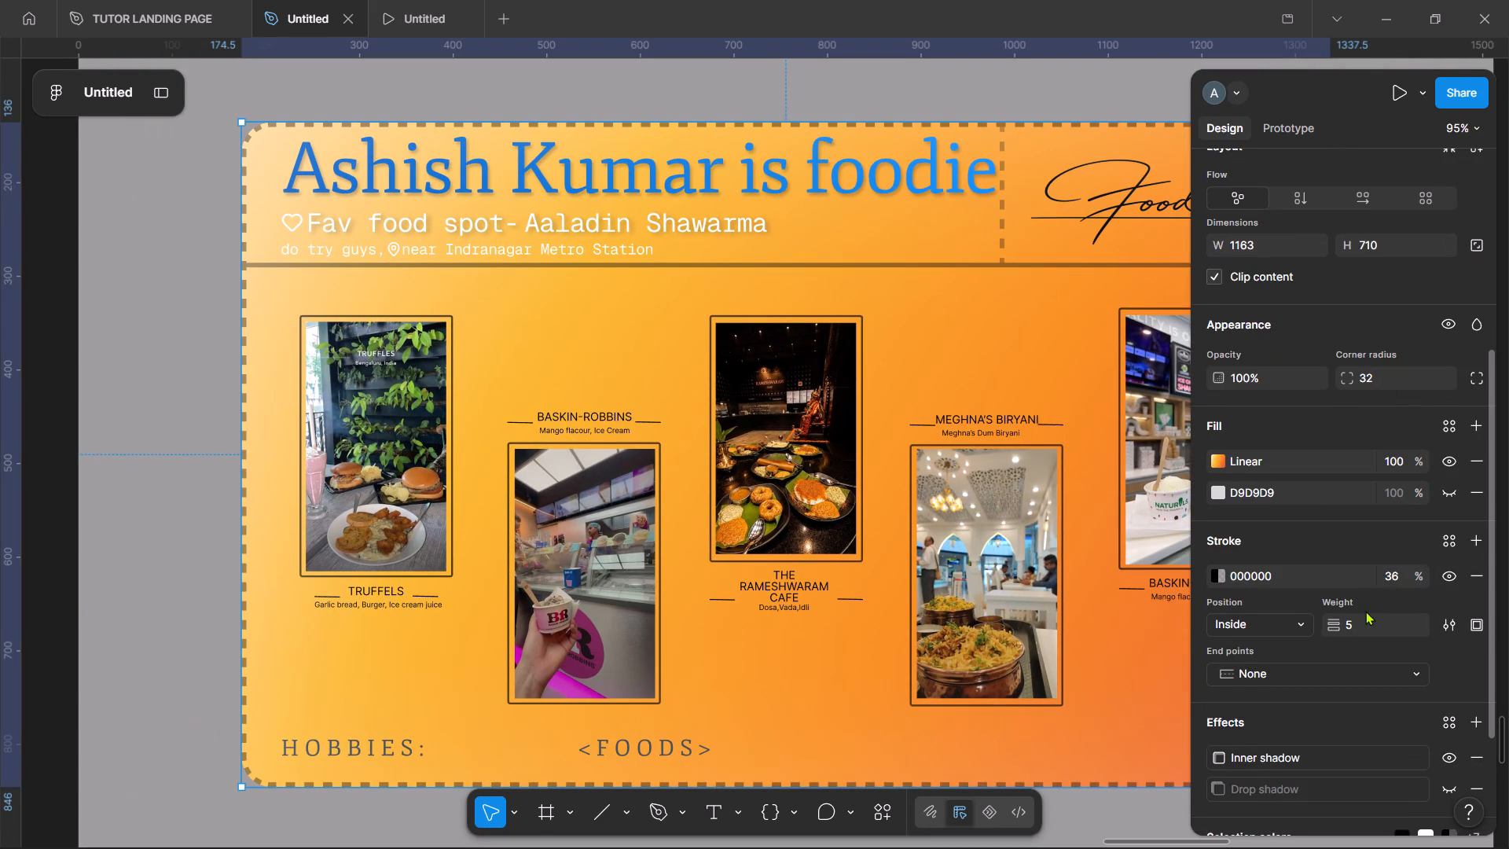
Switch to Pinterest in the Brave browser and search for food palete color.
key(alt+Tab)
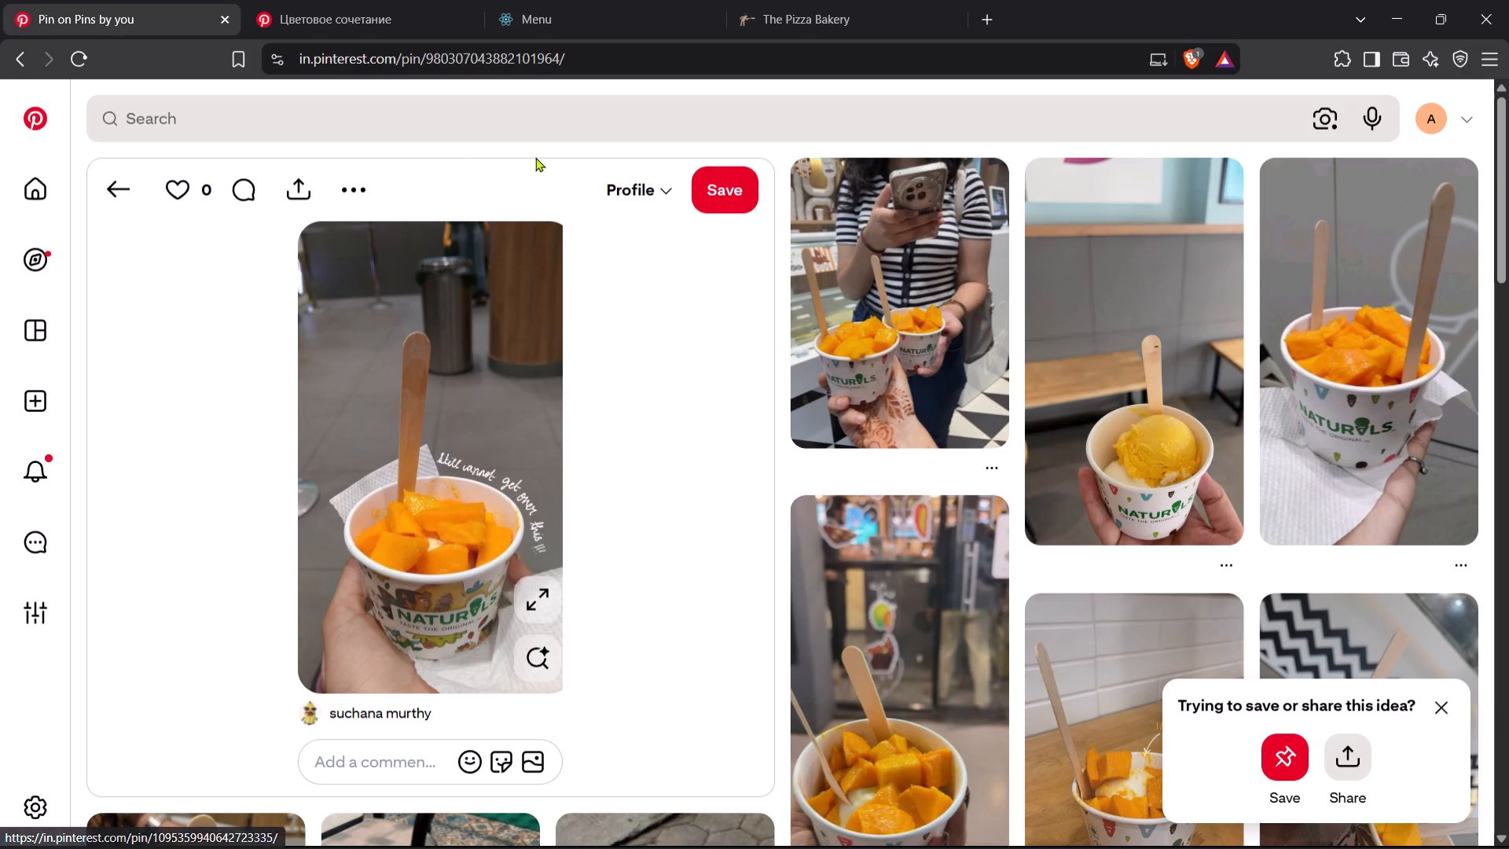
click(474, 135)
text(fo)
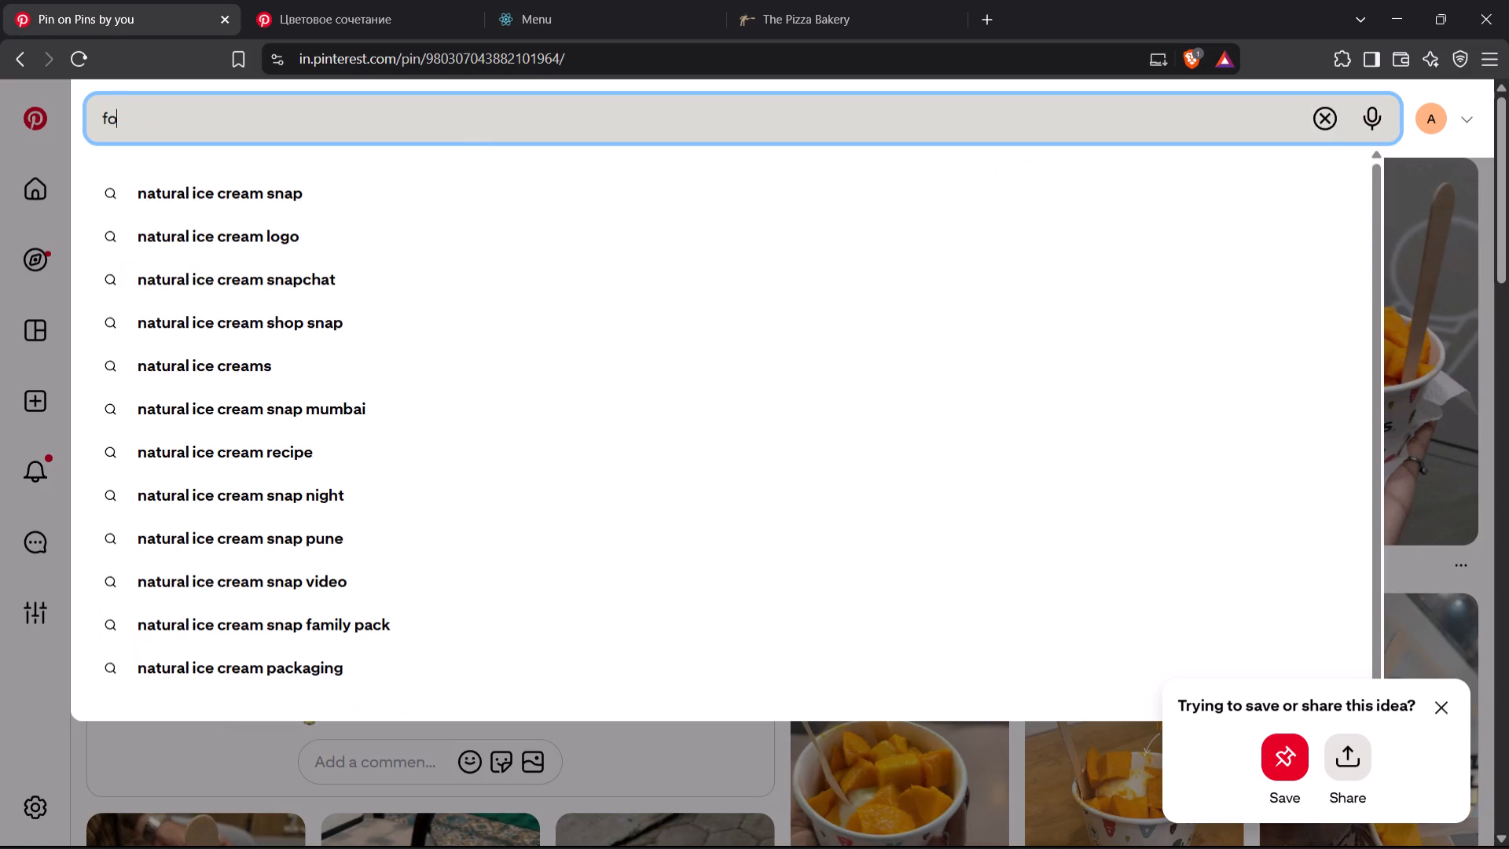
text(od palete)
click(185, 200)
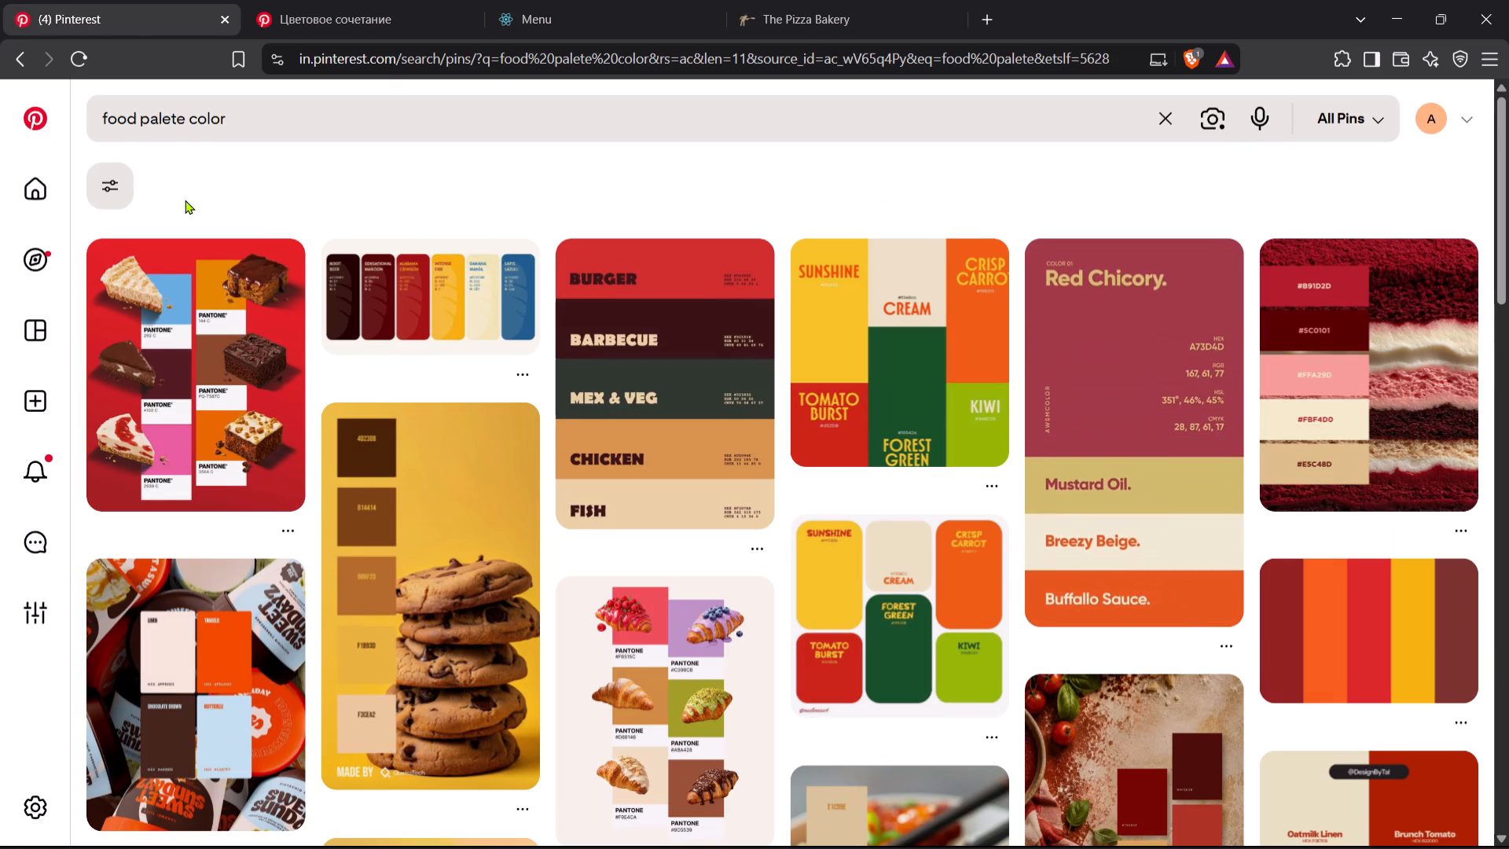
Examine the food colour palette pins closely, comparing their swatches and hex codes as colour references for the card.
scroll(413, 342, up, 2)
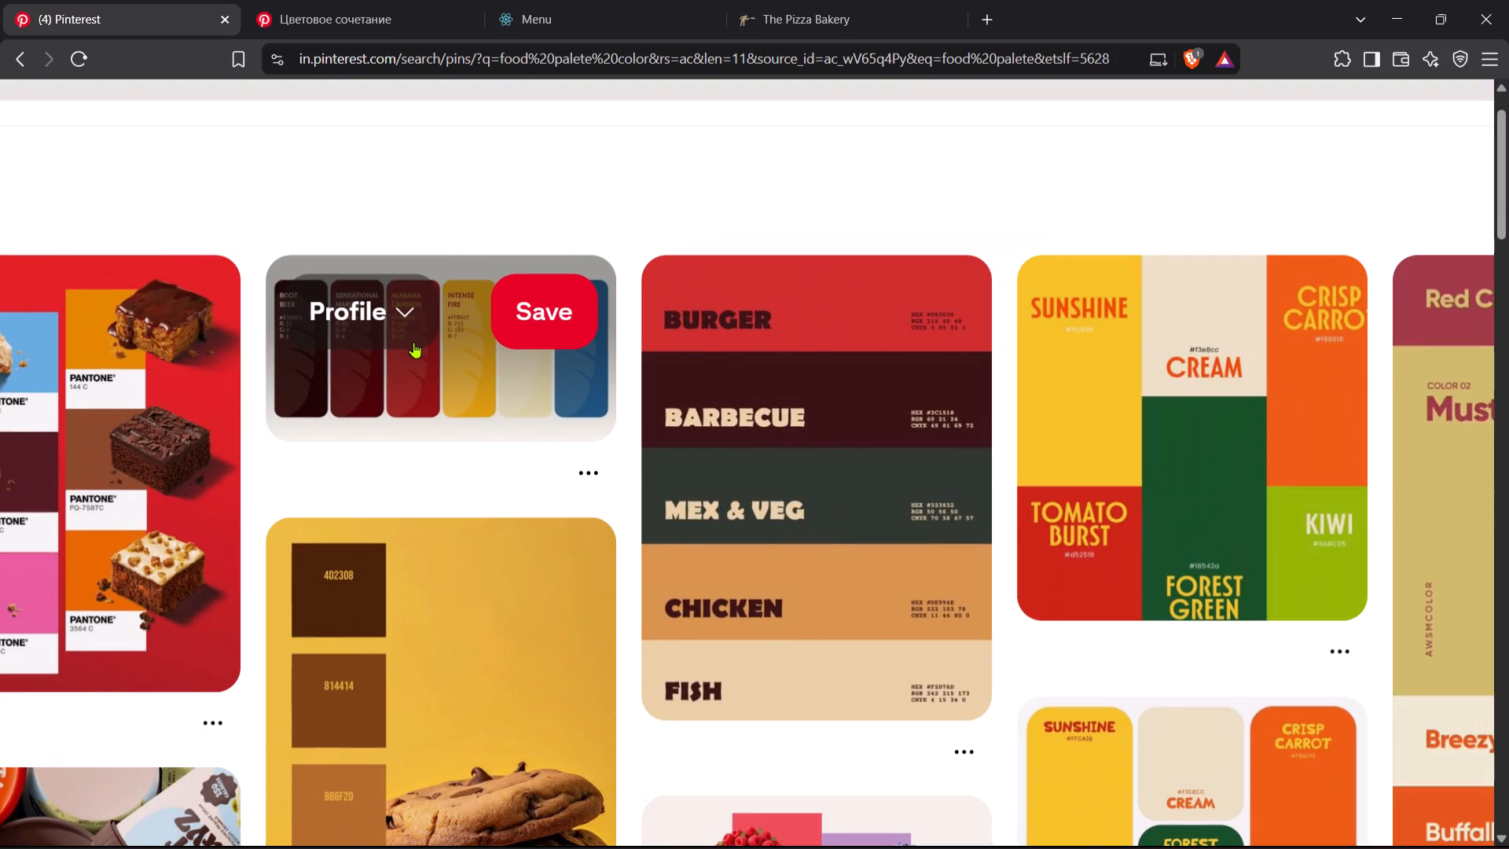
scroll(675, 487, down, 1)
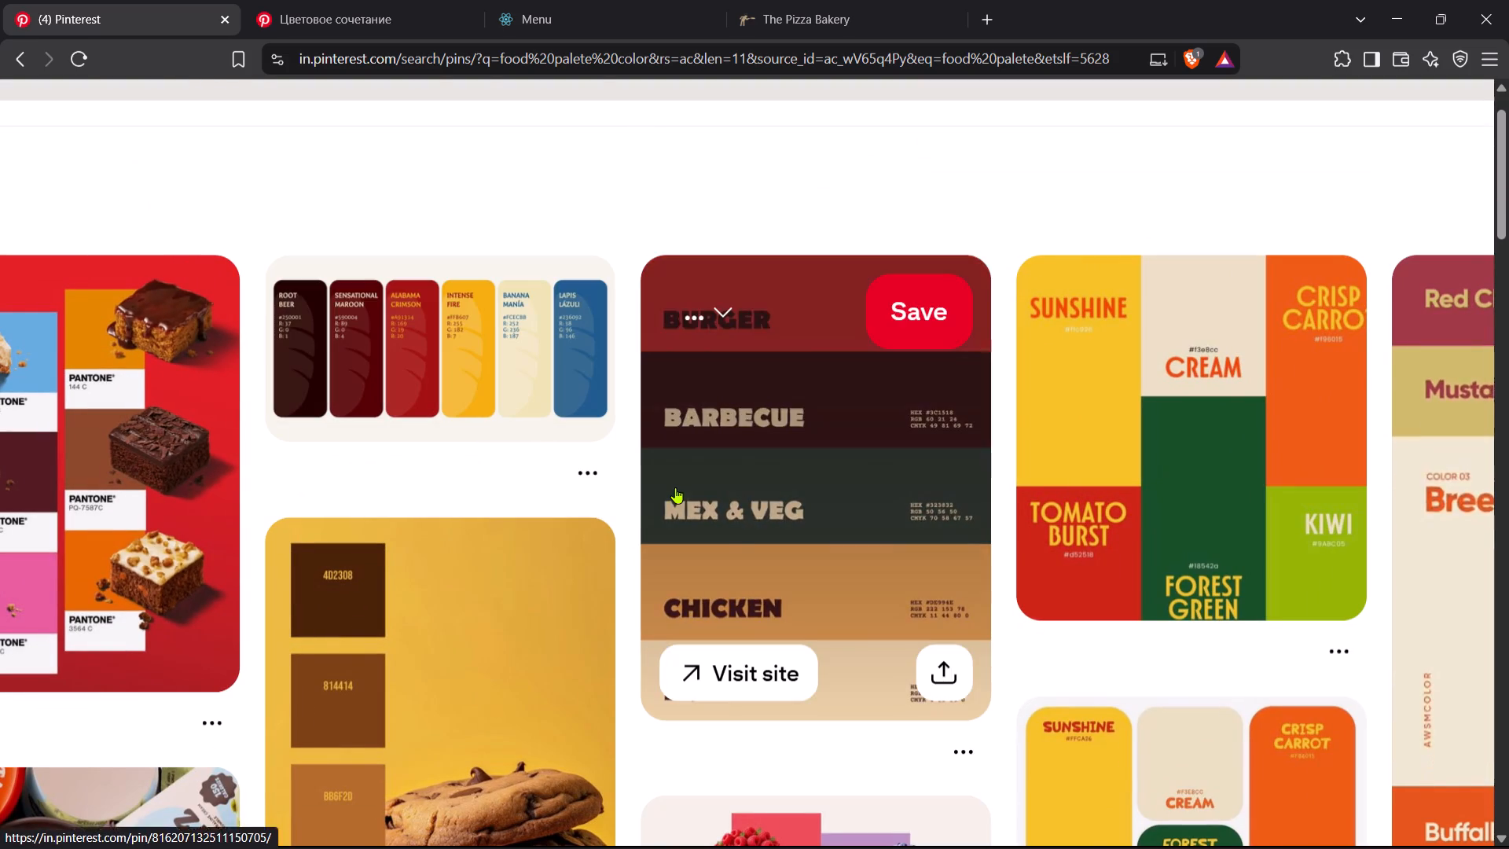
scroll(675, 487, down, 8)
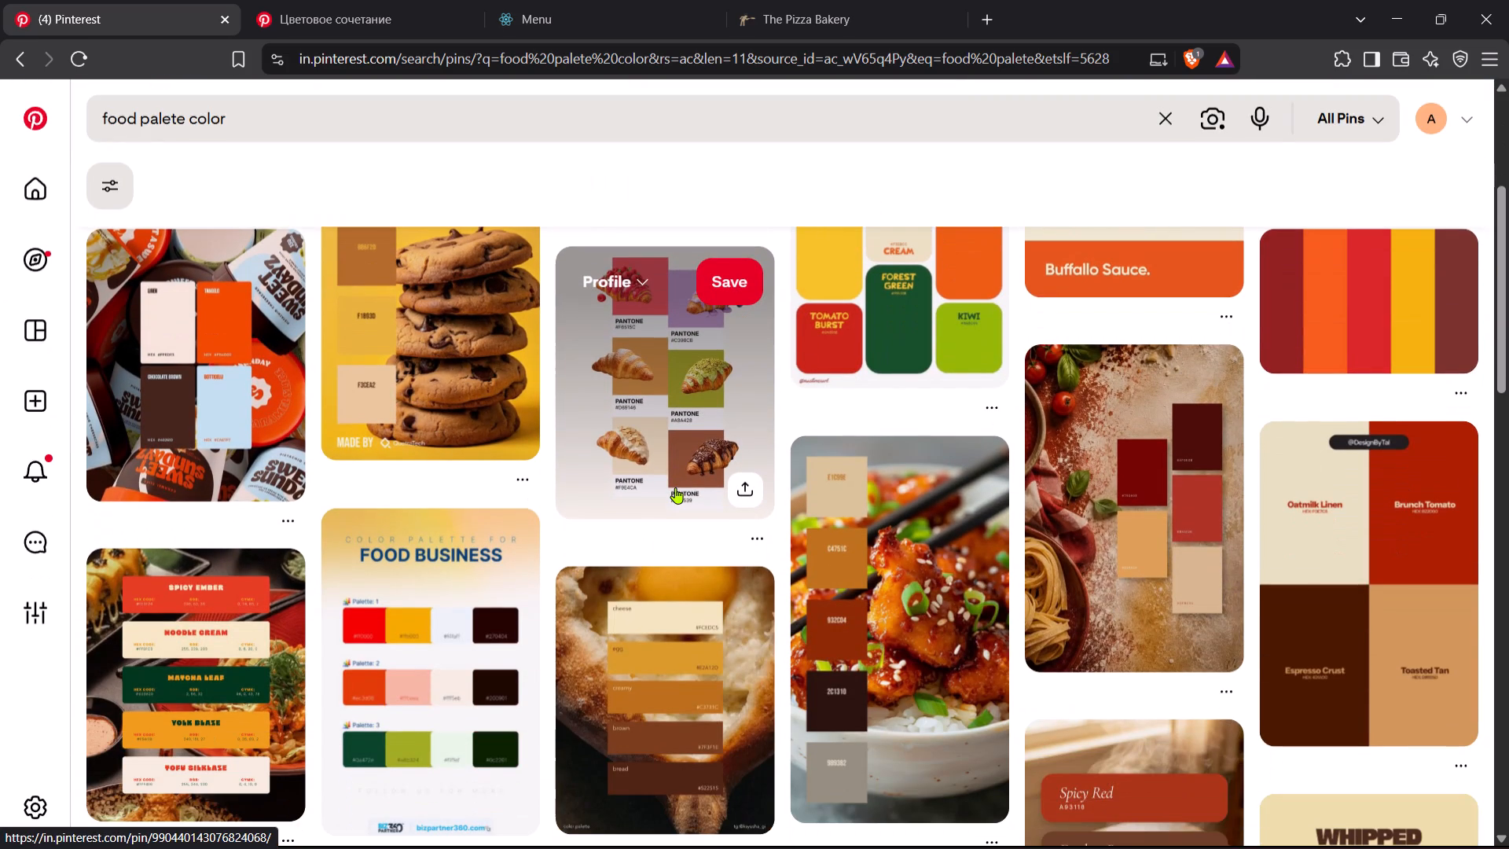
scroll(675, 487, right, 1)
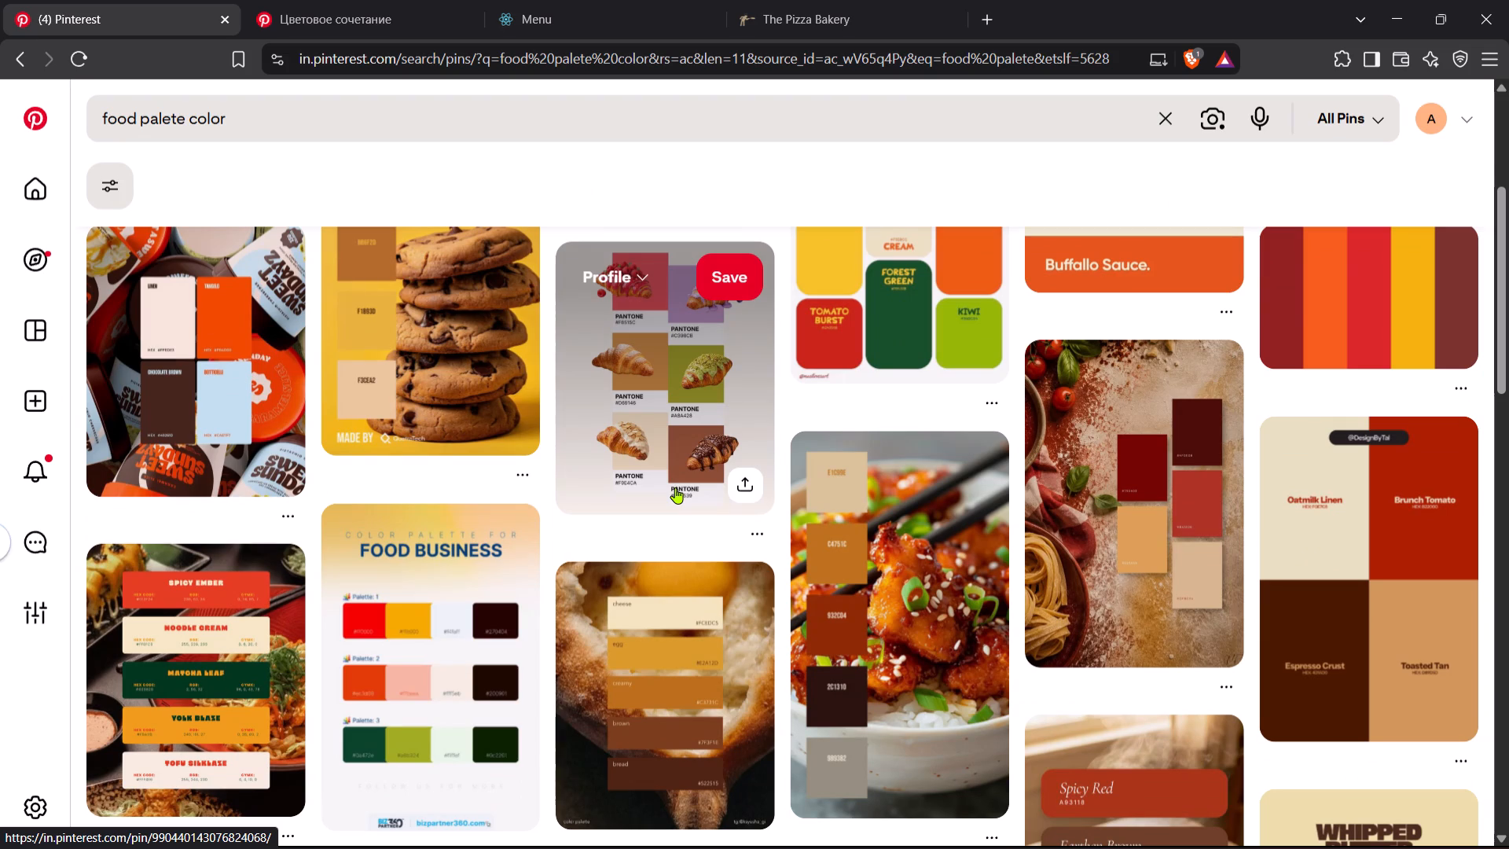
scroll(675, 487, right, 1)
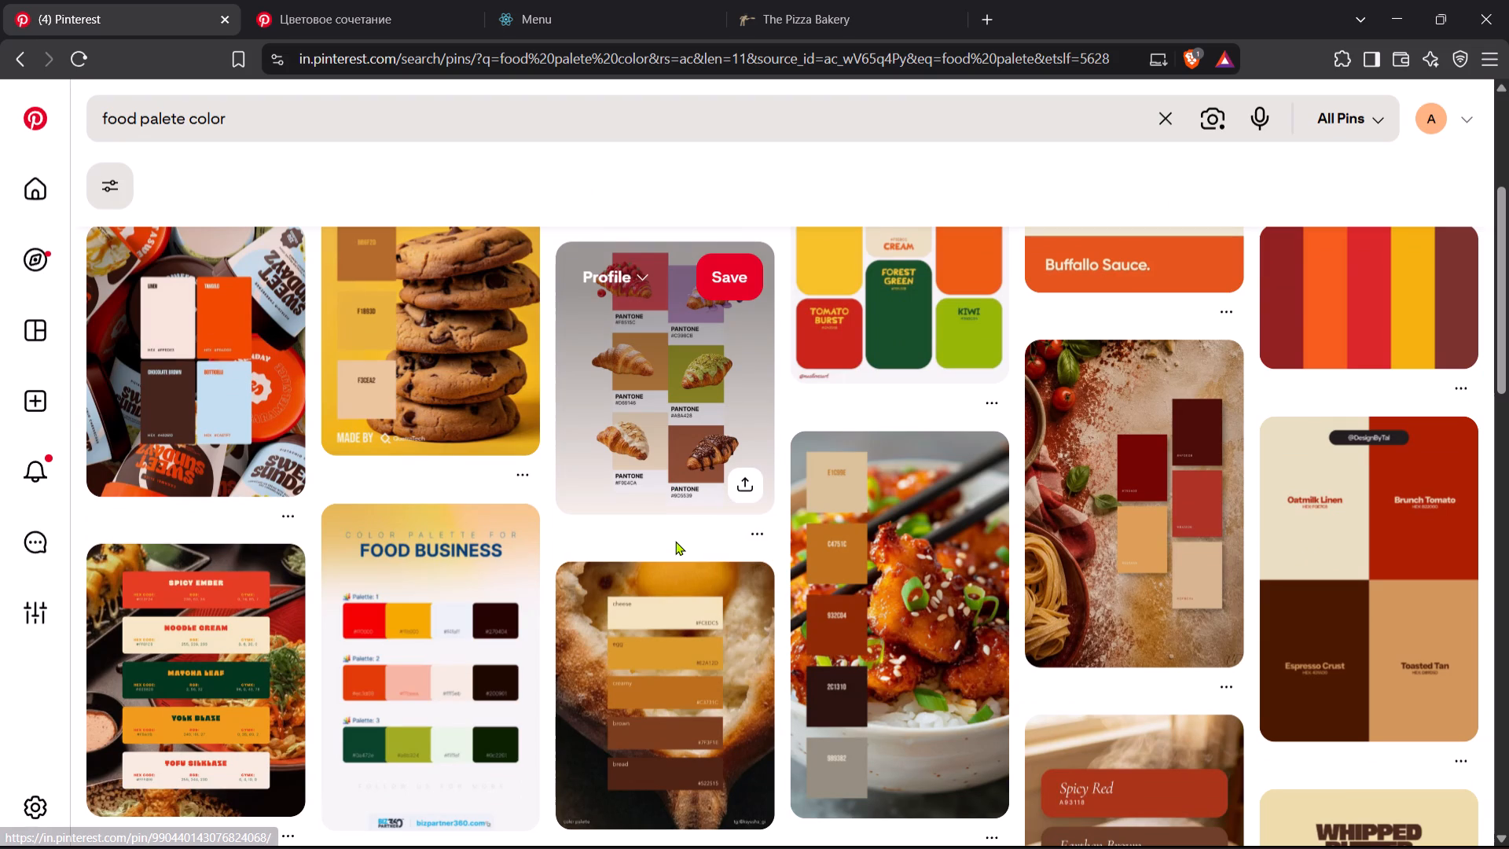
scroll(675, 541, up, 5)
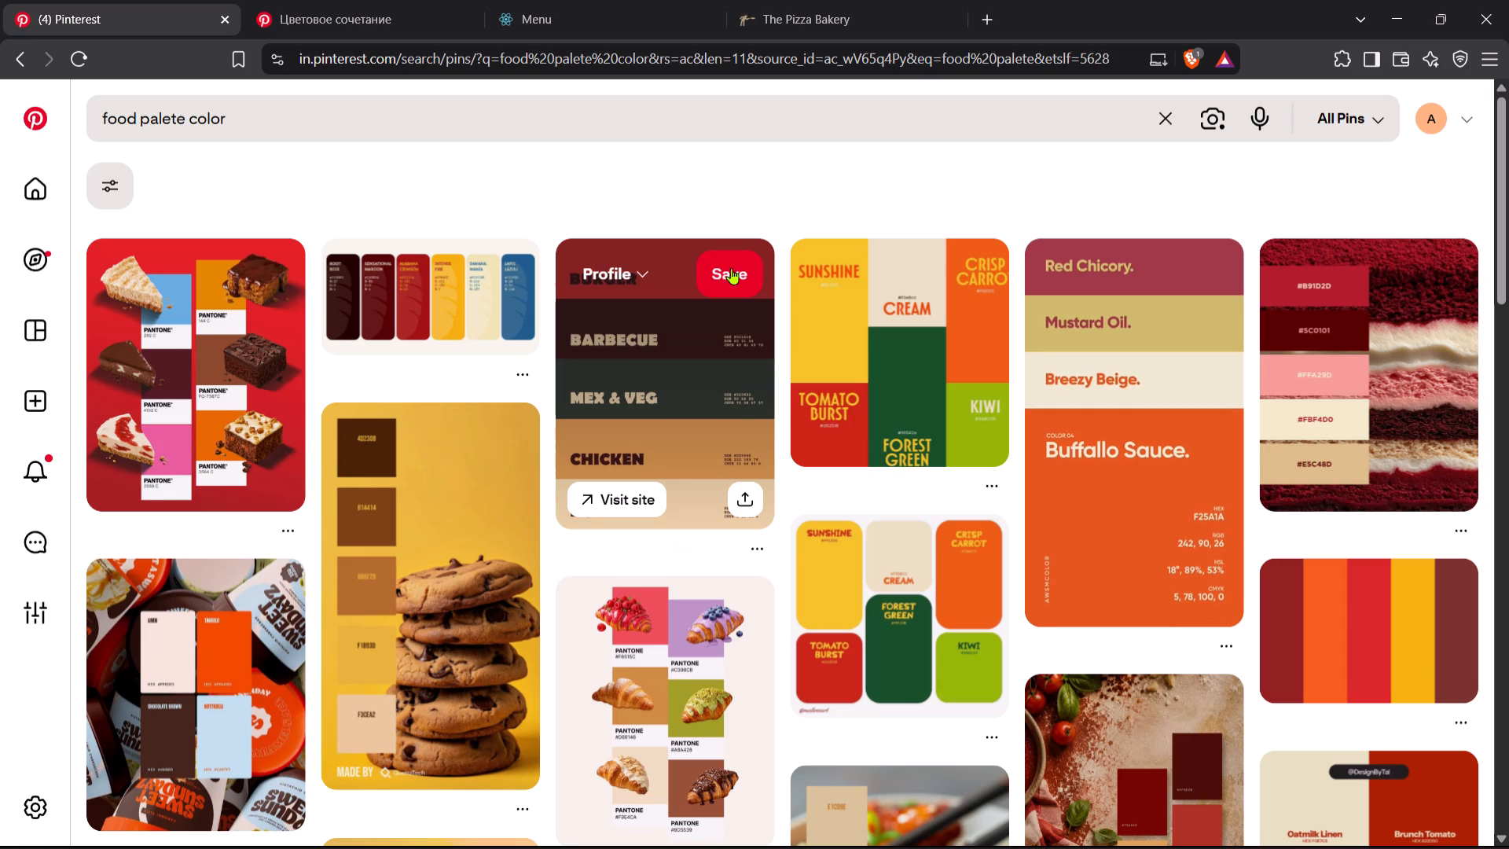
click(619, 207)
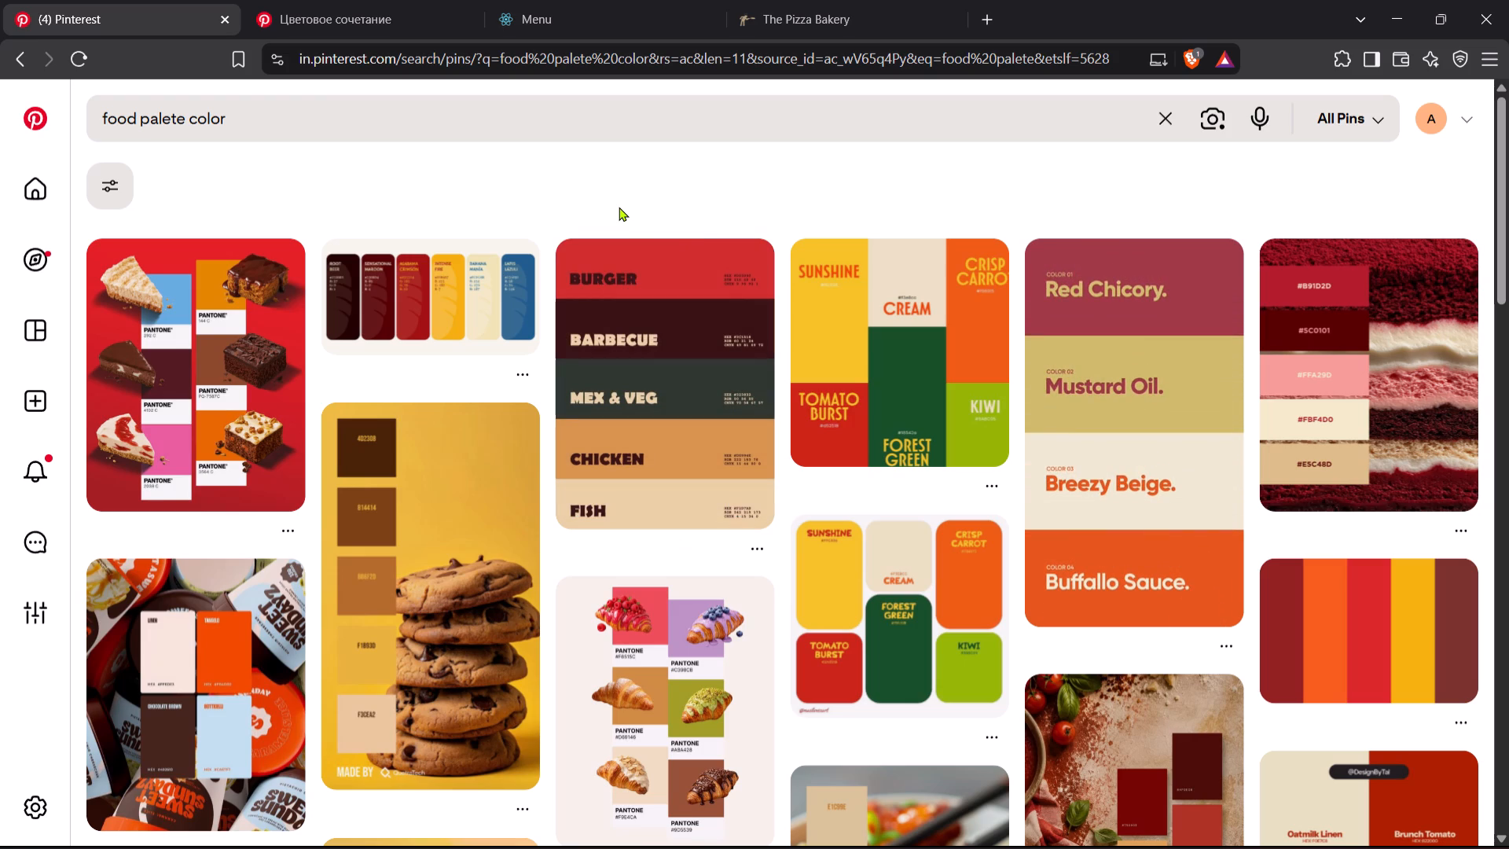
scroll(1327, 387, left, 3)
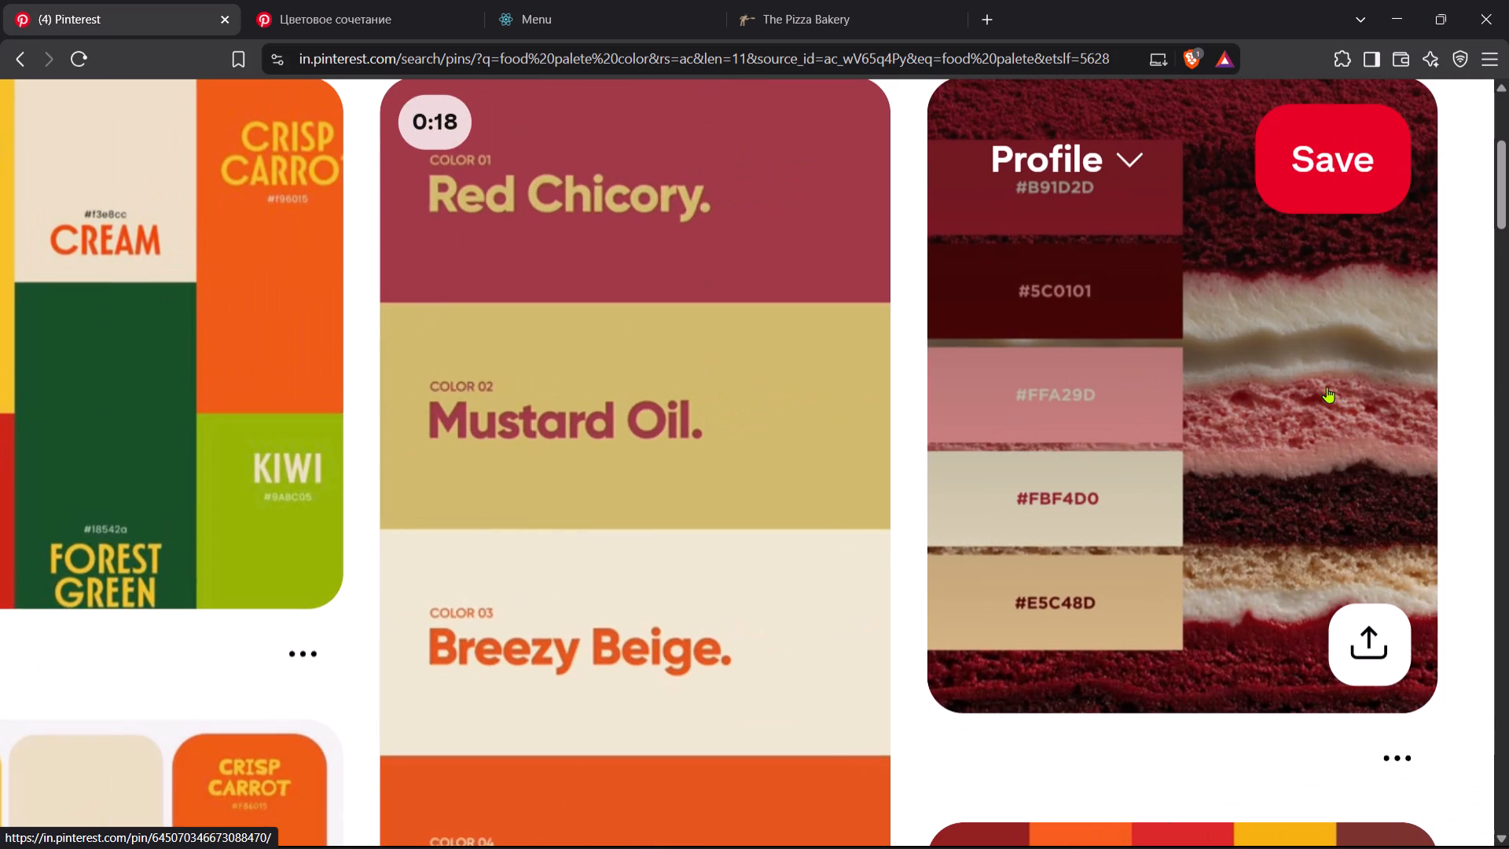
scroll(1232, 403, left, 2)
click(1501, 391)
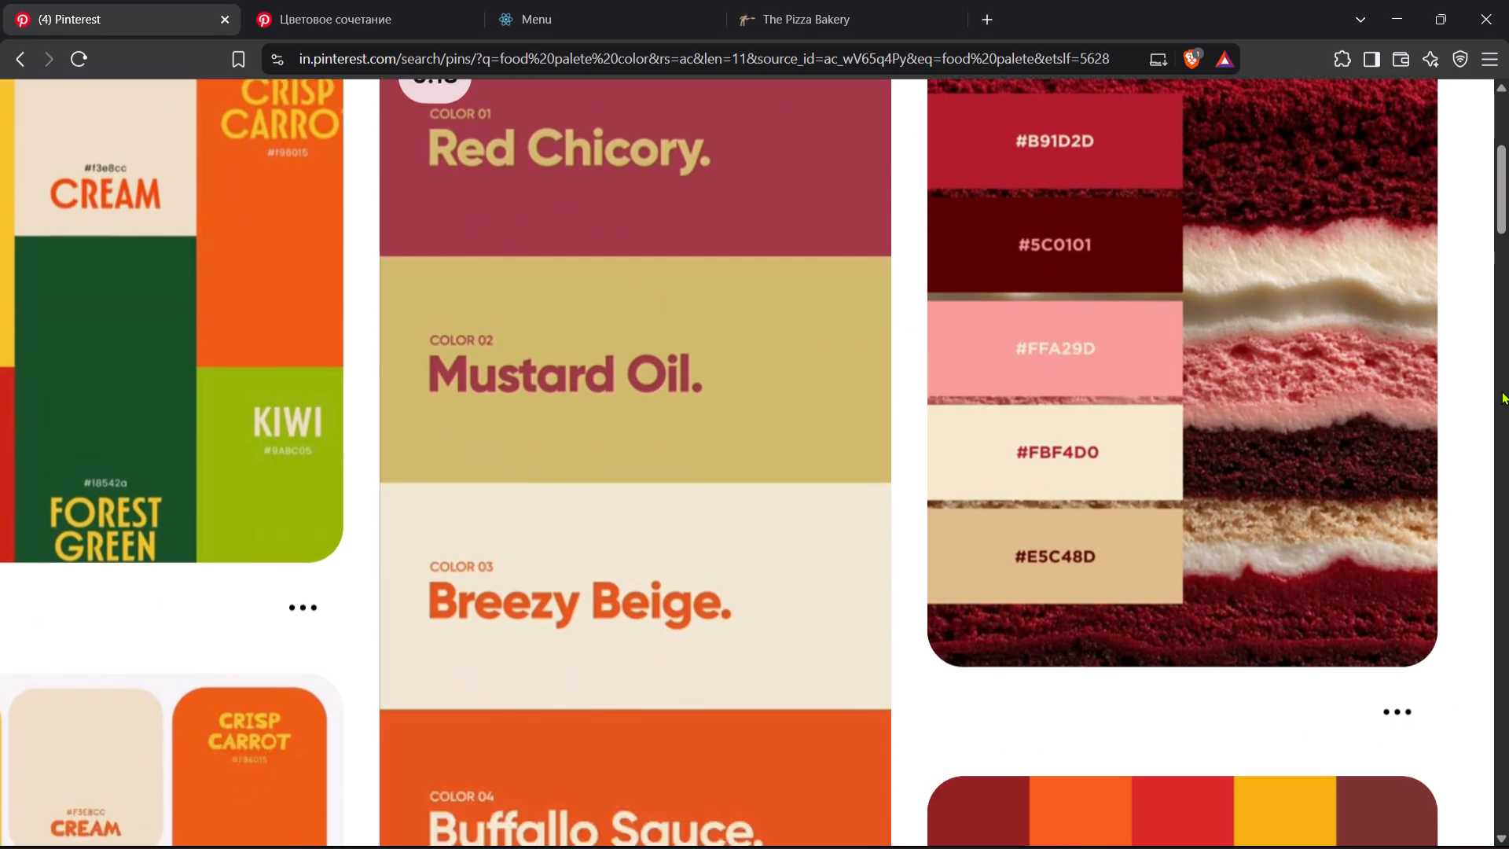
scroll(1501, 391, up, 5)
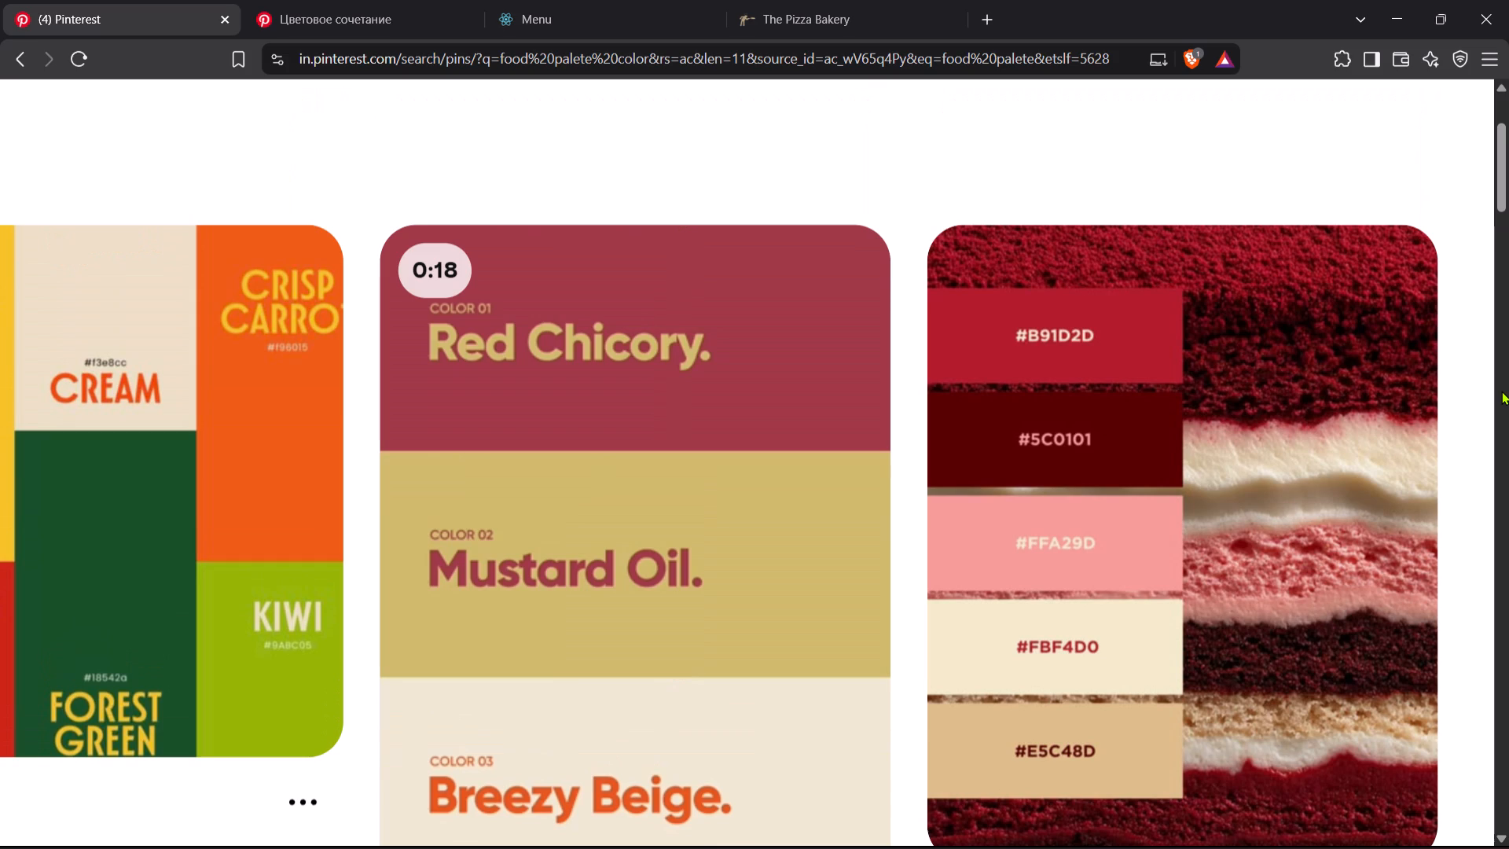
scroll(1501, 391, down, 1)
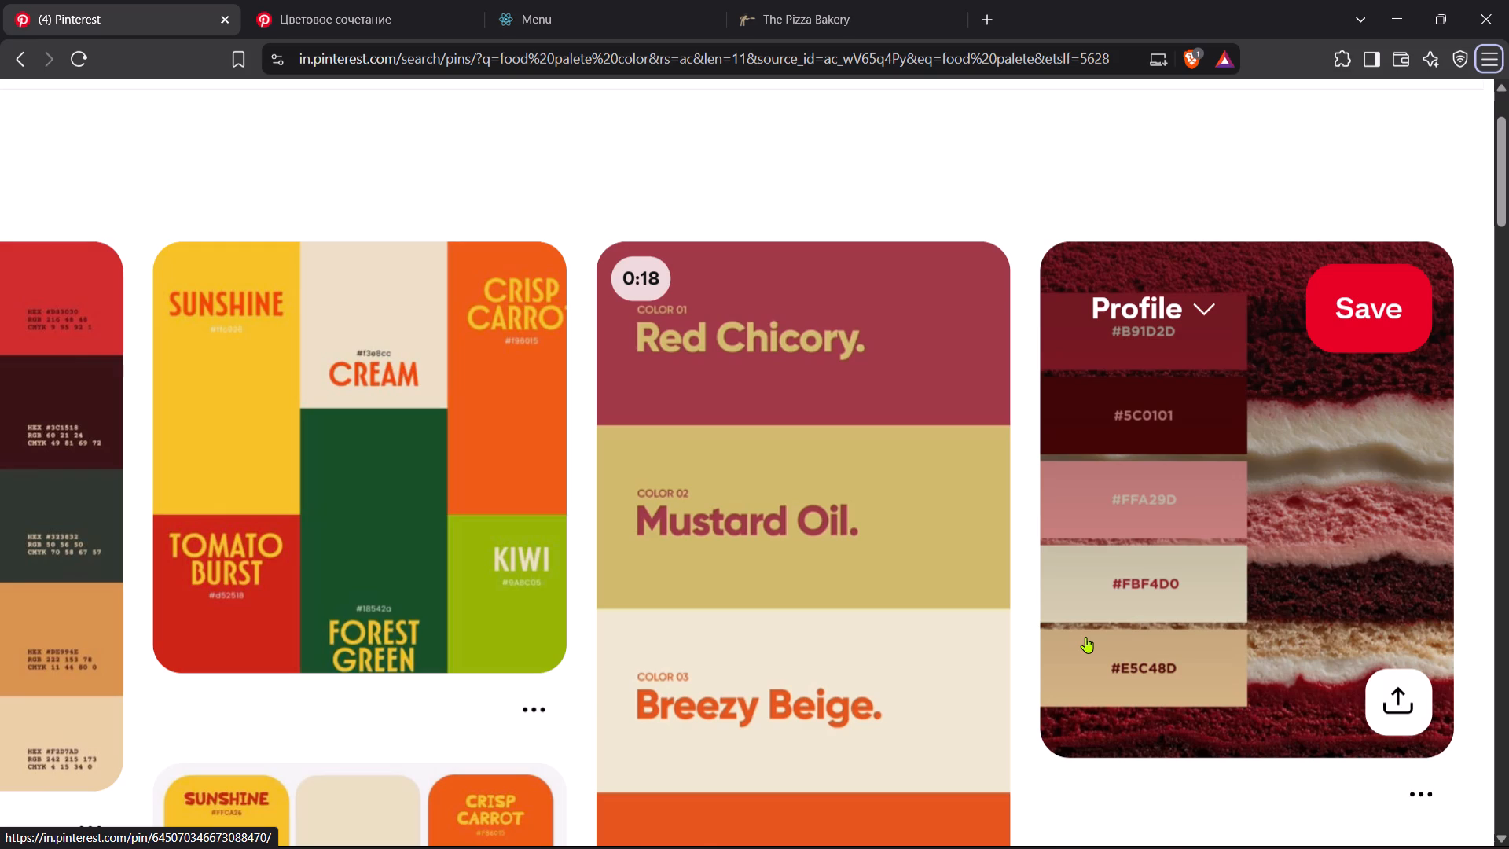
Switch to Figma and duplicate the MacBook Pro 14" - 8 frame, placing the copy beside the original at X 7018, Y 8968.
key(alt+Tab)
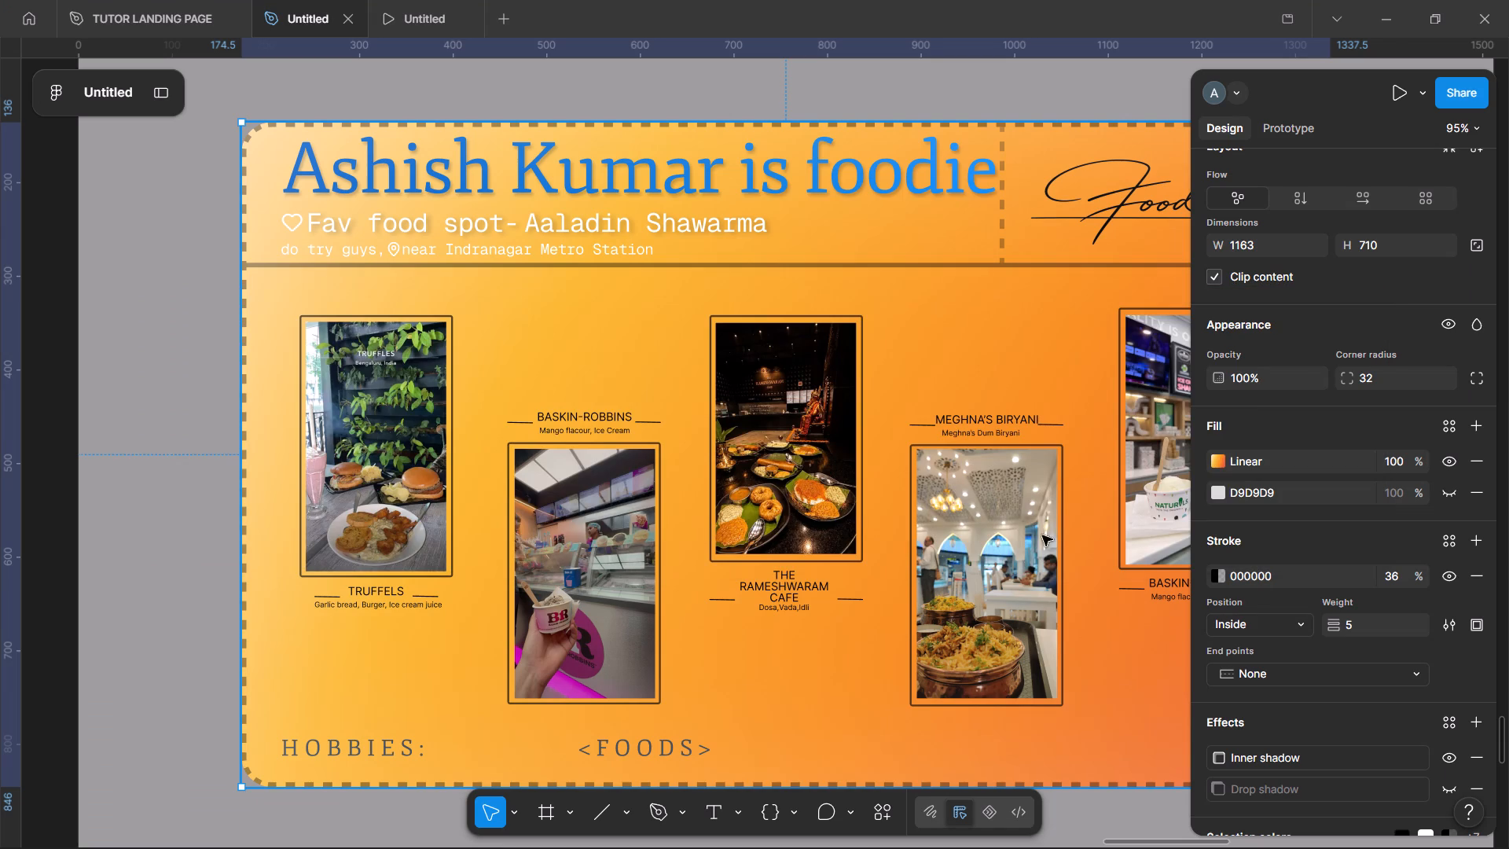
scroll(946, 490, left, 2)
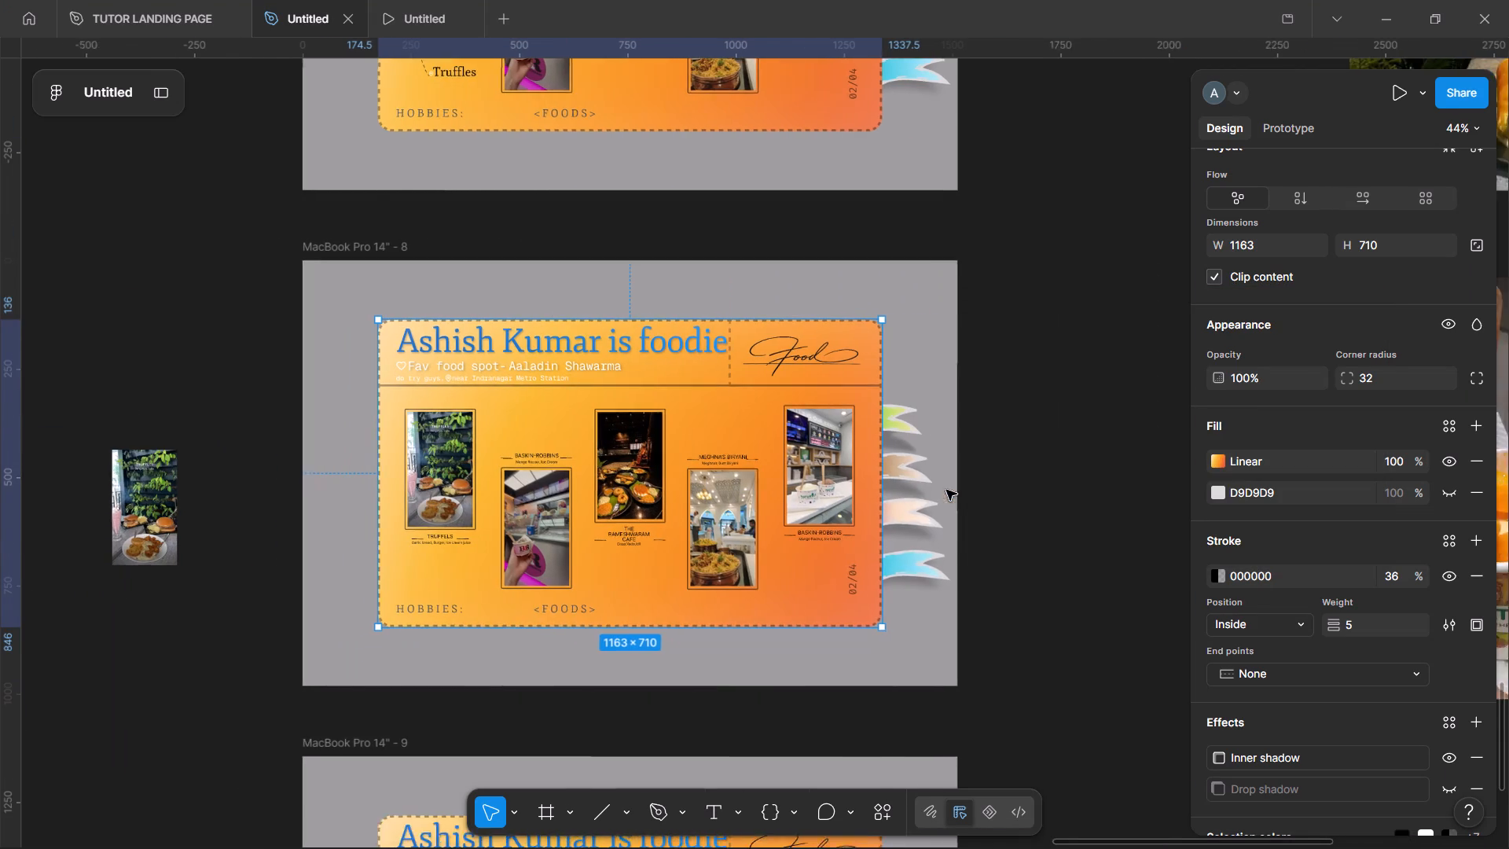
scroll(946, 490, left, 1)
double_click(1107, 436)
scroll(1107, 436, right, 2)
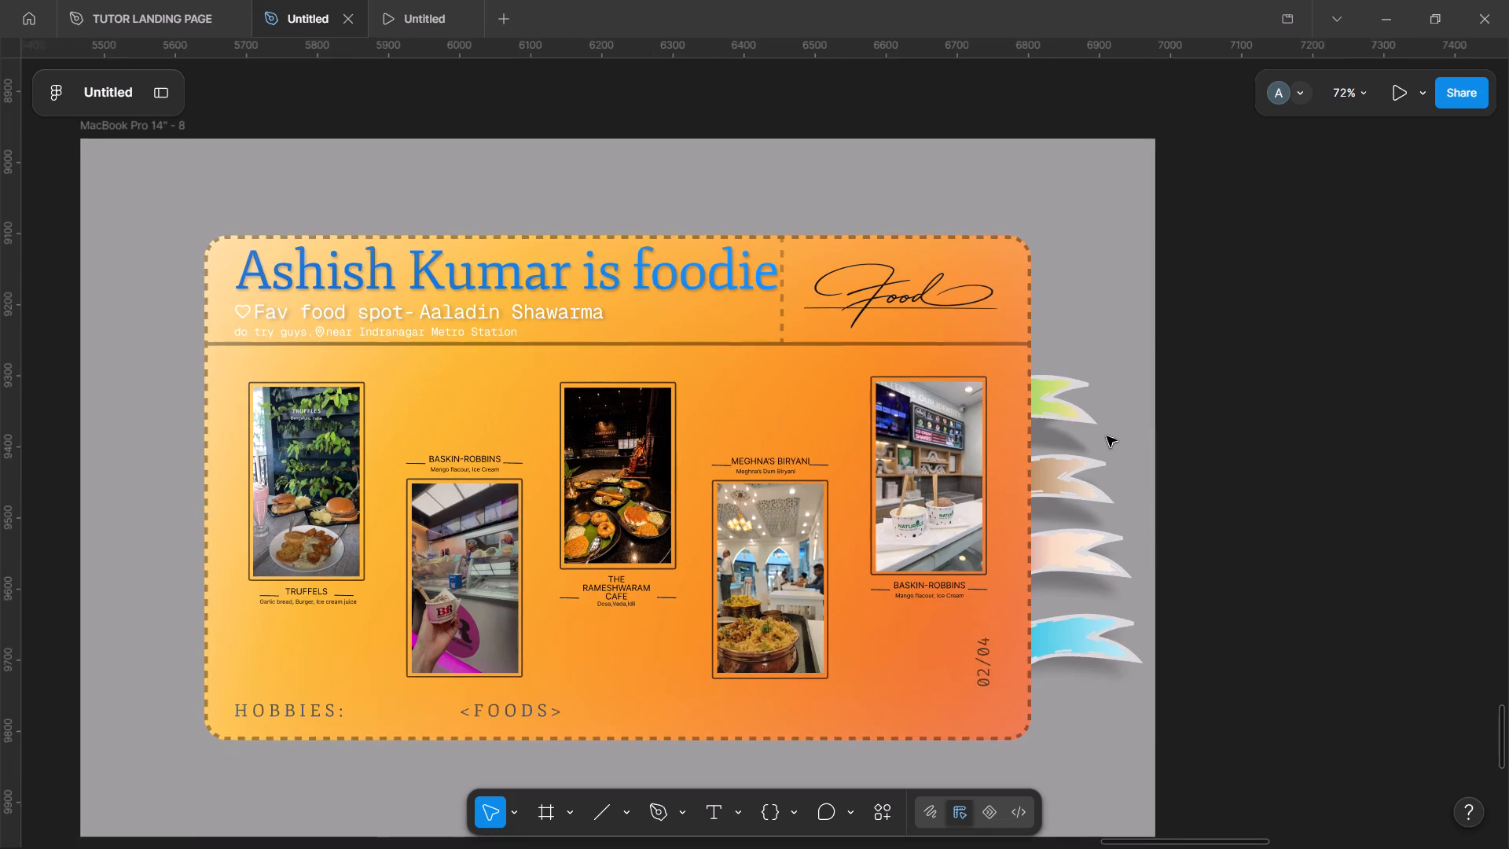
scroll(1107, 436, right, 1)
scroll(1107, 436, up, 1)
scroll(1107, 436, left, 1)
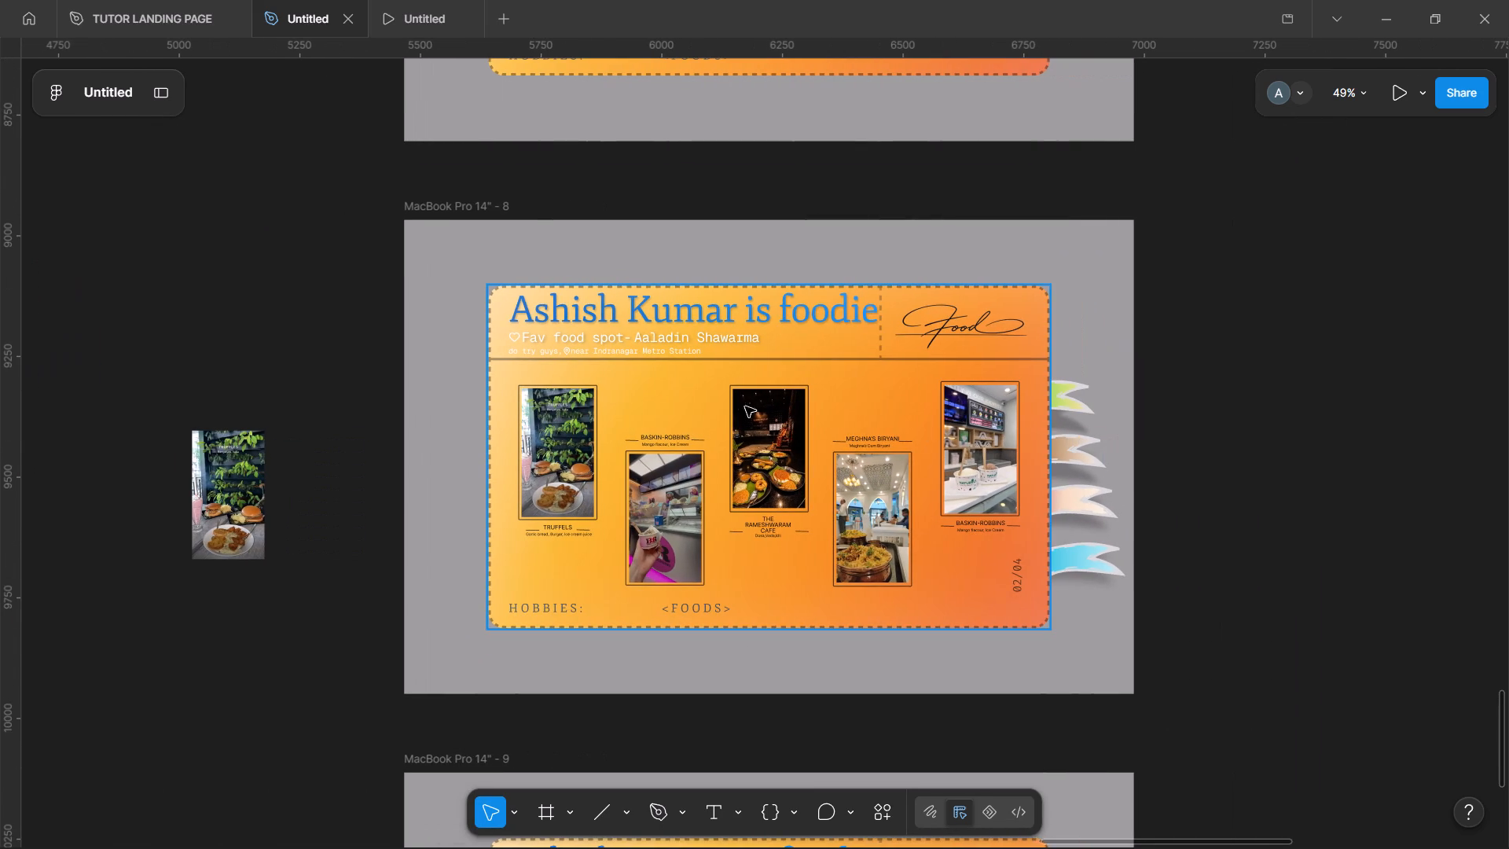
click(655, 377)
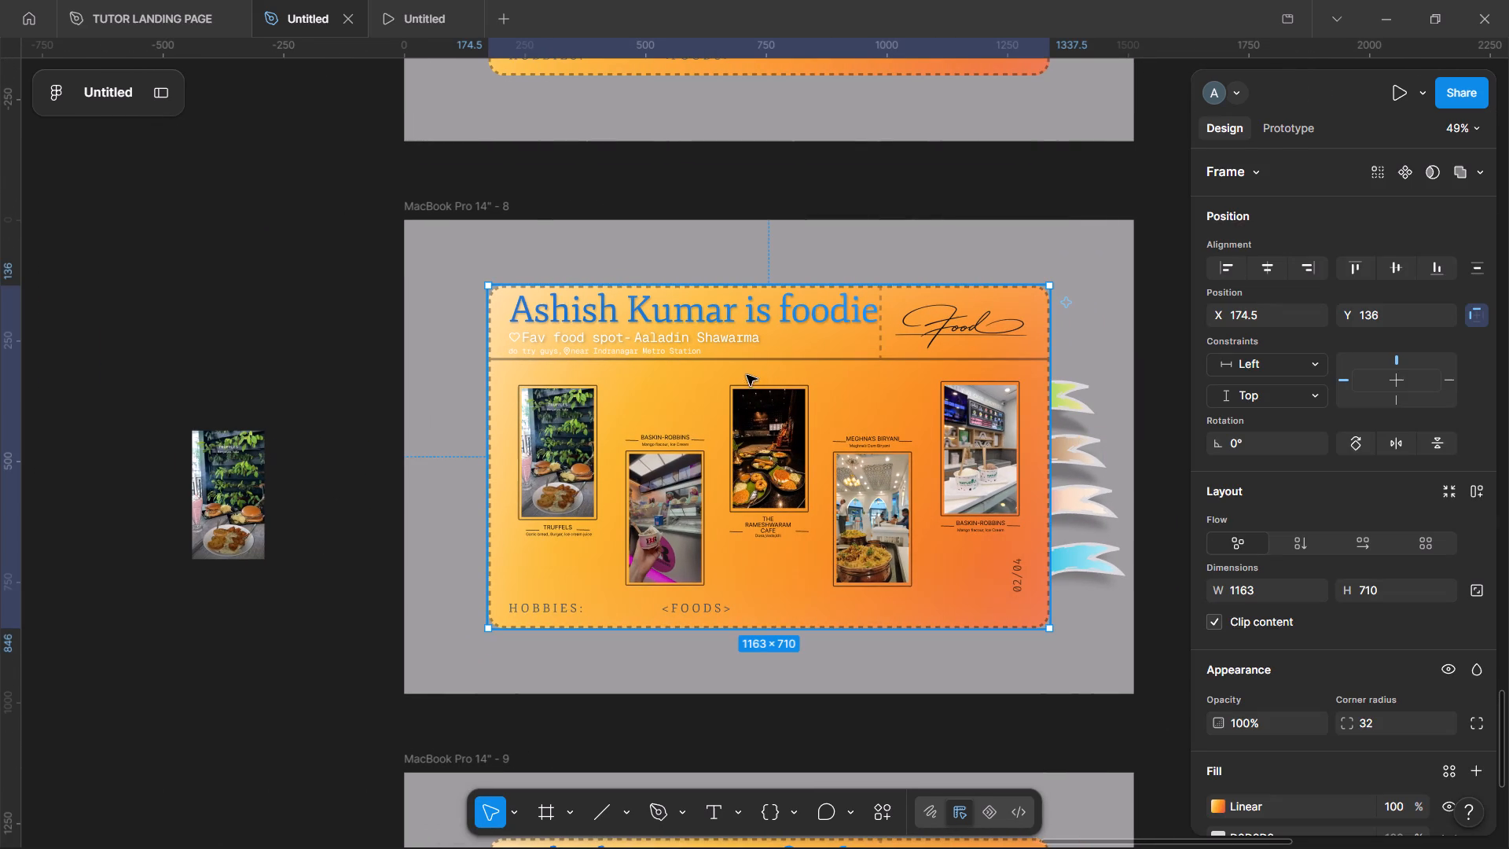
click(477, 207)
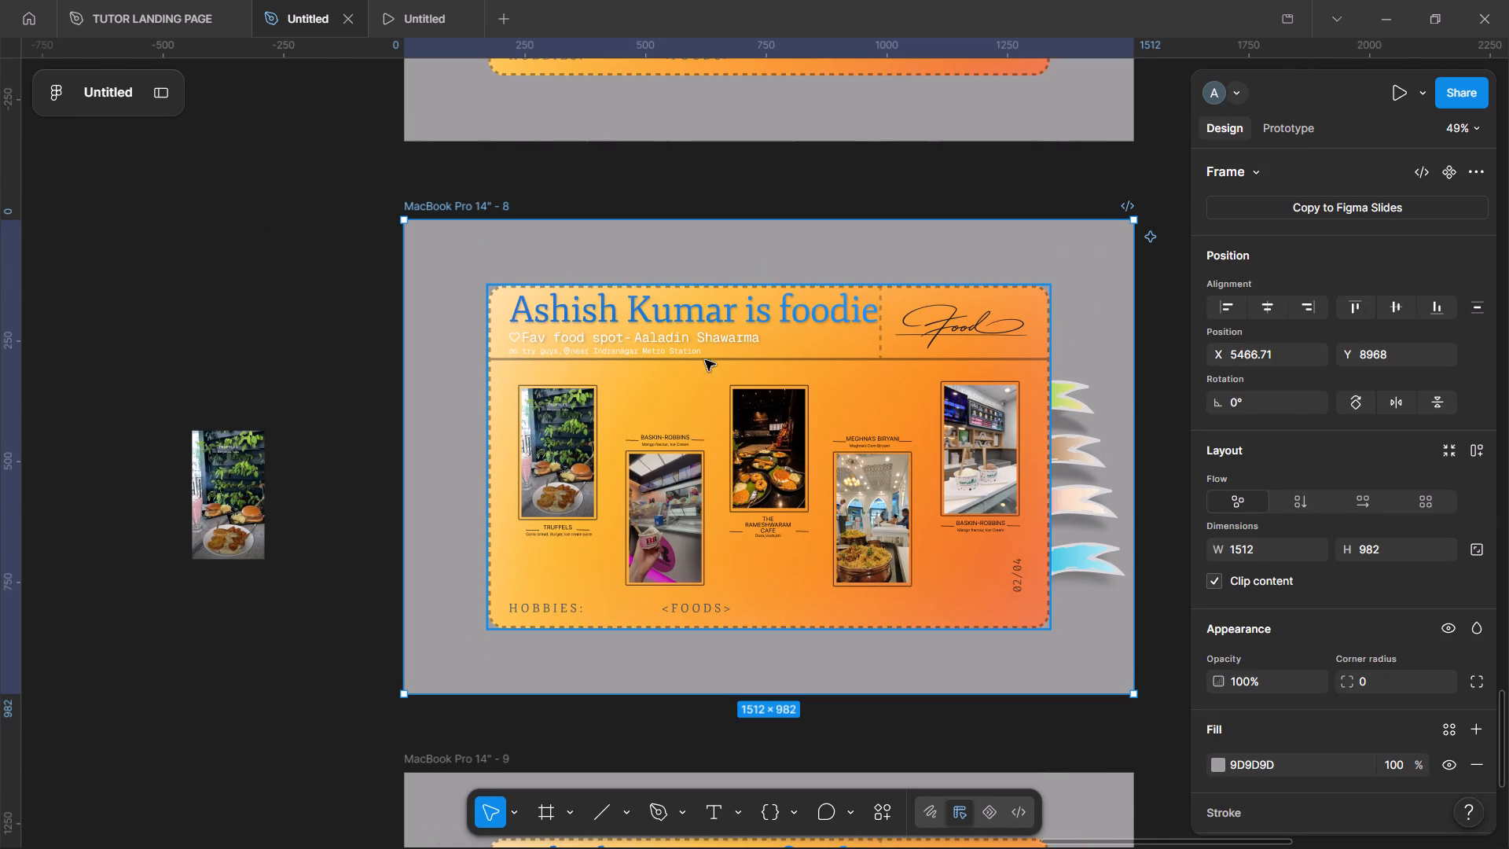
alt+drag(707, 383, 1455, 382)
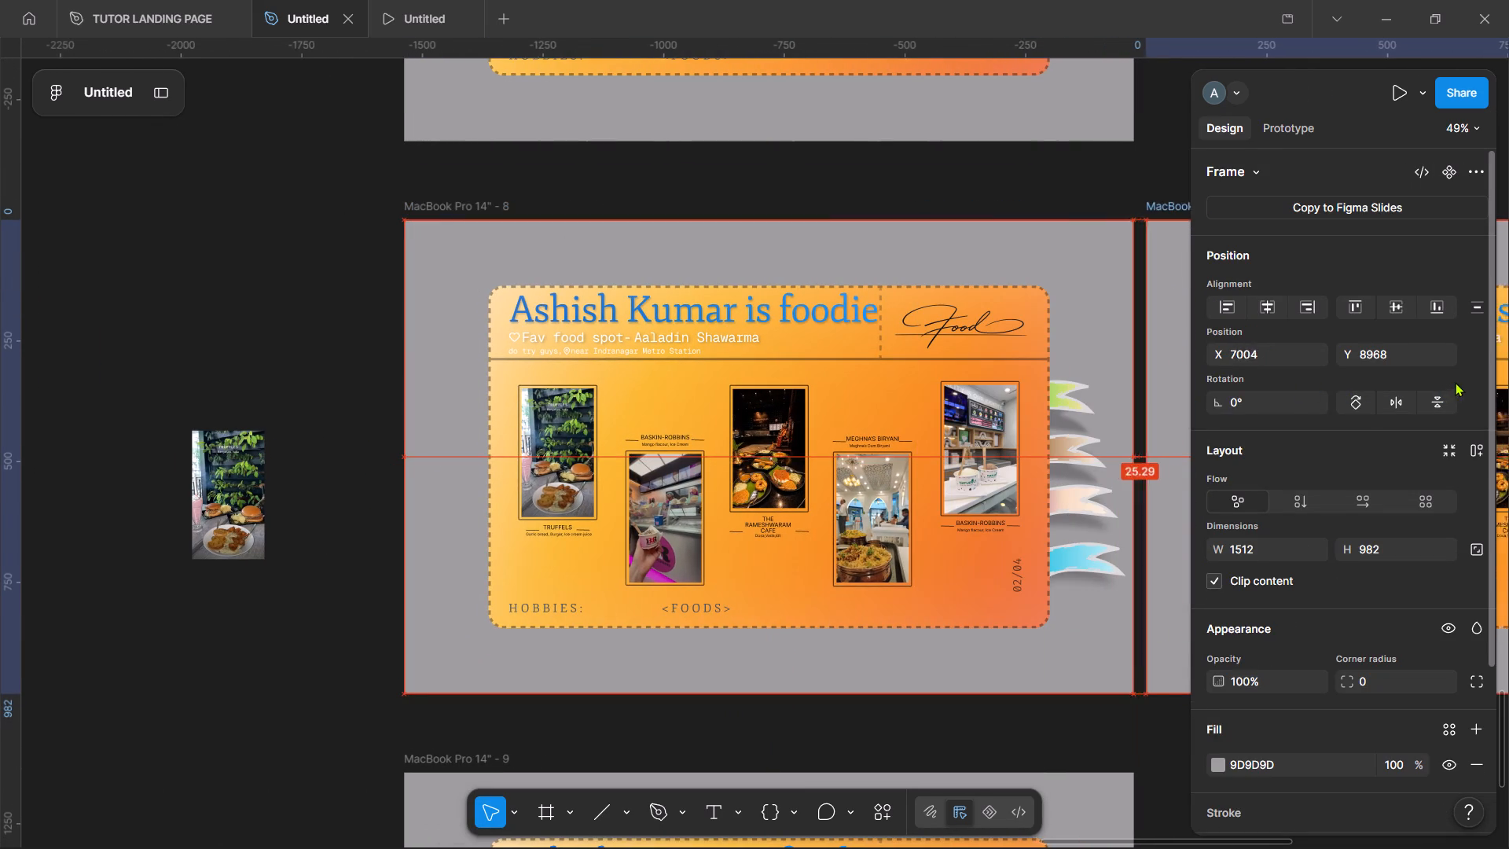
alt+drag(1455, 382, 1456, 381)
Move the mango ice cream cup photo off the duplicated frame into the empty canvas to its right.
scroll(1146, 413, left, 4)
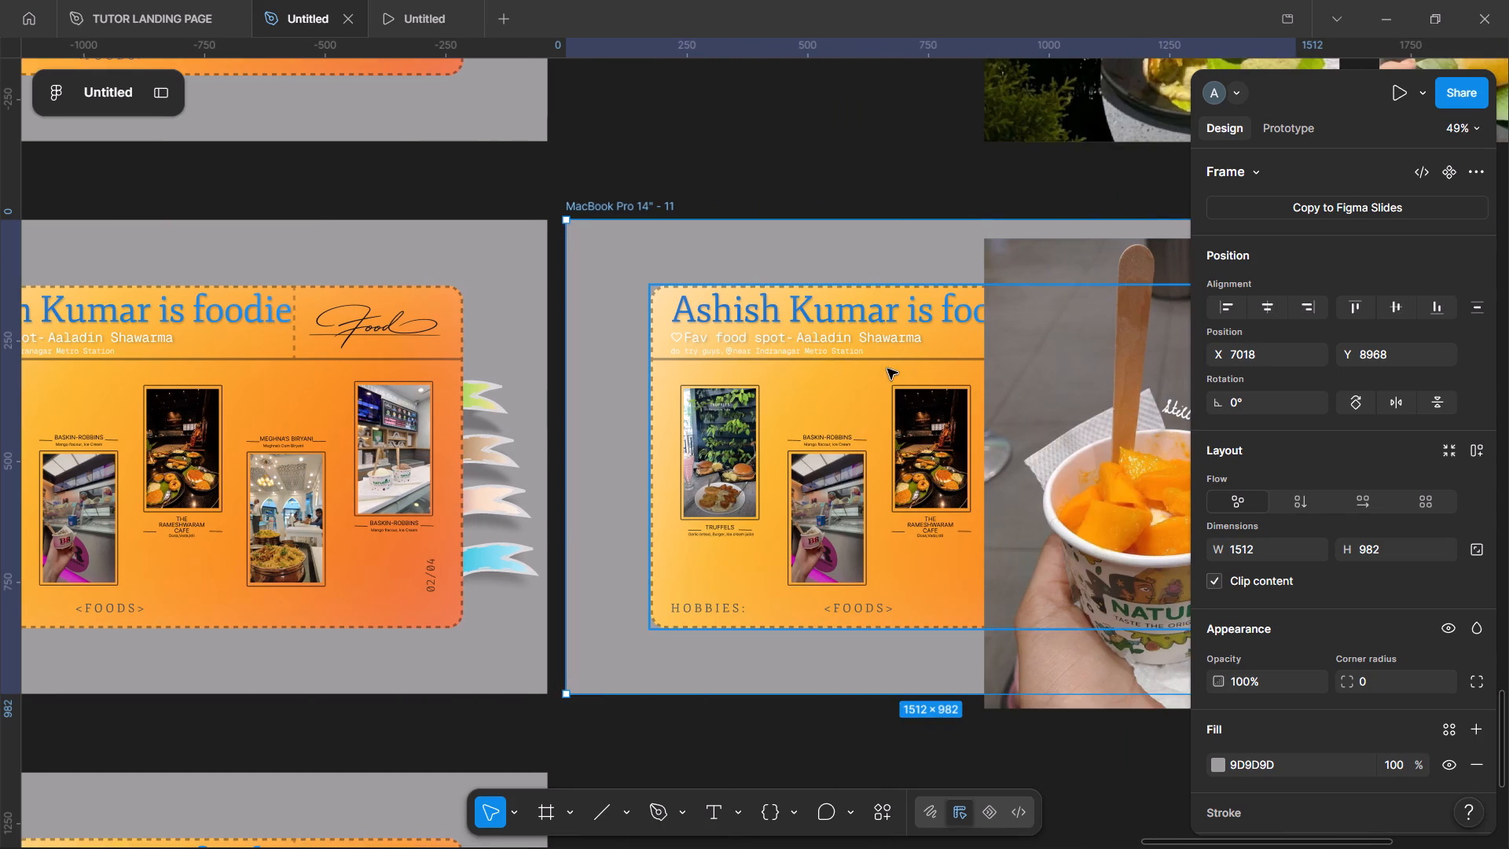
scroll(887, 369, left, 2)
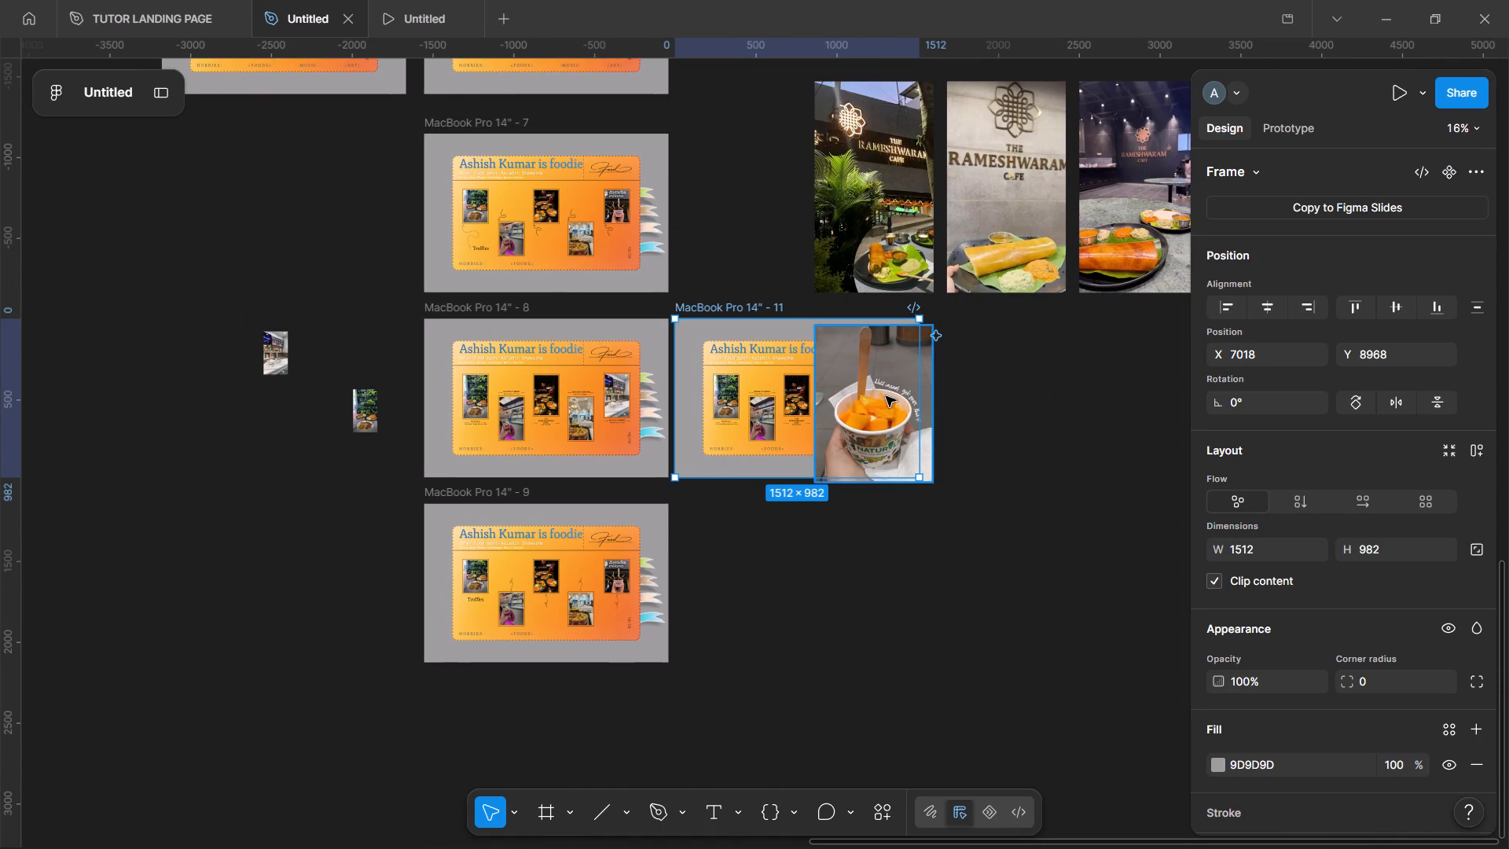
drag(885, 396, 1070, 393)
key(ctrl+z)
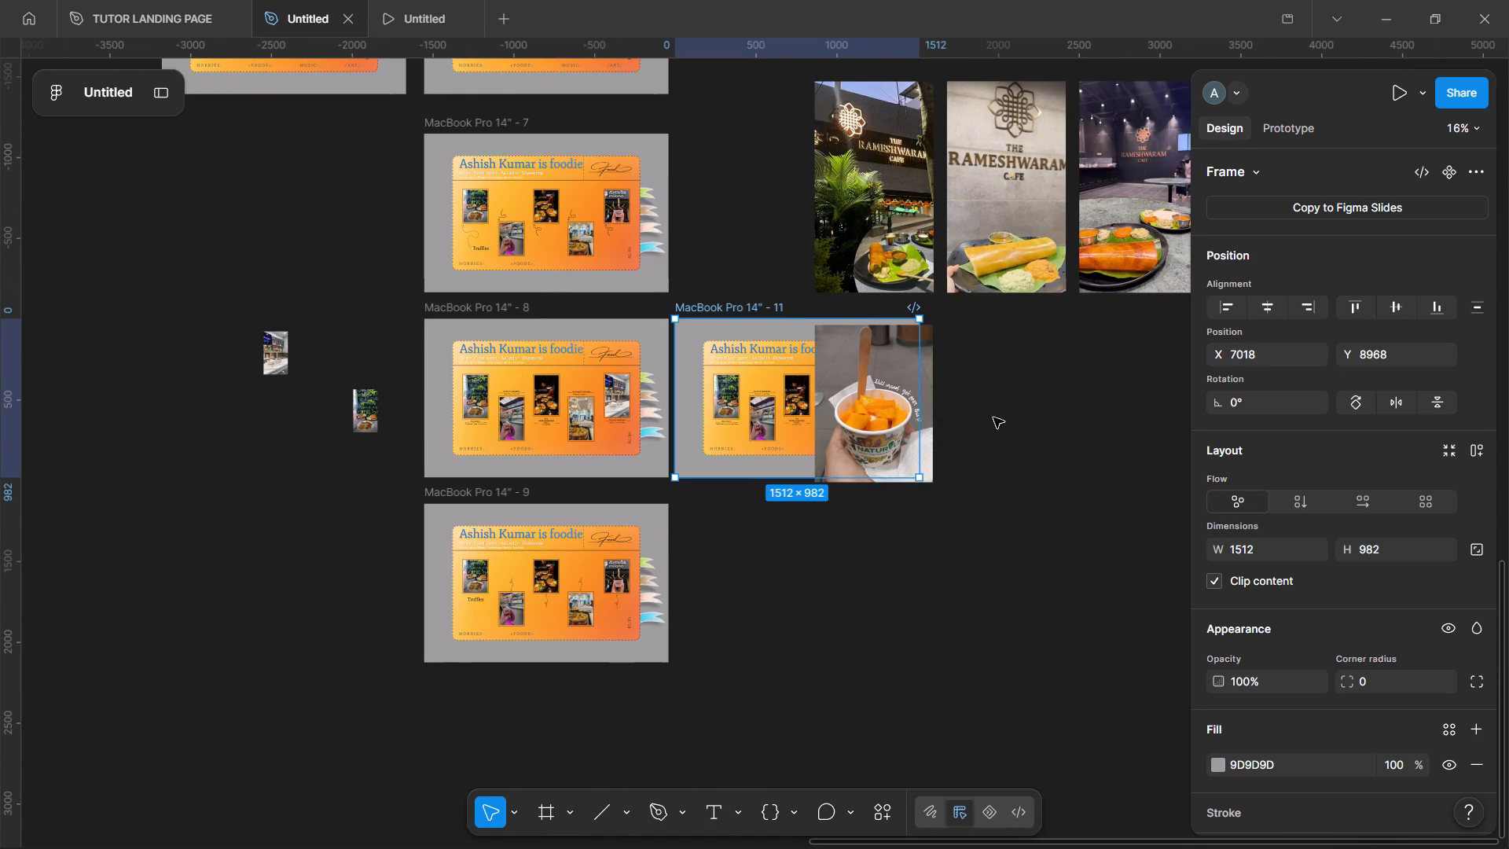
click(931, 456)
drag(917, 444, 931, 456)
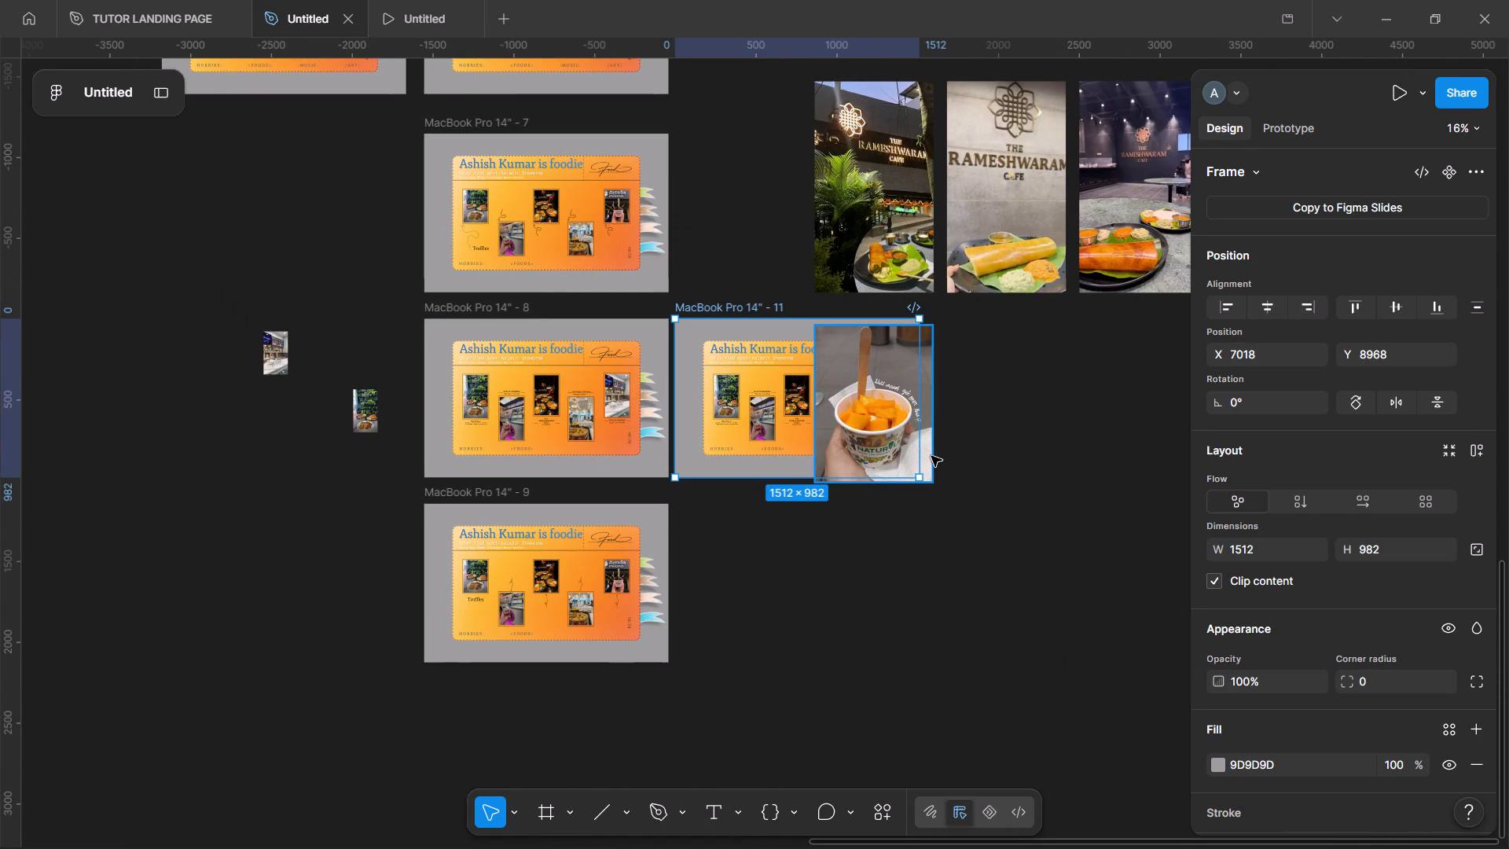
drag(931, 456, 1138, 461)
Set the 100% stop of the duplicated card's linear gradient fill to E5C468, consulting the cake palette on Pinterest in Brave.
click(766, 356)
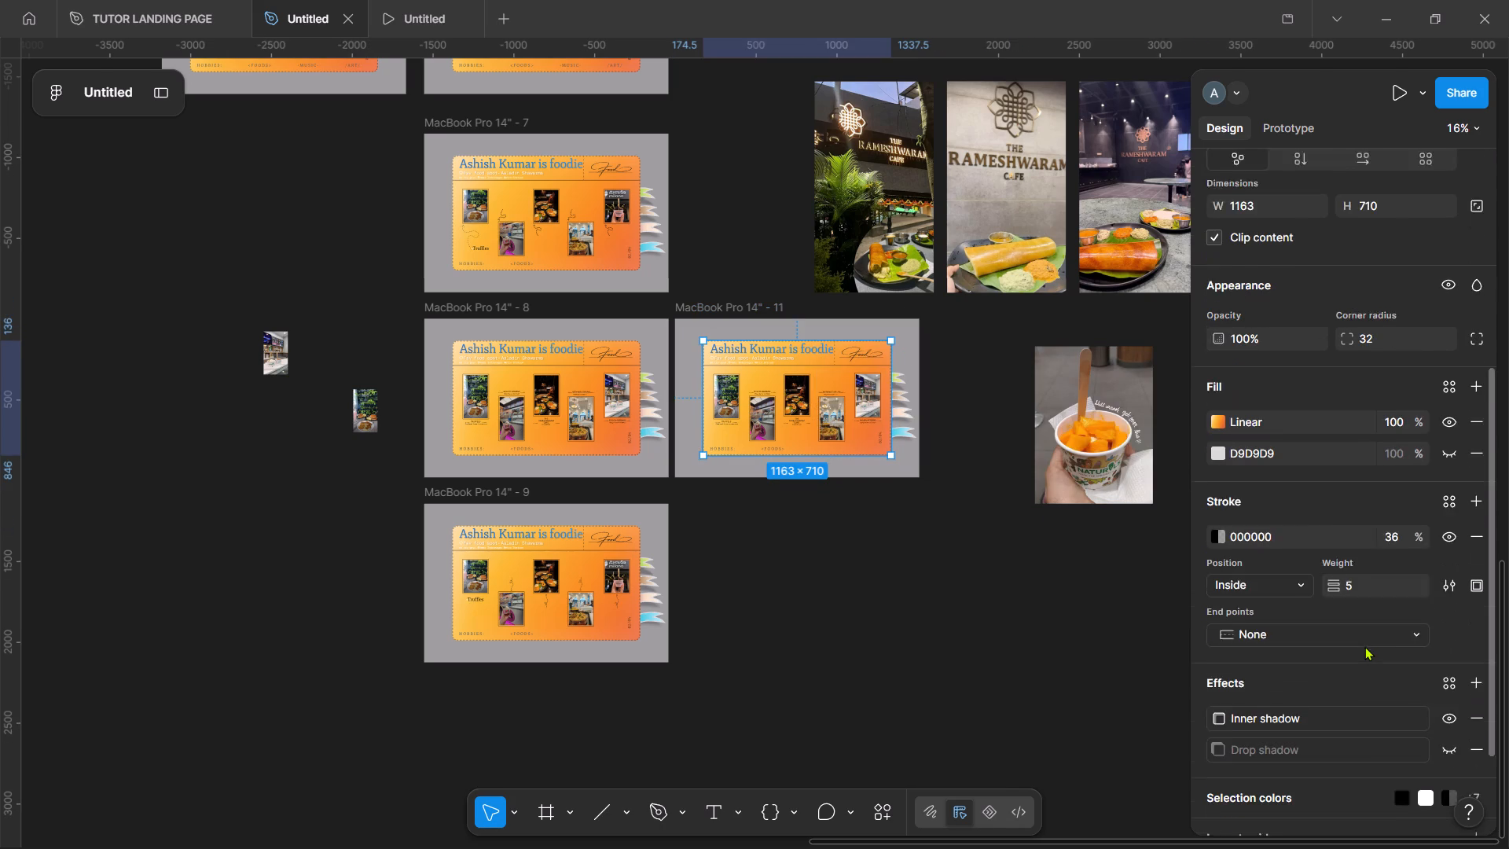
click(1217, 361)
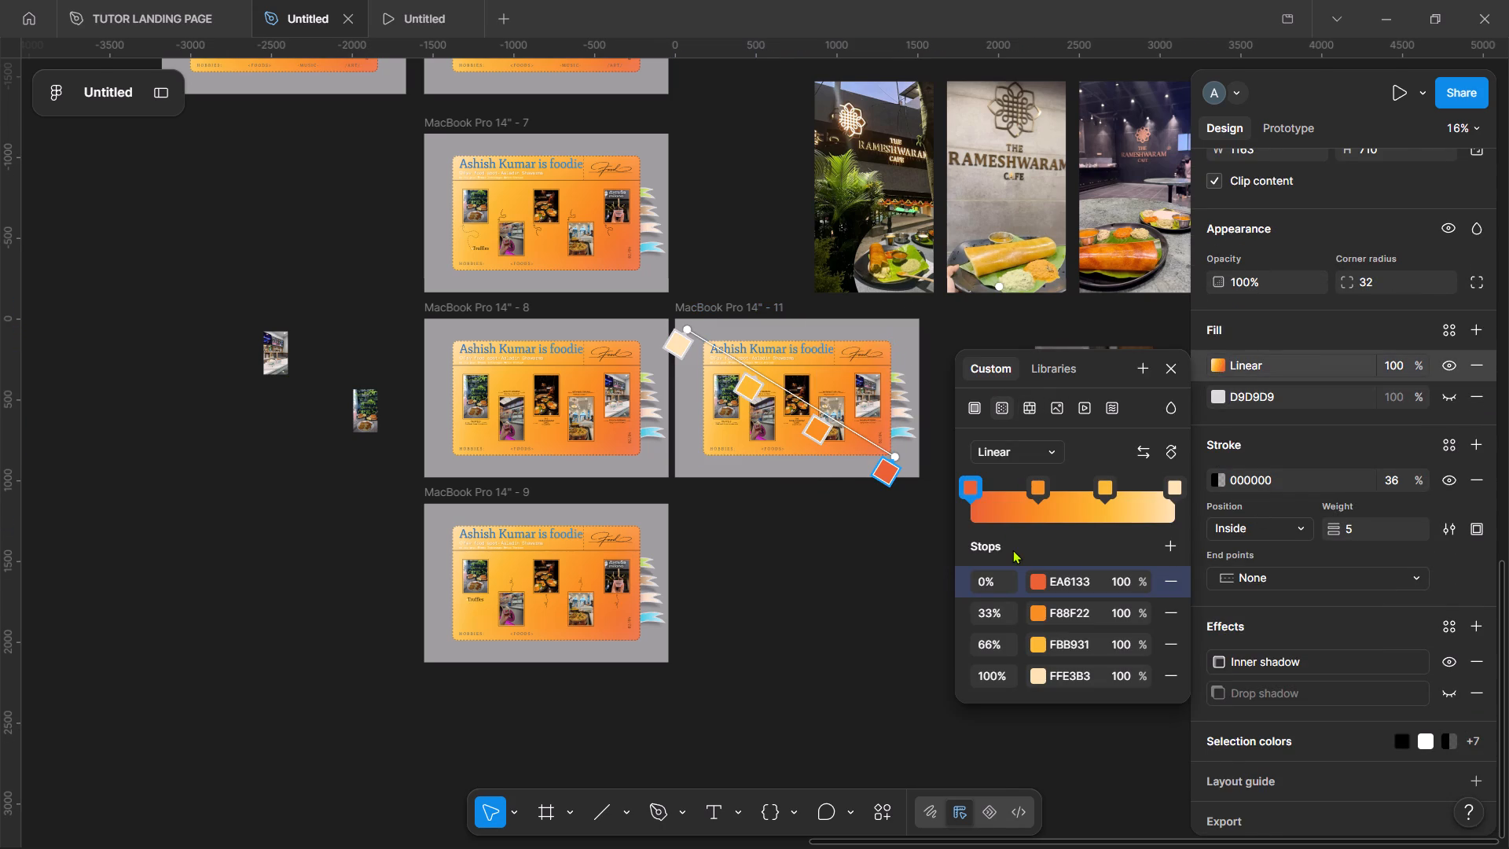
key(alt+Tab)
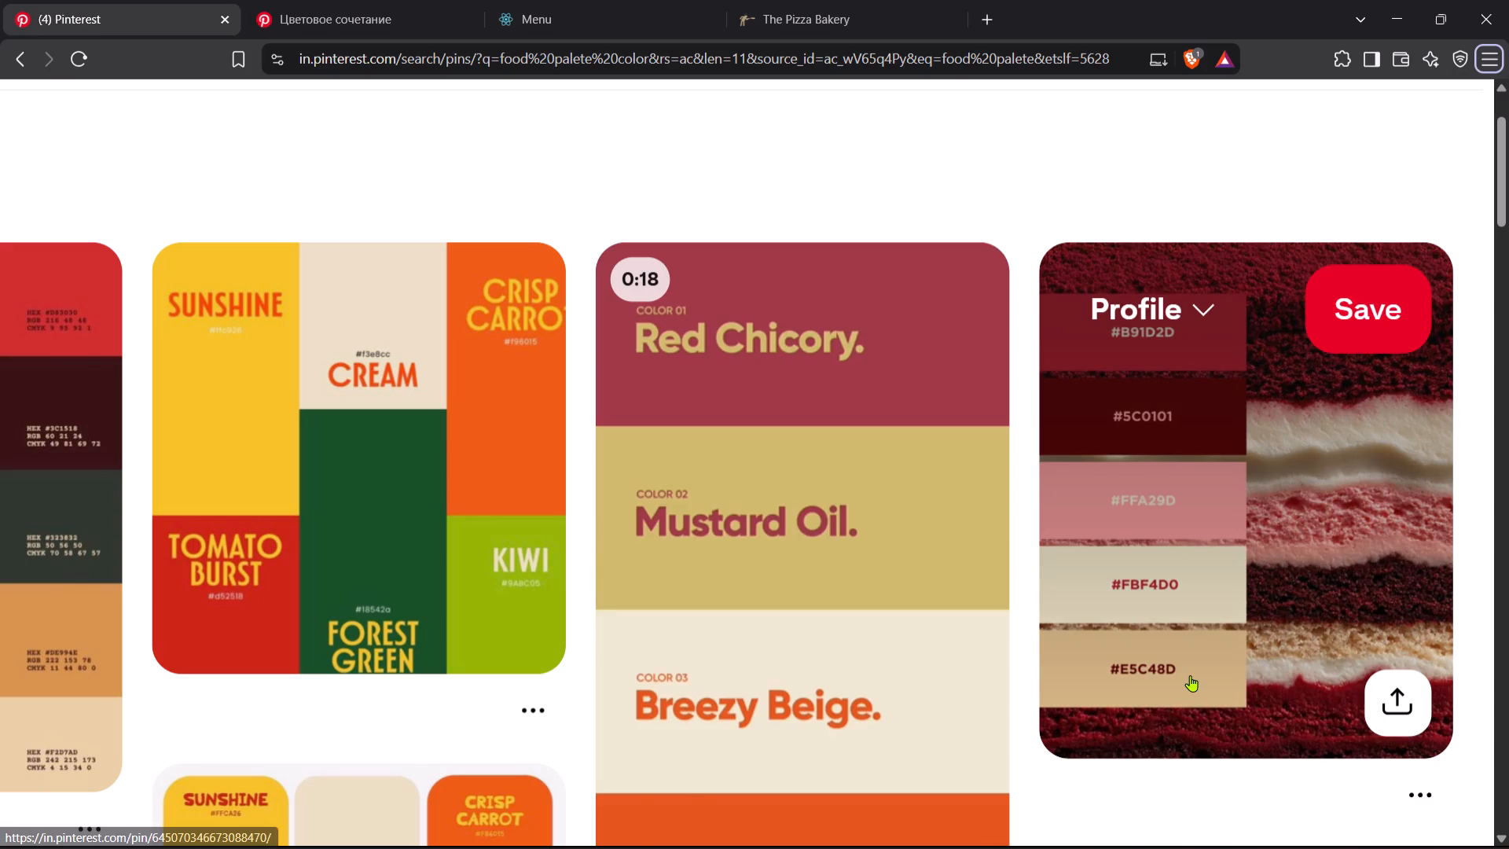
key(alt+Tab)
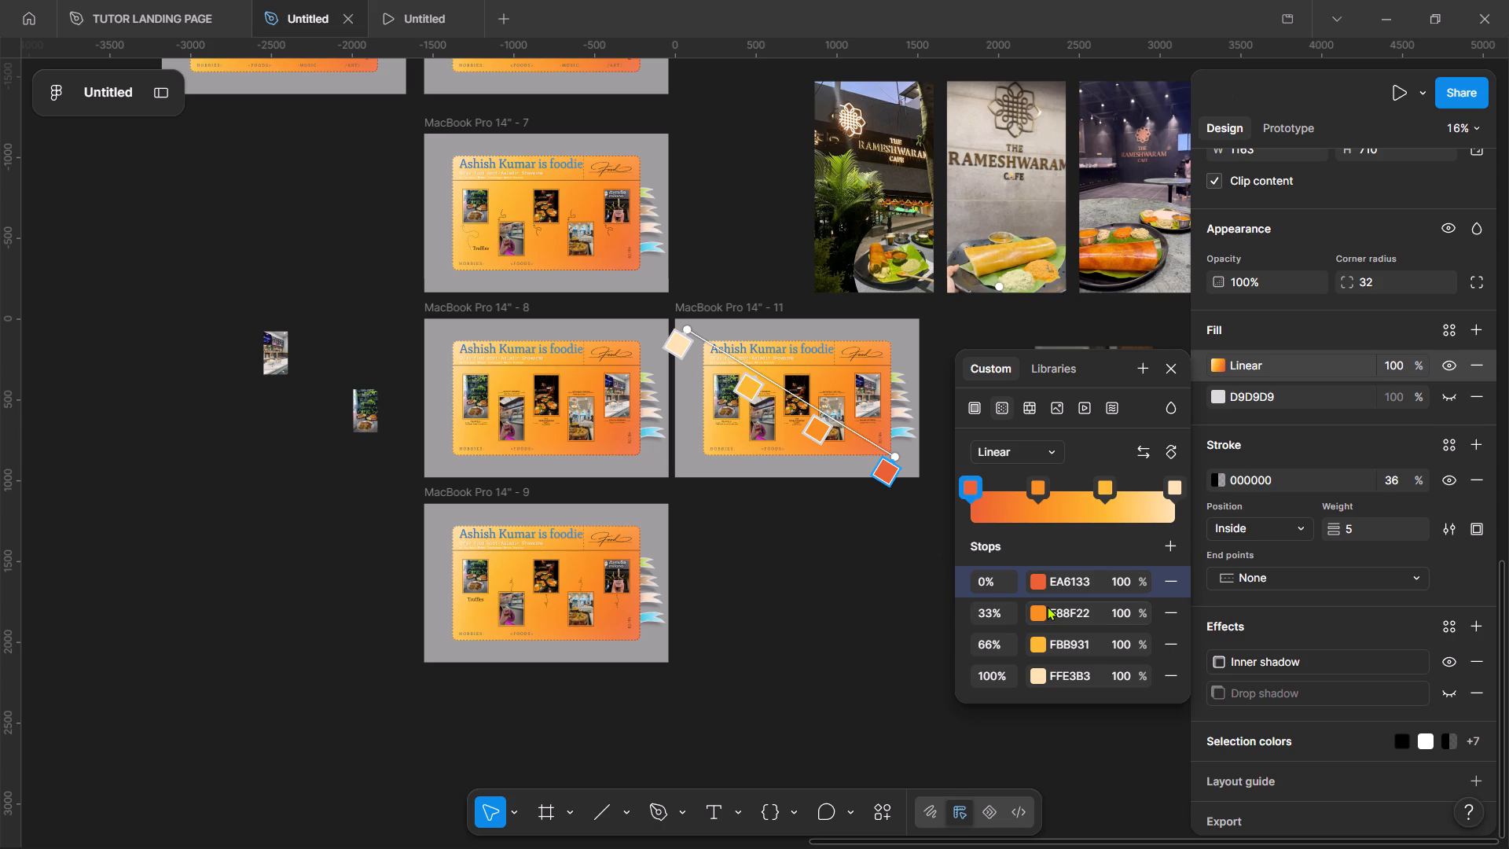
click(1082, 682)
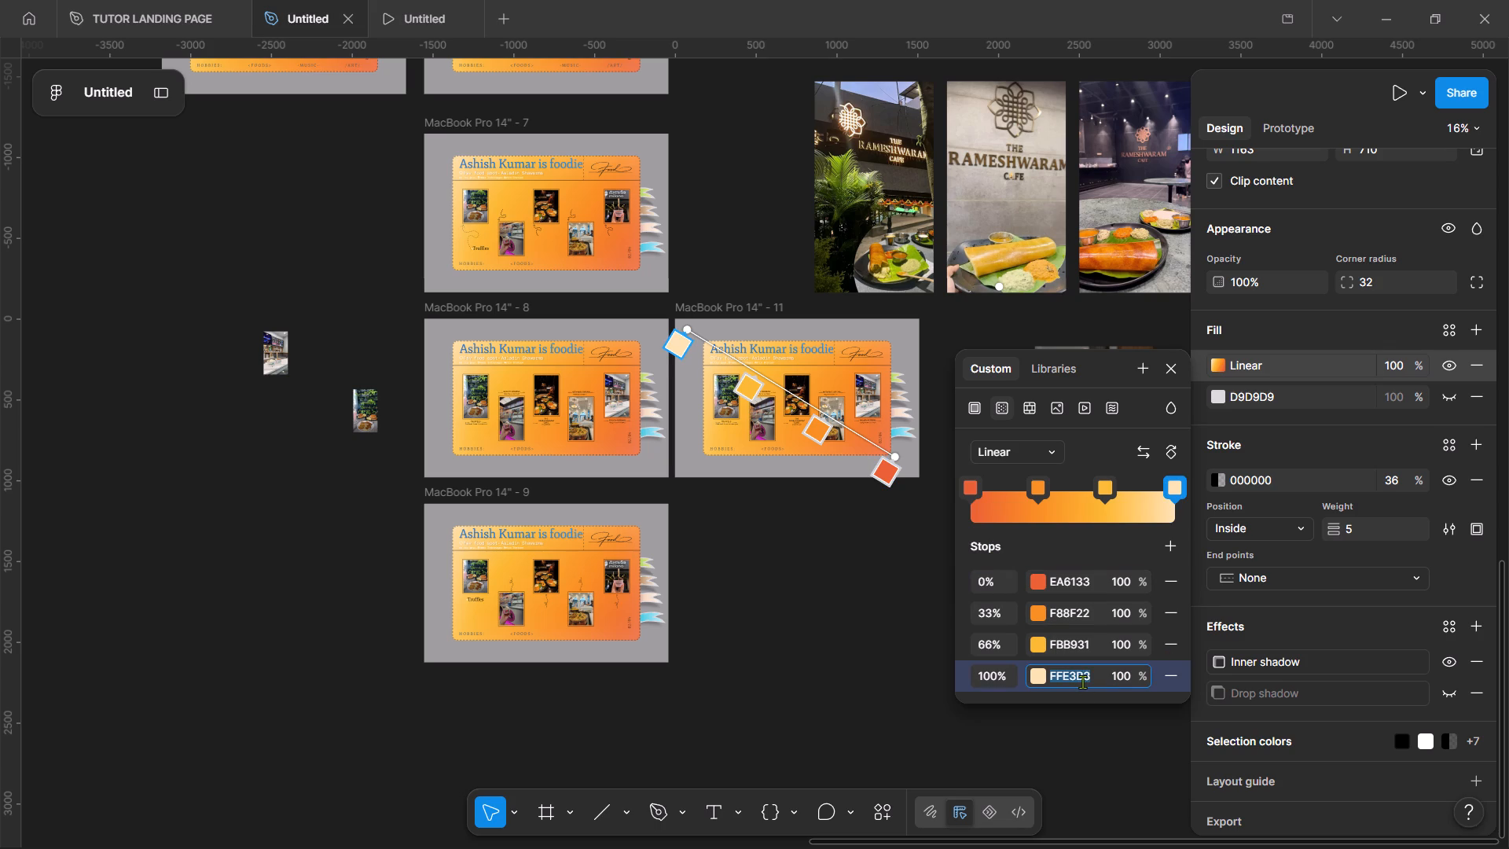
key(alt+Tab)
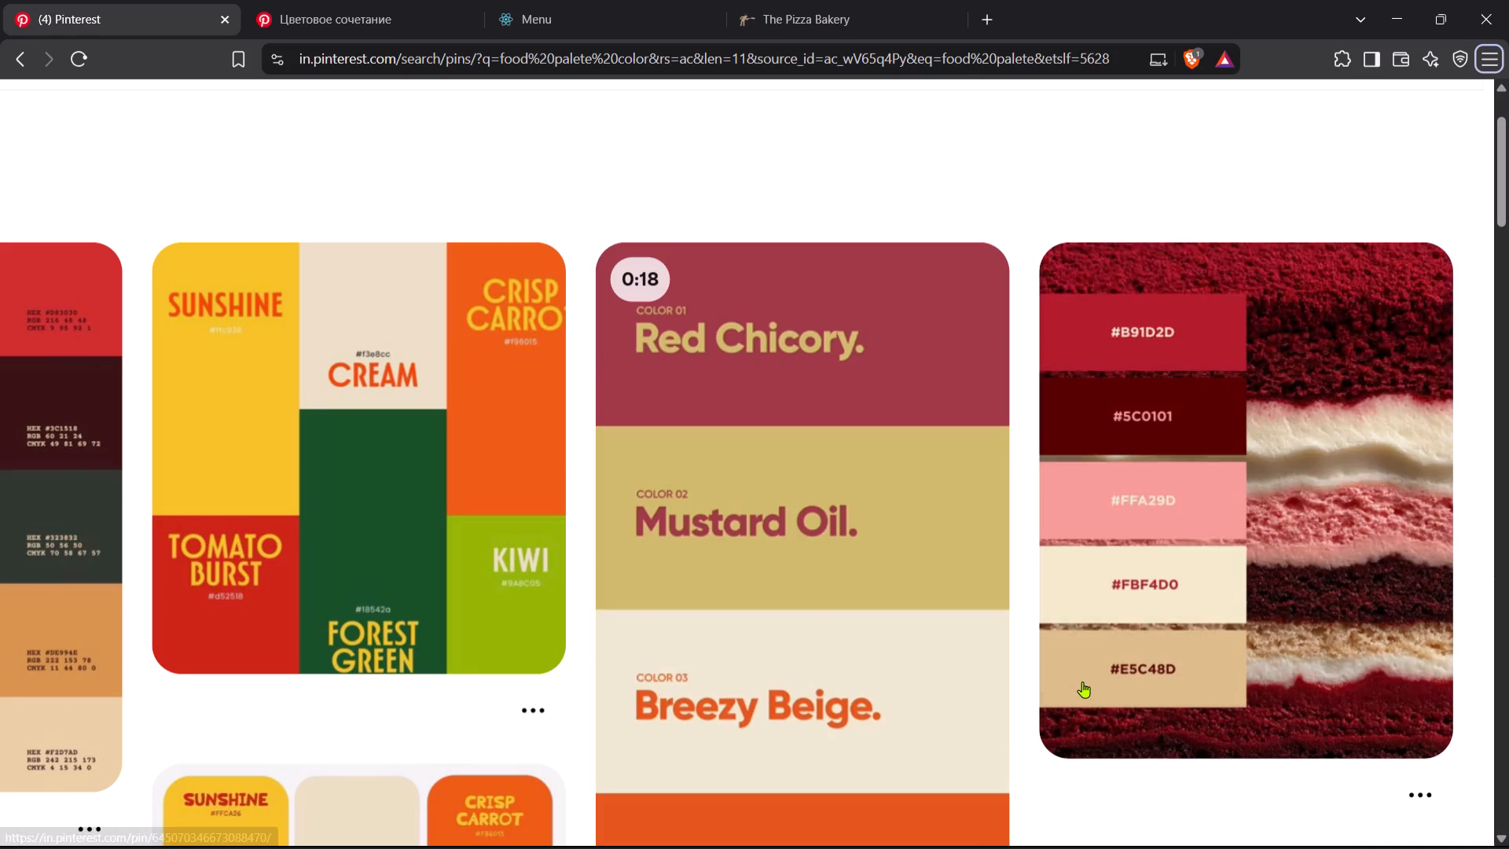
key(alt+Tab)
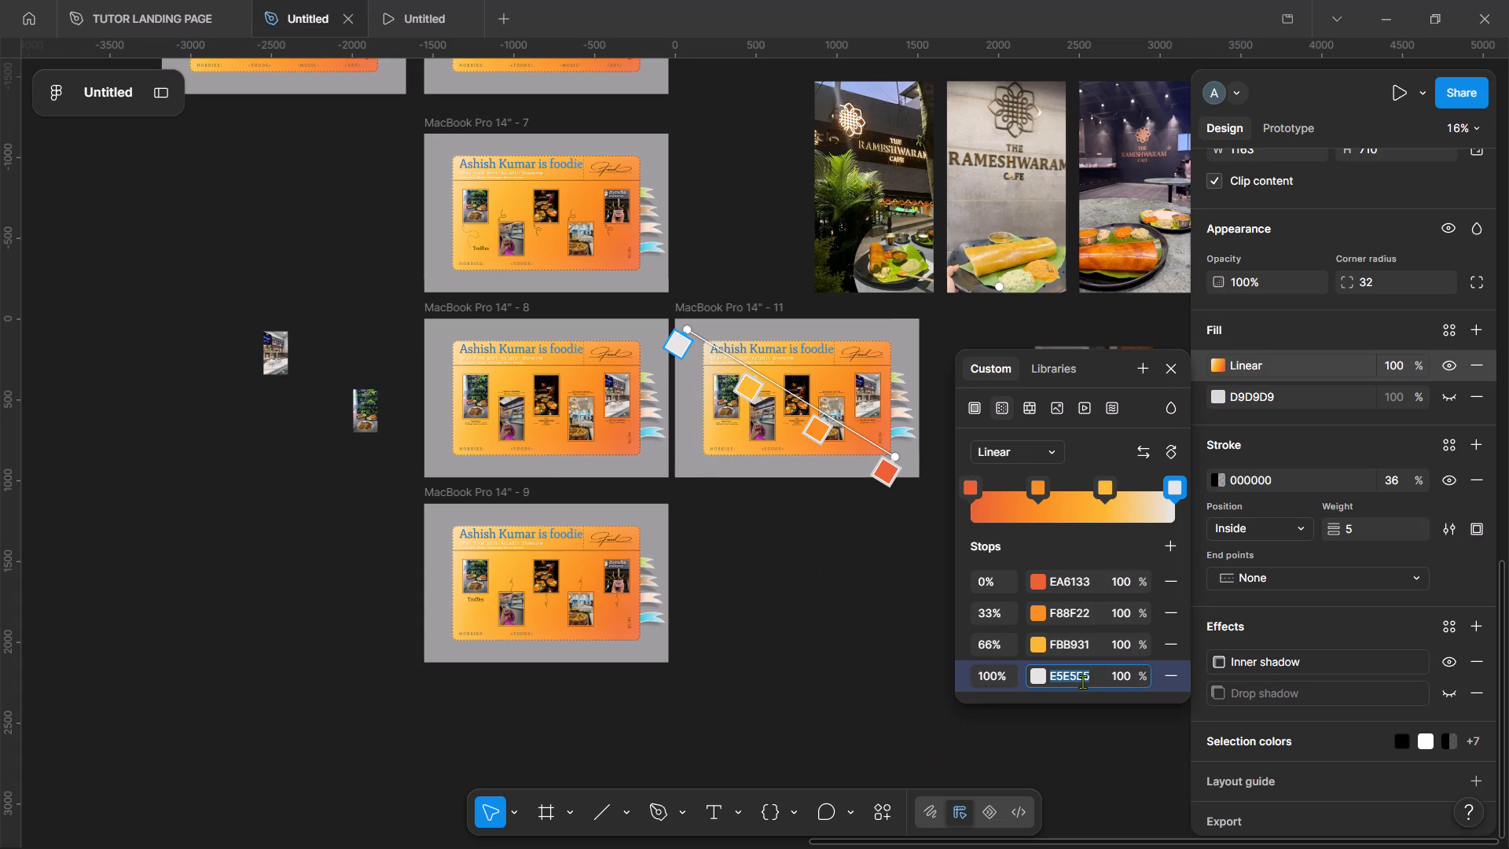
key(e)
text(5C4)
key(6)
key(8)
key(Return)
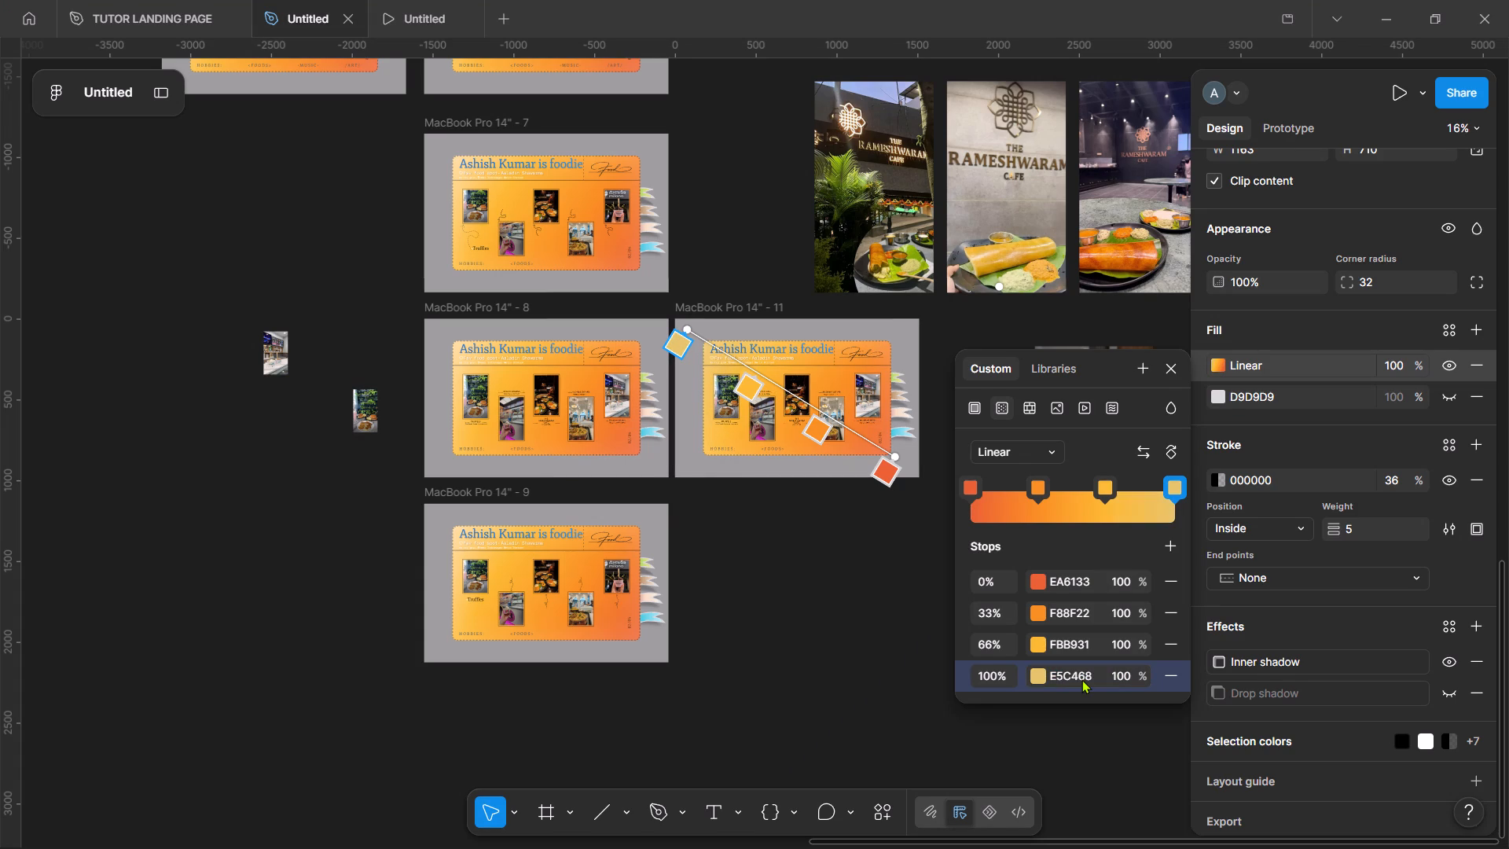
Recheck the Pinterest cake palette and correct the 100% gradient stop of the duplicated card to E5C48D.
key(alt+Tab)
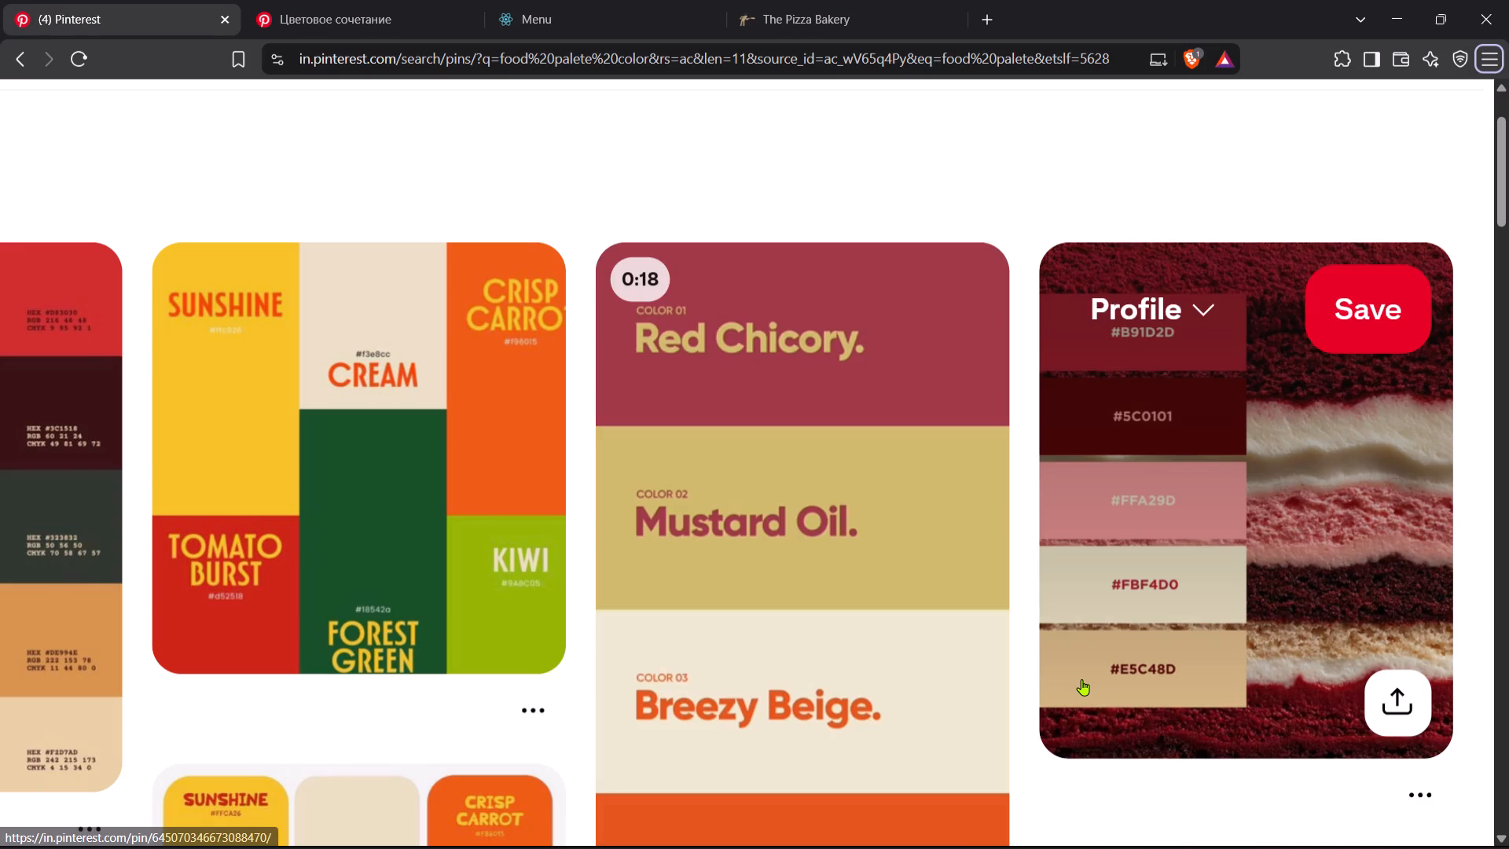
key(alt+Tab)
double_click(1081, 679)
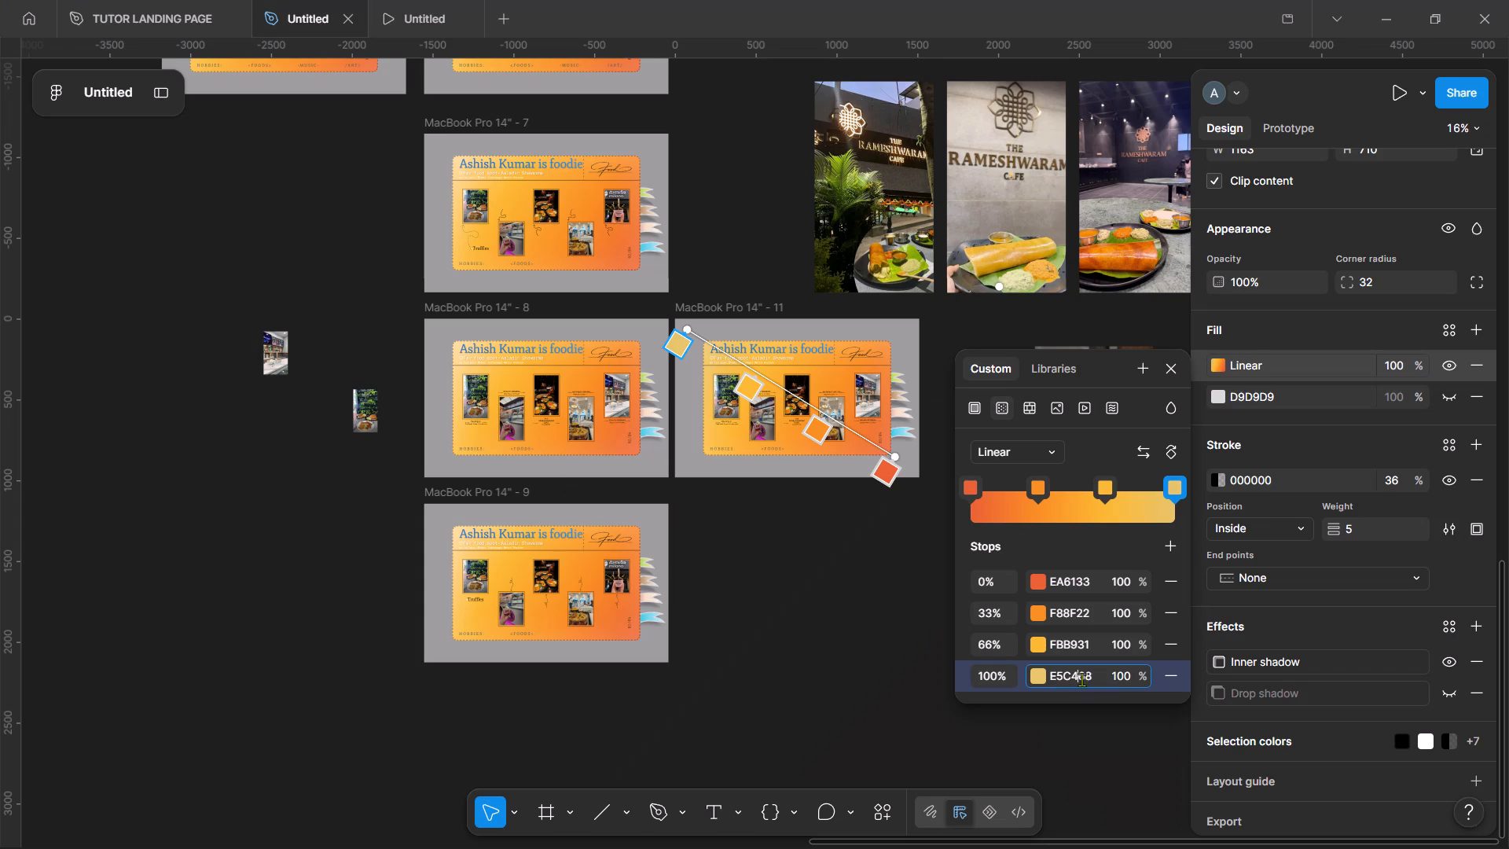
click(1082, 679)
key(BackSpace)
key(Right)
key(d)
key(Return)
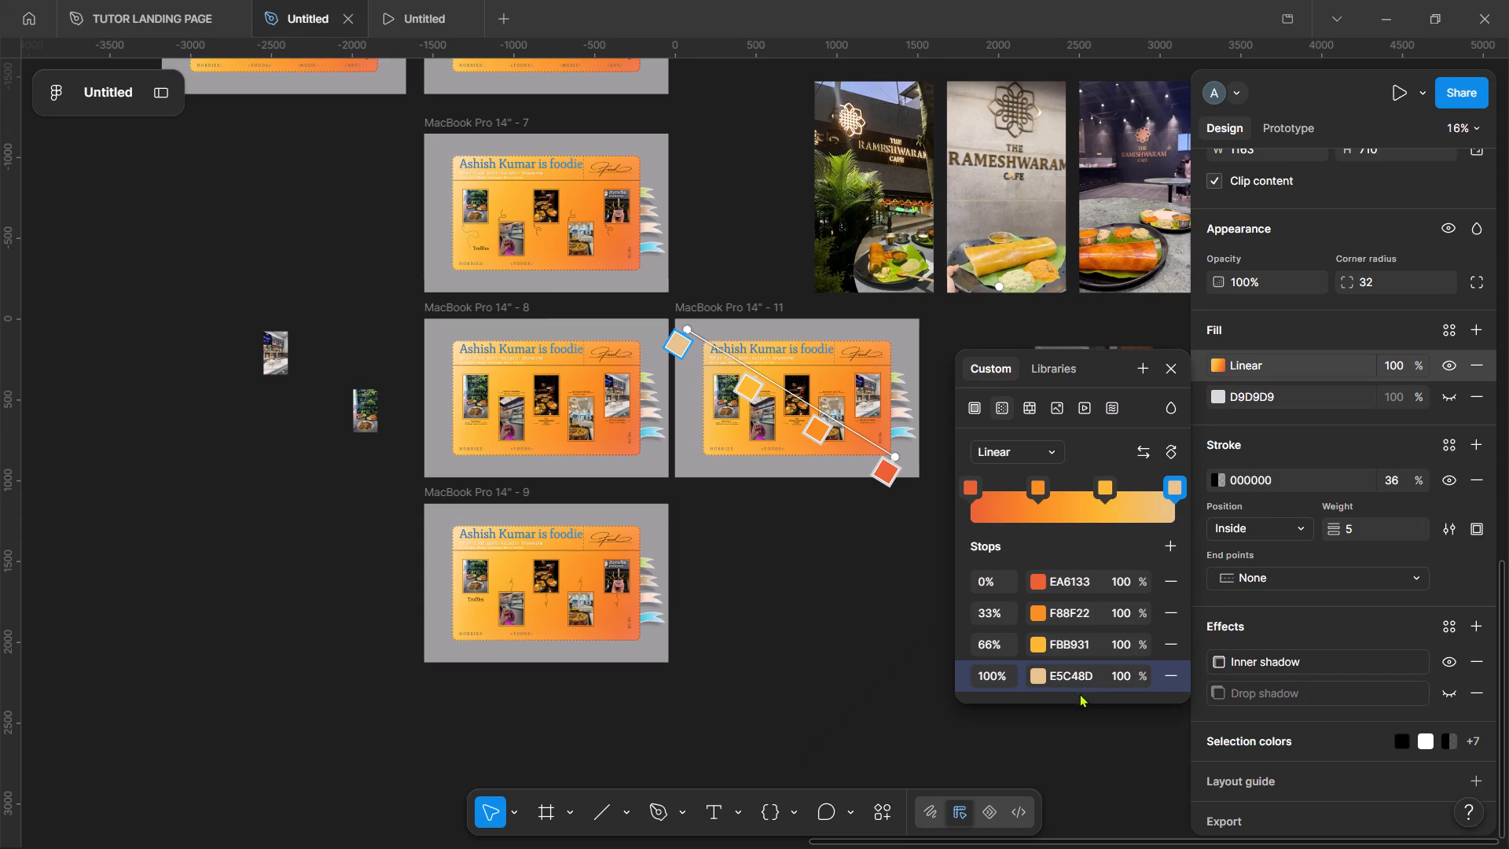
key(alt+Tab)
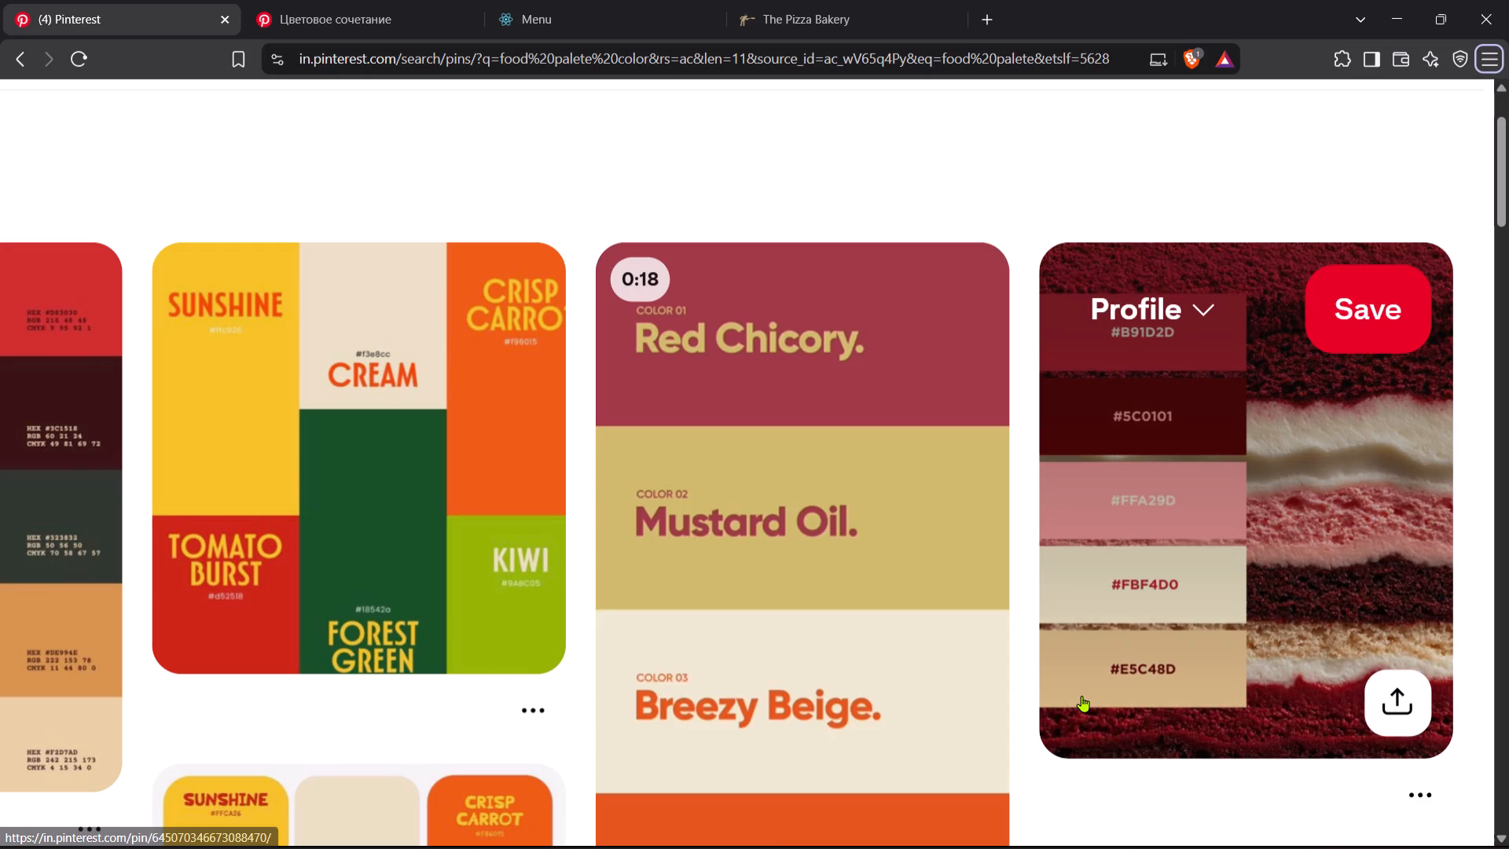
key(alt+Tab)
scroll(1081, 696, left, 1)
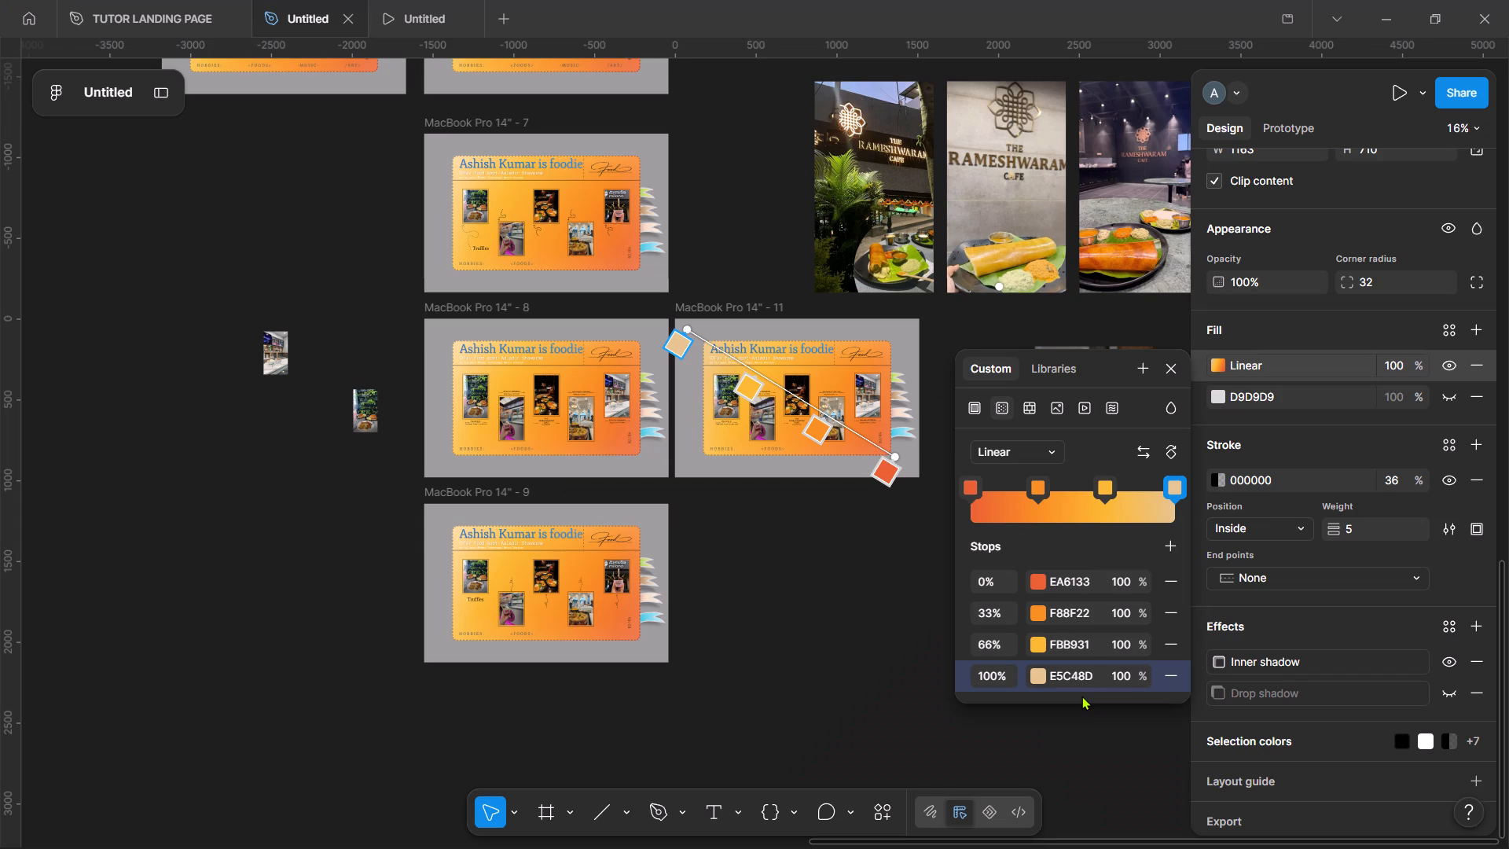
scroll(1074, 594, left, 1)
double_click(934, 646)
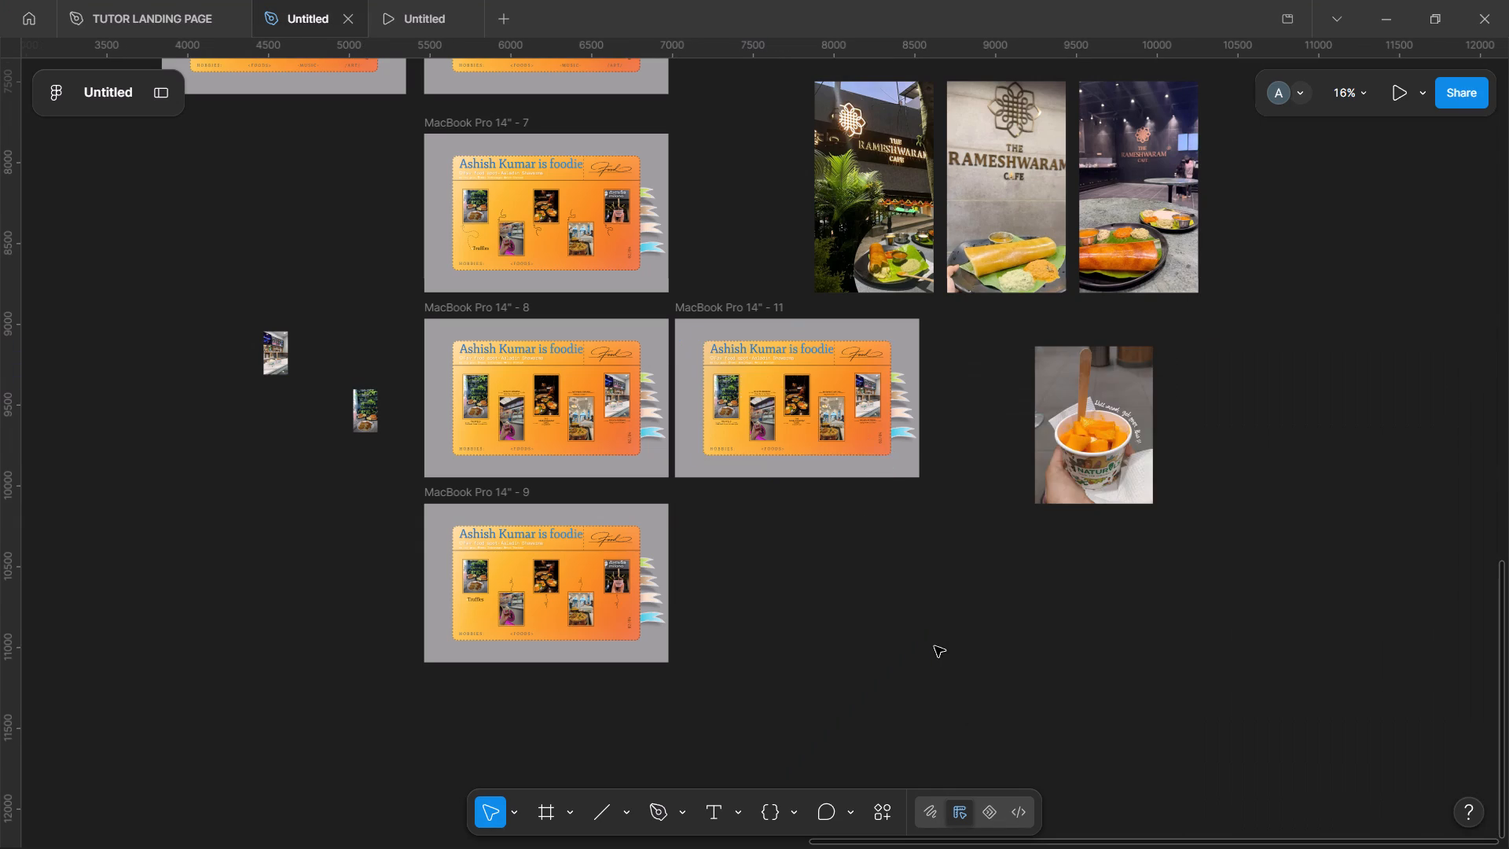
Reopen the duplicated card's linear gradient fill, consult the Pinterest cake palette, and set the 100% stop to FBF480.
click(755, 362)
scroll(1319, 689, down, 3)
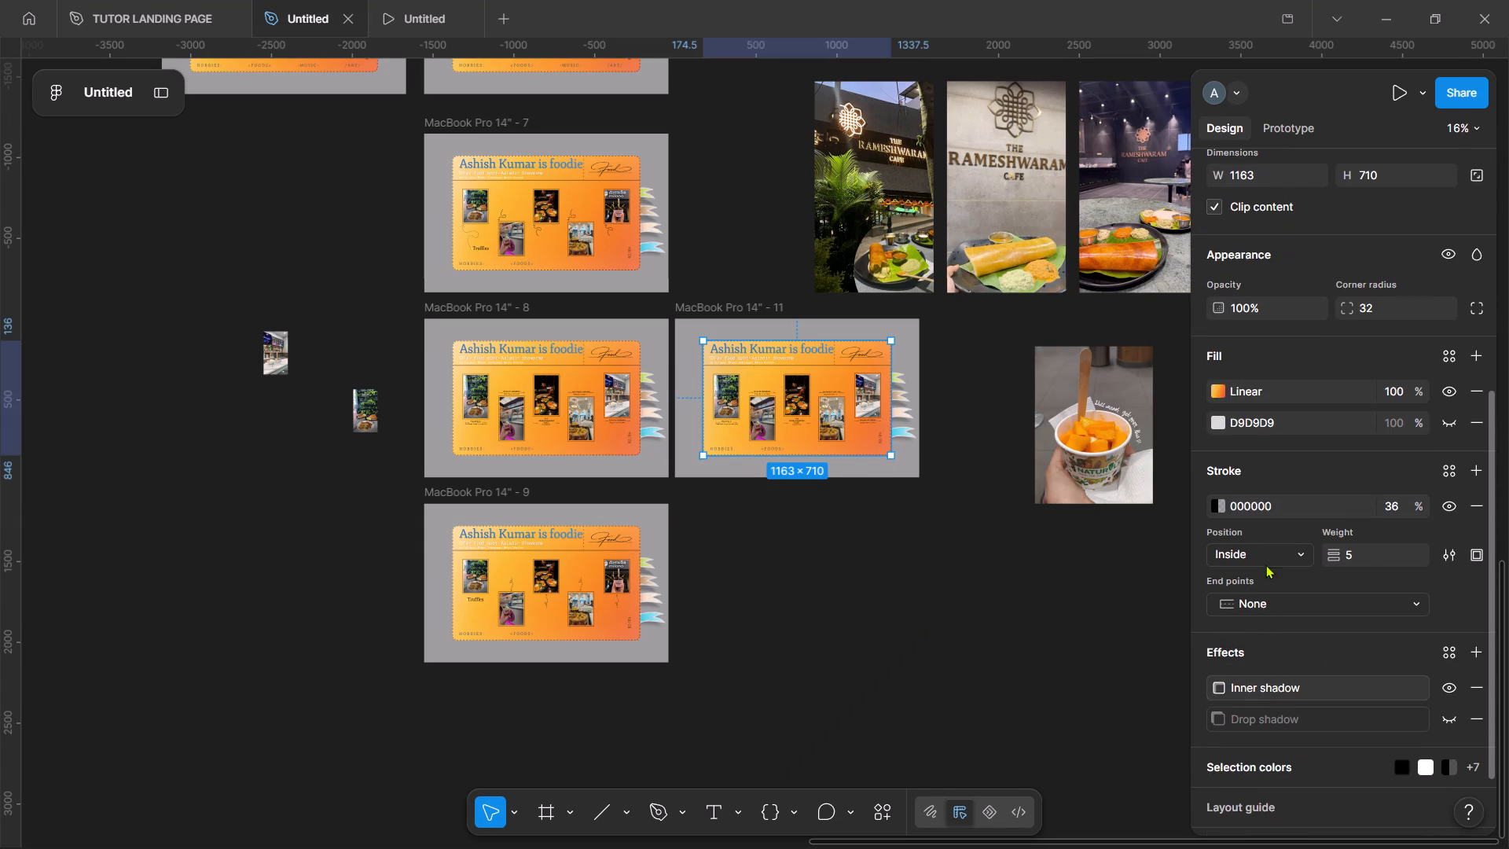
click(1211, 389)
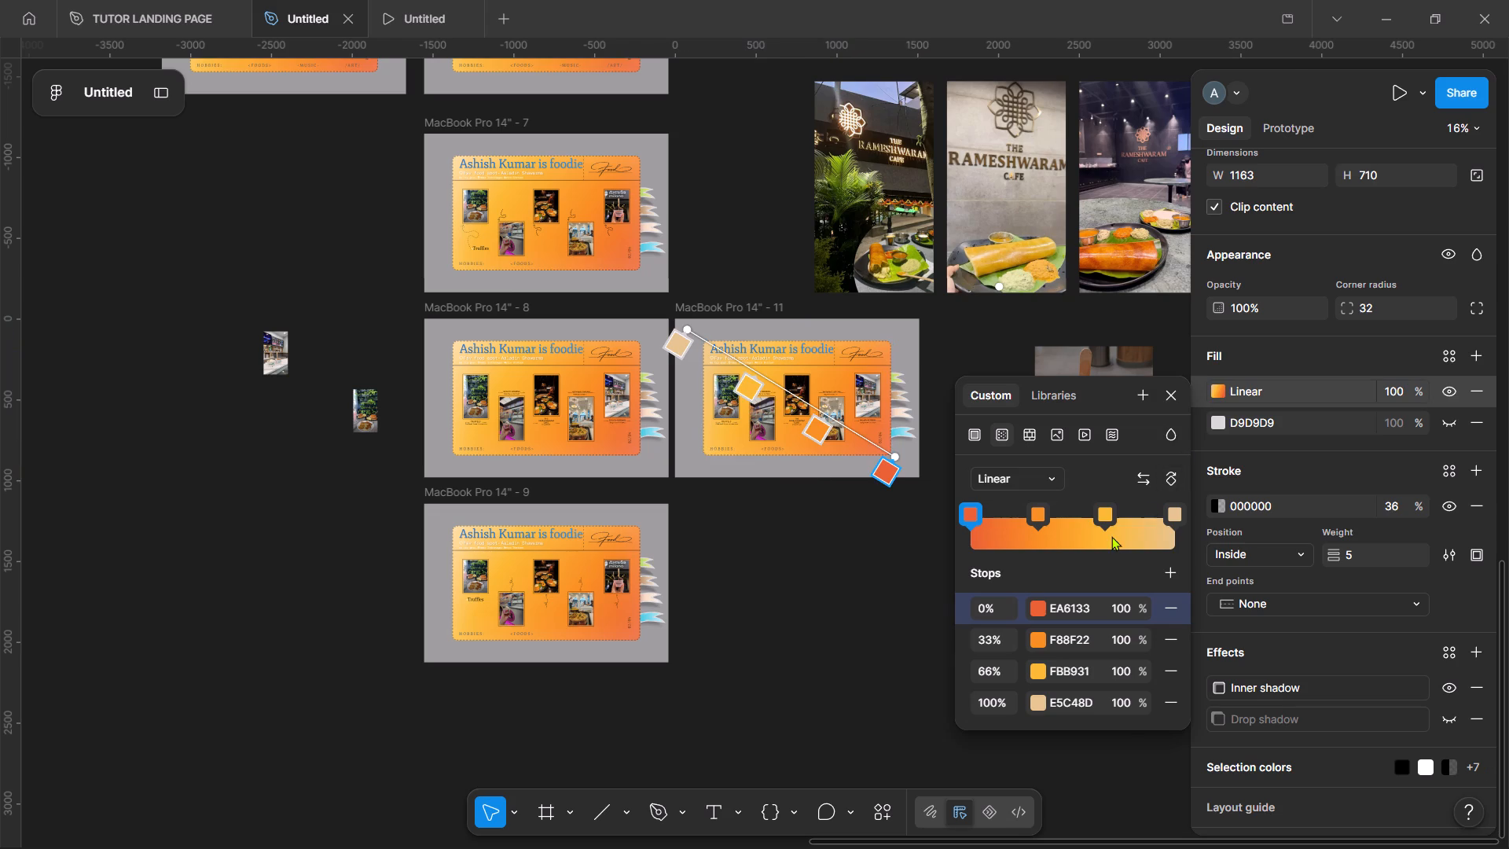
key(alt+Tab)
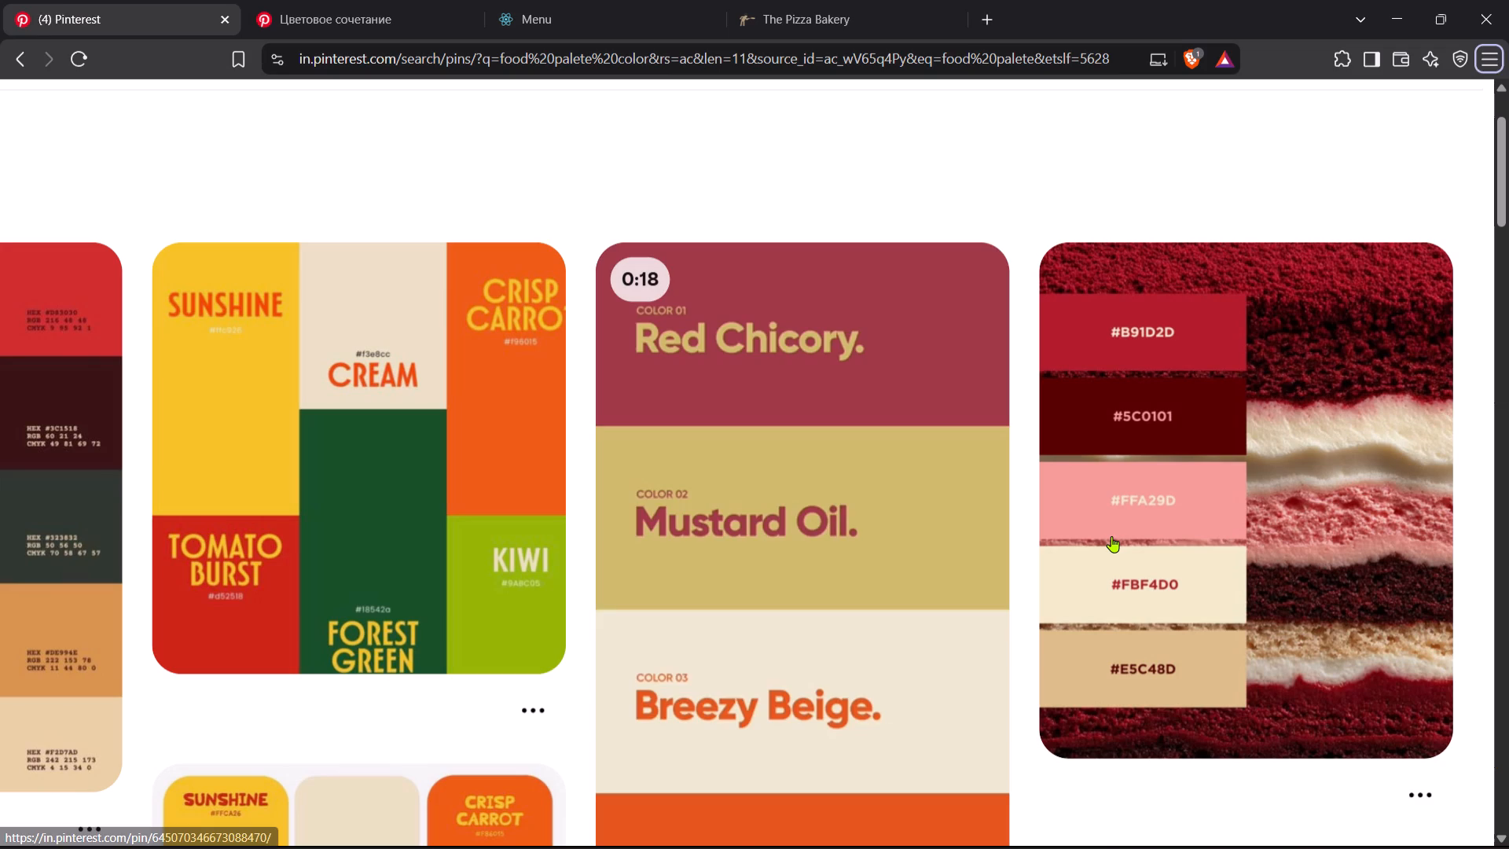
key(alt+Tab)
click(1078, 704)
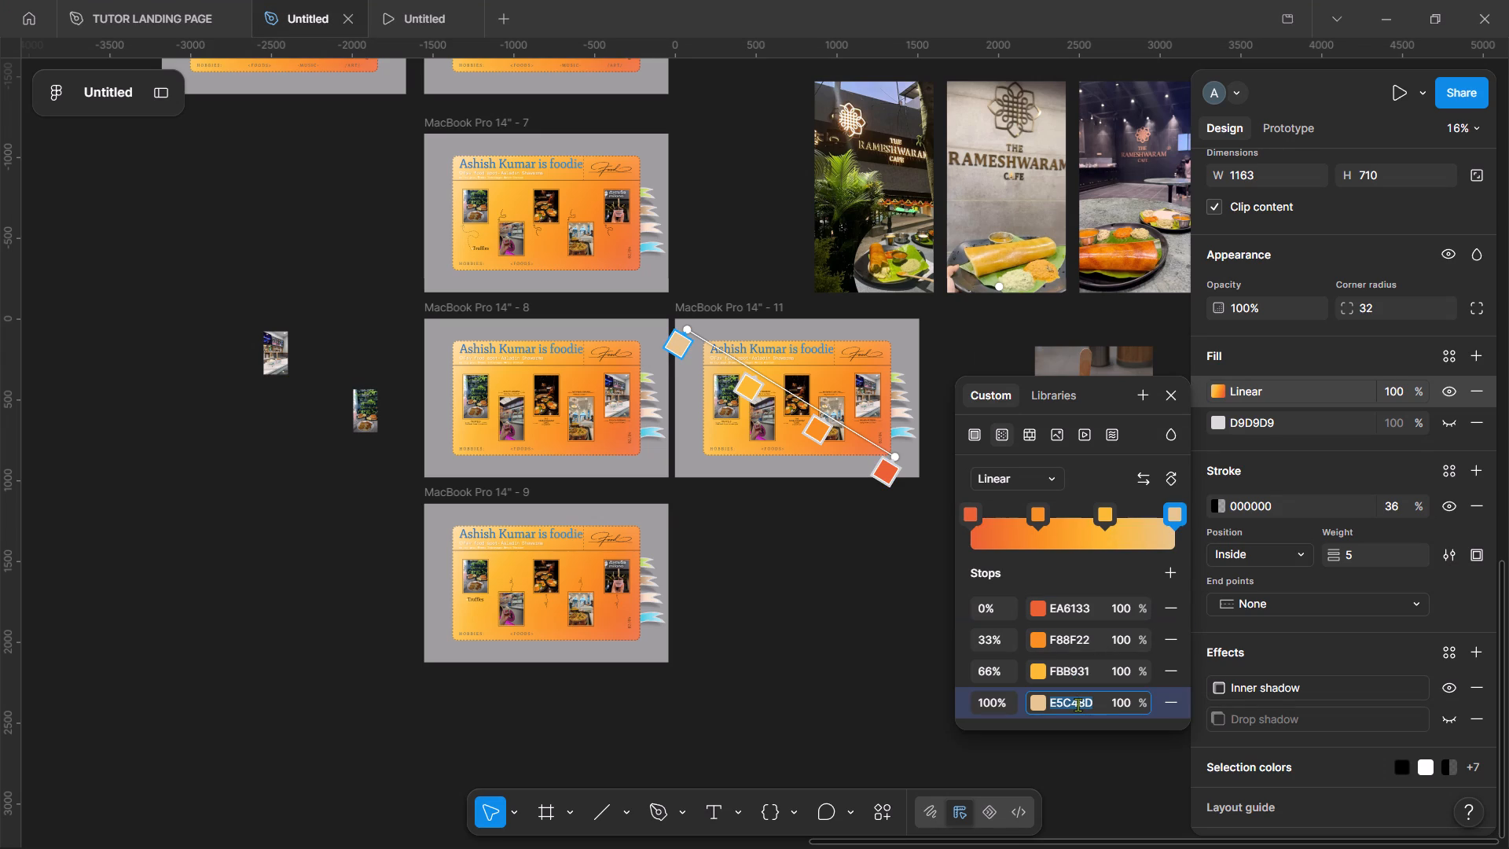
text(FBF4)
text(80)
key(Return)
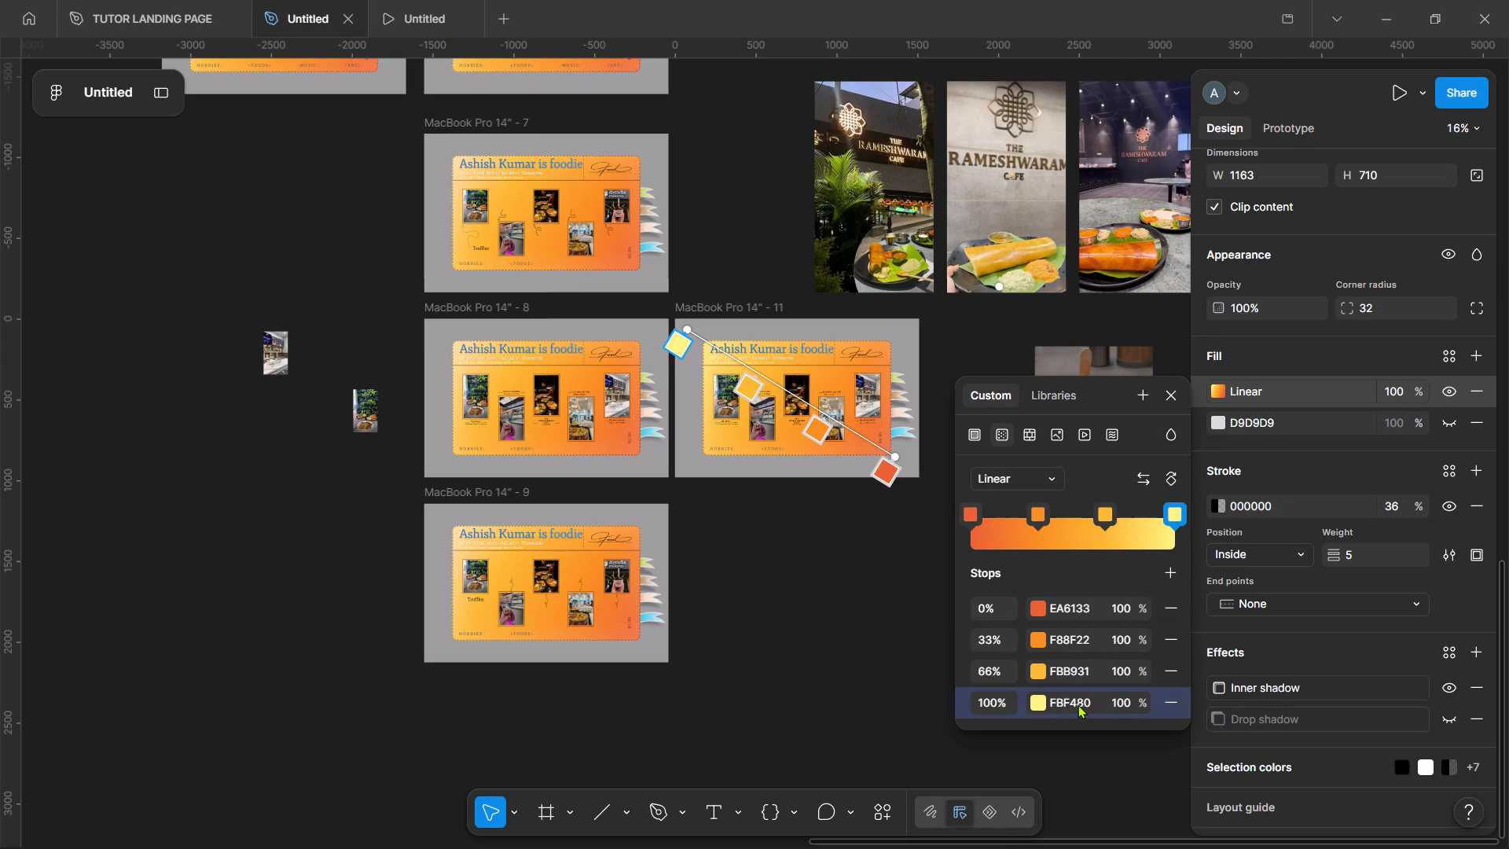
Recheck the Pinterest cake palette and correct the 100% stop of the duplicated card's linear gradient to FBF4D0.
key(alt+Tab)
key(alt+Tab)
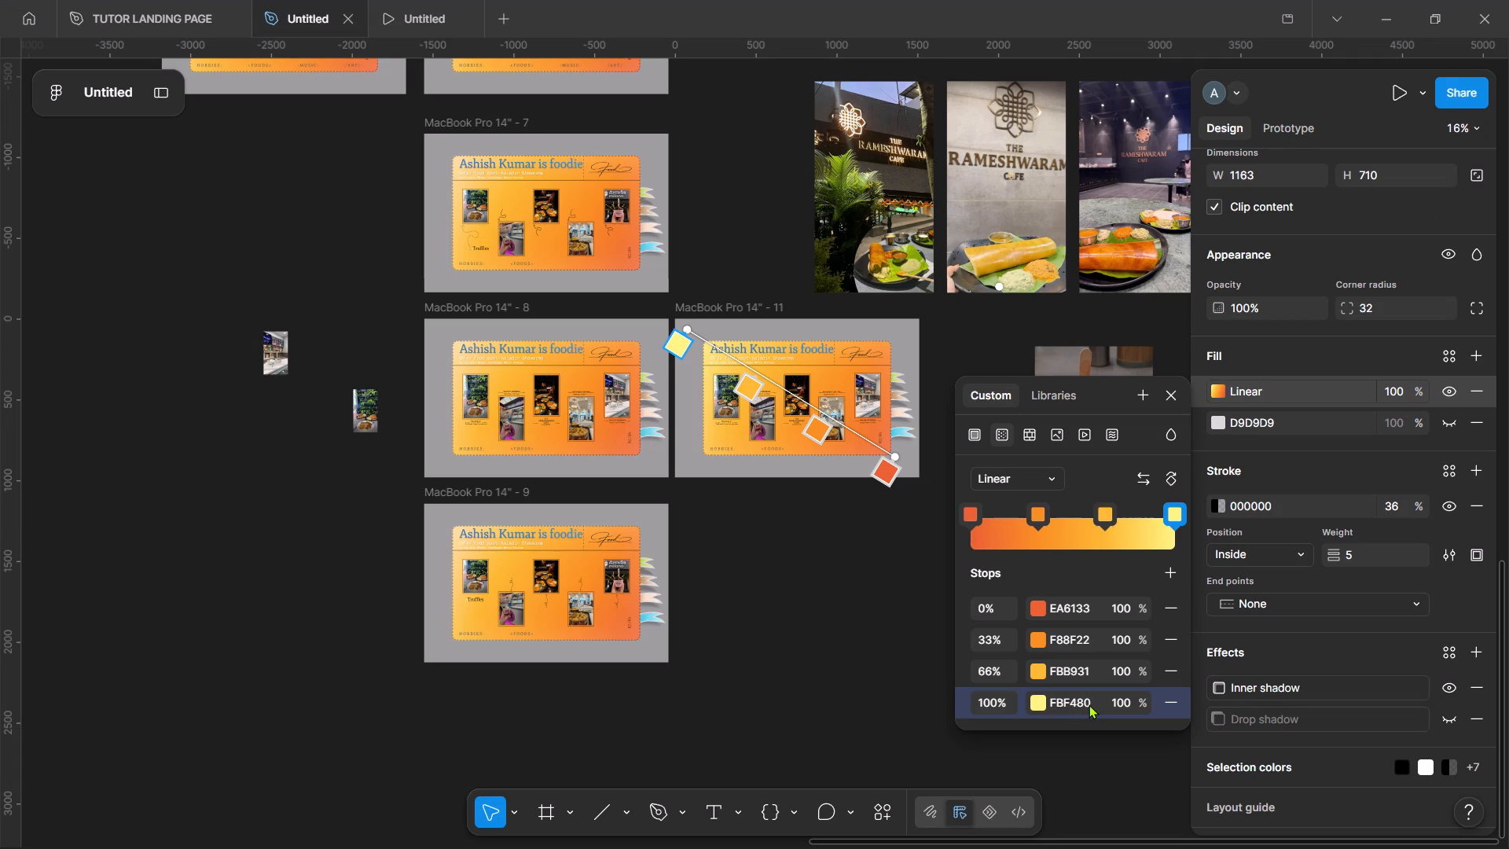
double_click(1089, 704)
click(1077, 705)
key(Right)
key(BackSpace)
key(d)
key(Return)
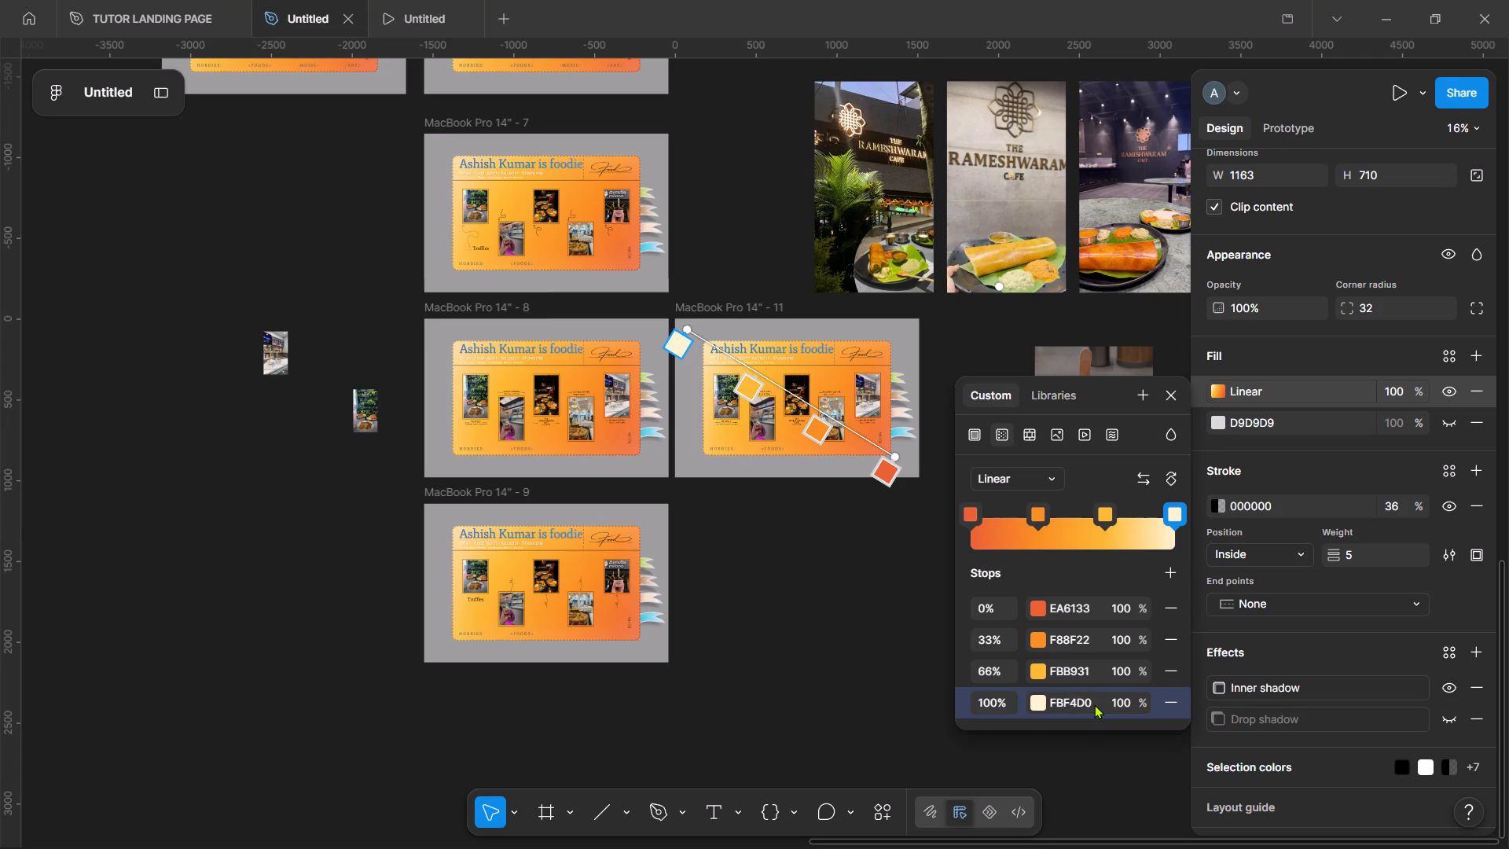
Consult the Pinterest cake palette in Brave and set the card gradient's 66% stop to FFA29D.
key(alt+Tab)
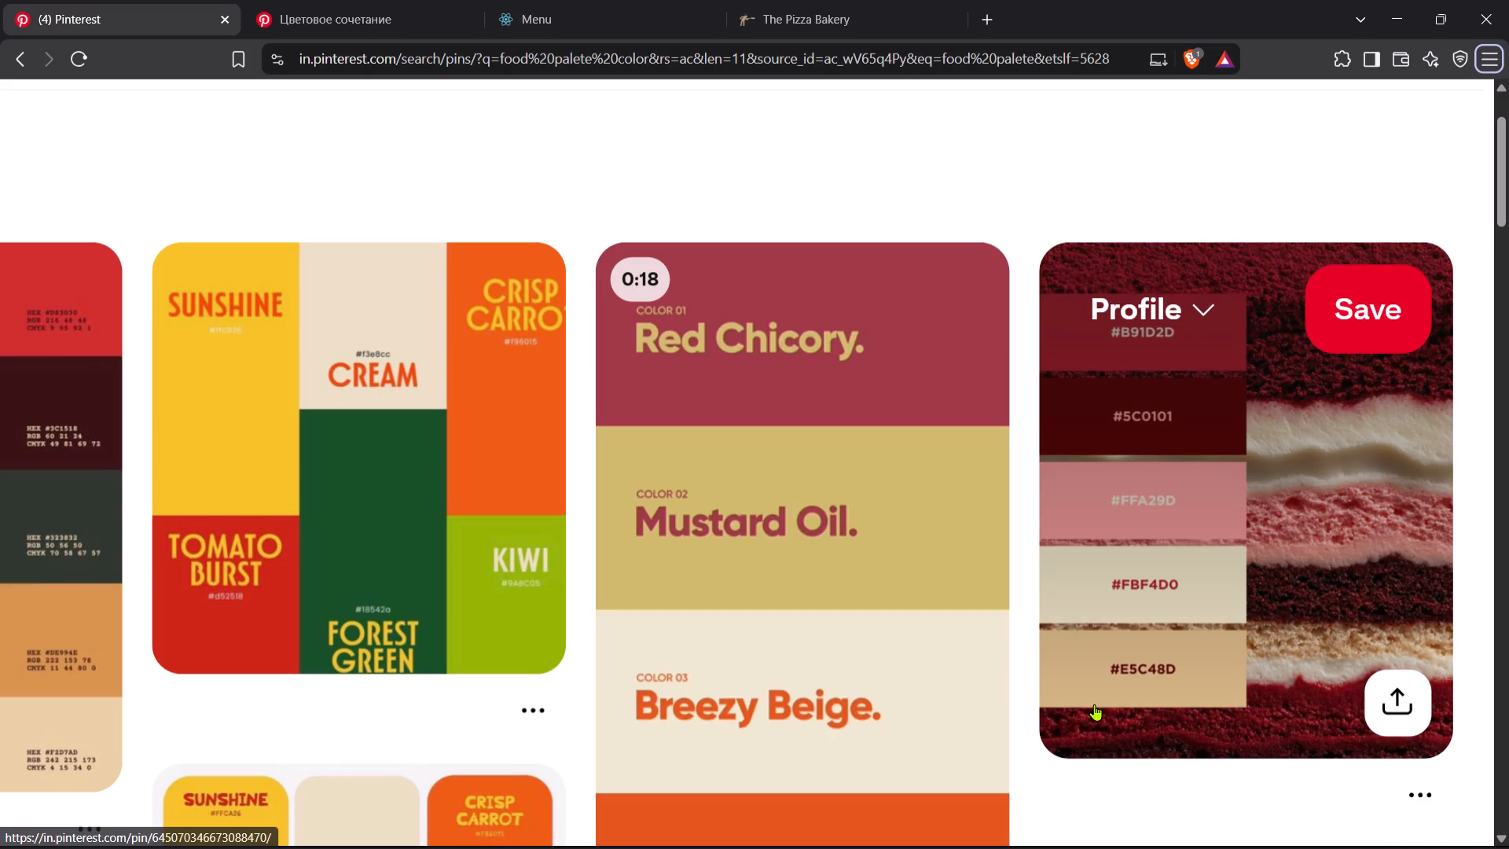
key(alt+Tab)
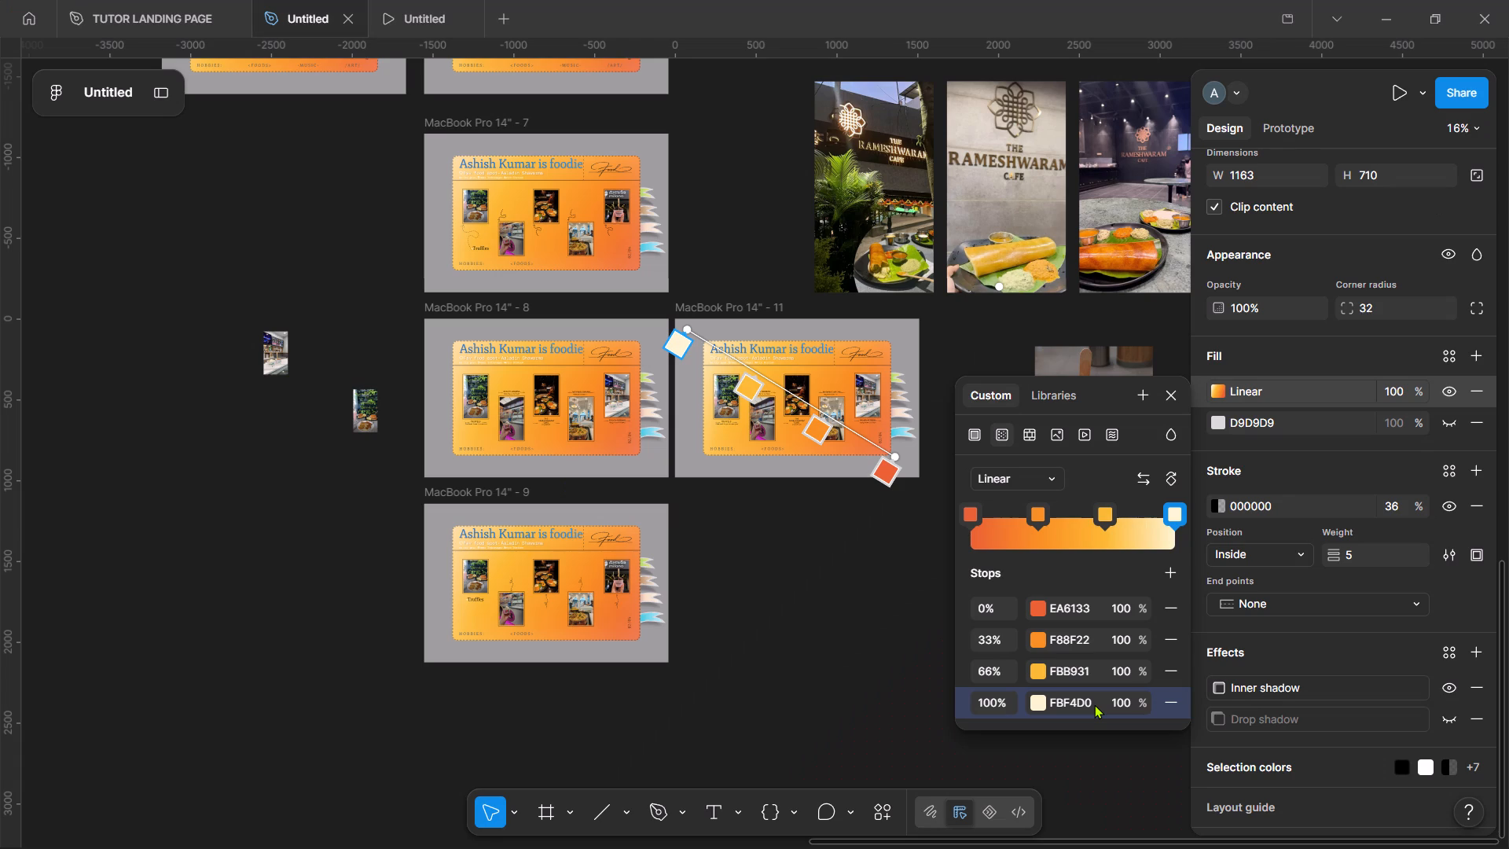
key(alt+Tab)
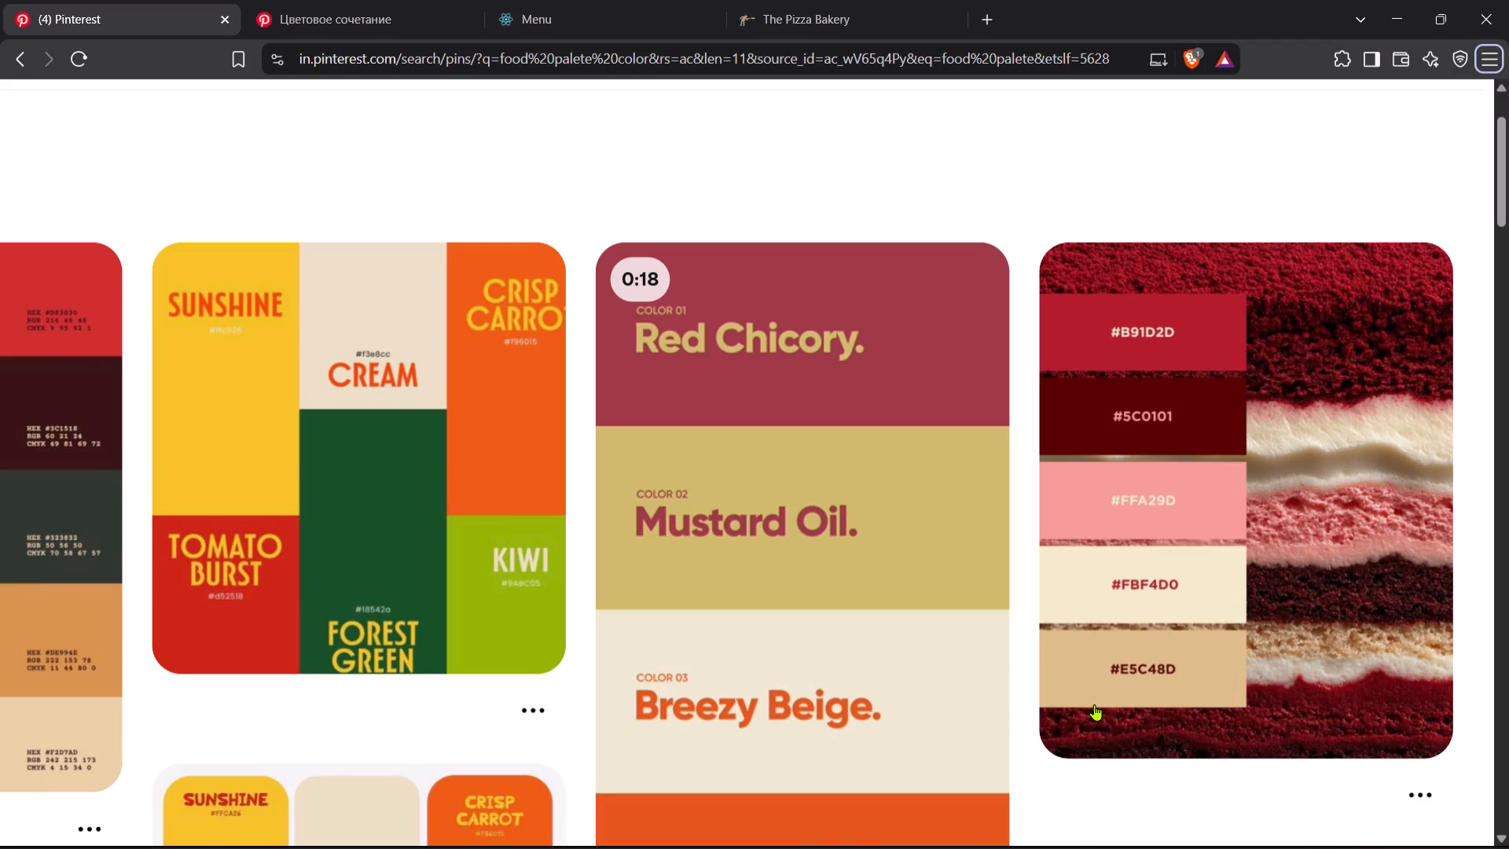
key(alt+Tab)
click(1070, 664)
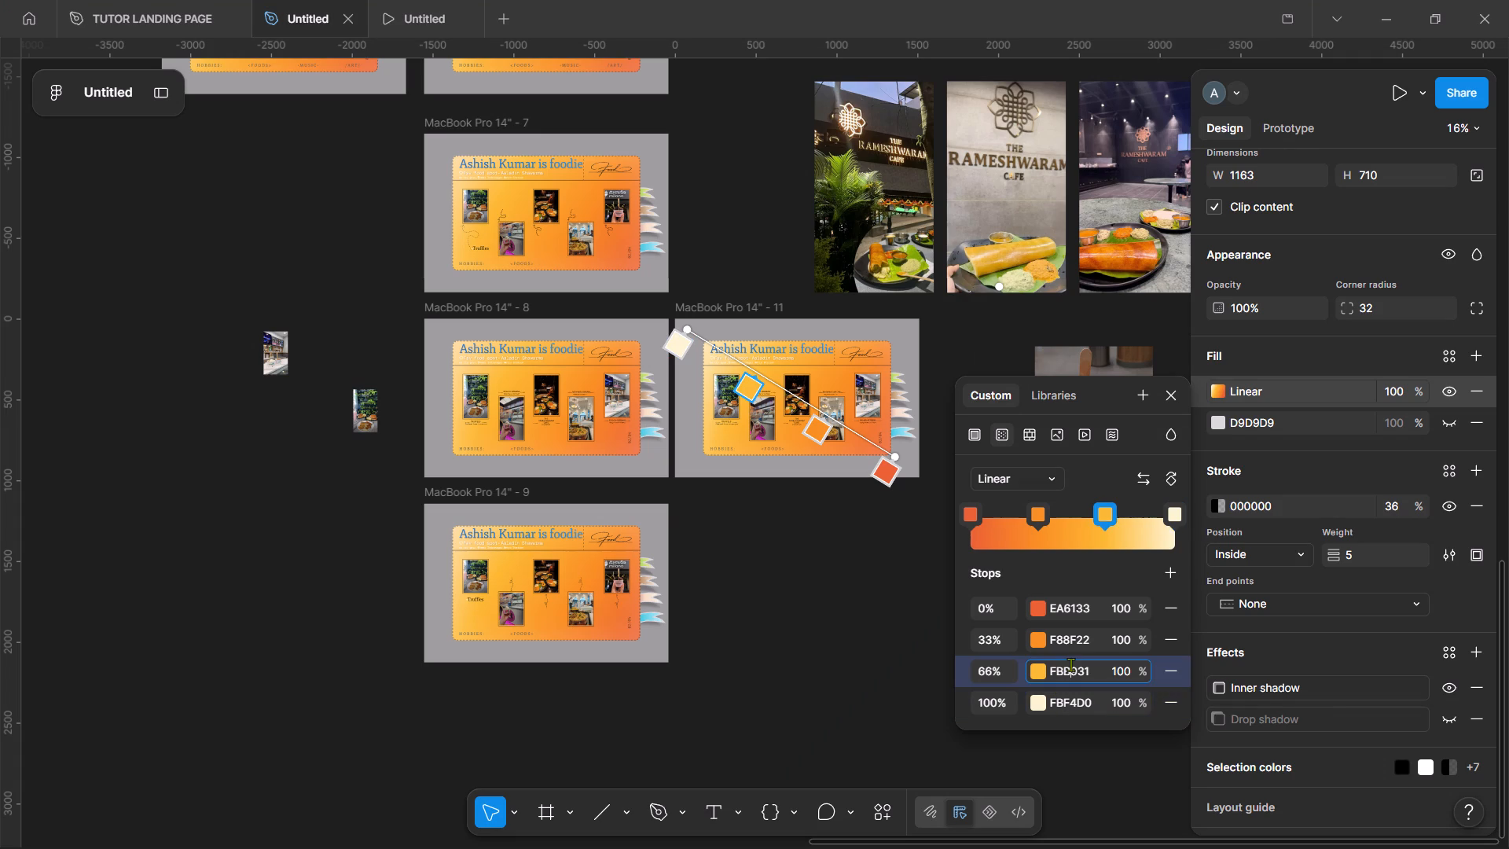
text(FFA29D)
key(Return)
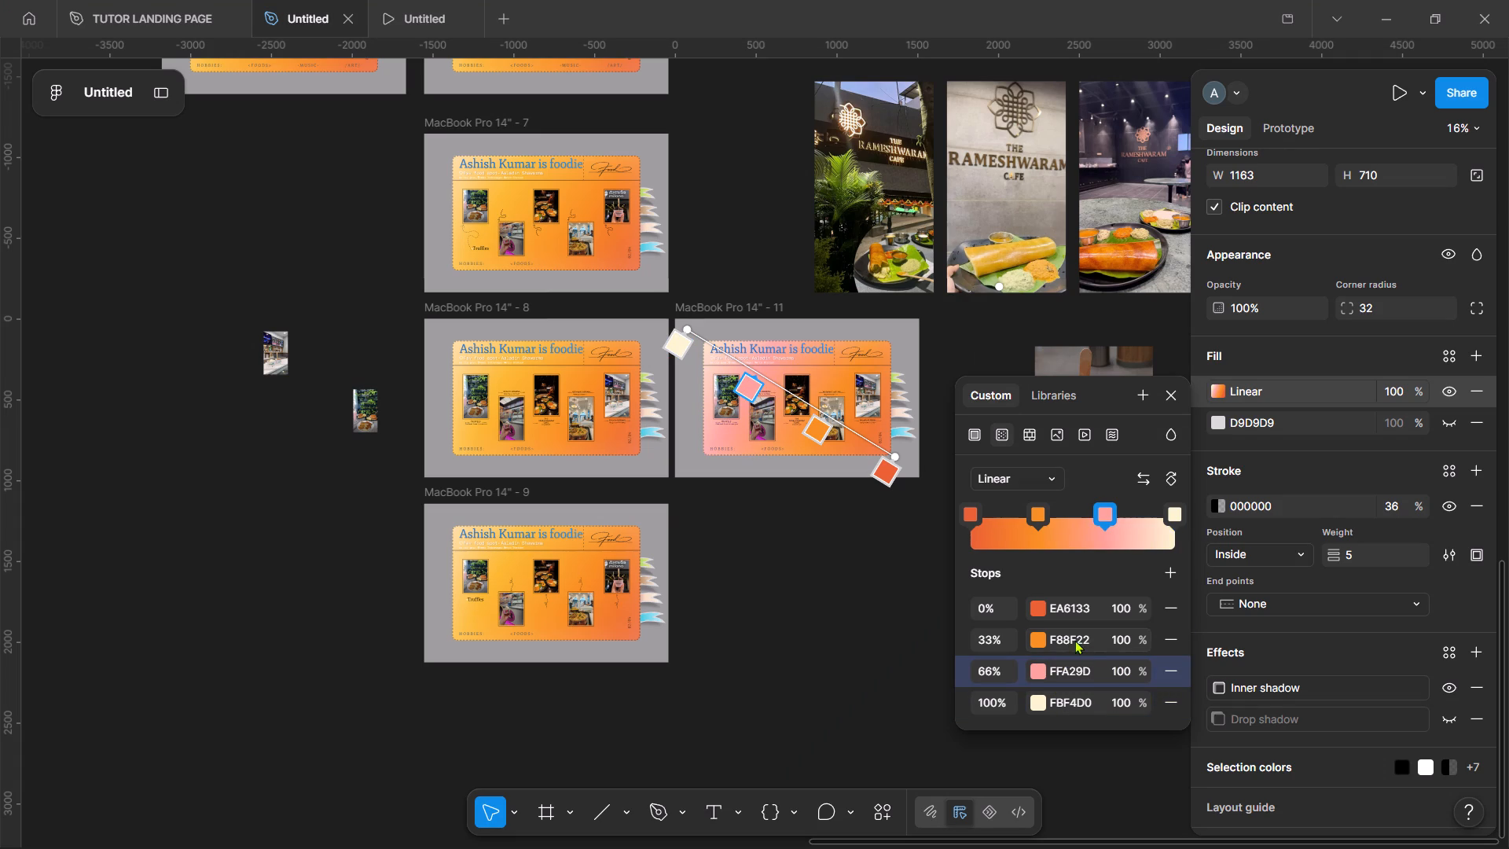
Set the card gradient's 33% stop to 5C0101, reading the code from the Pinterest cake palette.
click(1074, 640)
key(alt+Tab)
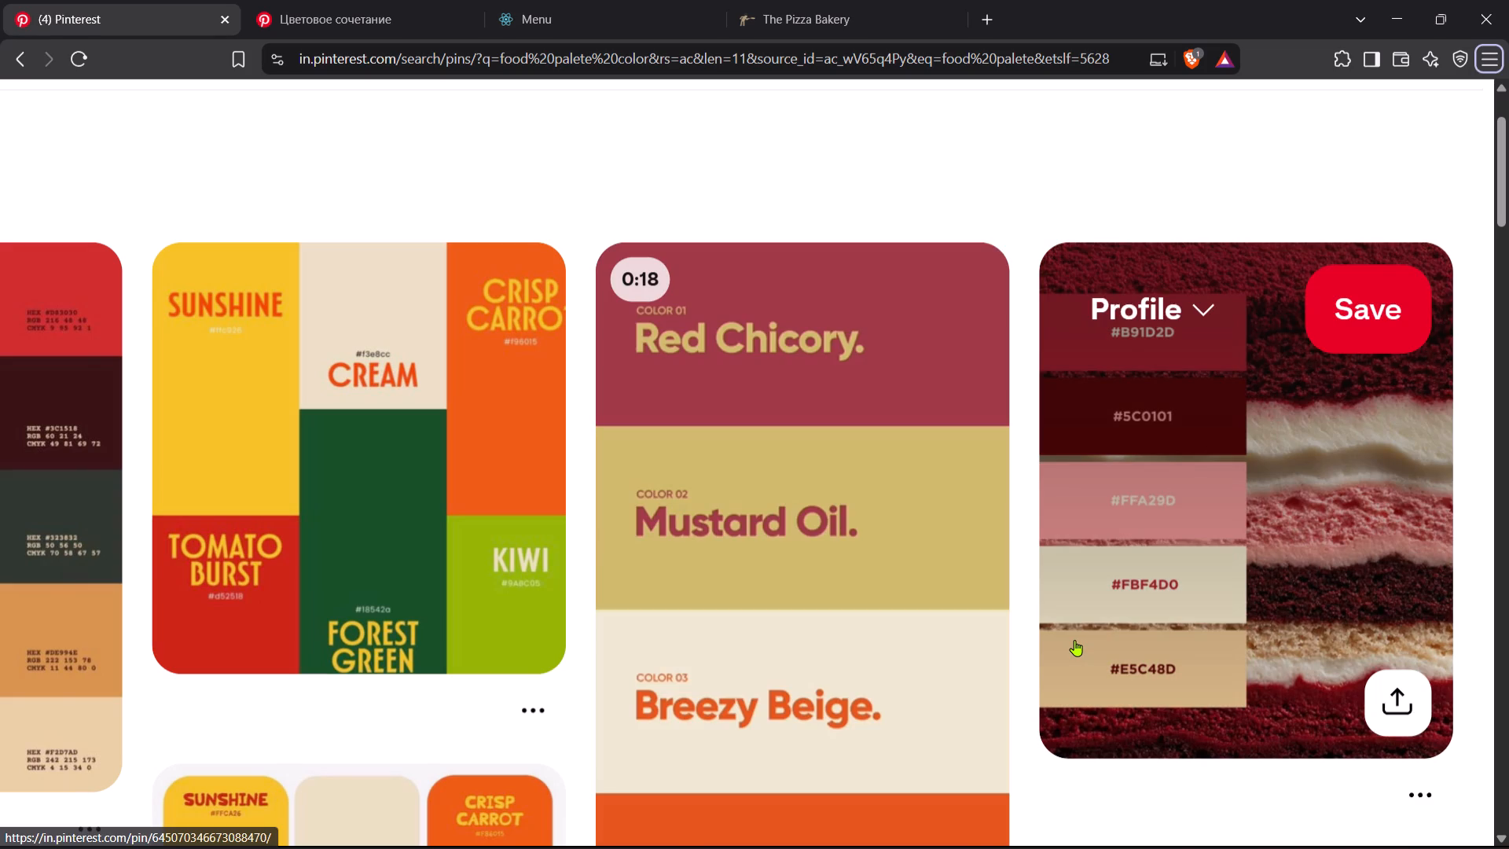
key(alt+Tab)
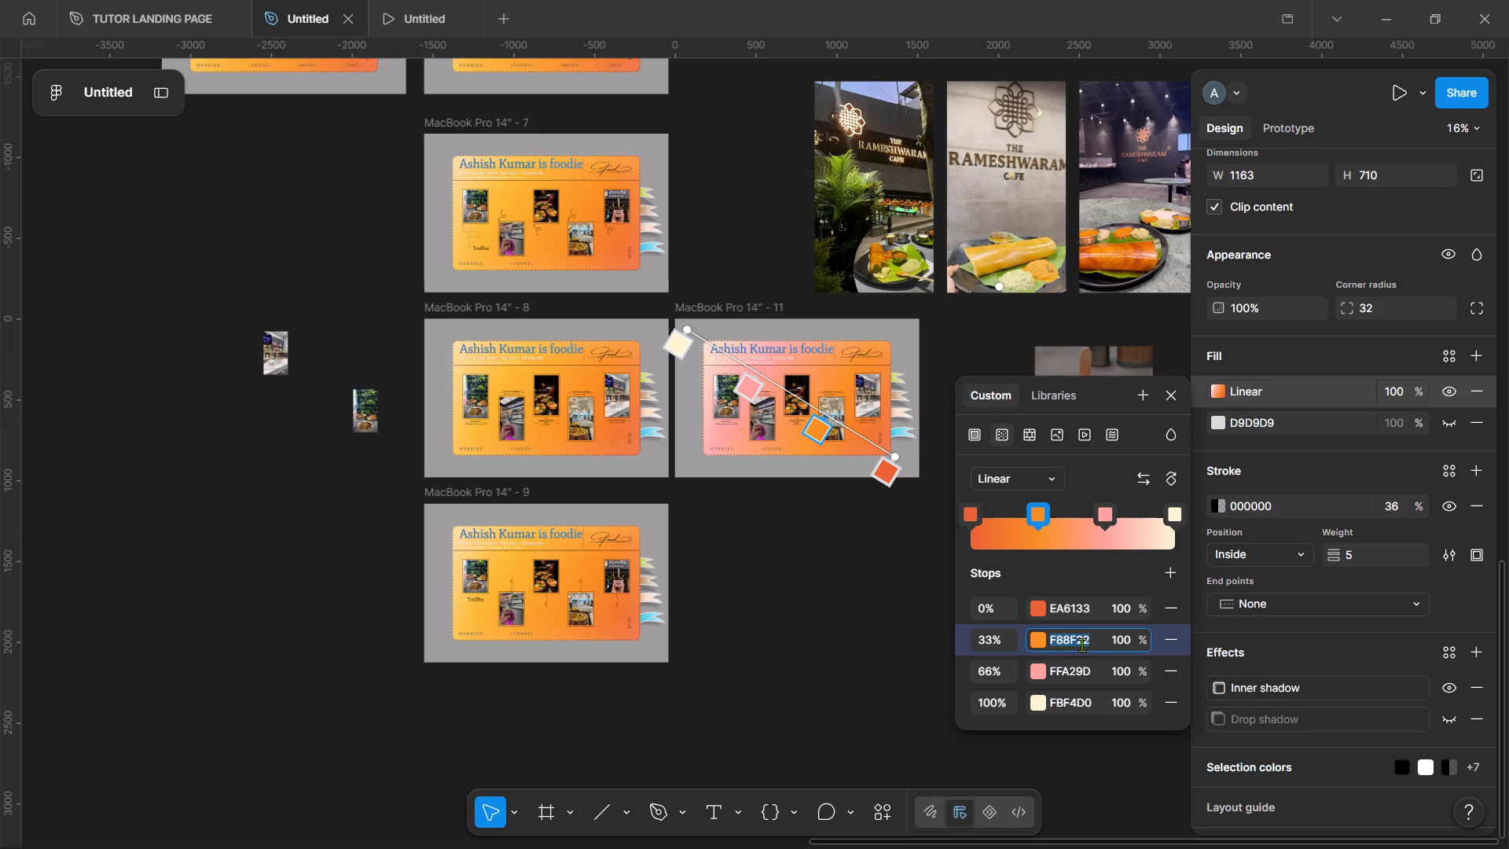
text(5C0101)
key(Return)
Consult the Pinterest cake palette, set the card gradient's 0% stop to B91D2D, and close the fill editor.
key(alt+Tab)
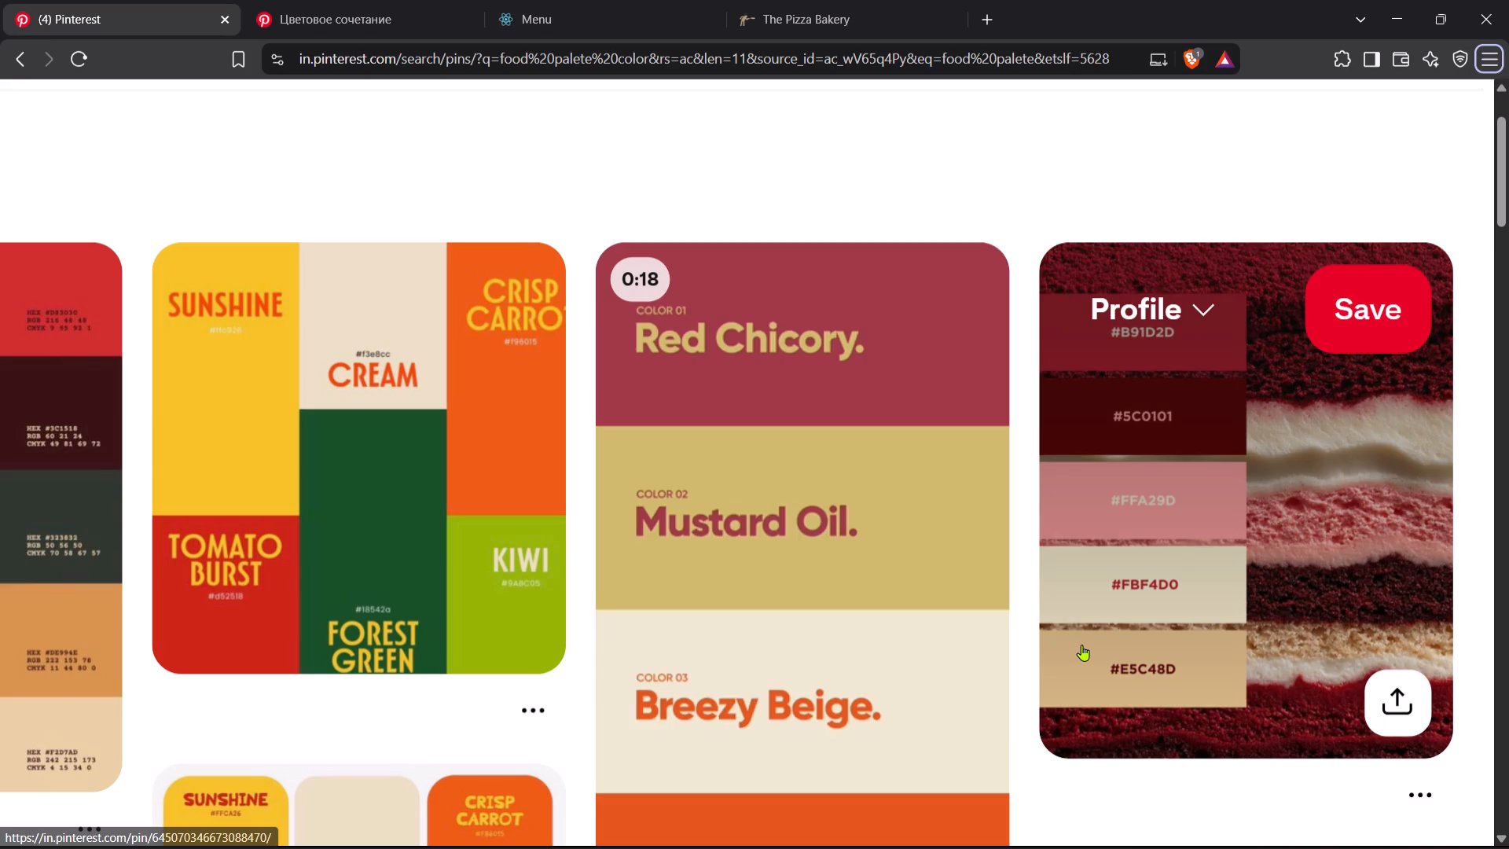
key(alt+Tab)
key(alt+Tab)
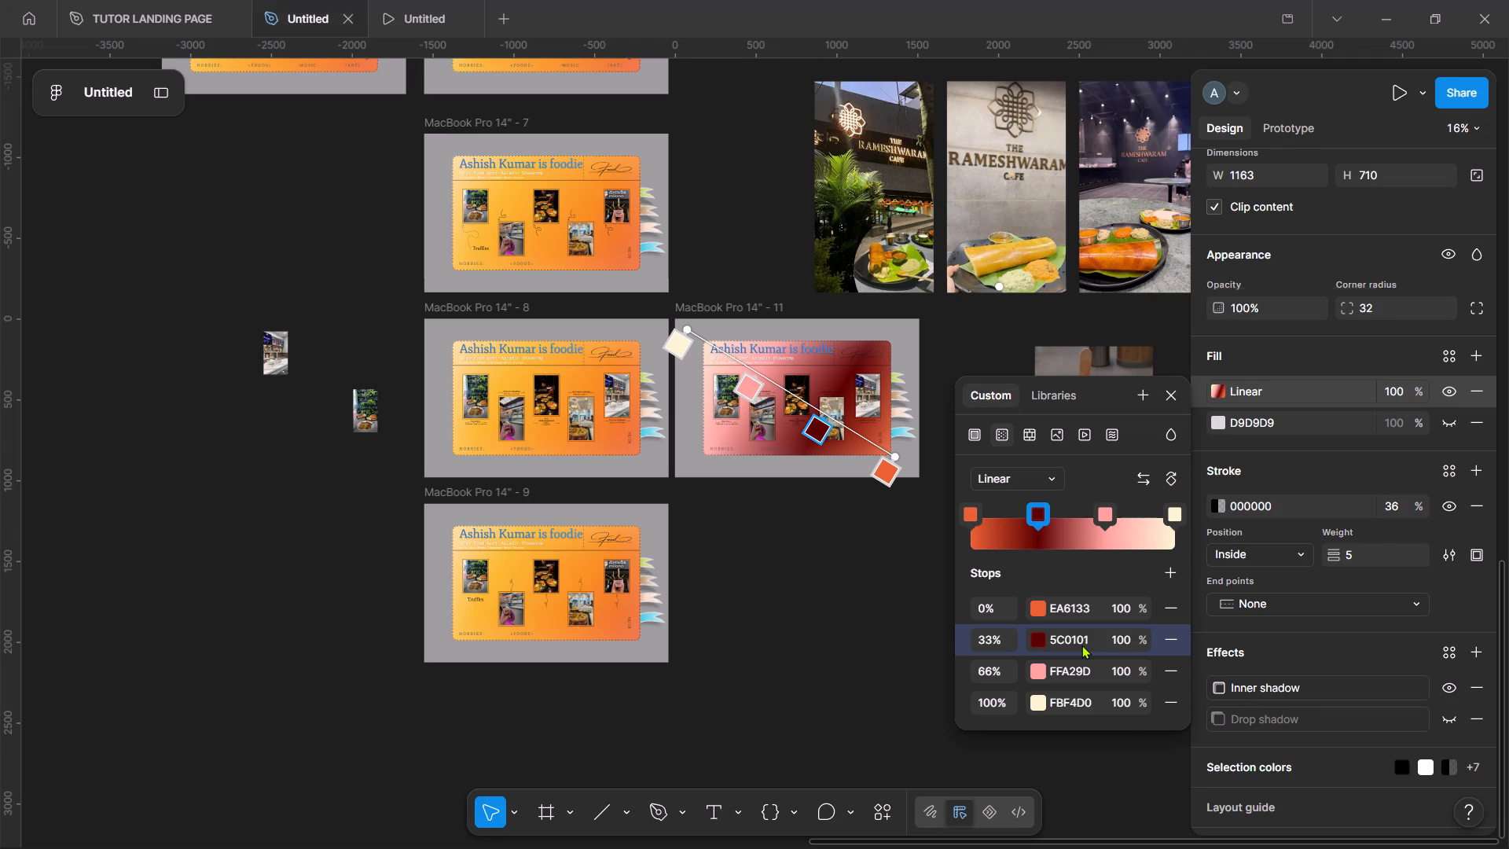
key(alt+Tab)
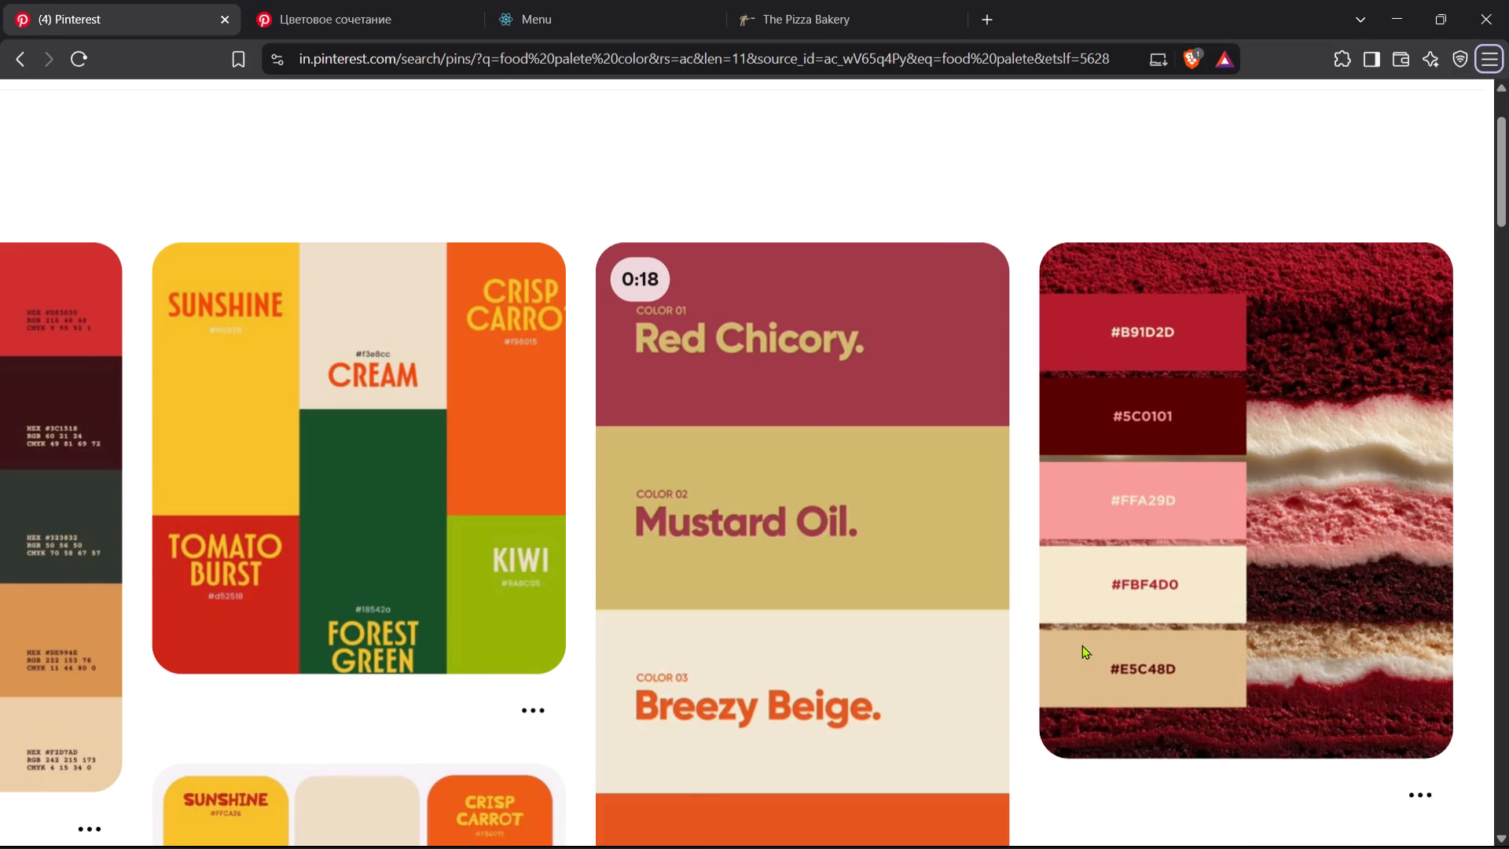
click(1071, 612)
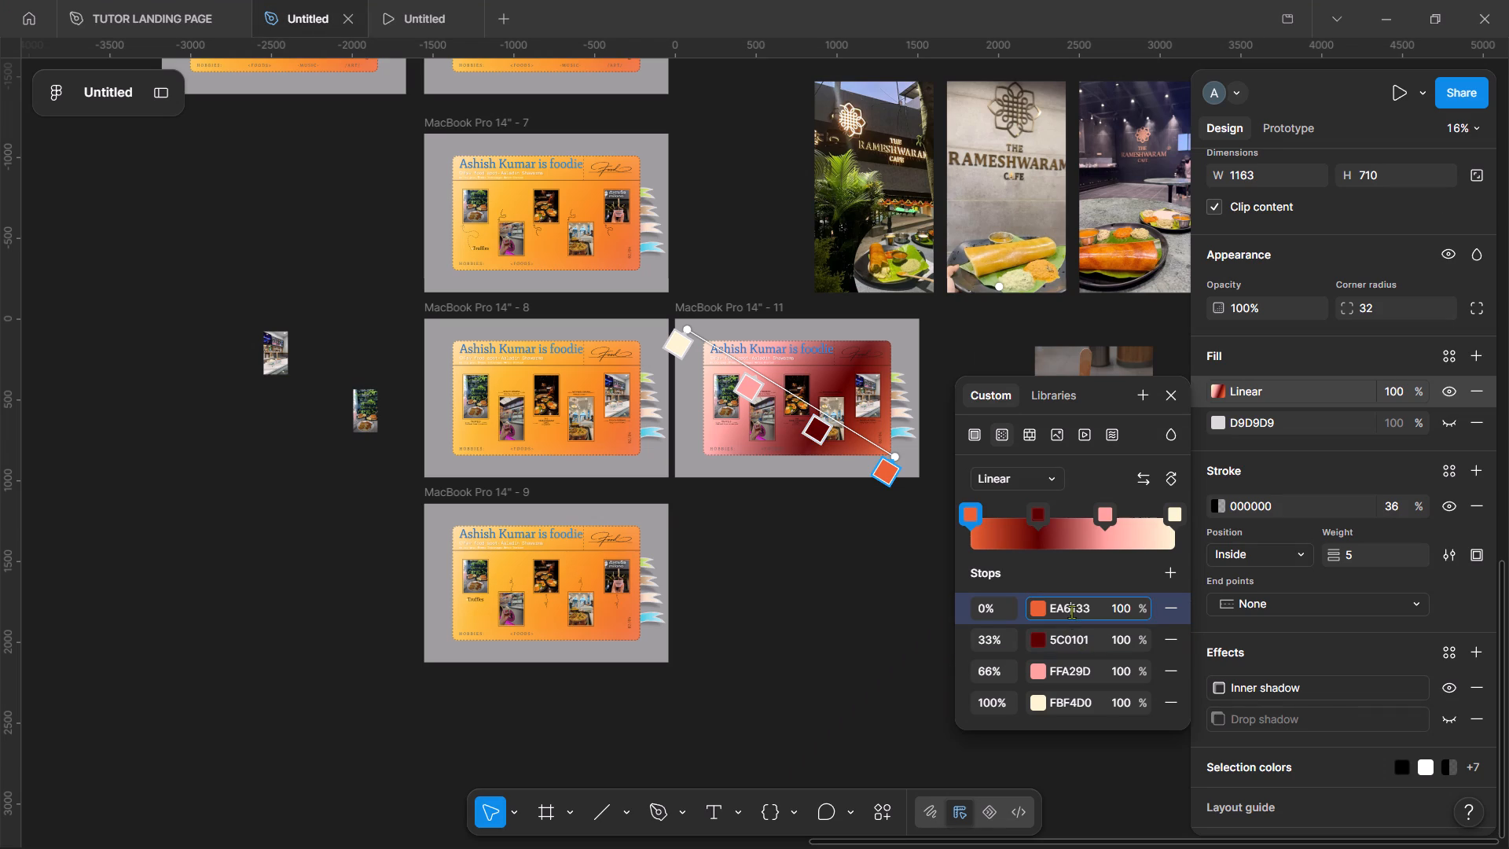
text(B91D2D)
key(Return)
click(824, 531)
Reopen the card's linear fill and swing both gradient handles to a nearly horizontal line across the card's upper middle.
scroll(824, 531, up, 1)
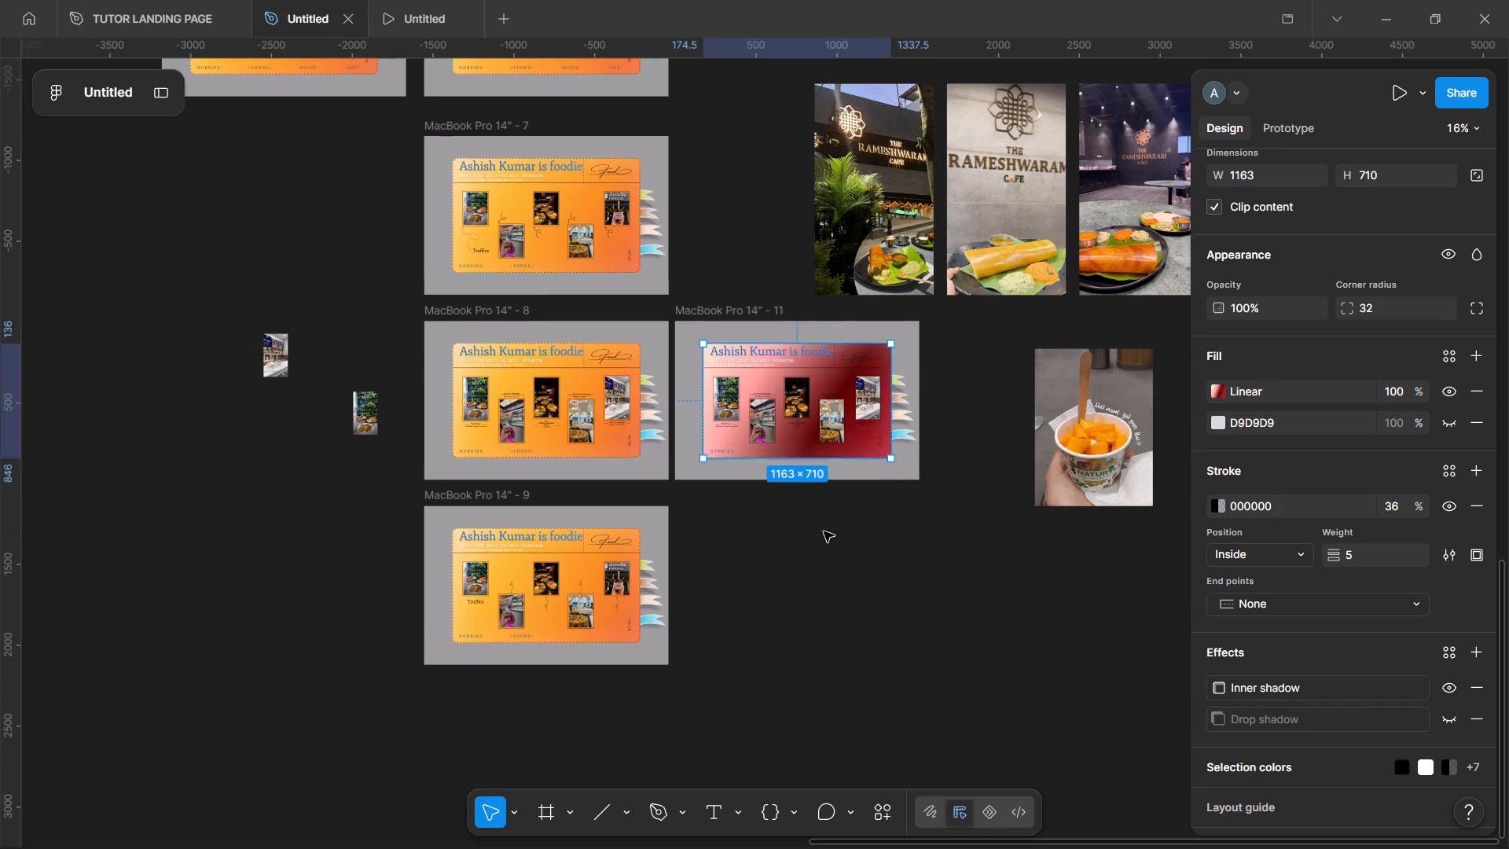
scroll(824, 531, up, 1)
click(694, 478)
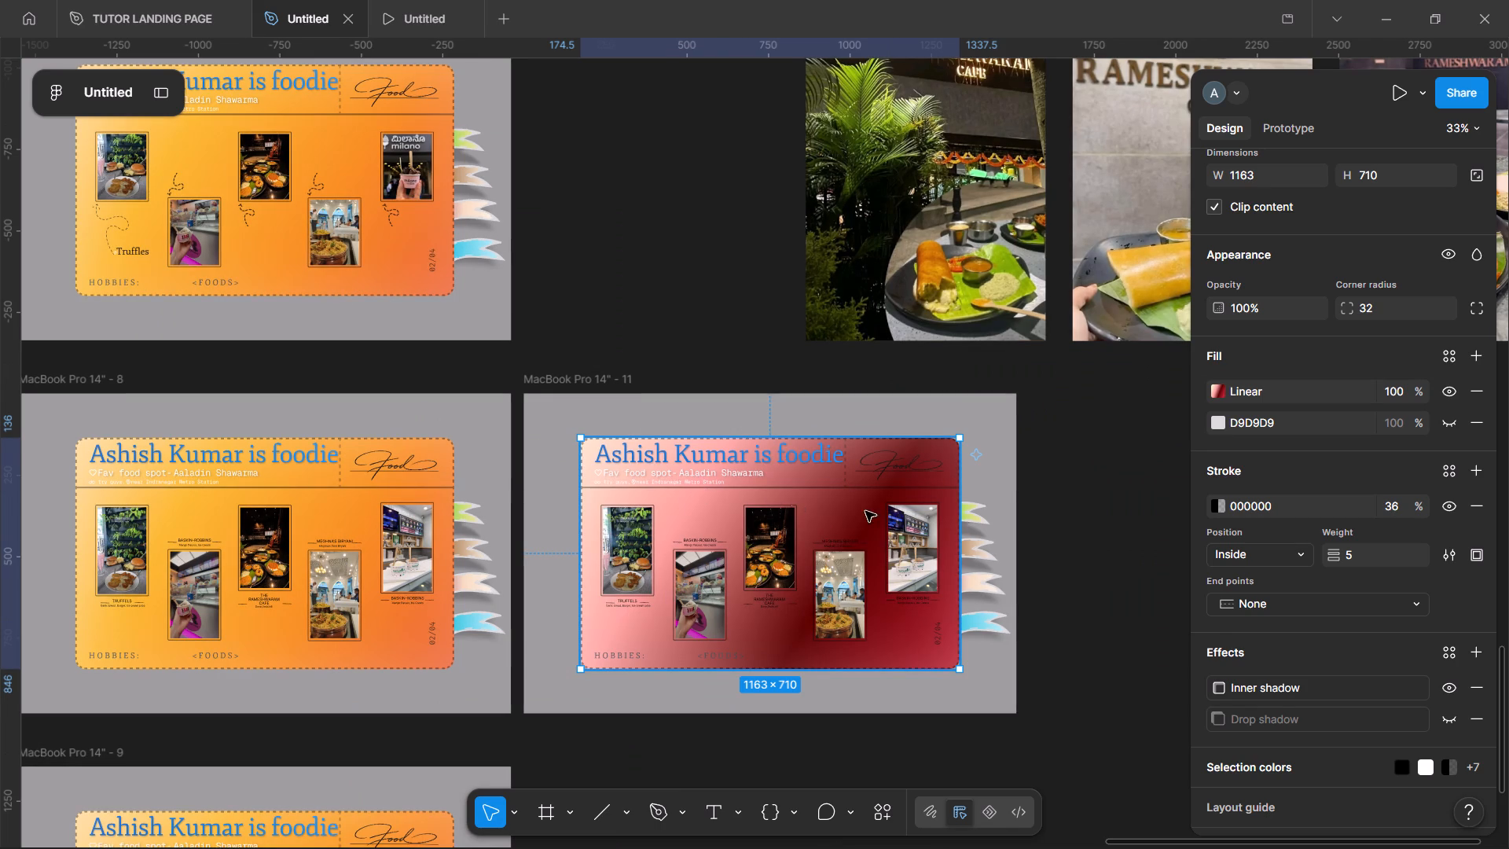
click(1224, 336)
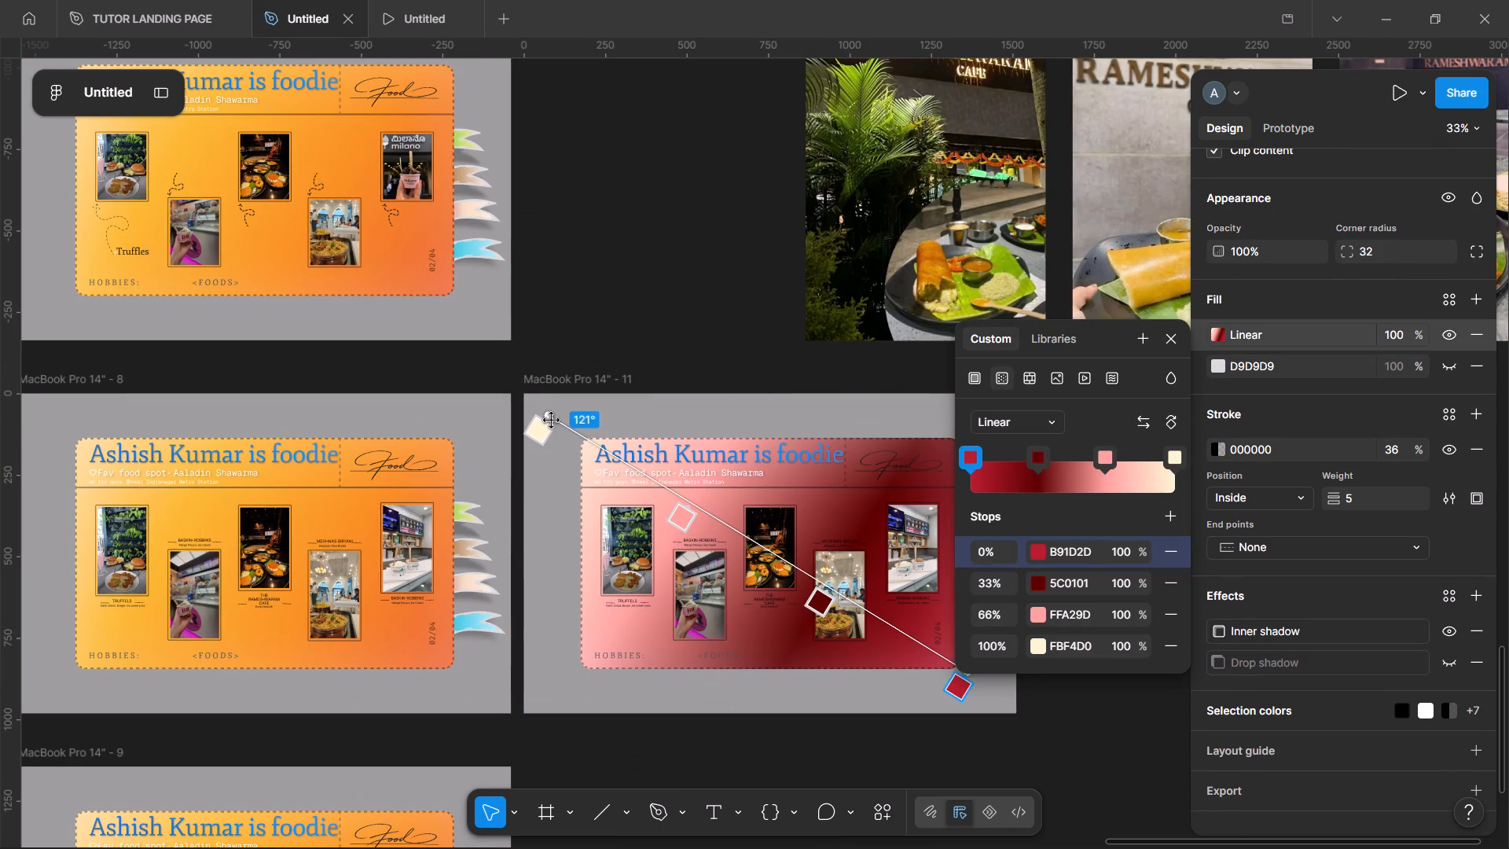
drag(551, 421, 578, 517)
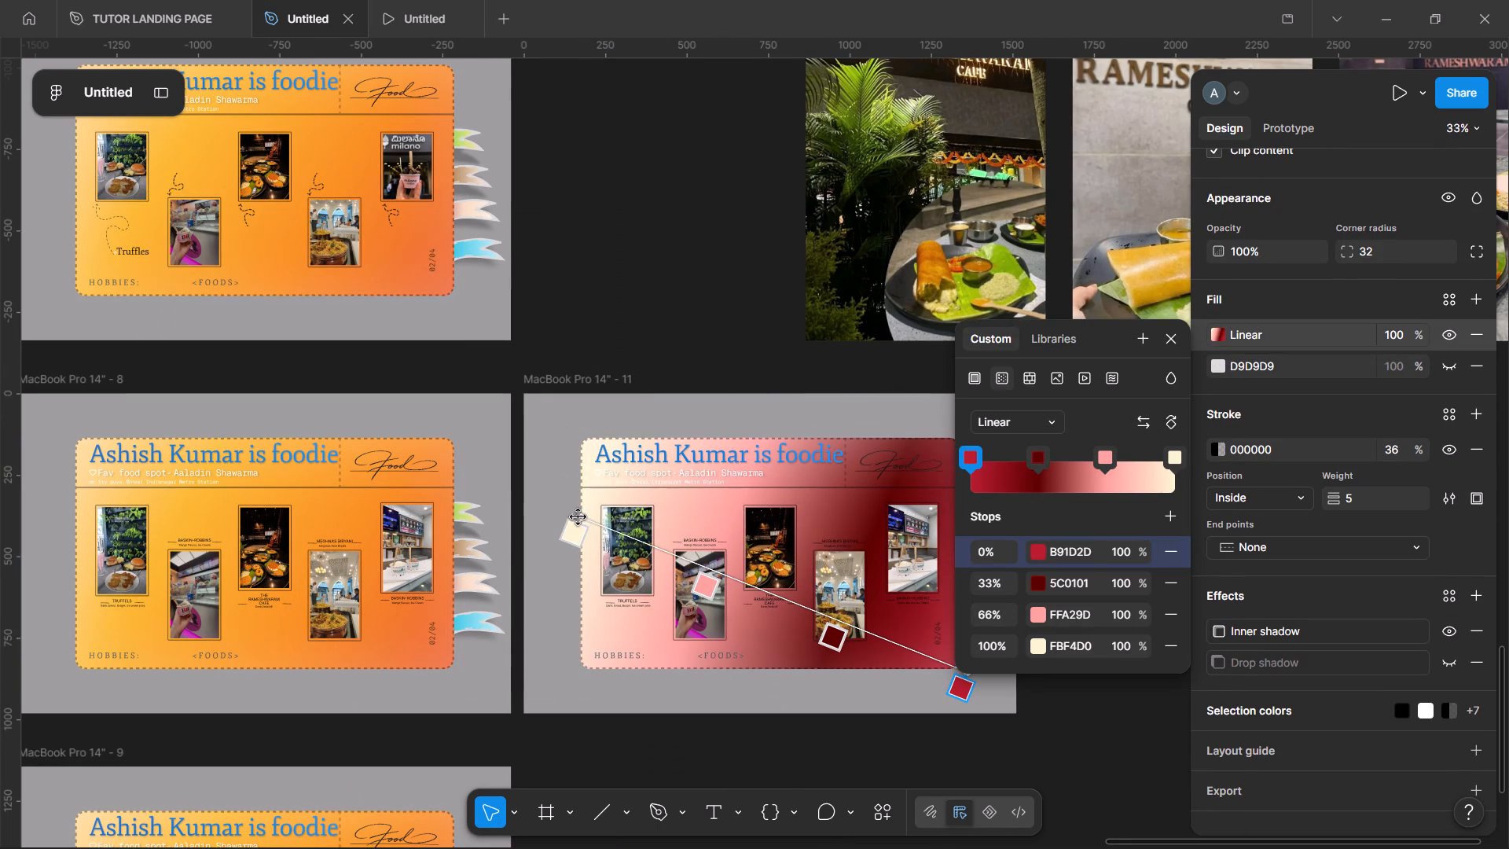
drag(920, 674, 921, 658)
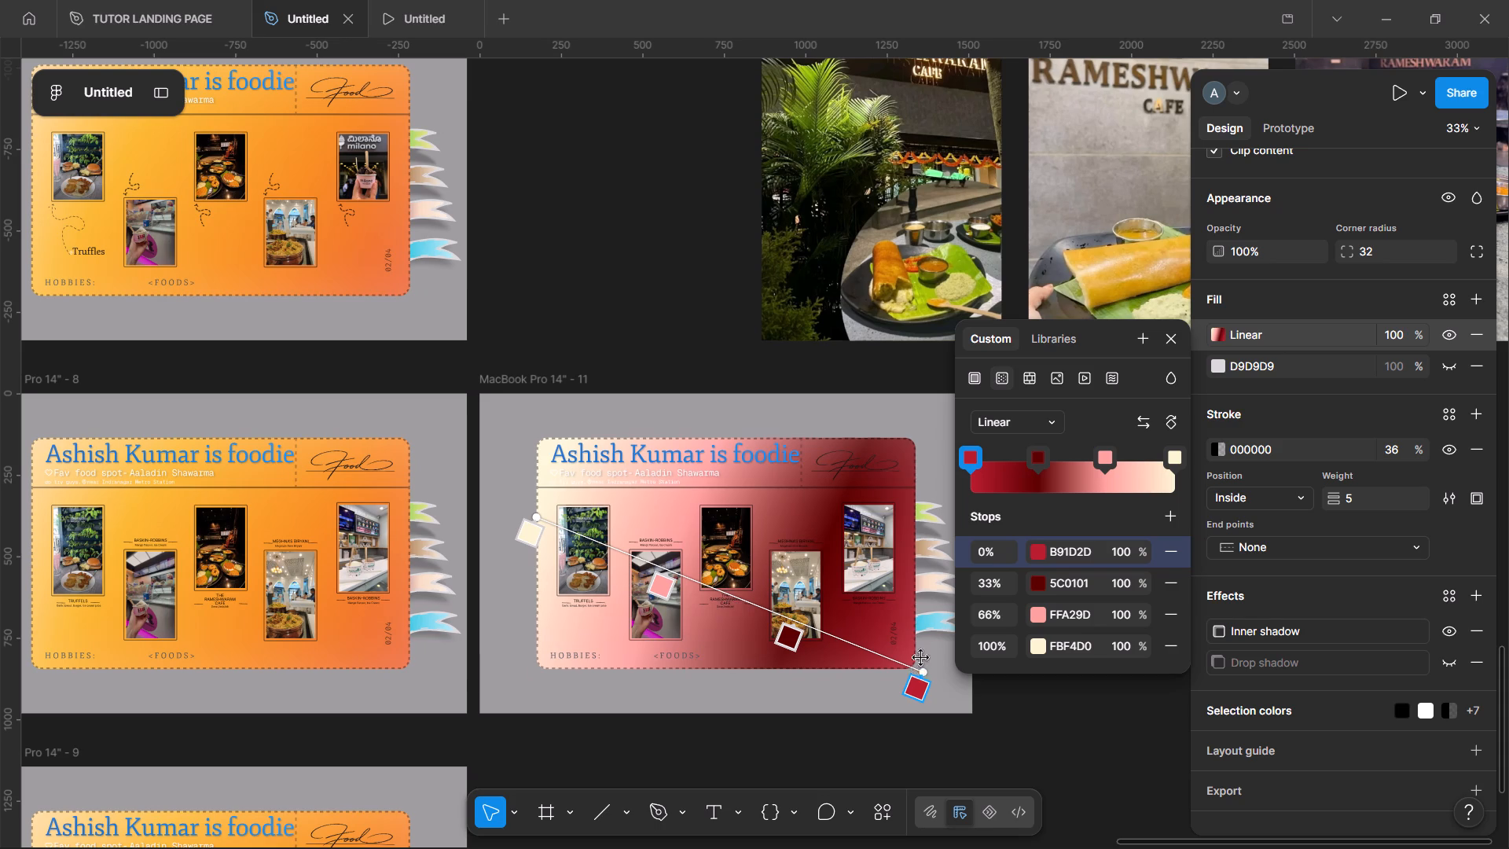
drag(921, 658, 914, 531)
Recheck the Pinterest cake palette and copy the 33% stop's colour 5C0101 onto the card gradient's 0% stop.
key(alt+Tab)
scroll(1151, 654, down, 1)
key(alt+Tab)
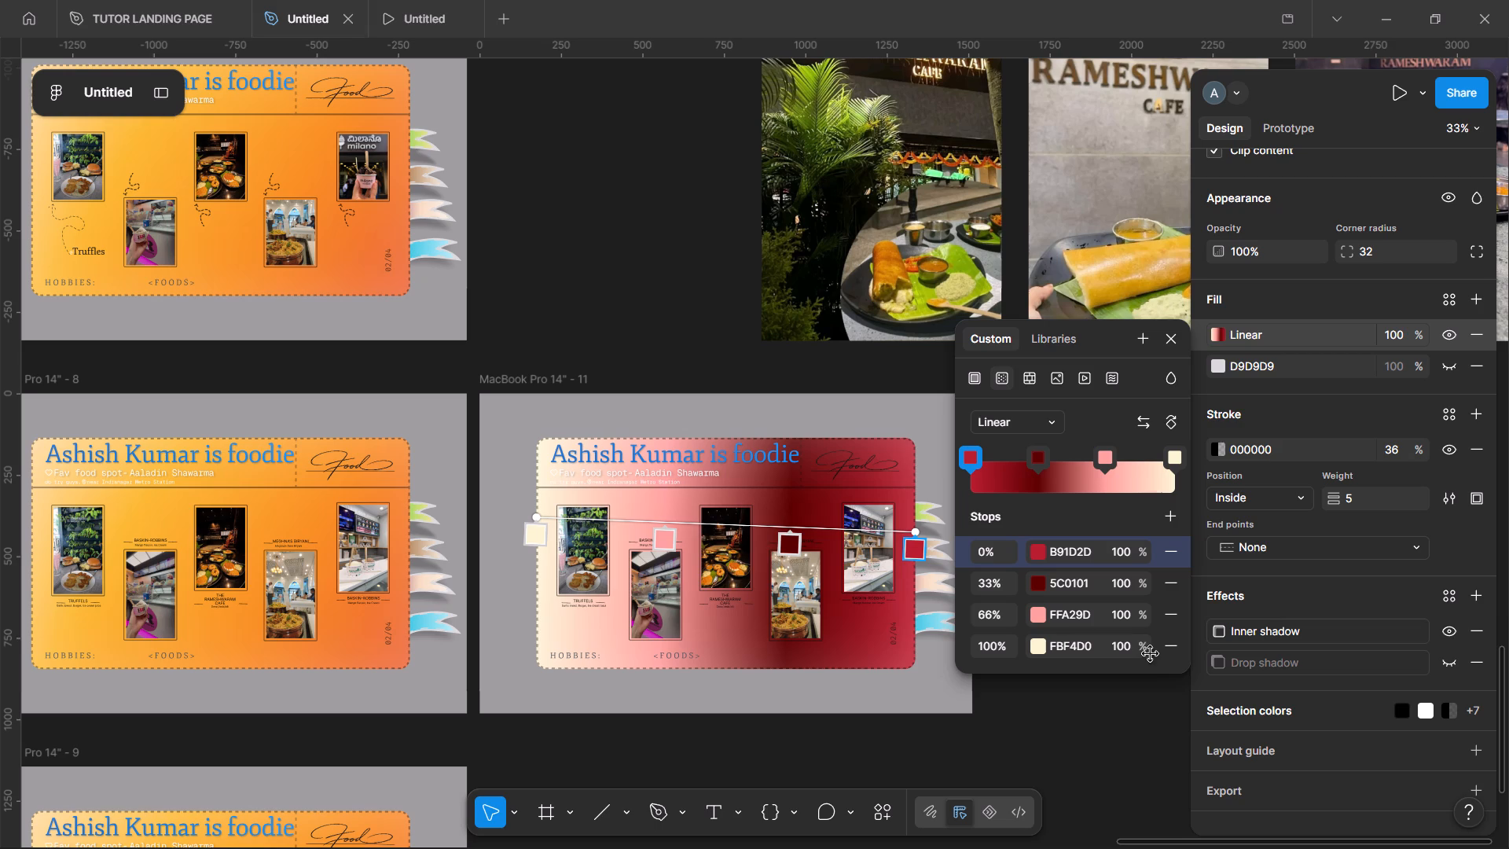
click(1039, 579)
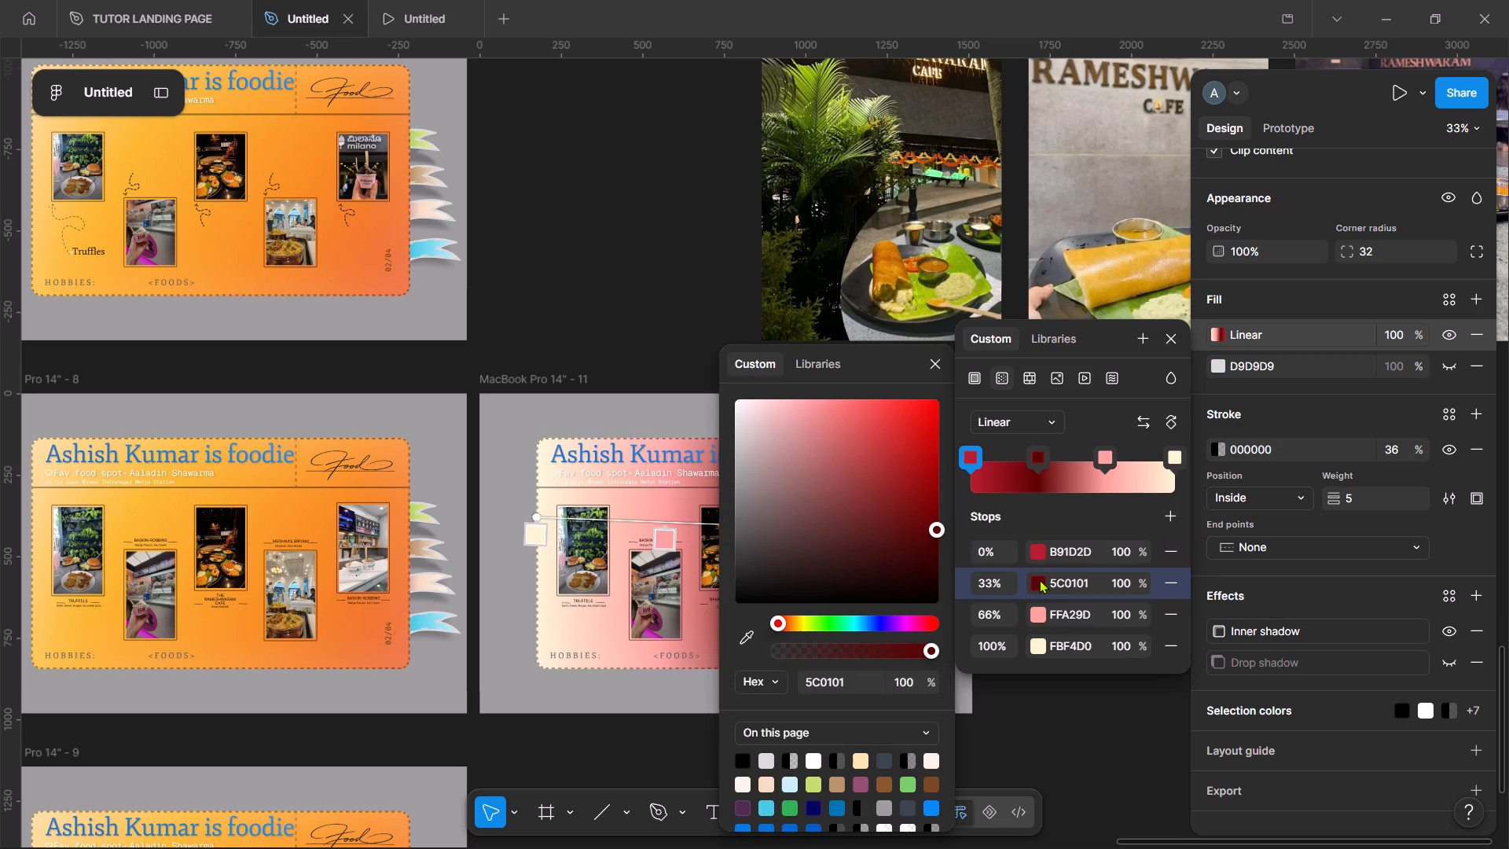
key(alt+Tab)
key(alt+Tab)
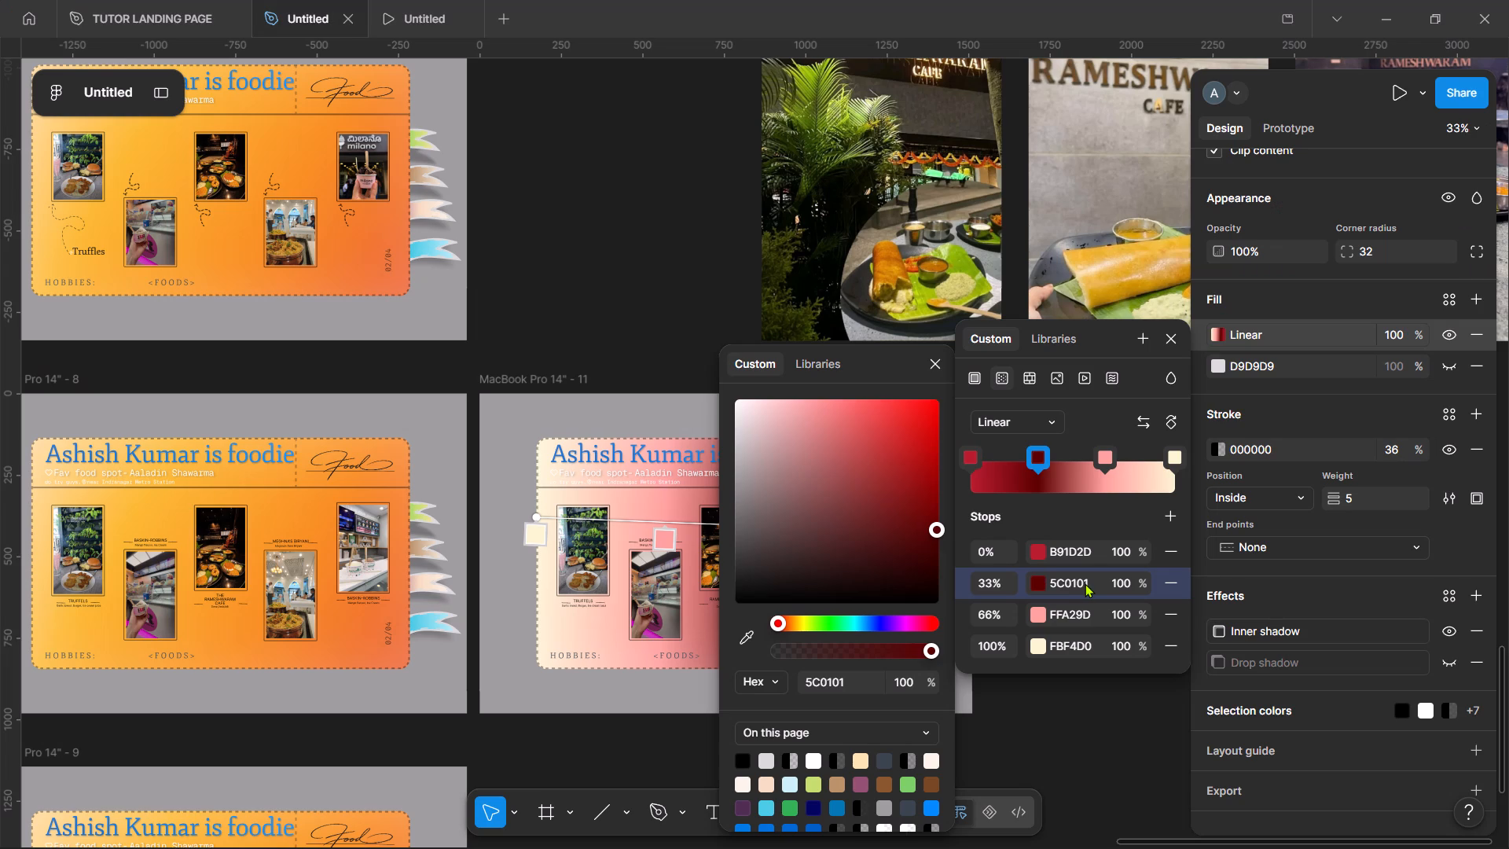
drag(1085, 583, 1079, 540)
click(1081, 546)
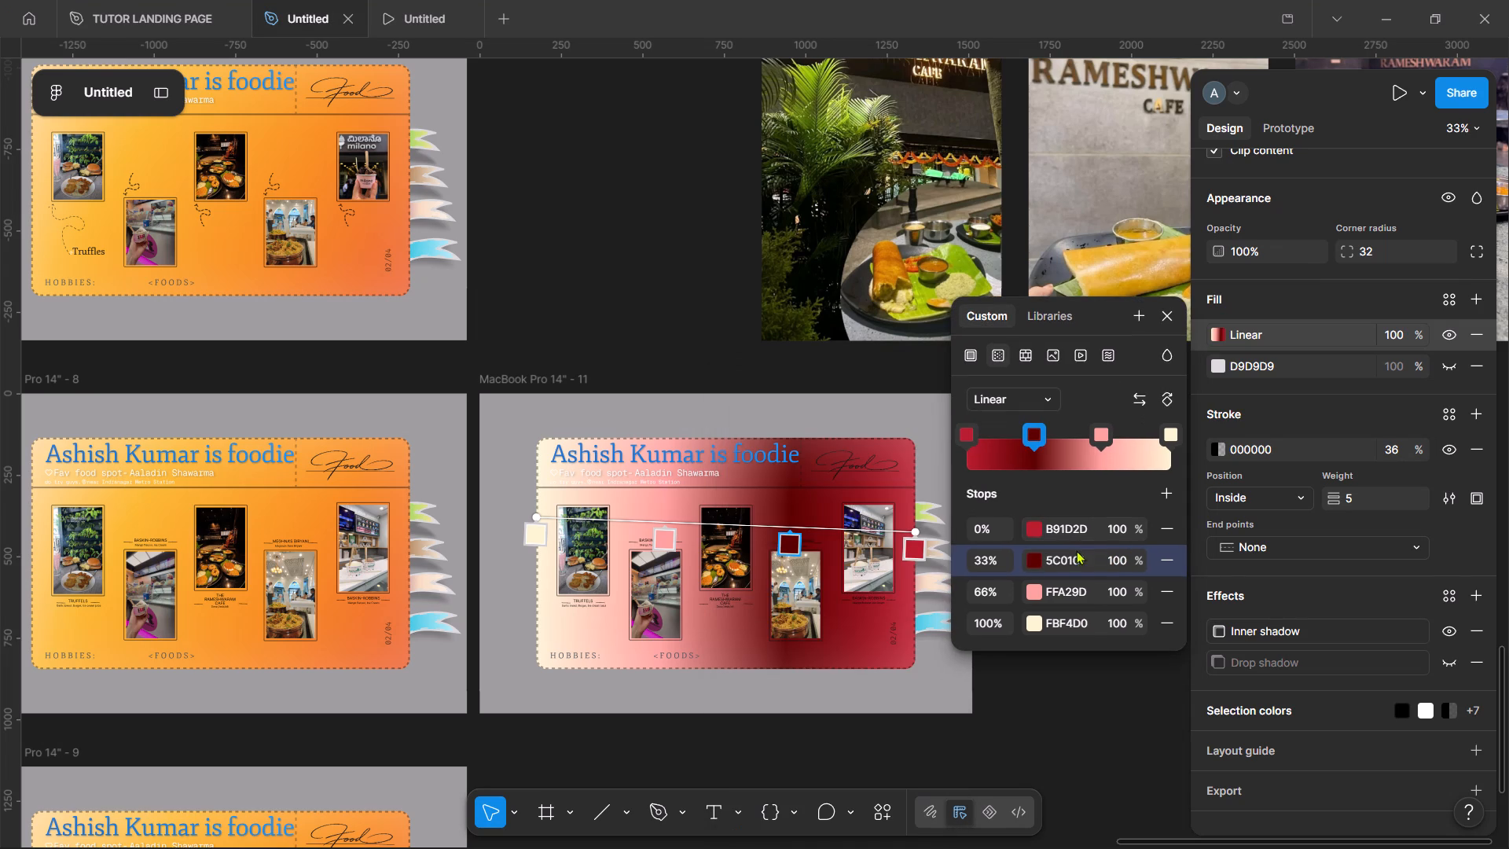
click(1073, 553)
key(ctrl+c)
click(1067, 522)
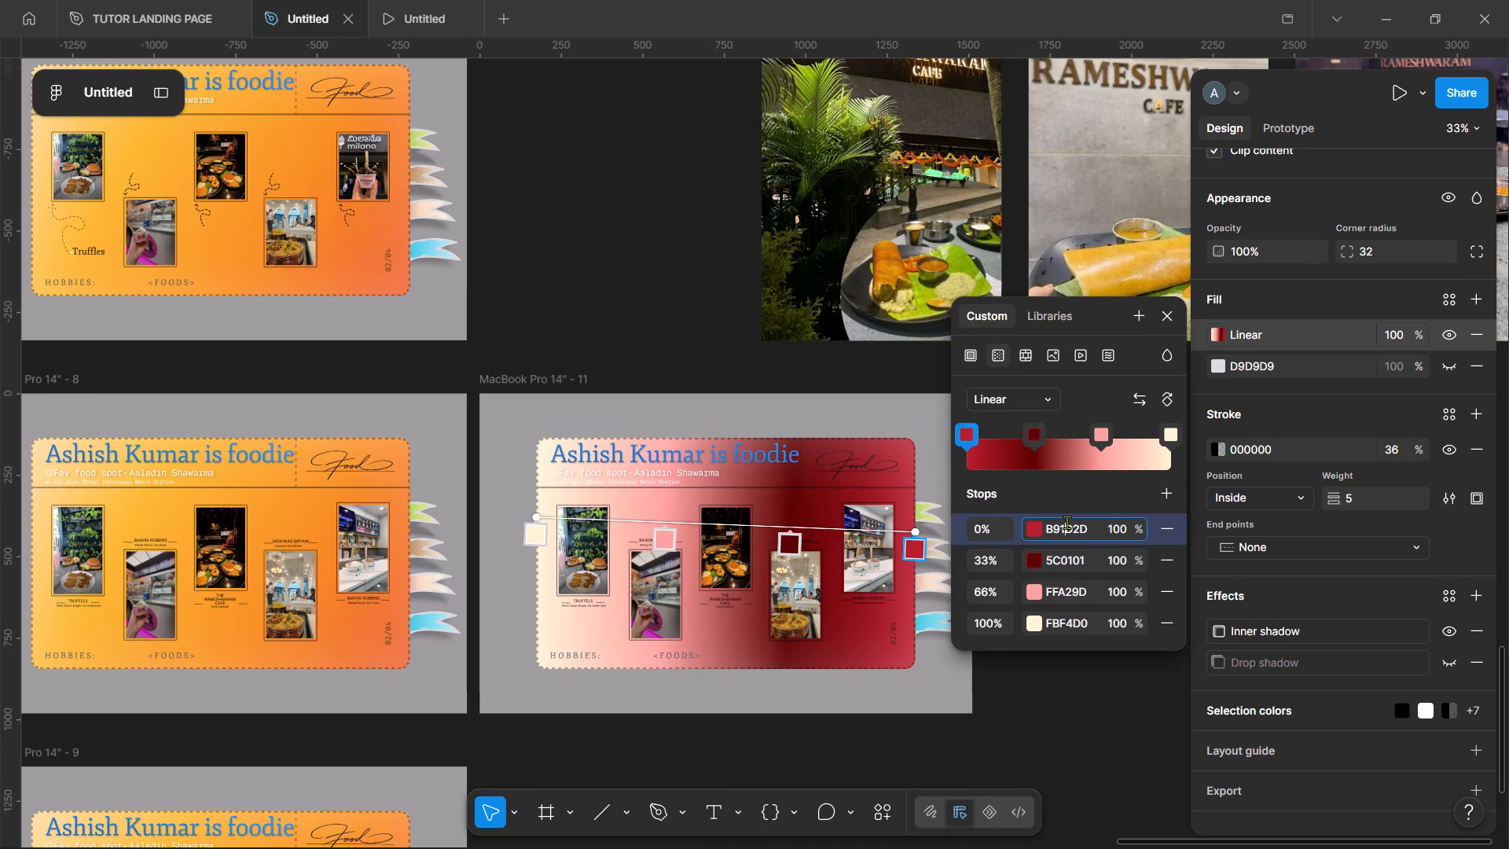
key(ctrl+v)
key(Return)
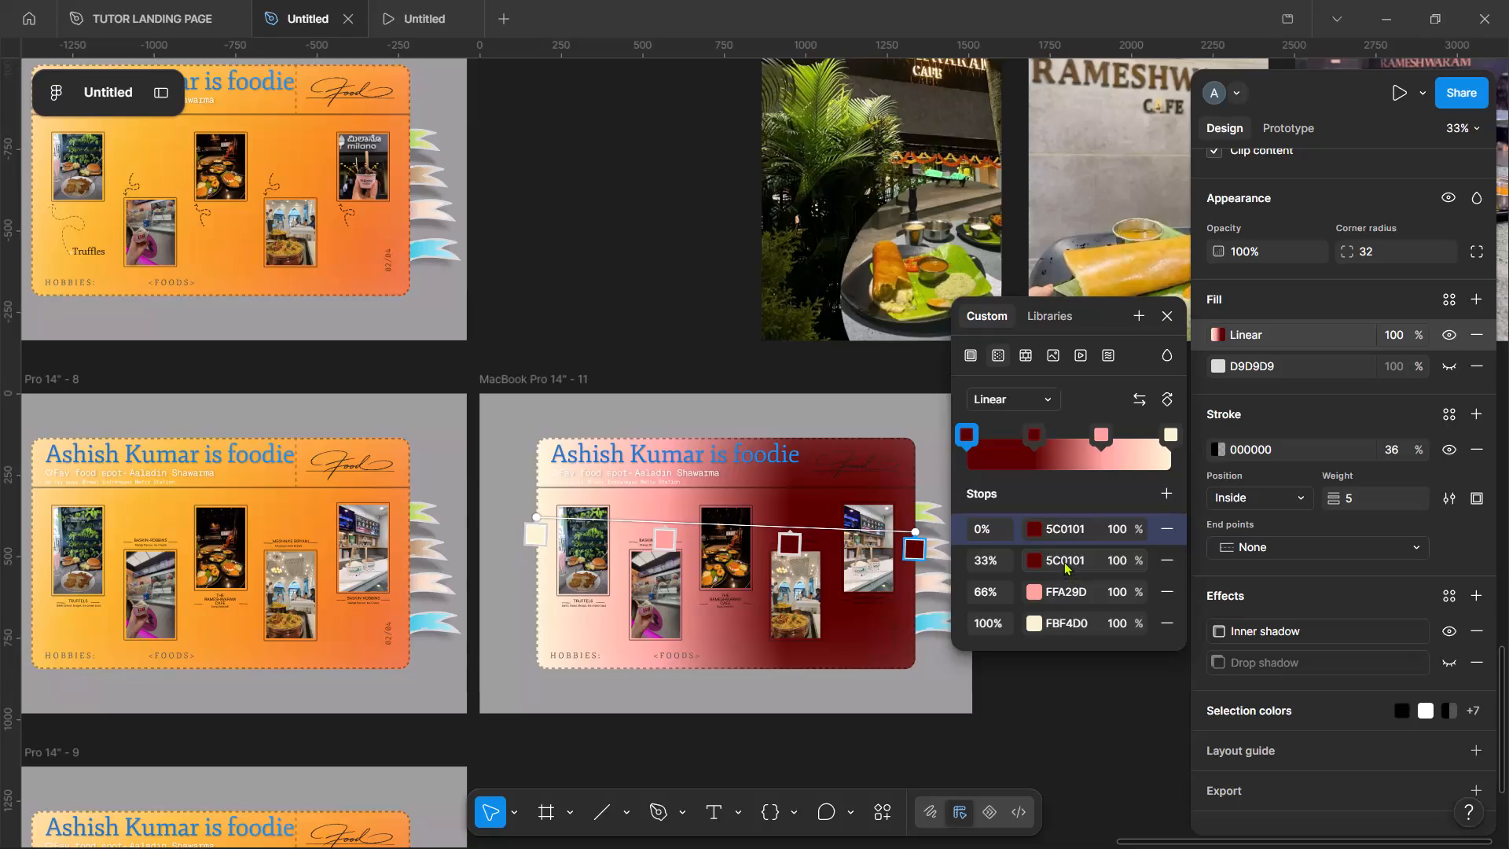
Set the card gradient's 33% stop to B91D2D from the Pinterest cake palette and close the fill editor.
click(1063, 561)
key(alt+Tab)
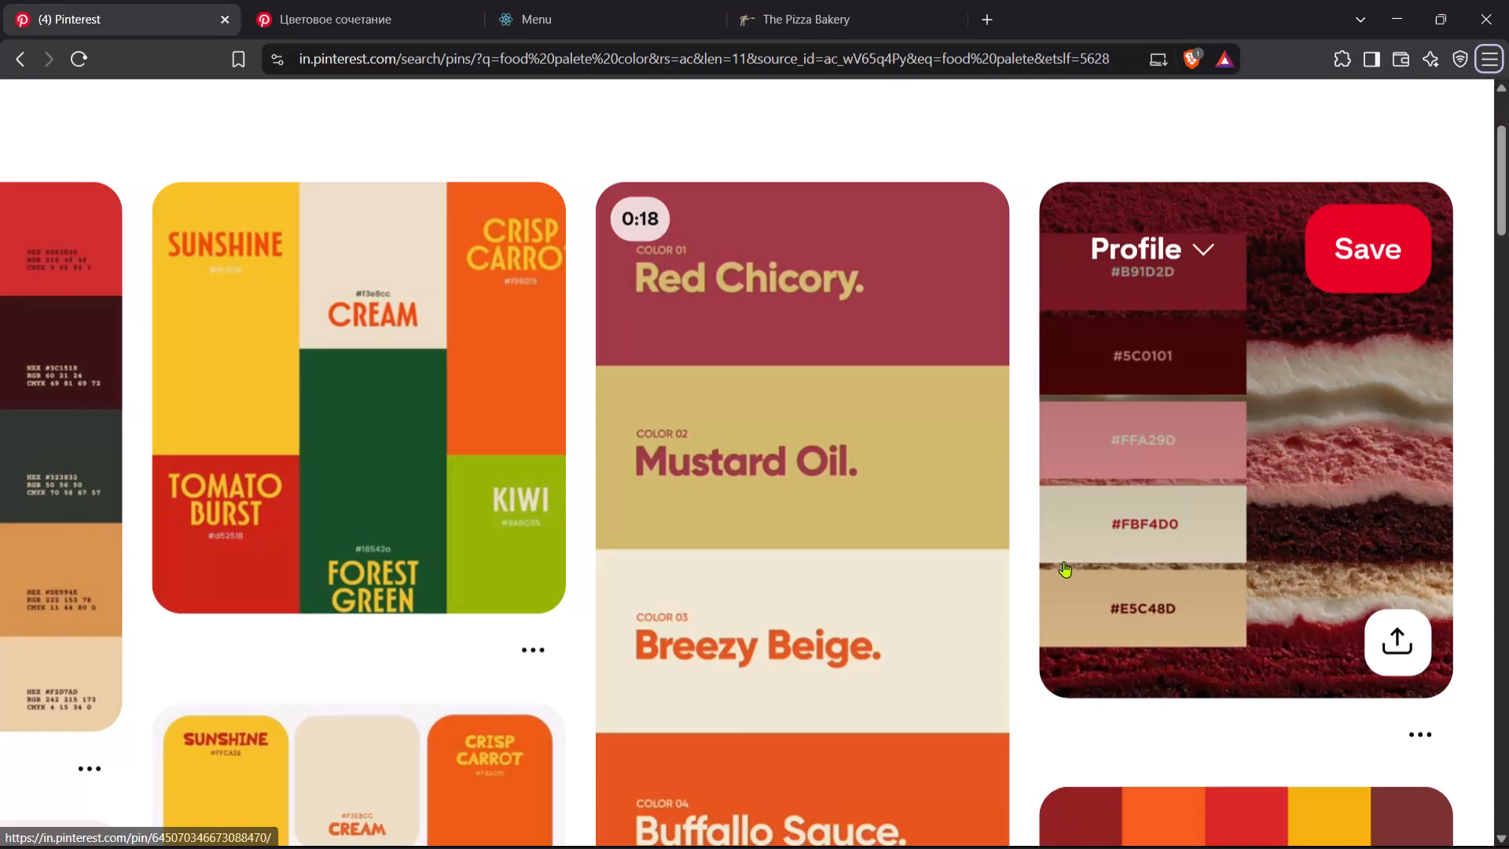
key(alt+Tab)
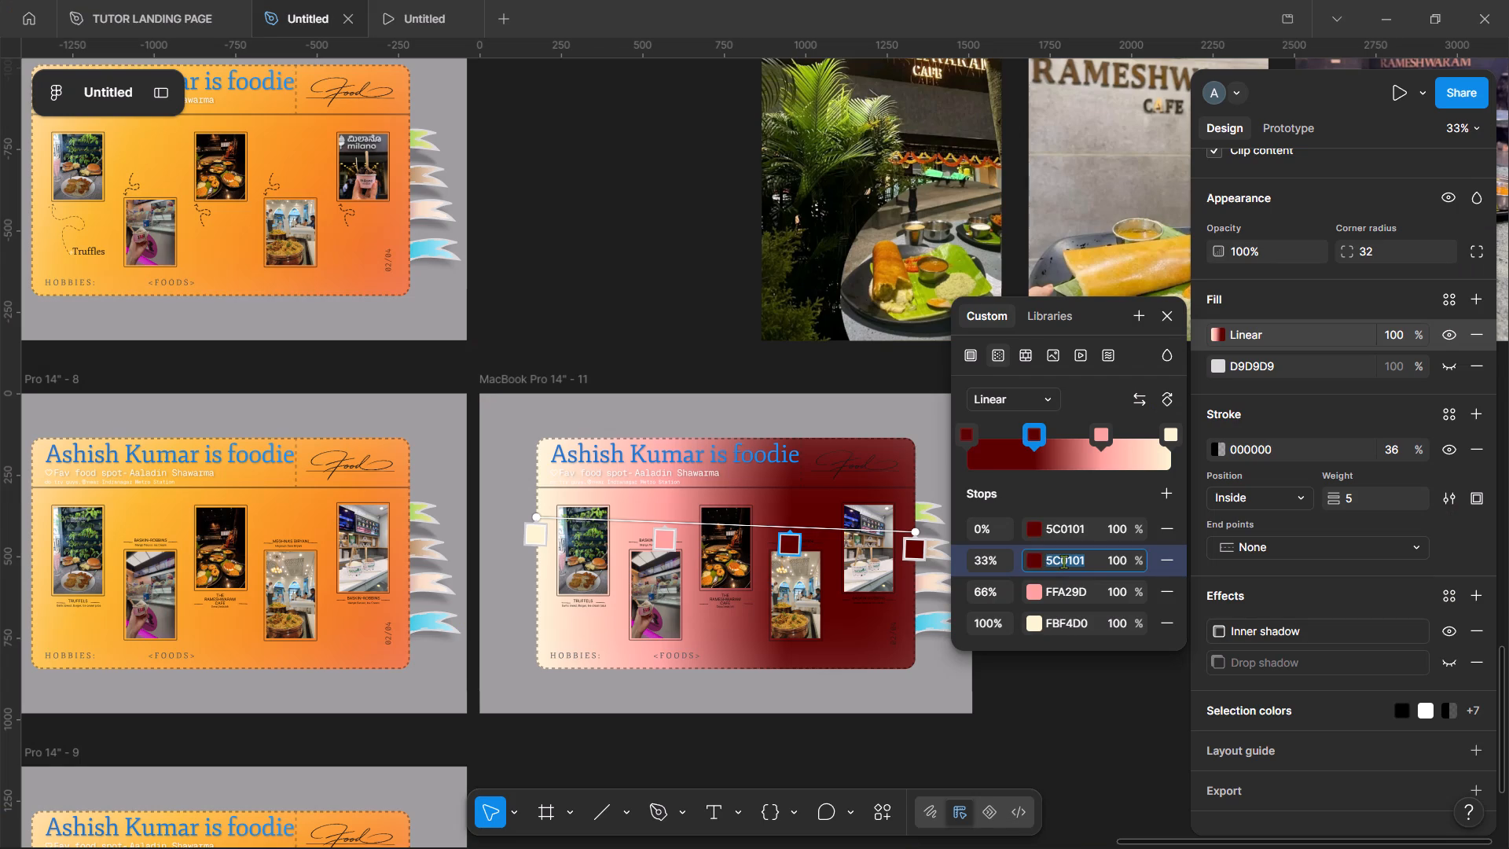
key(alt+Tab)
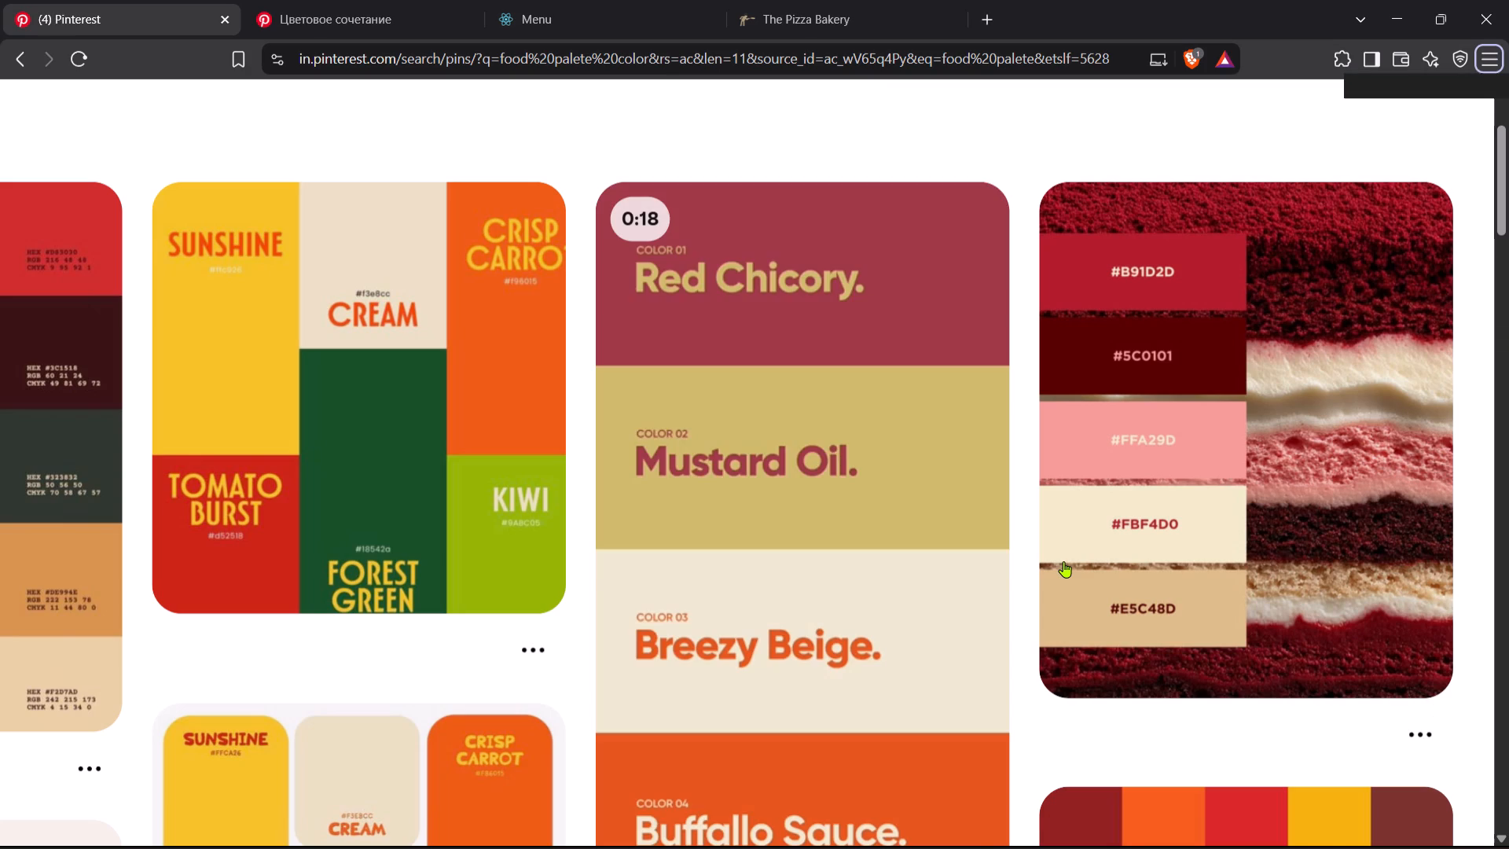
key(alt+Tab)
text(B91D2D)
key(Return)
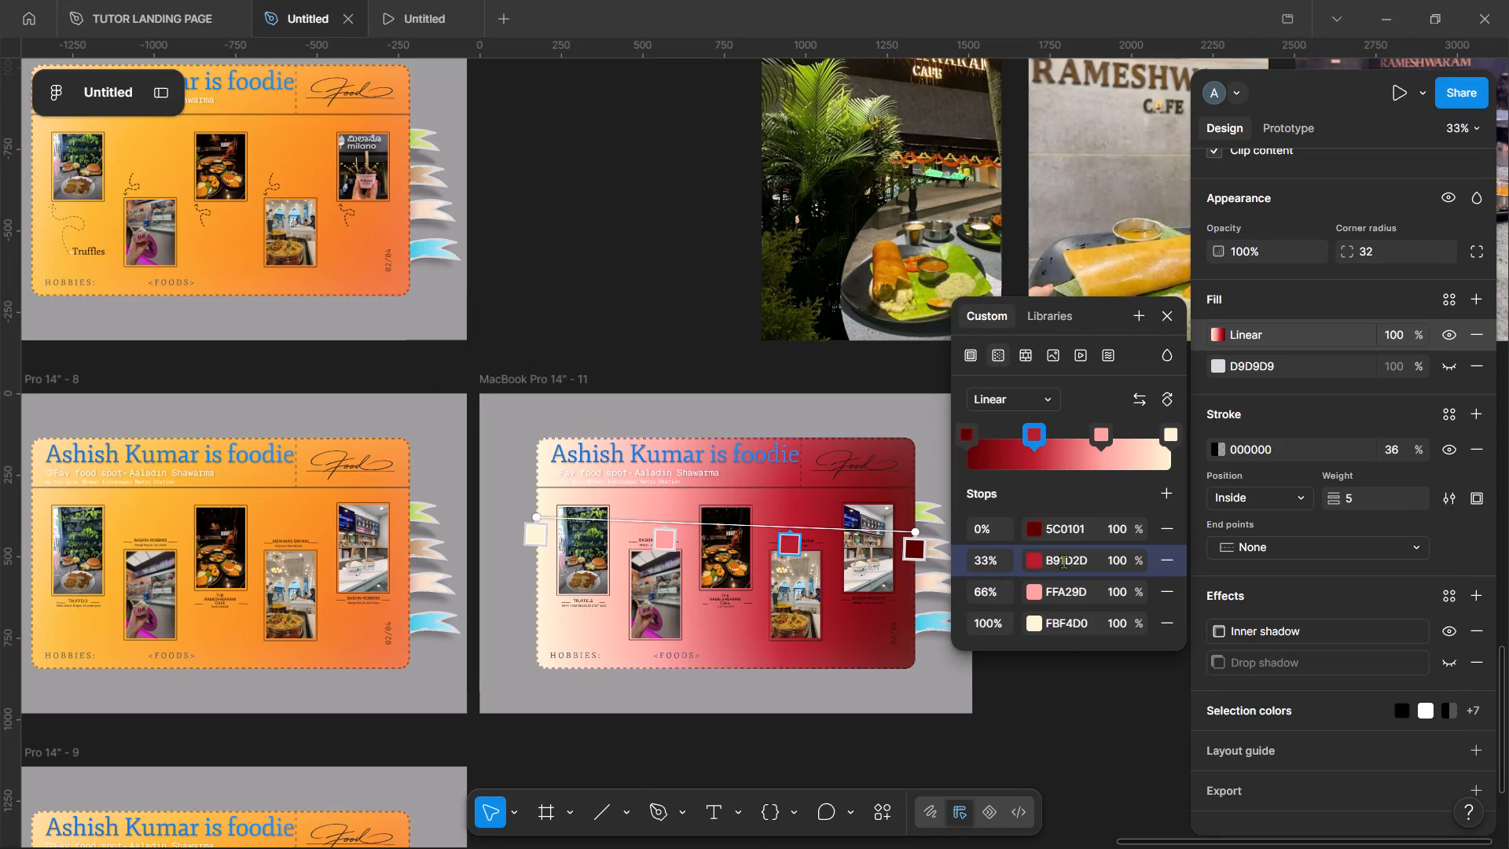
click(1070, 678)
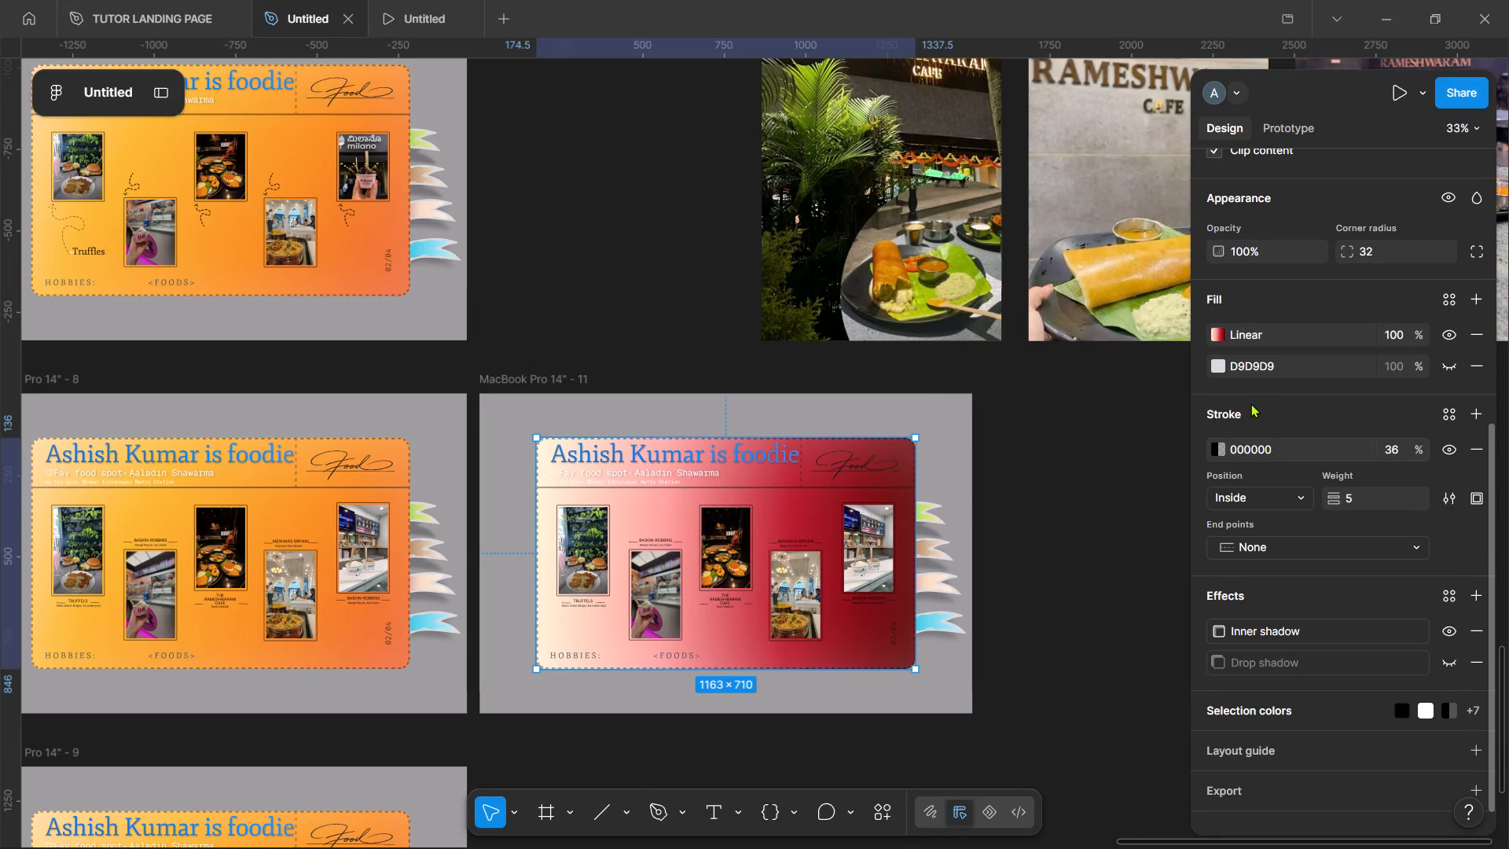
Reopen the card's linear fill and stretch the gradient diagonally, placing its handles beyond the card's upper-left and lower-right corners.
click(1216, 329)
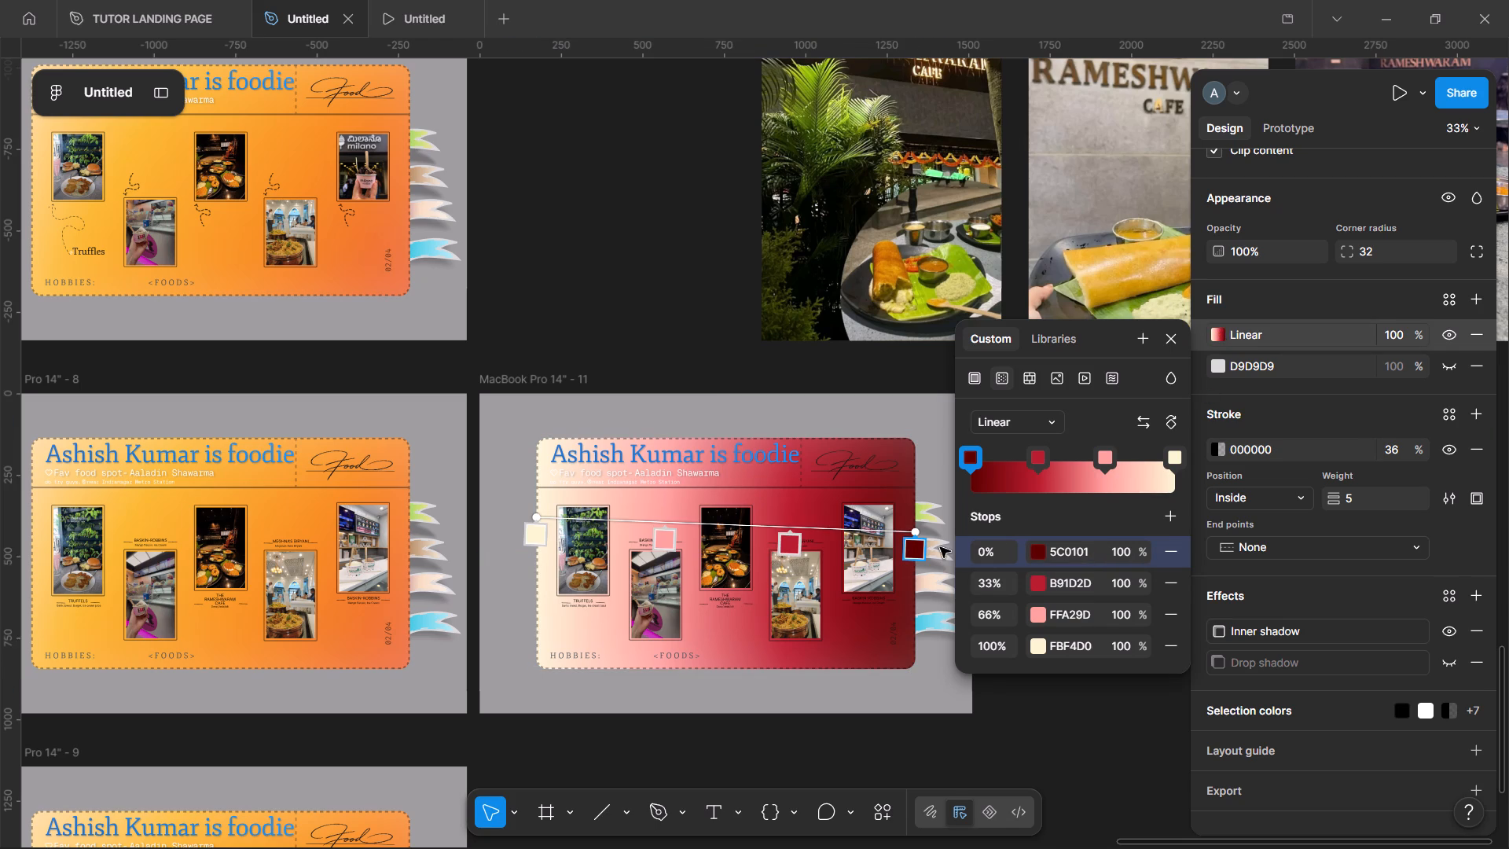
drag(540, 518, 545, 446)
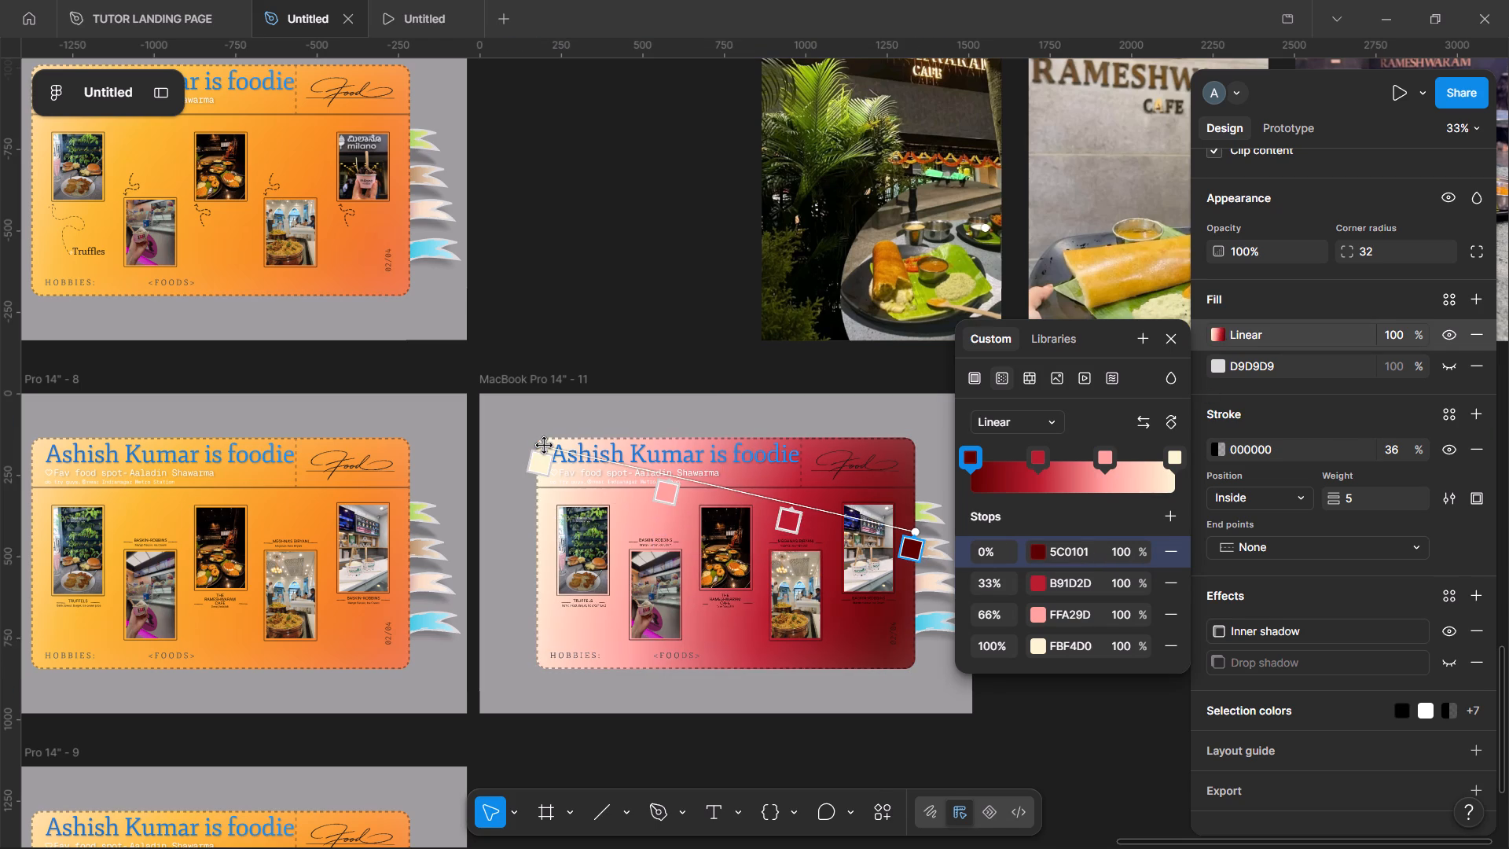
drag(545, 446, 545, 445)
drag(915, 532, 906, 652)
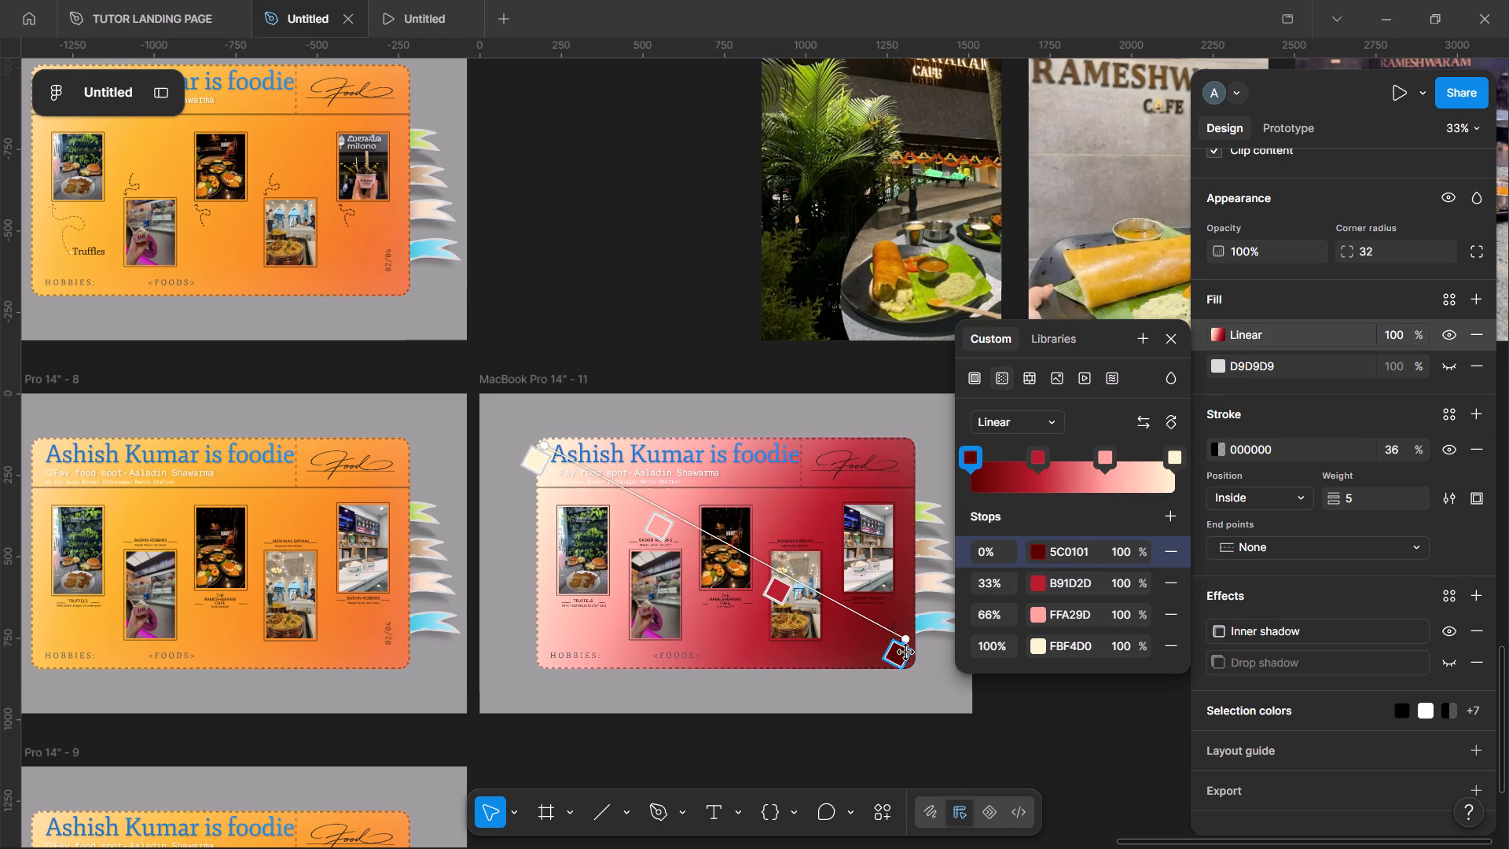
drag(906, 652, 964, 693)
drag(542, 443, 486, 407)
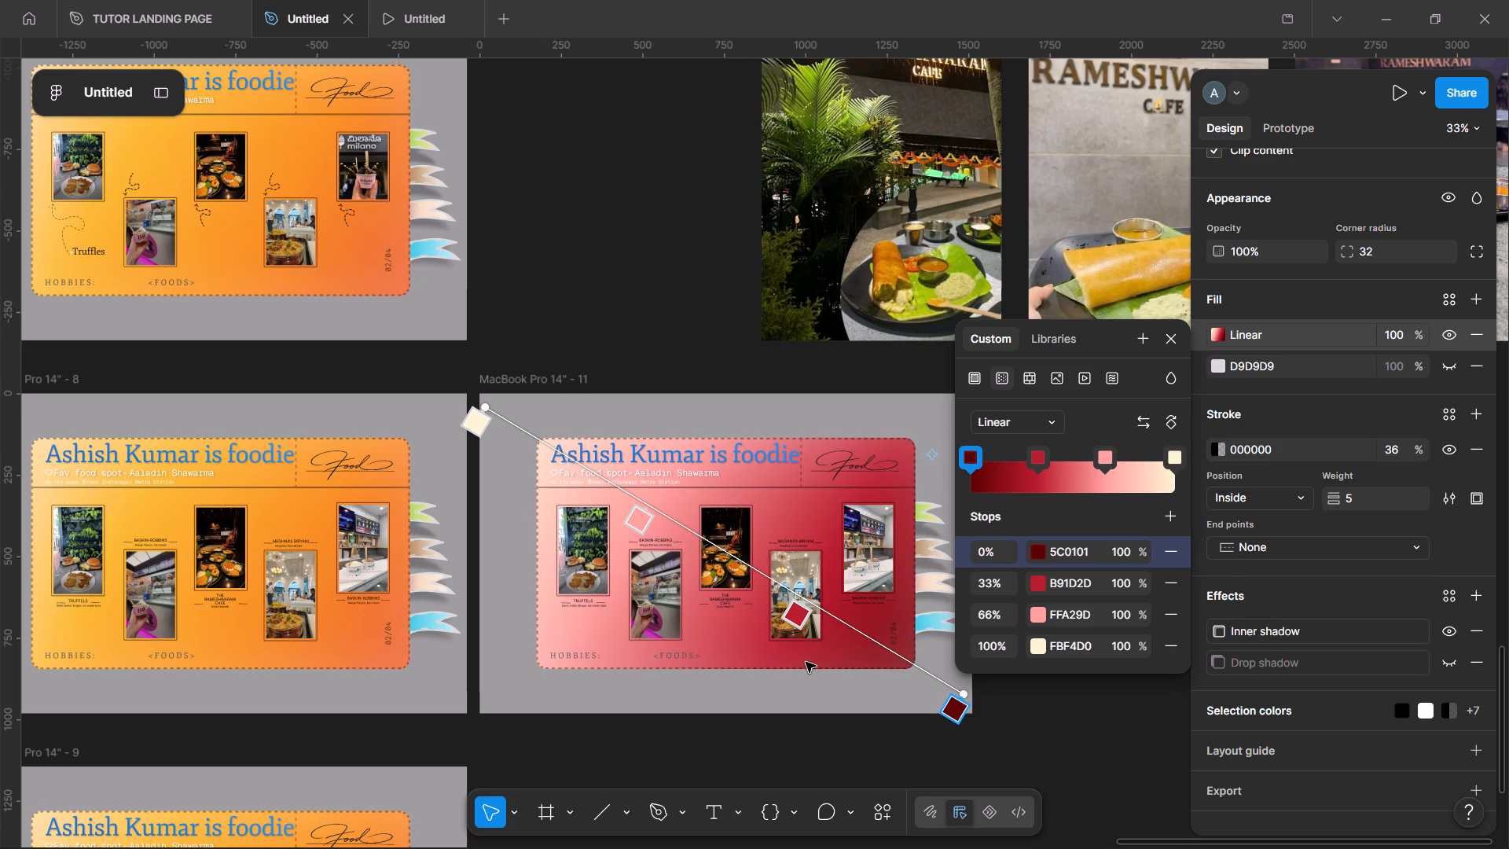
Set the fill of the BASKIN-ROBBINS caption above the card's second photo to white FFFFFF.
click(898, 647)
click(898, 647)
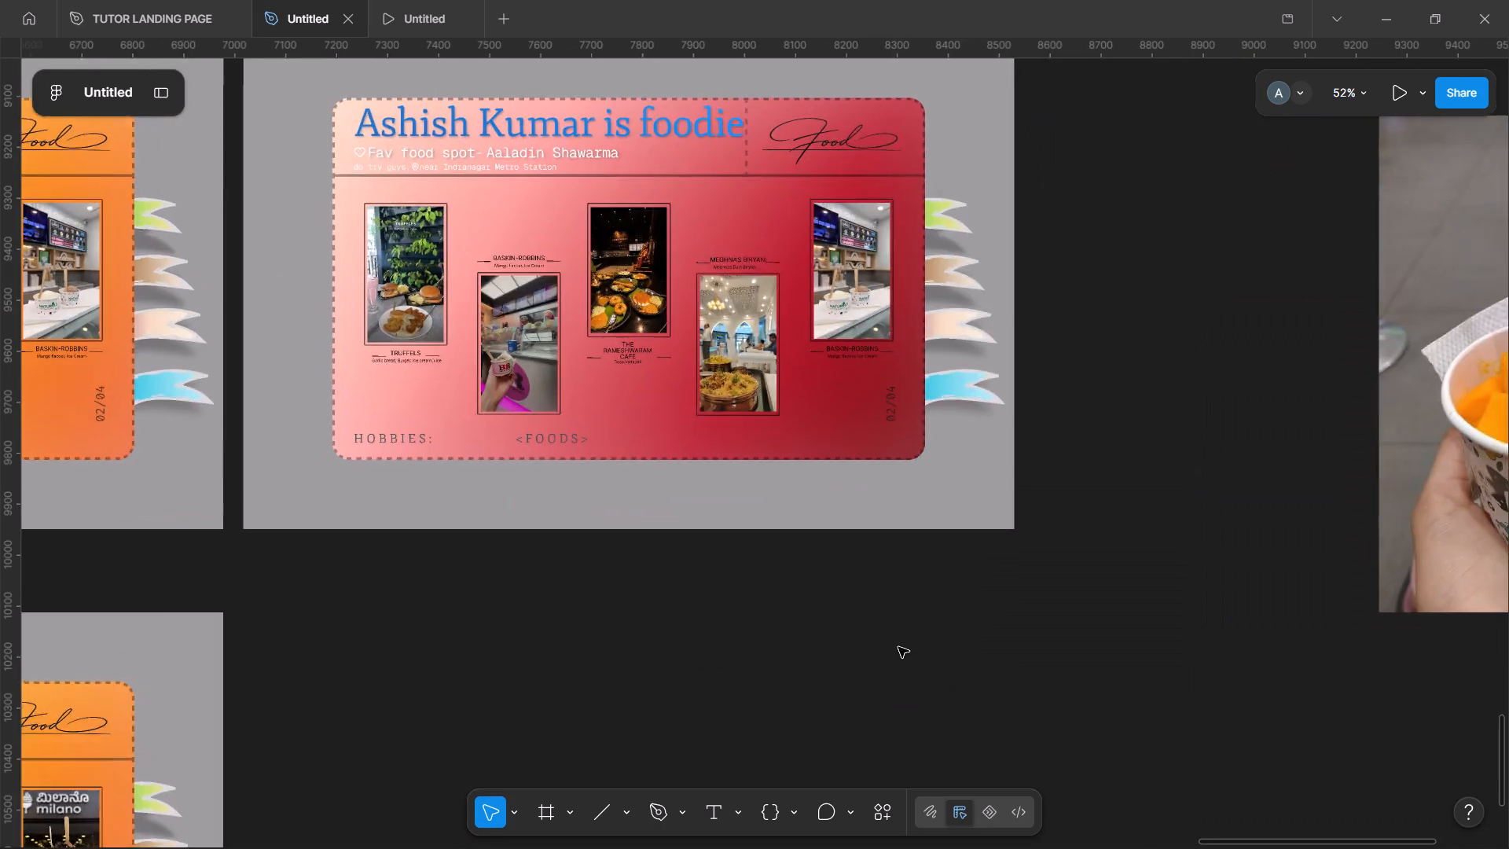
scroll(898, 647, up, 2)
scroll(898, 647, right, 2)
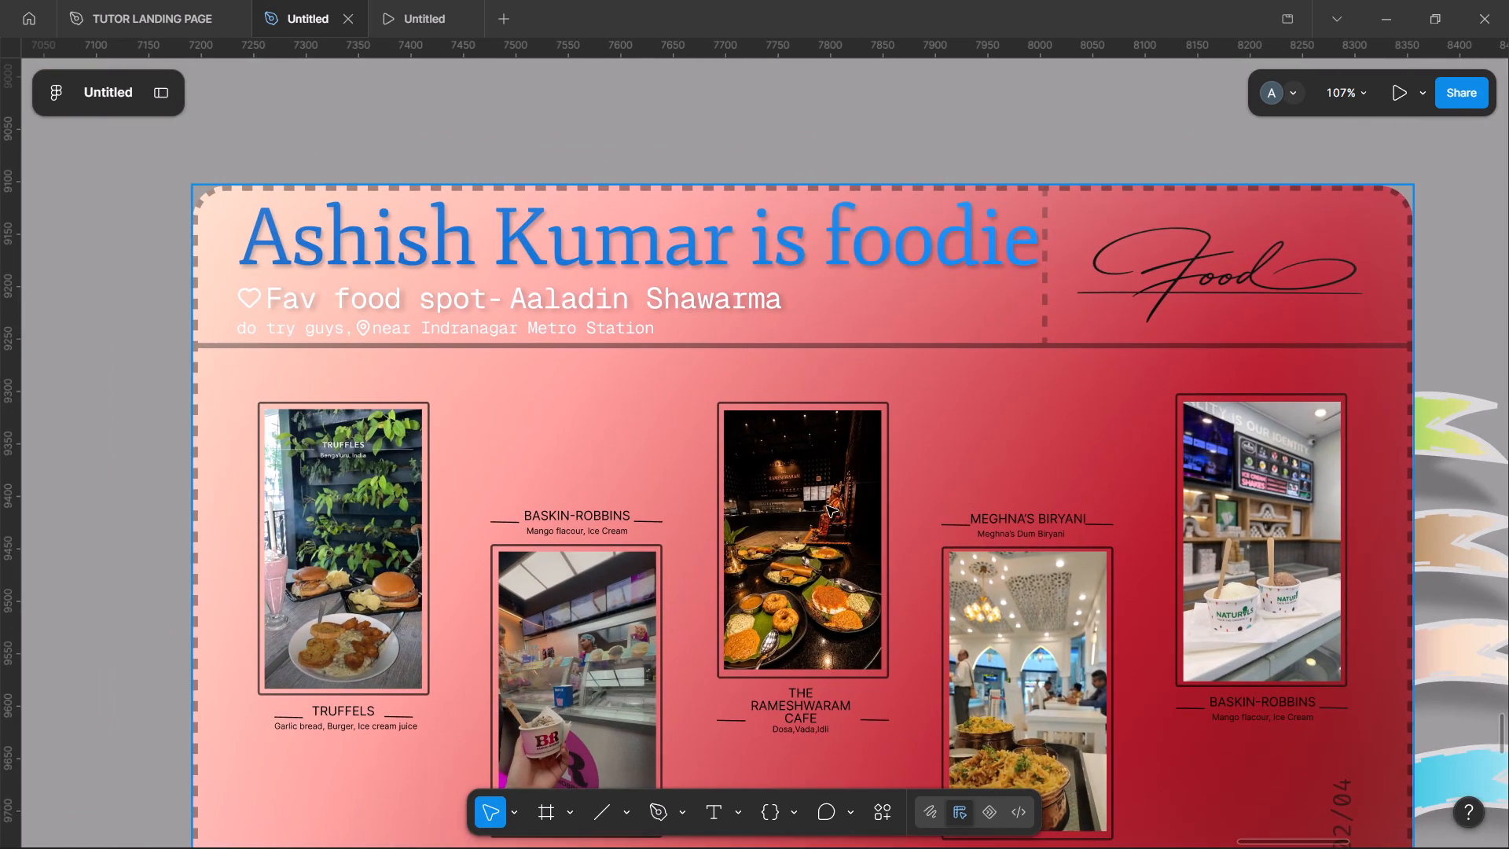
scroll(827, 506, down, 1)
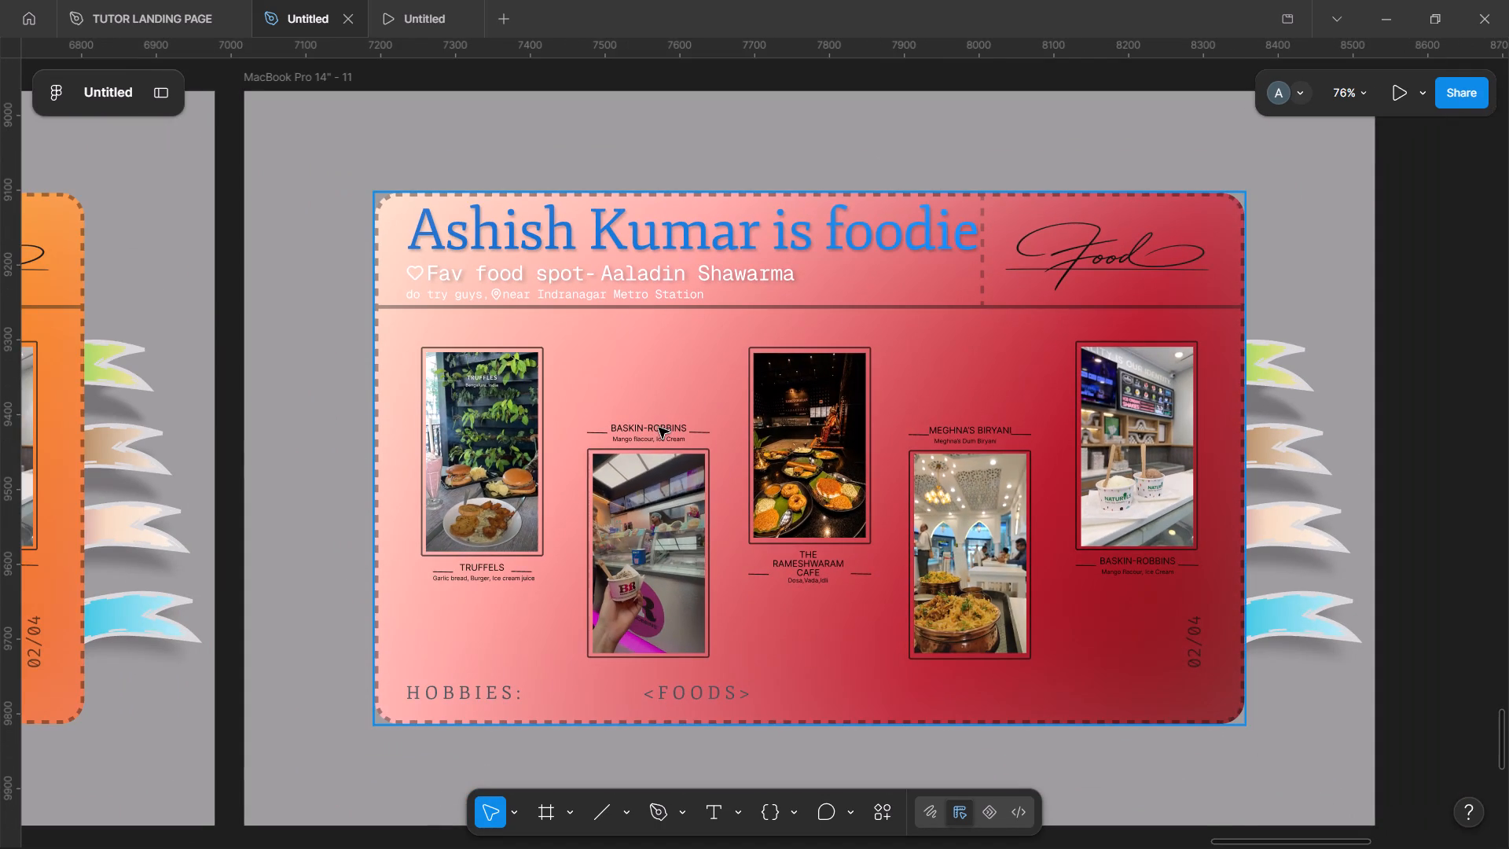
double_click(659, 428)
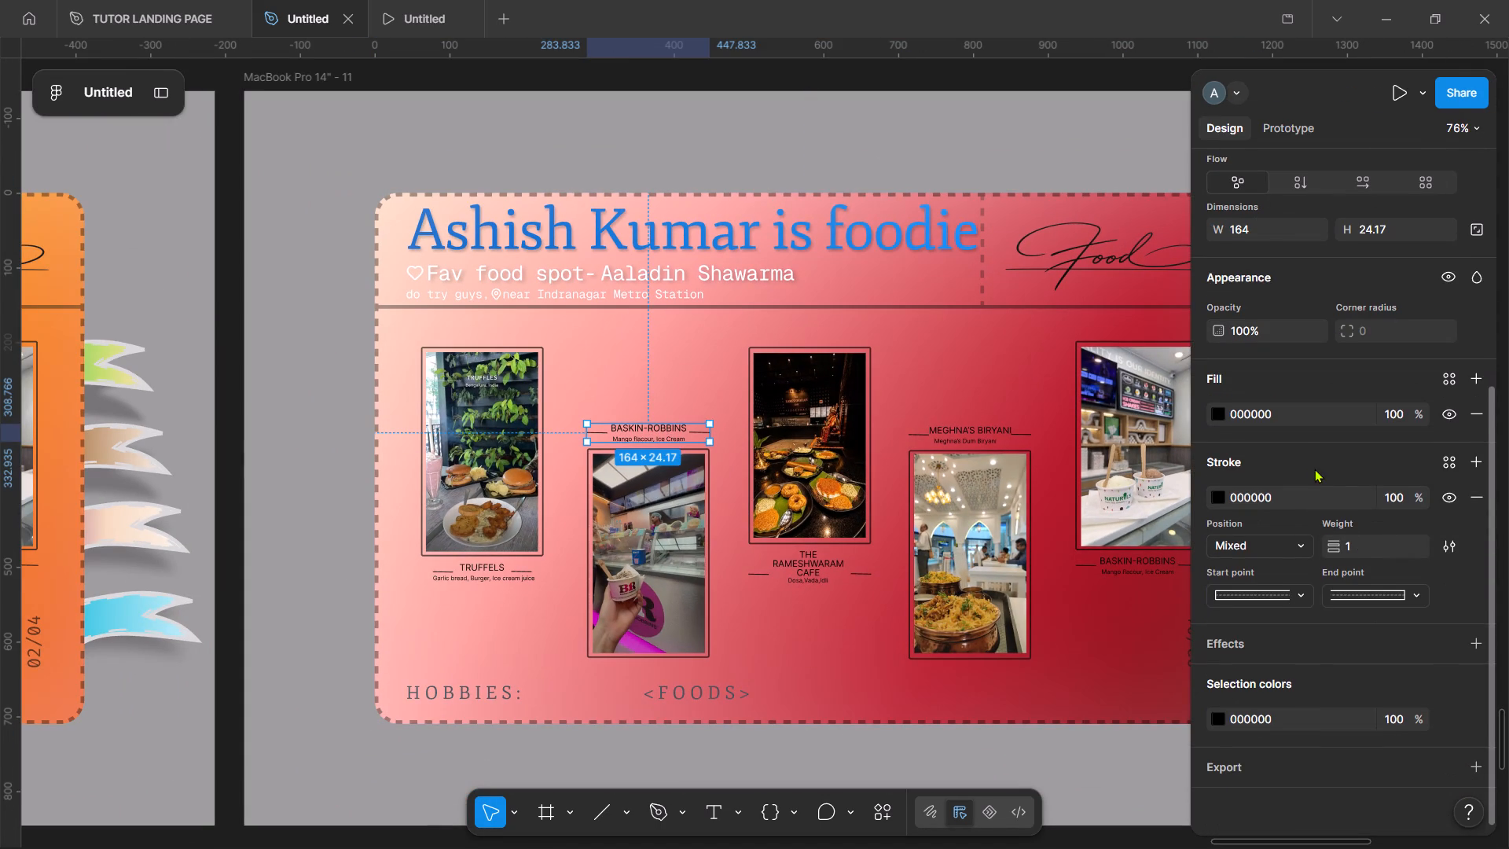
click(1267, 417)
key(f)
key(Return)
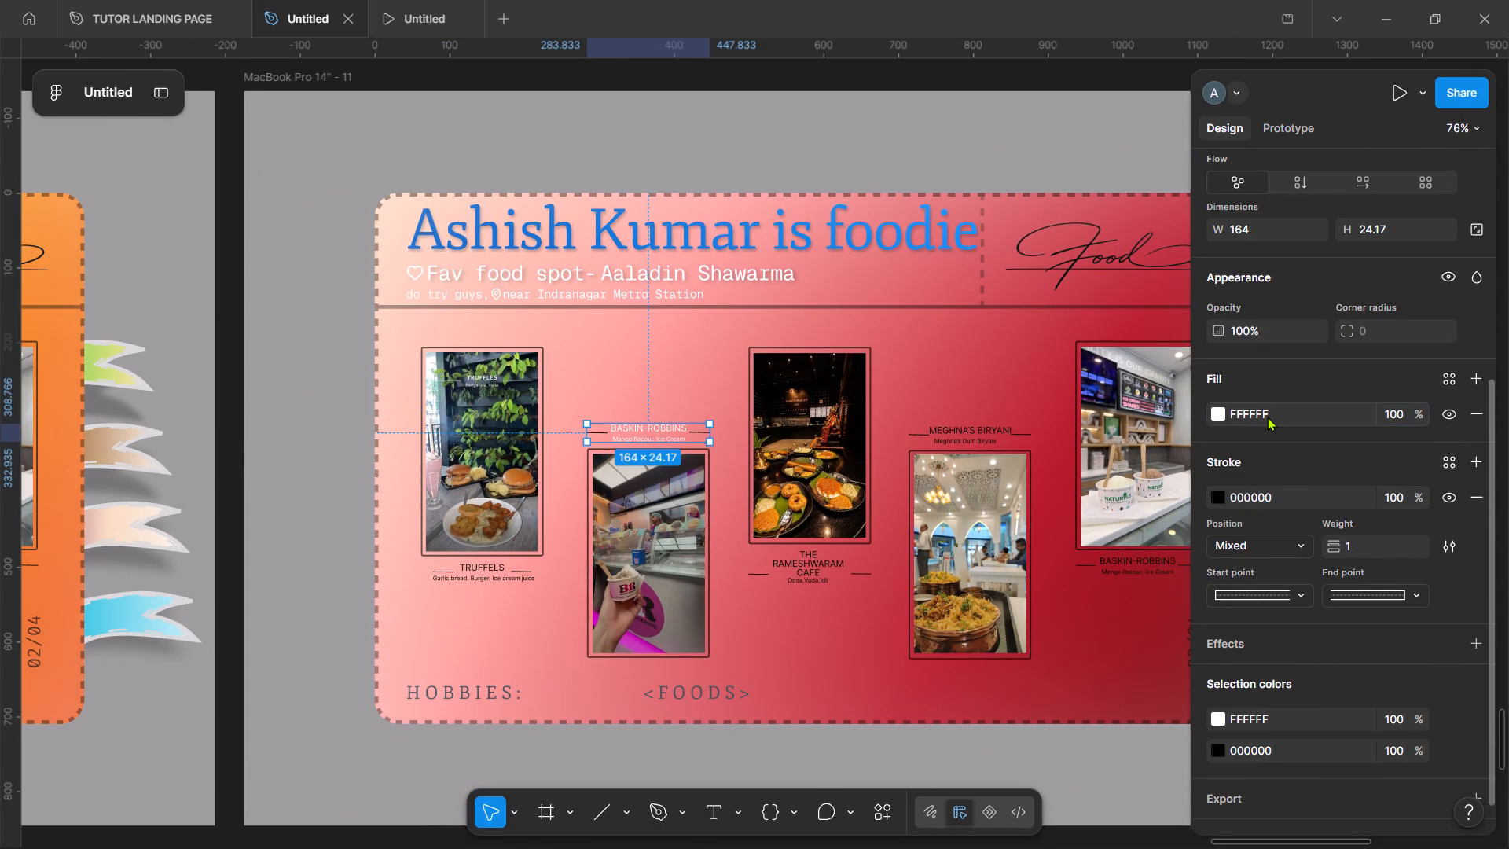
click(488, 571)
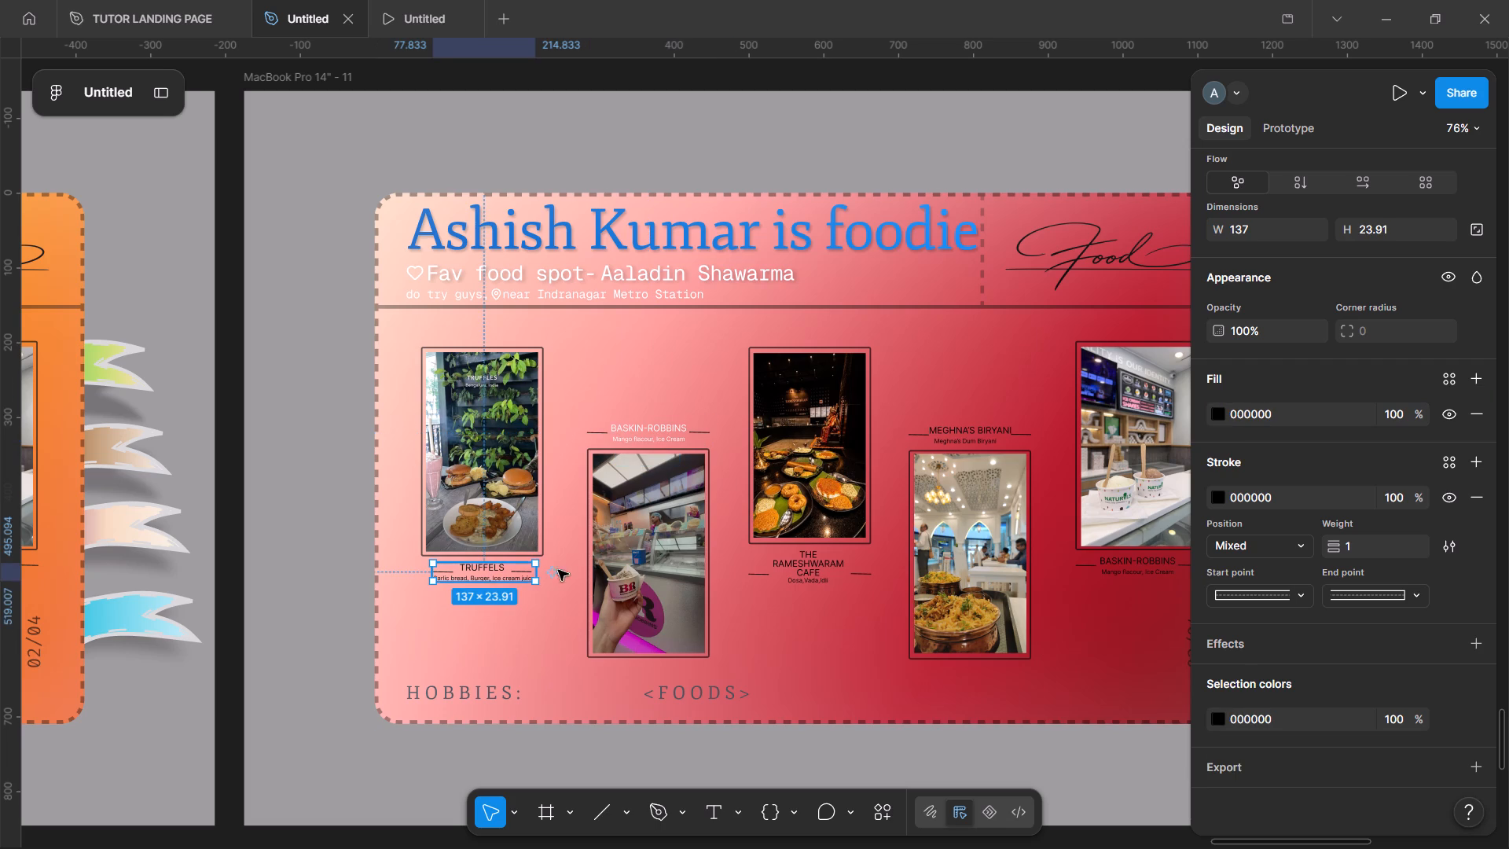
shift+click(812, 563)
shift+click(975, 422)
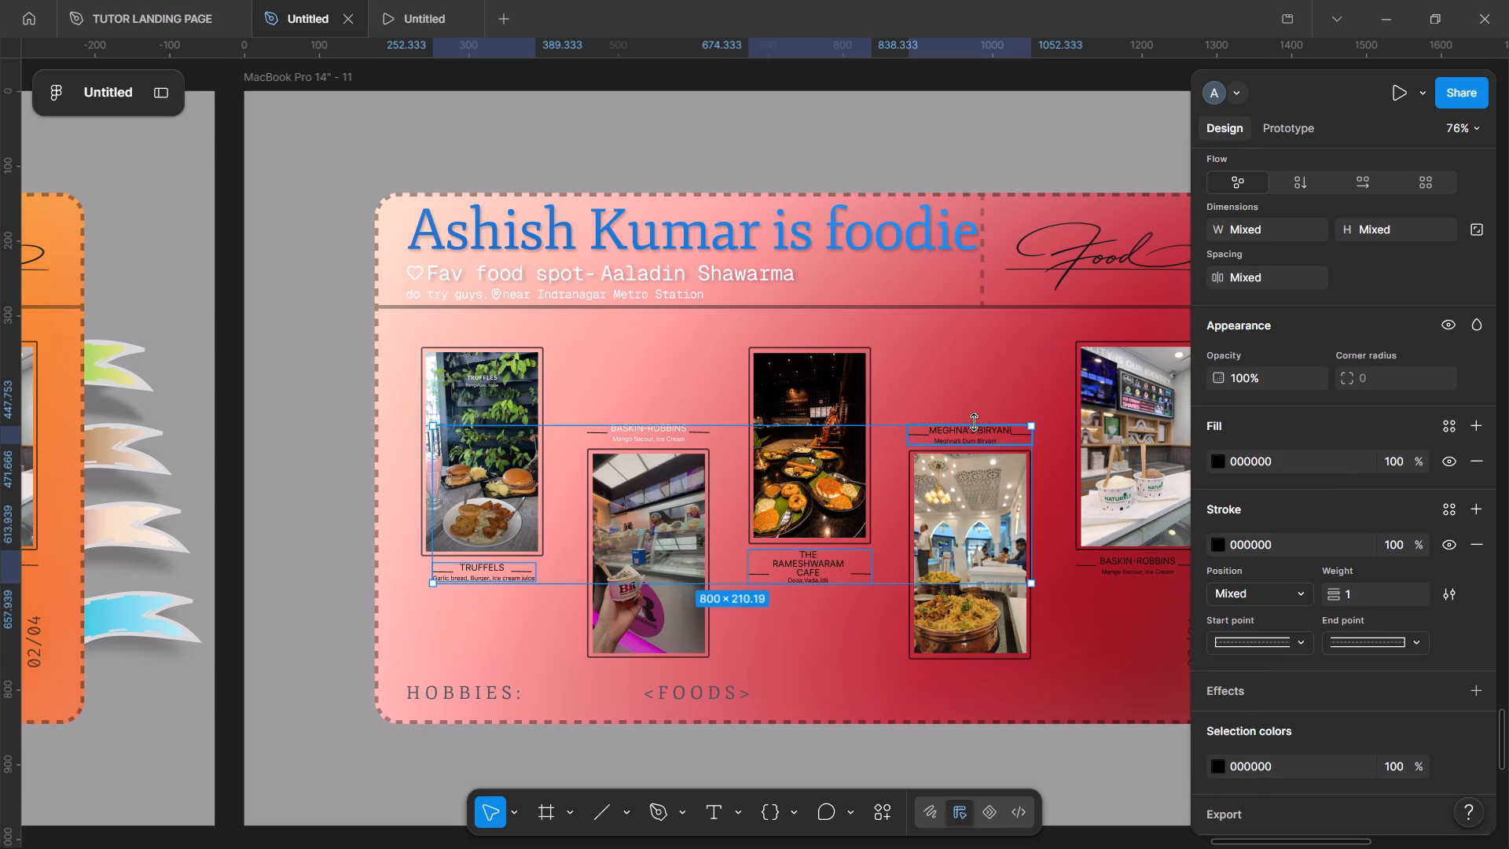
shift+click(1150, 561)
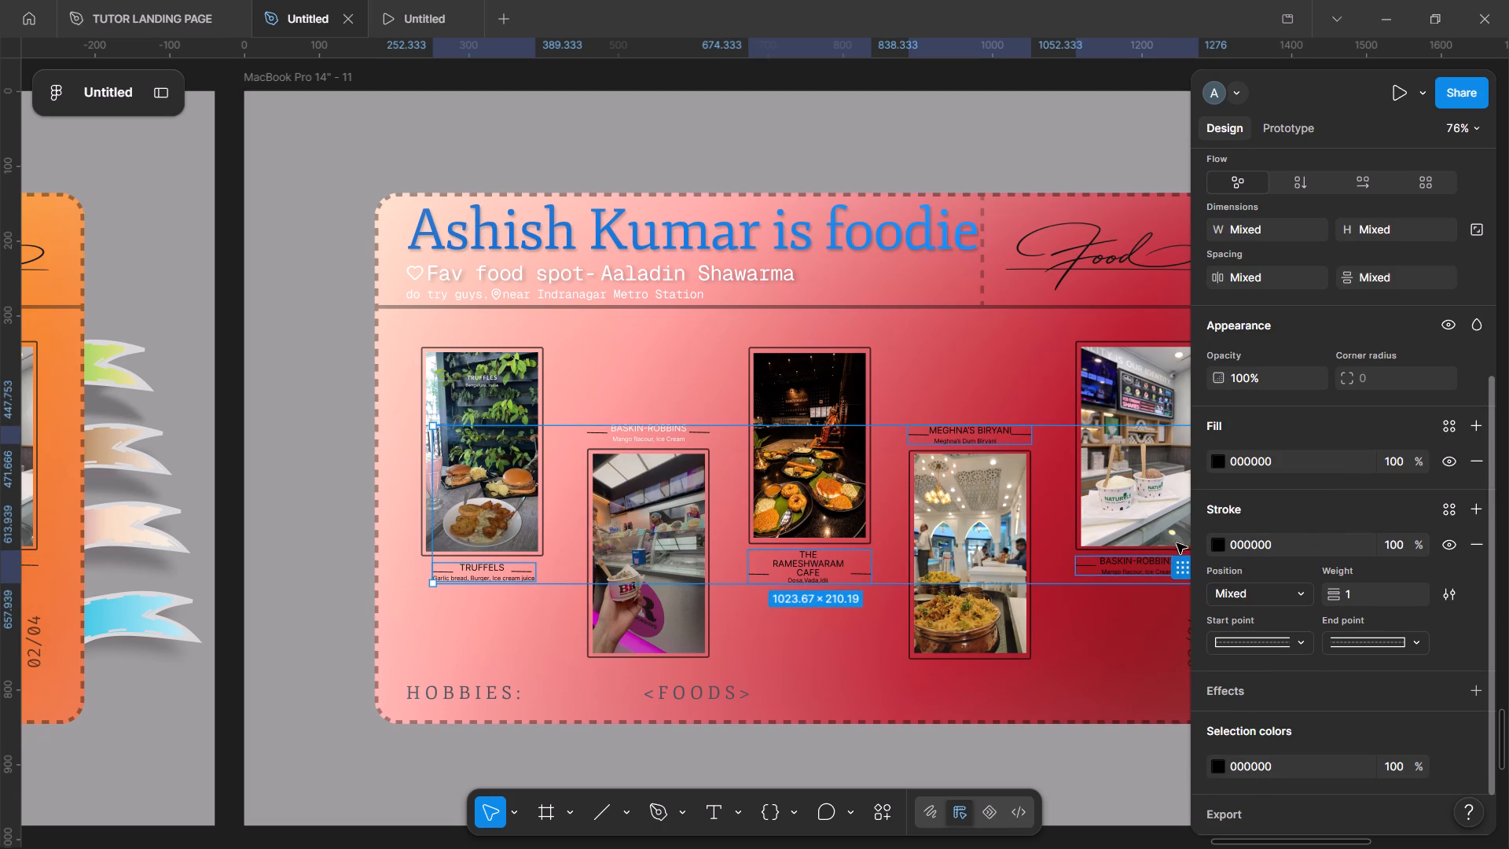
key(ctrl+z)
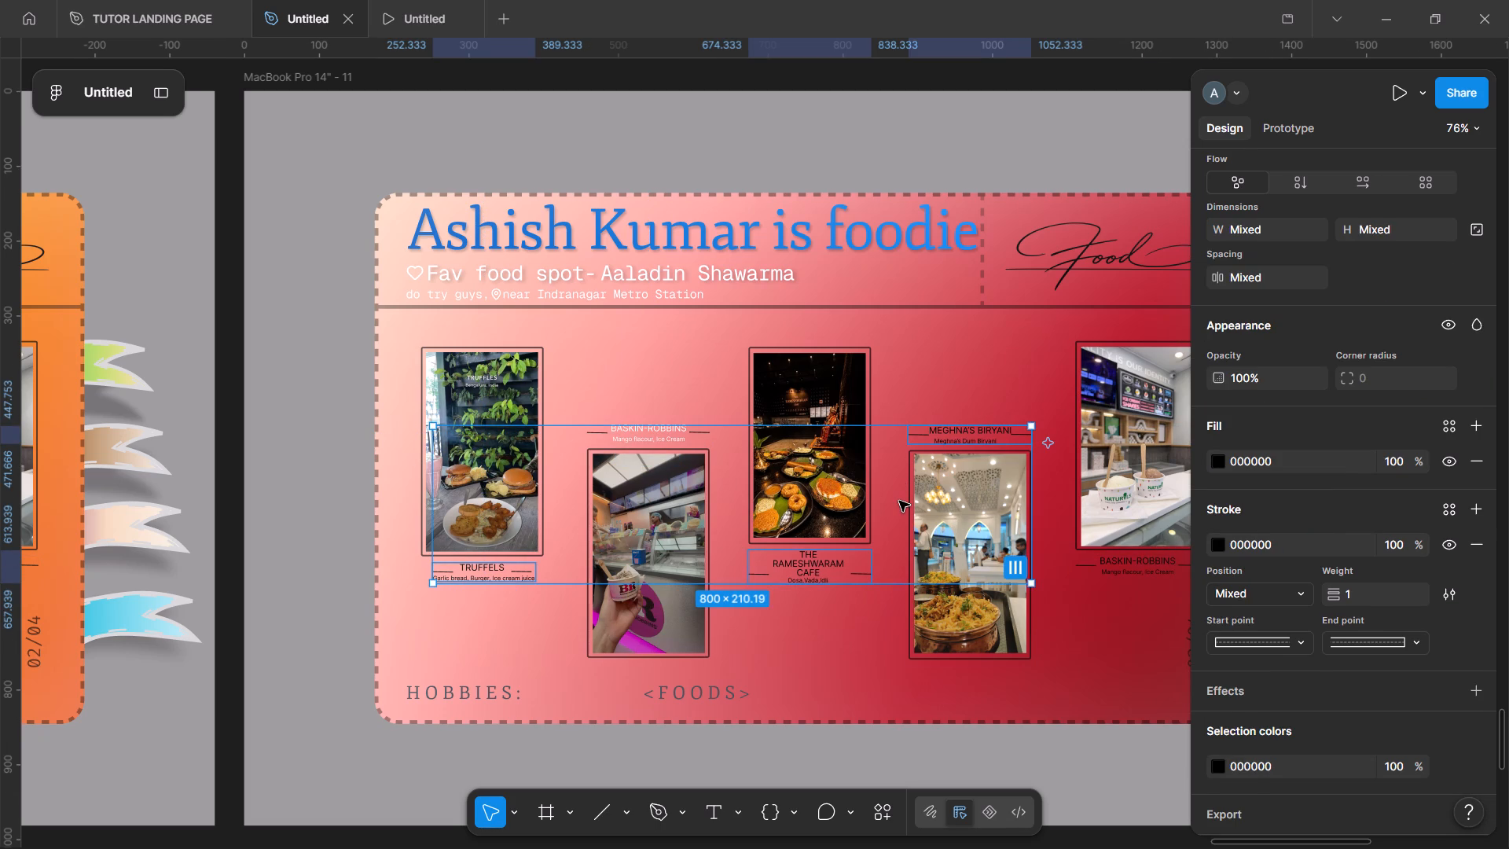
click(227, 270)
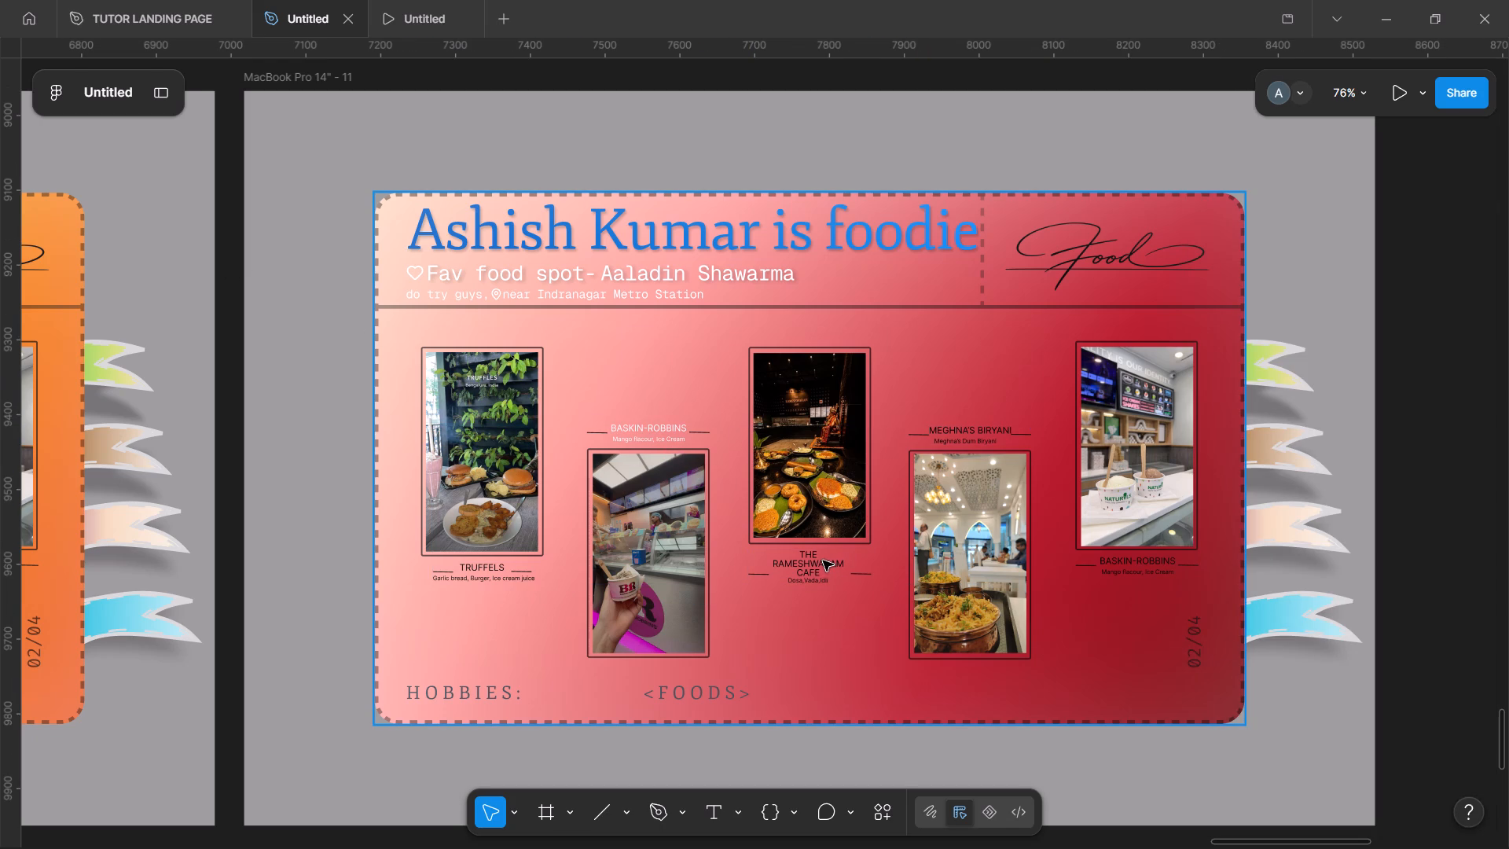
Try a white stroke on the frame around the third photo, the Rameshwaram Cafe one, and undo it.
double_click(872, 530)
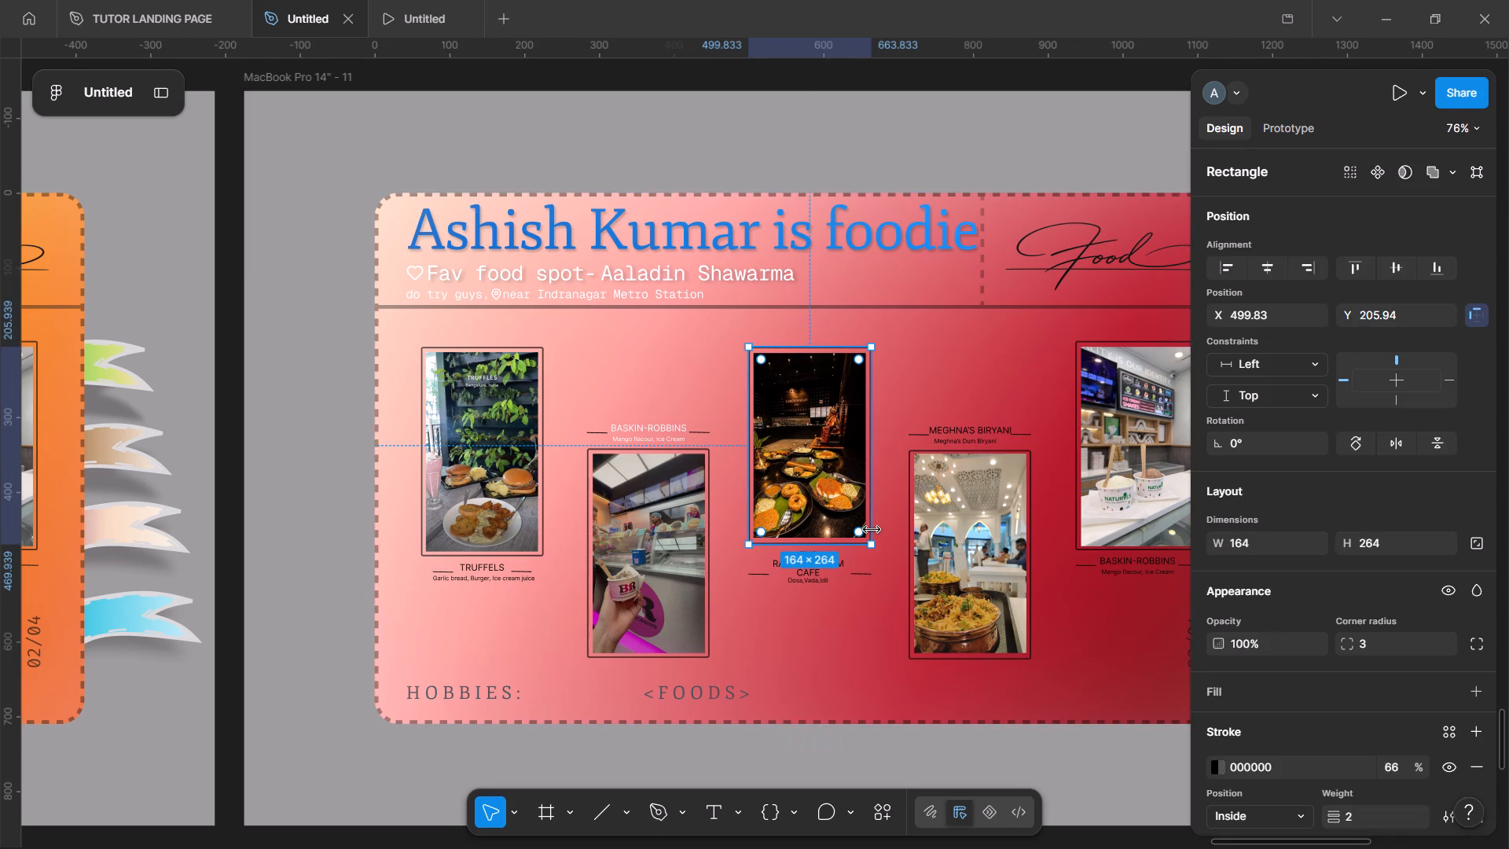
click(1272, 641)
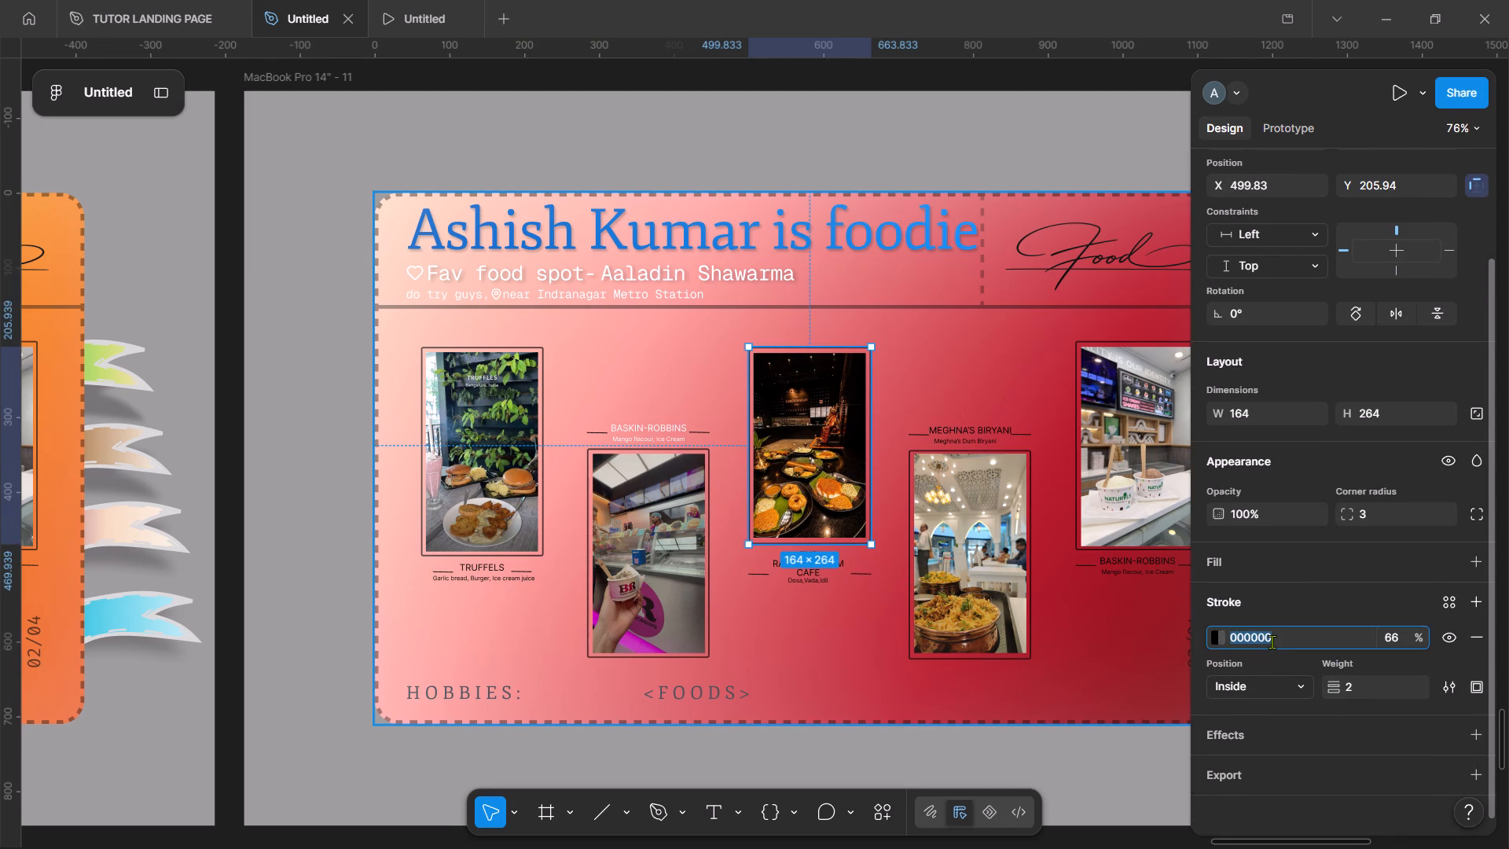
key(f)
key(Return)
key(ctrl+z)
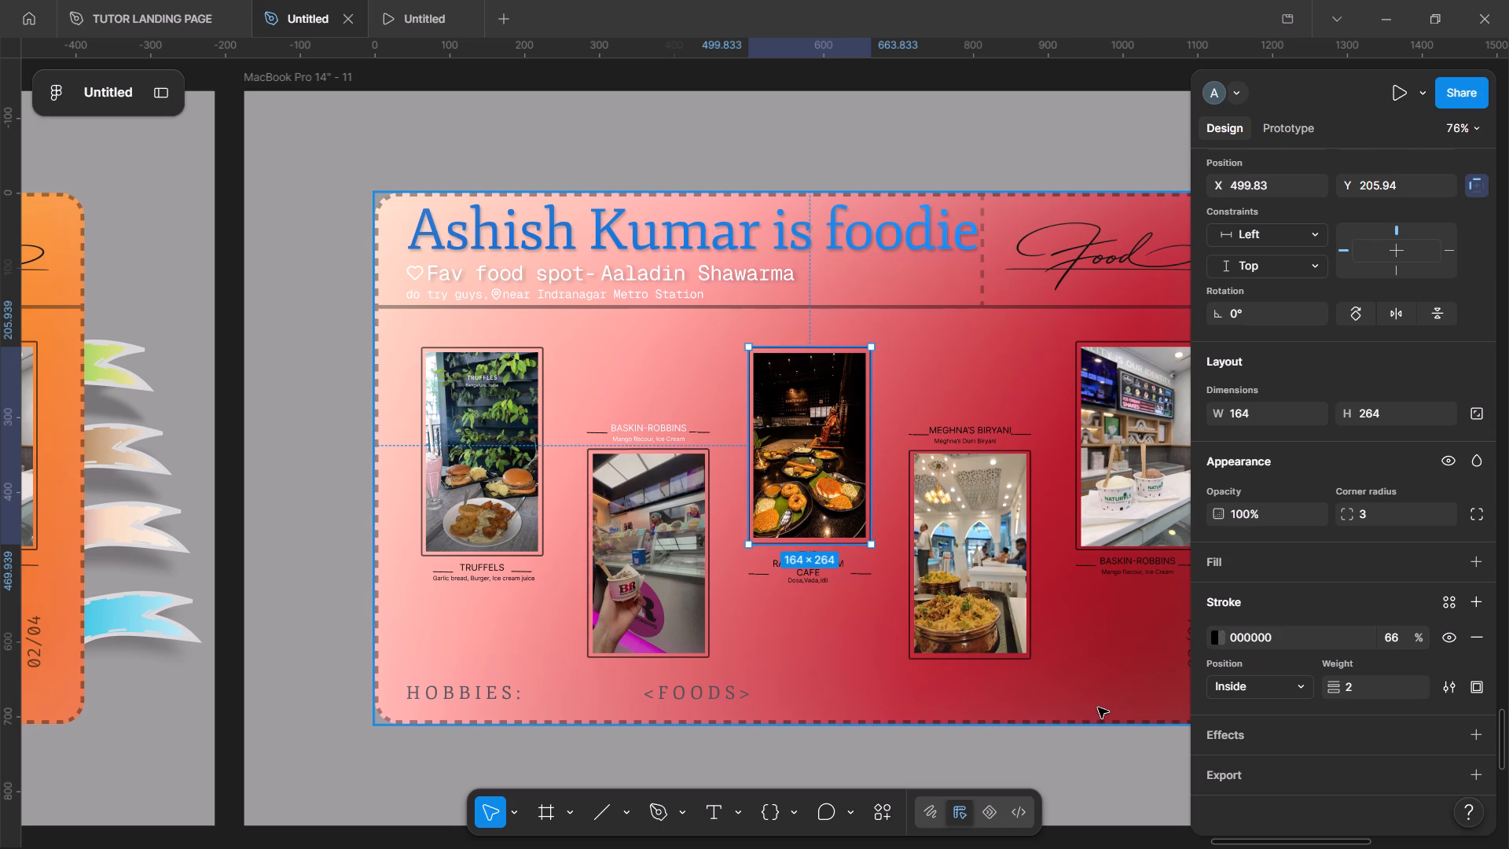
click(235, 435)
Set the stroke of the two short lines flanking the second photo's BASKIN-ROBBINS caption to white FFFFFF.
double_click(685, 426)
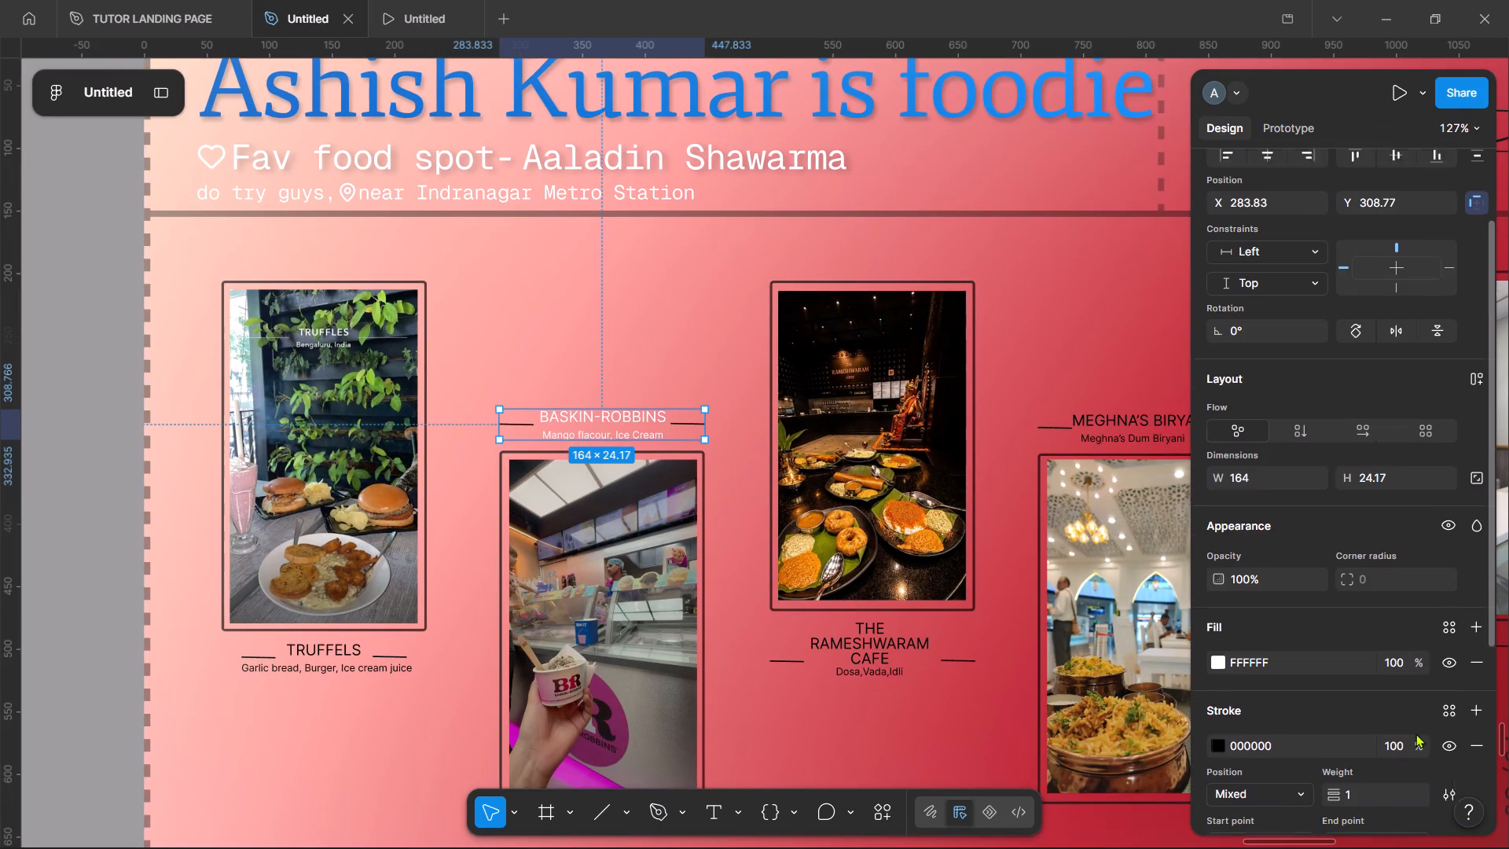
double_click(617, 423)
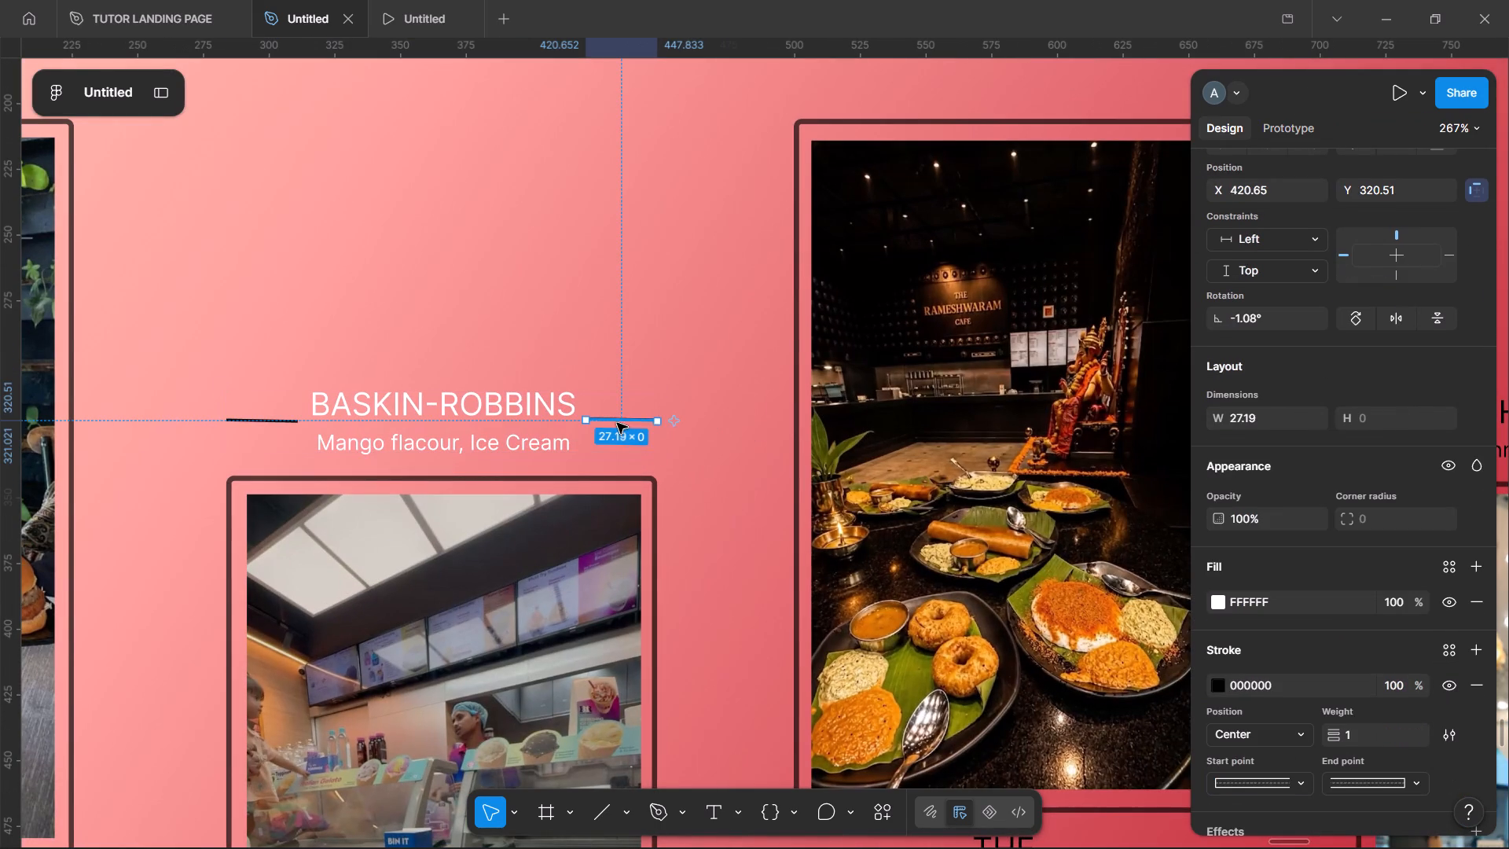
shift+click(269, 420)
scroll(1191, 711, down, 1)
scroll(1308, 692, down, 1)
click(1298, 619)
key(f)
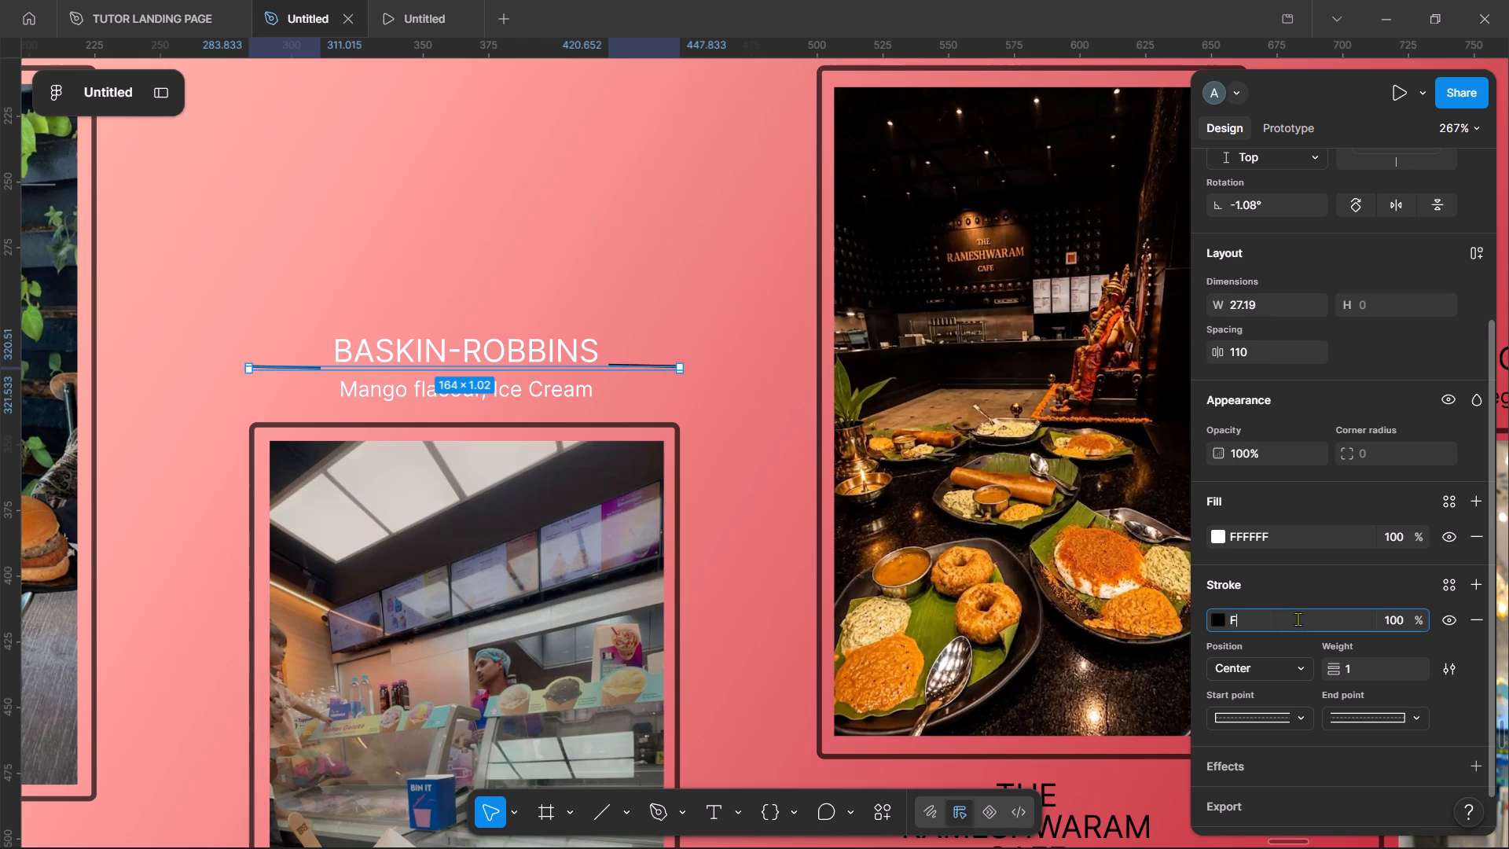
key(Return)
Set both the fill and the stroke of the TRUFFELS caption and its side lines to white FFFFFF.
scroll(541, 403, right, 3)
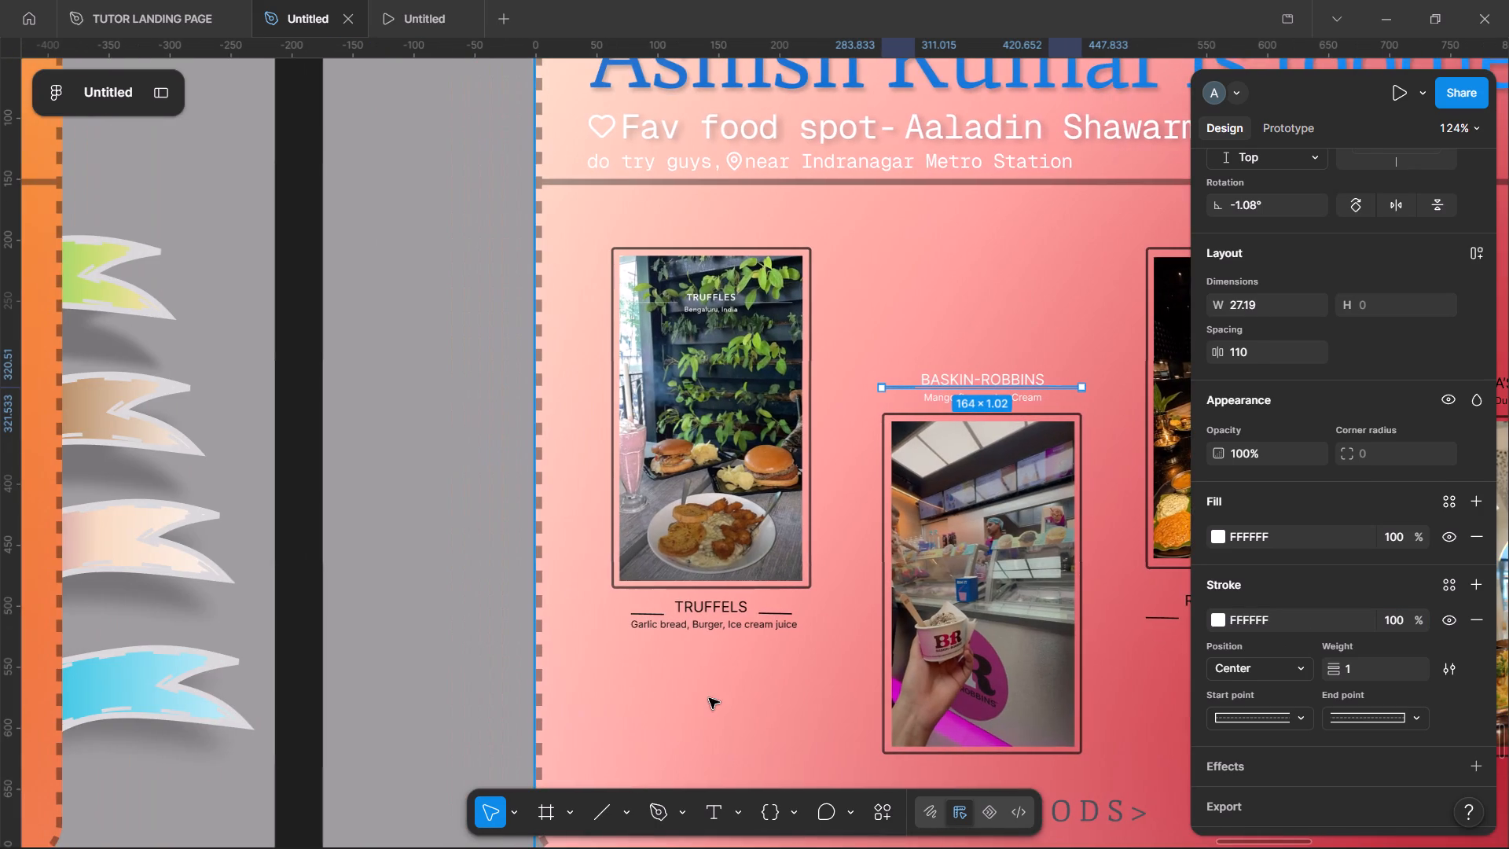
click(762, 626)
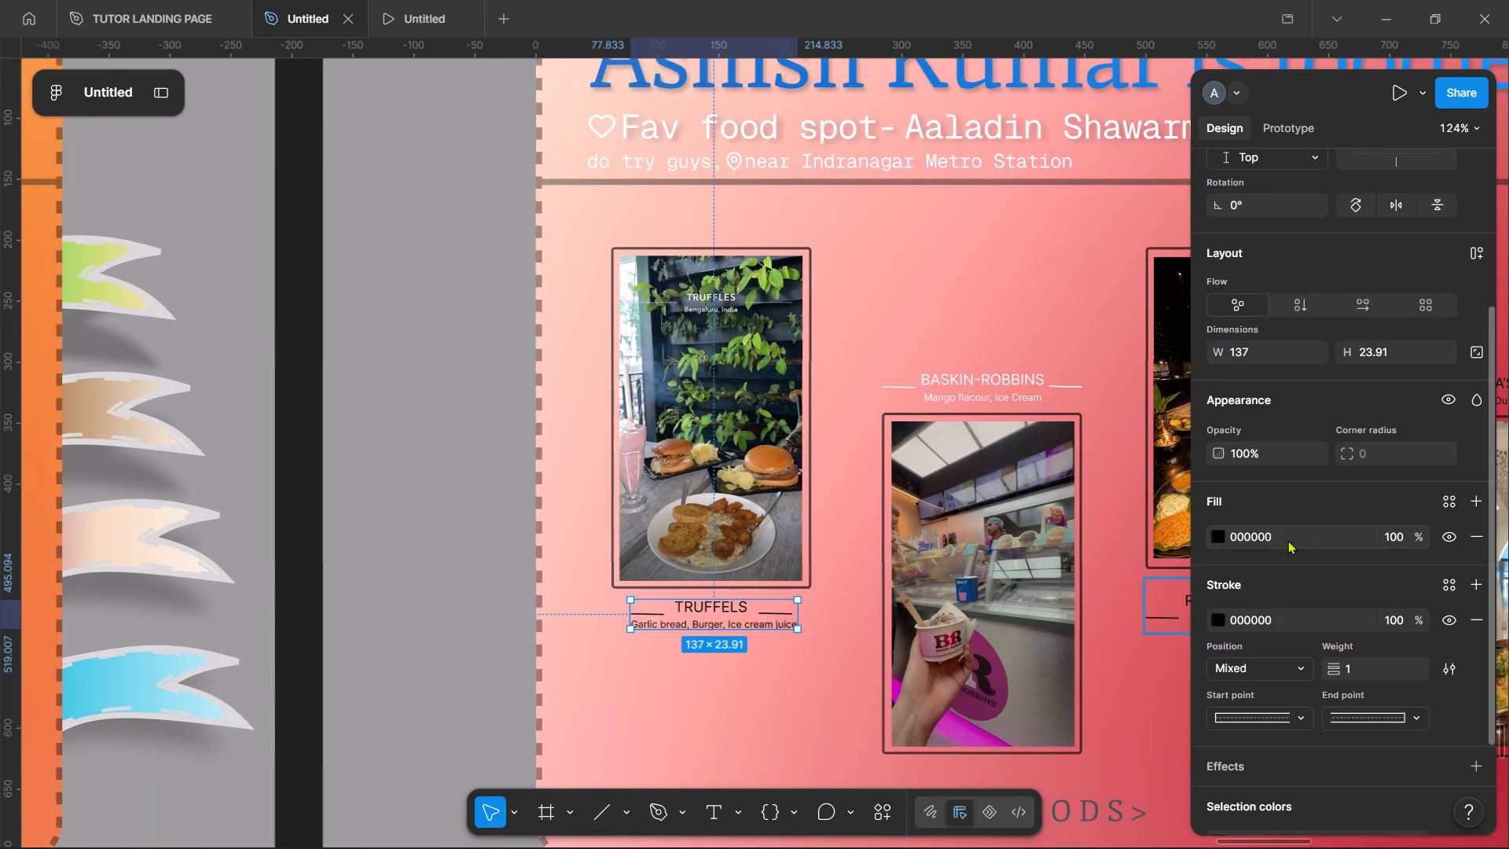
click(1287, 540)
key(f)
key(Return)
click(1261, 610)
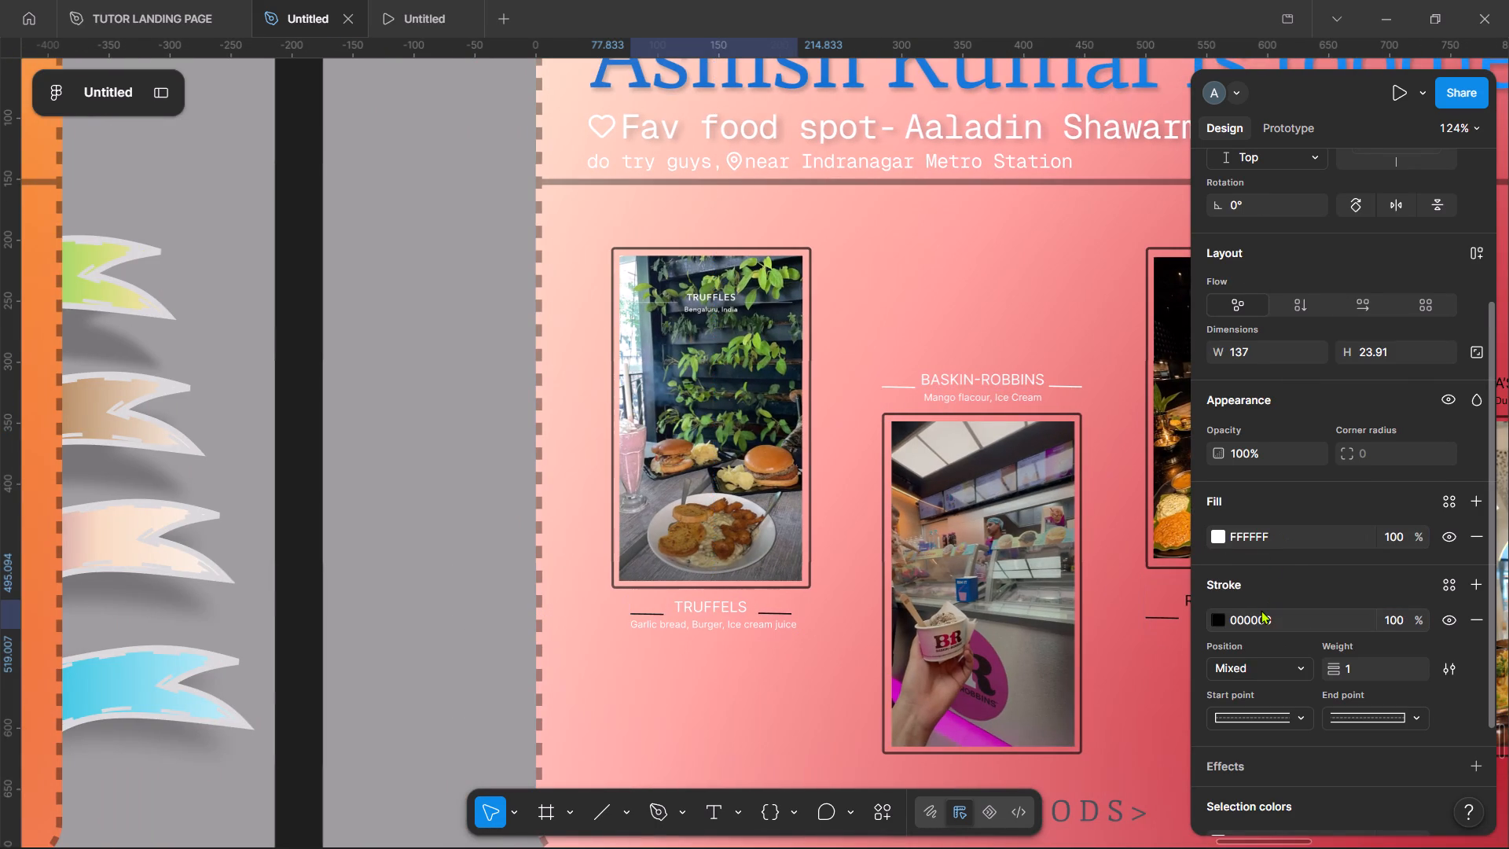
click(1264, 618)
key(f)
key(Return)
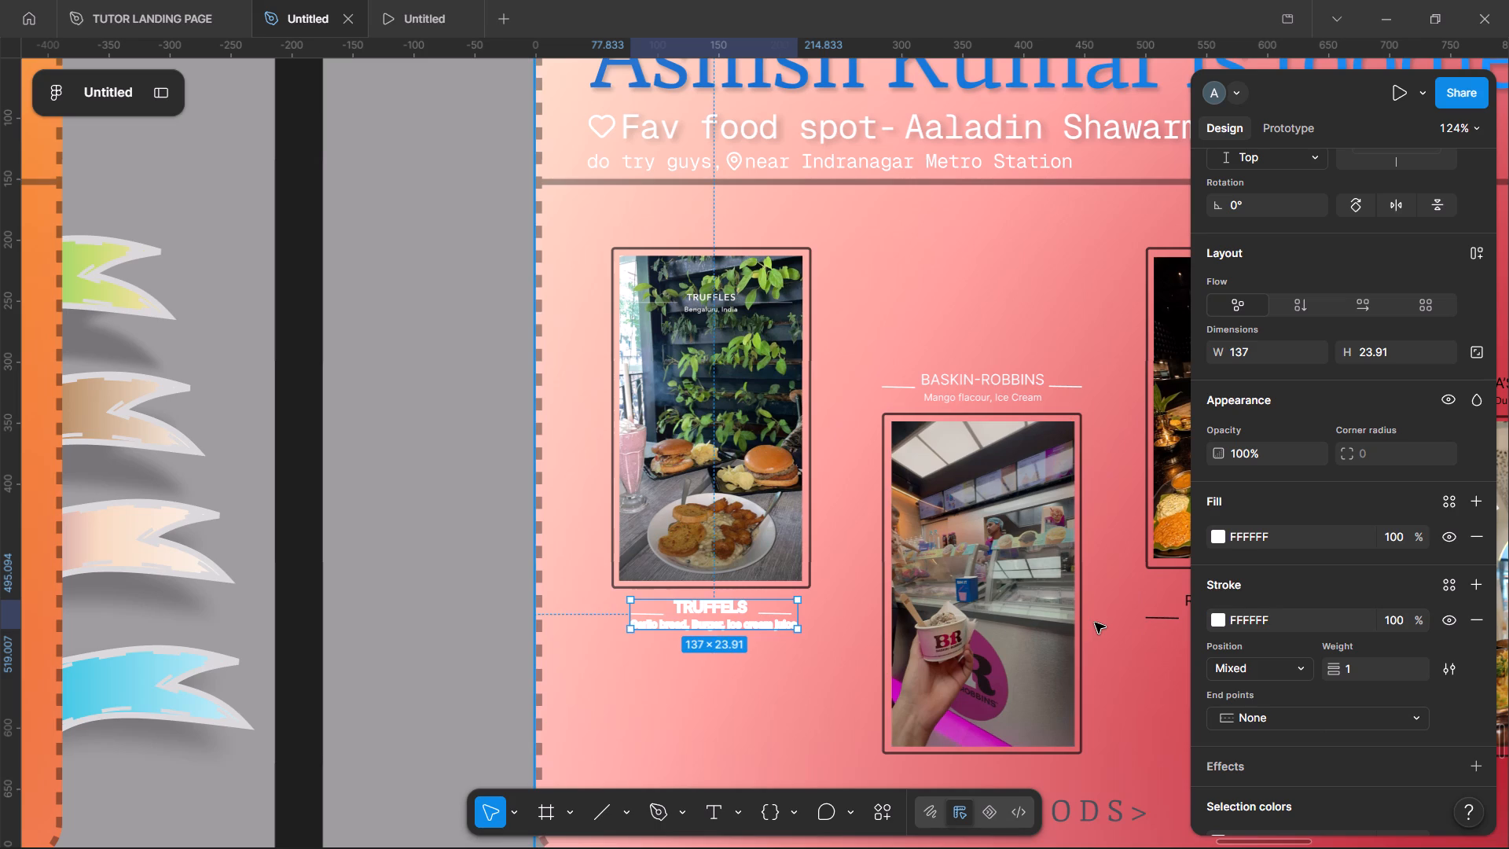
key(ctrl+z)
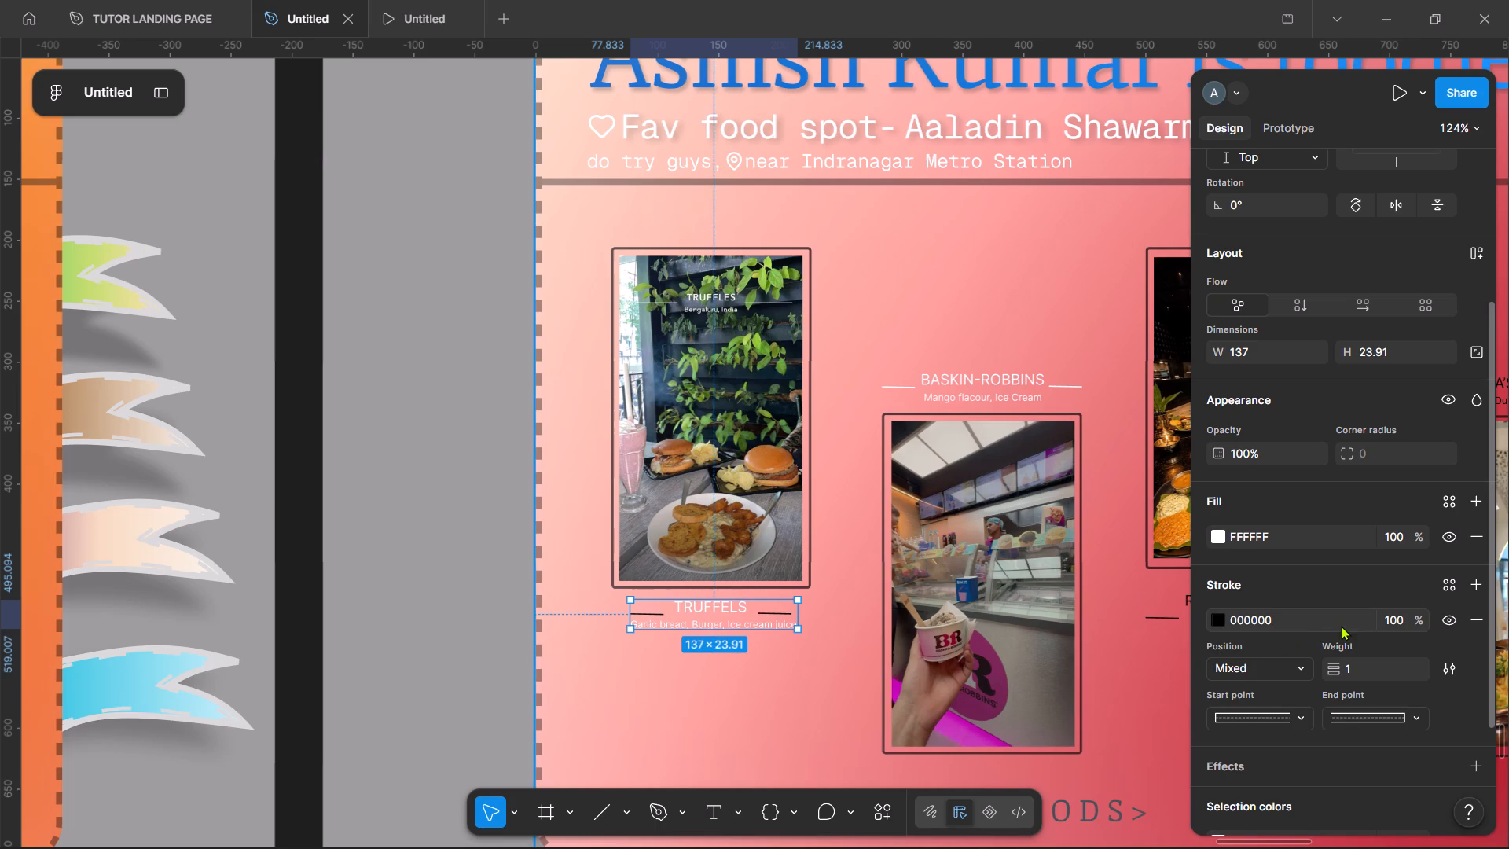
click(1341, 626)
key(f)
key(Return)
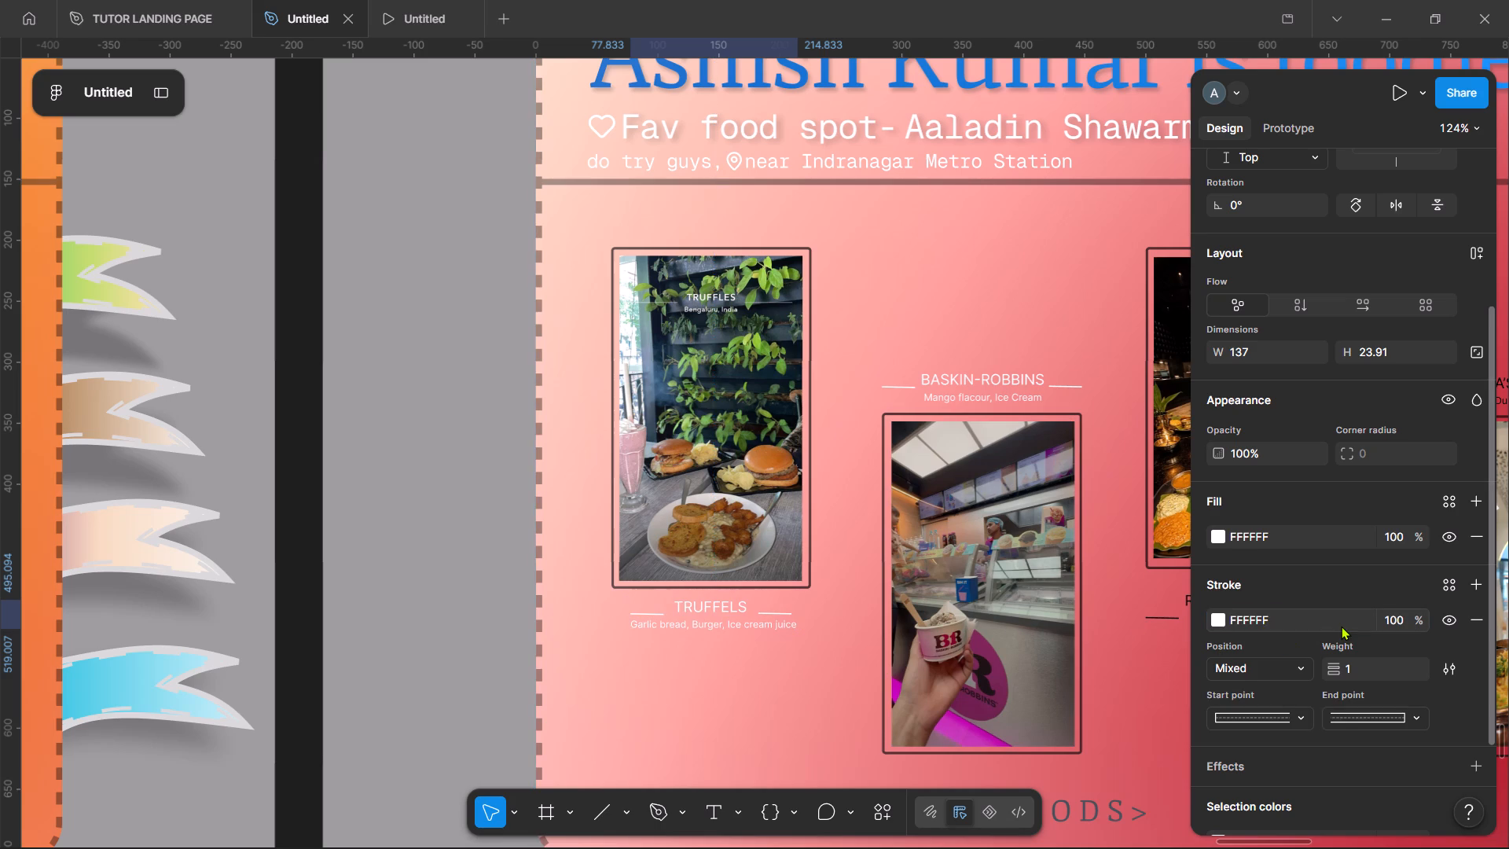
Set the fill of the Rameshwaram Cafe, Meghna's Biryani and fifth photo's BASKIN-ROBBINS captions together to white FFFFFF.
scroll(933, 612, left, 3)
click(832, 605)
scroll(832, 605, left, 1)
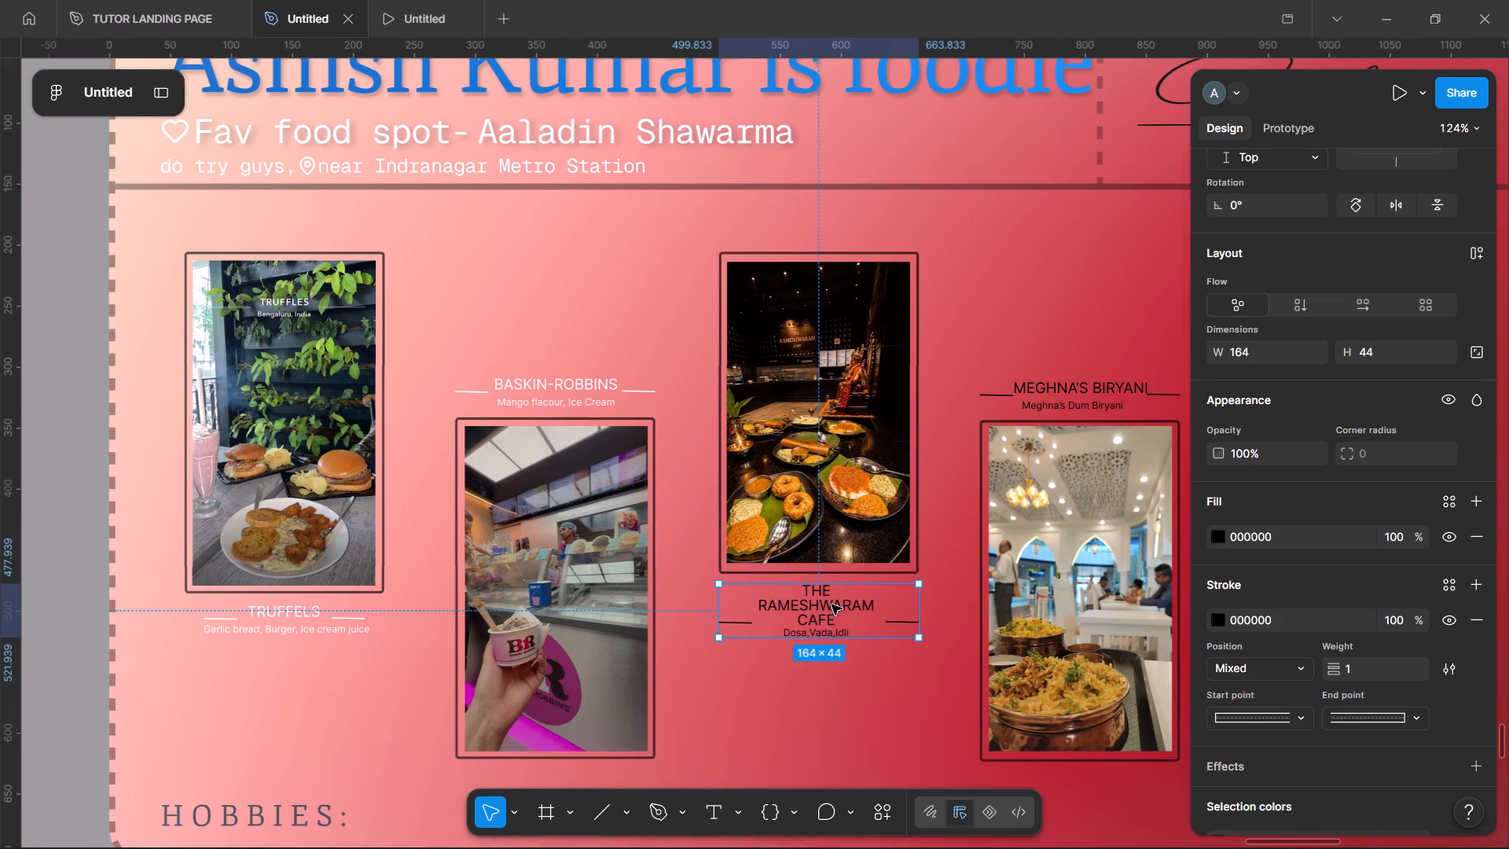
scroll(832, 605, left, 1)
shift+click(909, 378)
scroll(909, 378, left, 2)
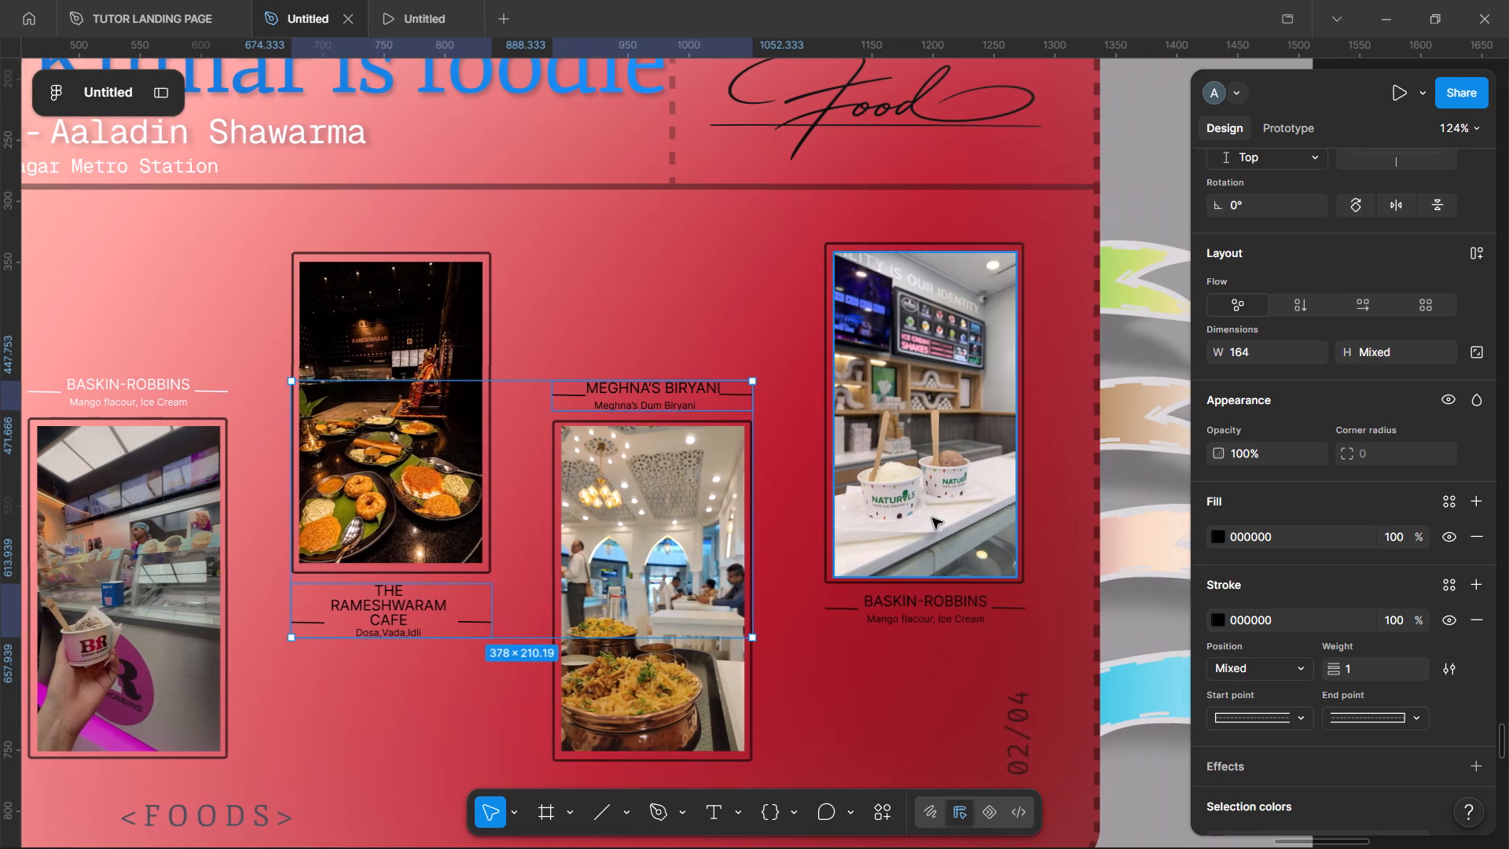
shift+click(926, 604)
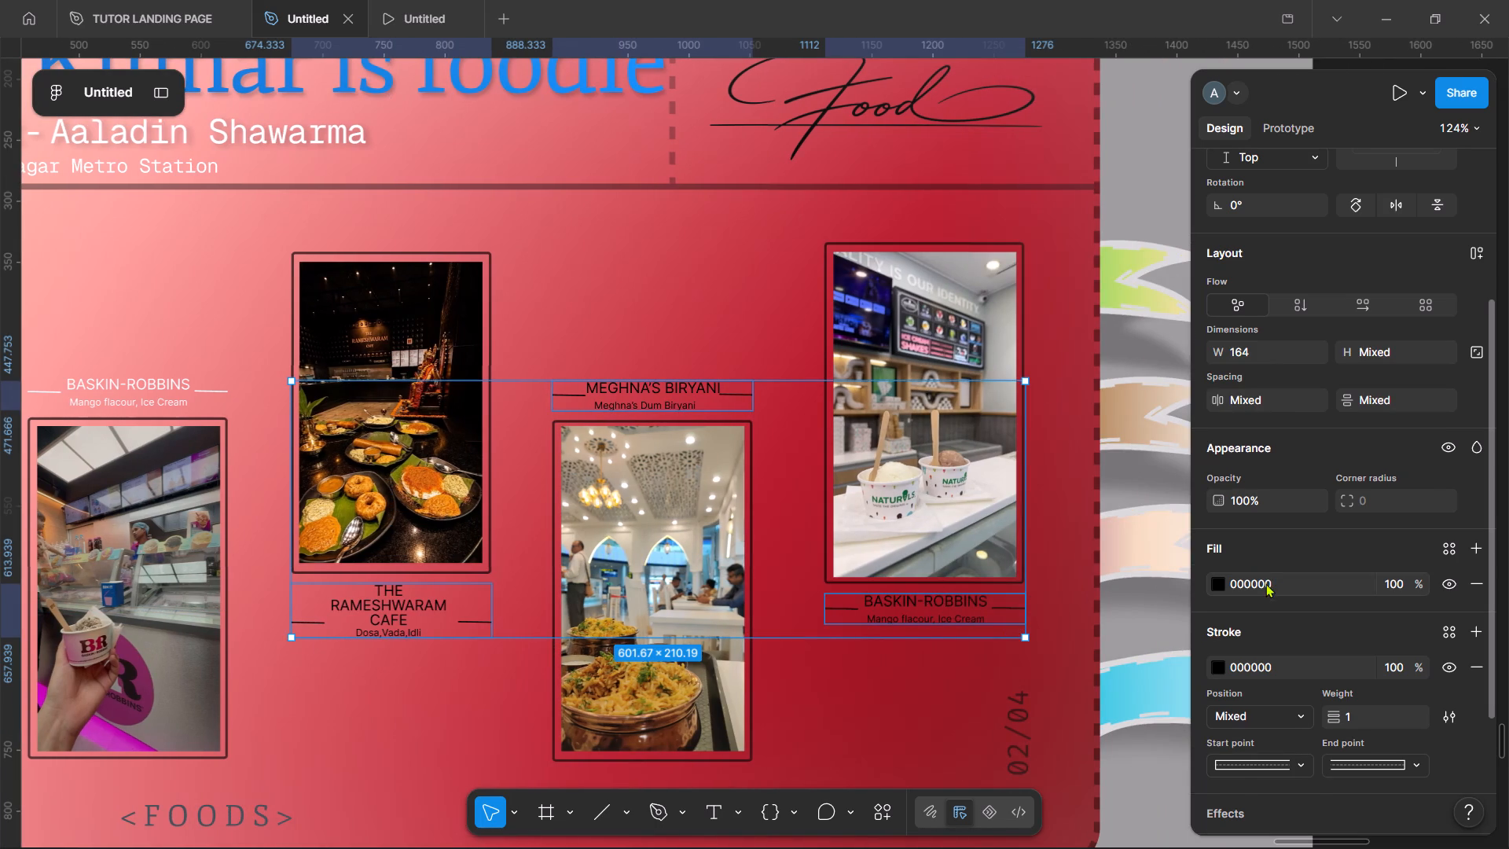
click(1265, 583)
key(f)
key(Return)
Set the stroke of the same three captions to white FFFFFF for their side lines, and deselect them.
click(1267, 670)
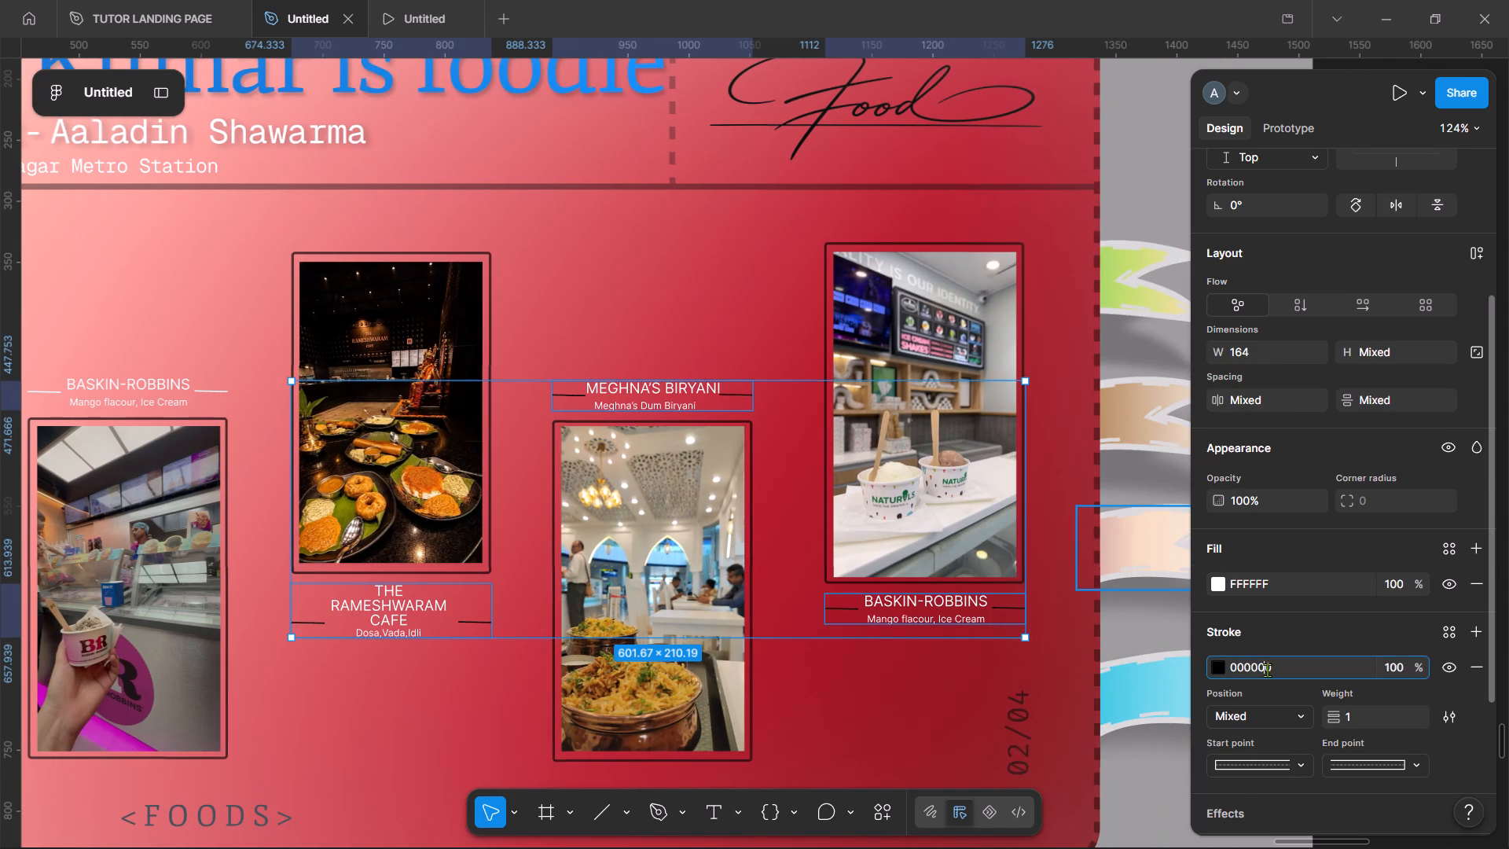
key(f)
key(Return)
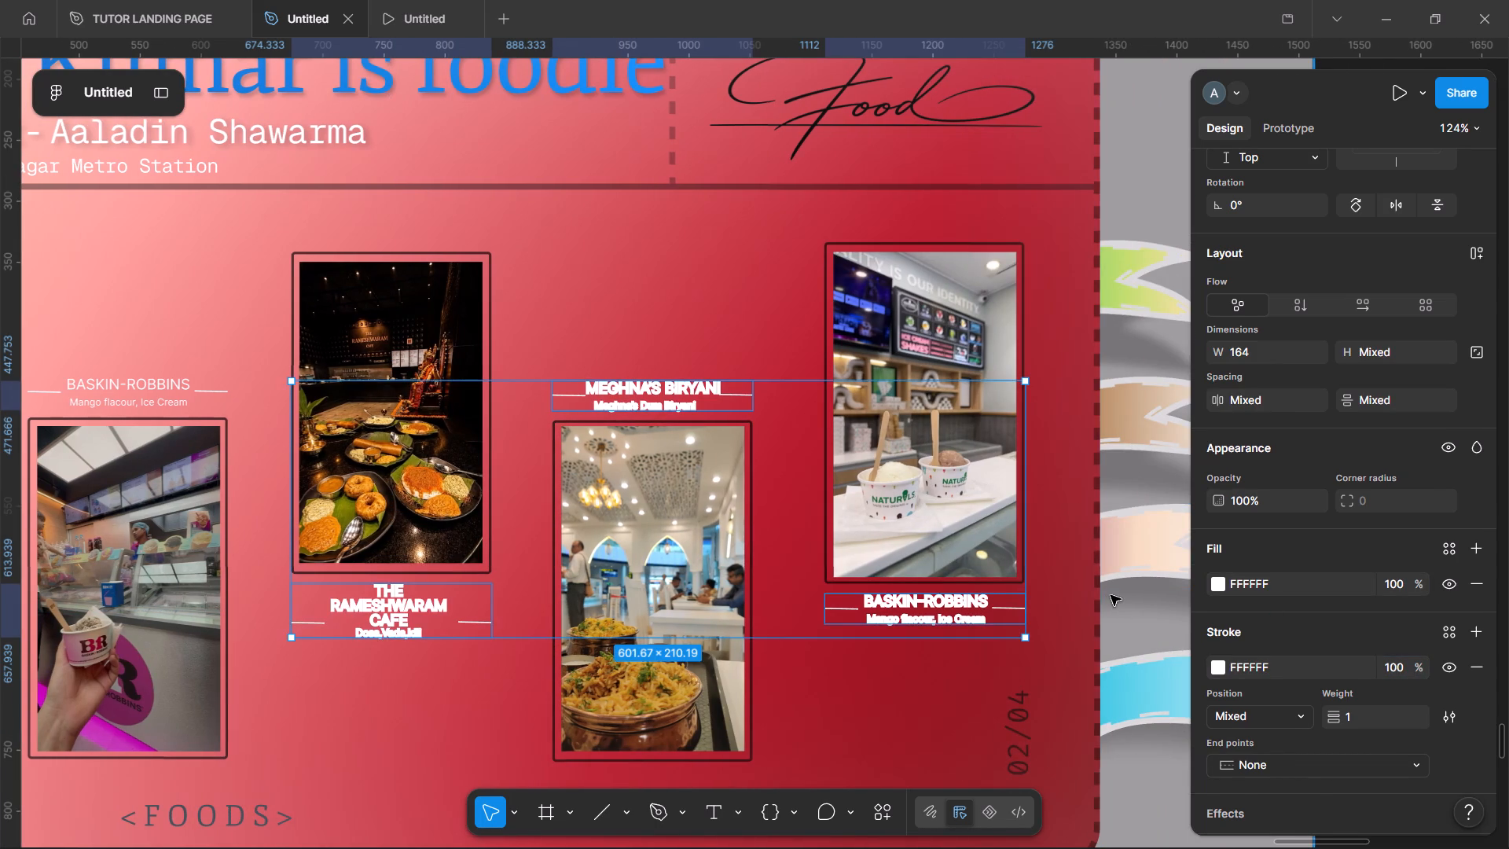
key(ctrl+z)
click(1283, 673)
key(f)
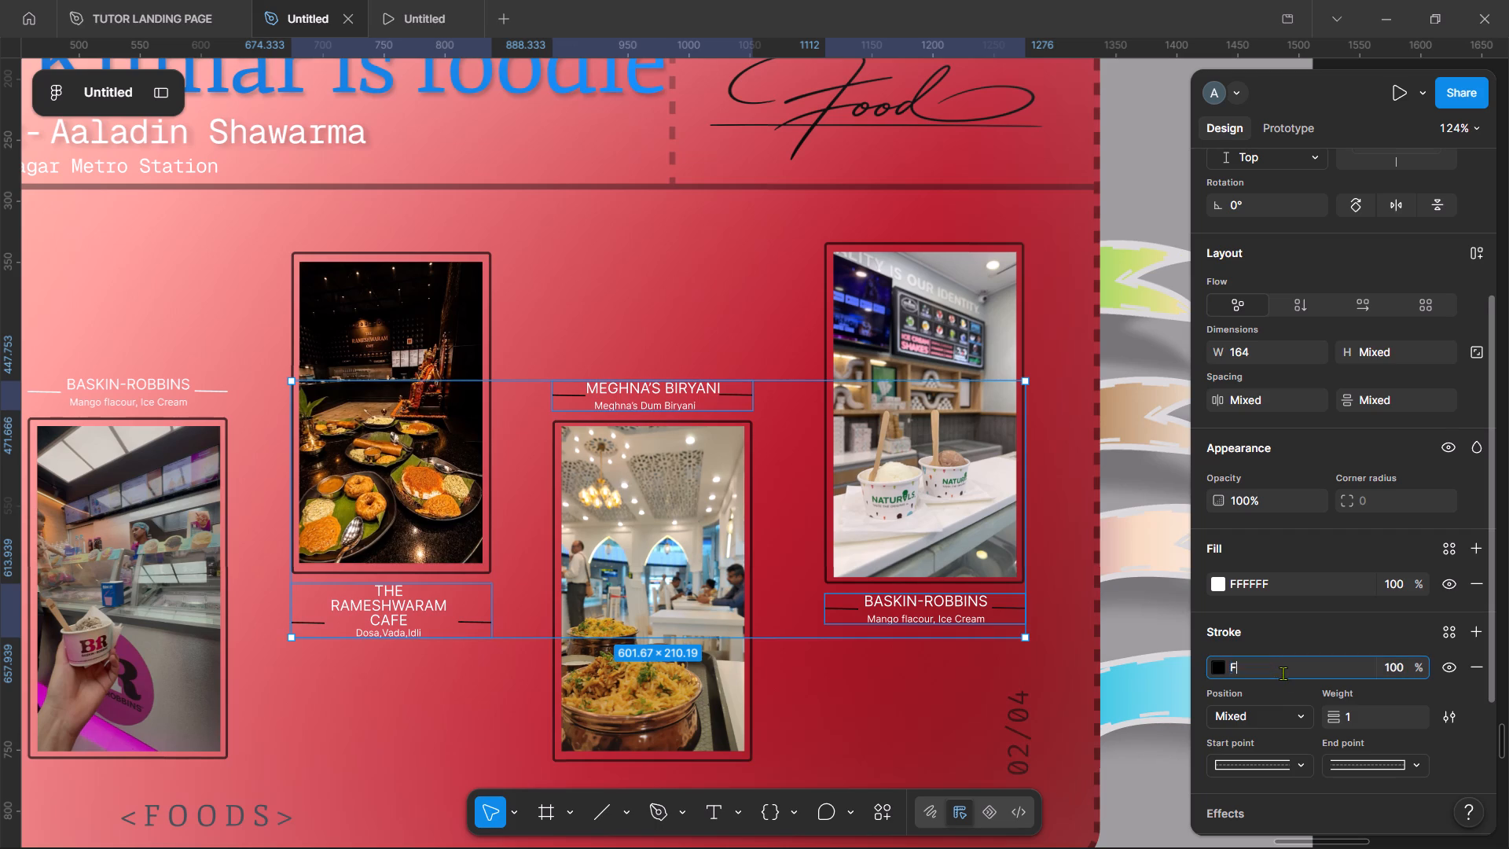
key(Return)
scroll(779, 583, down, 1)
click(1050, 609)
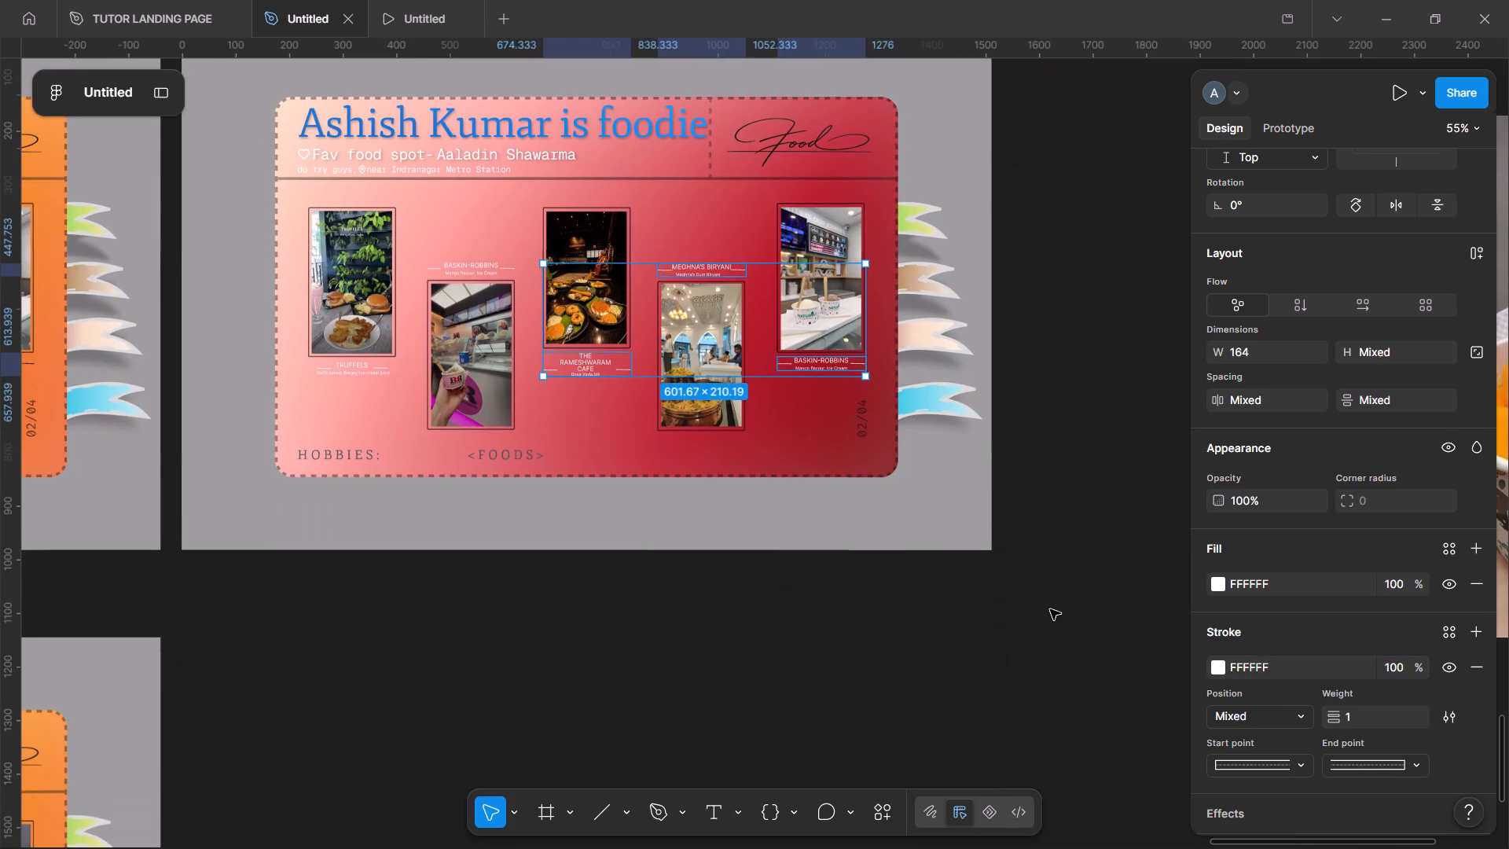
Move the red card's frame MacBook Pro 14" - 11 up beside MacBook Pro 14" - 10, at about X 7085, Y 6596.
scroll(629, 466, right, 2)
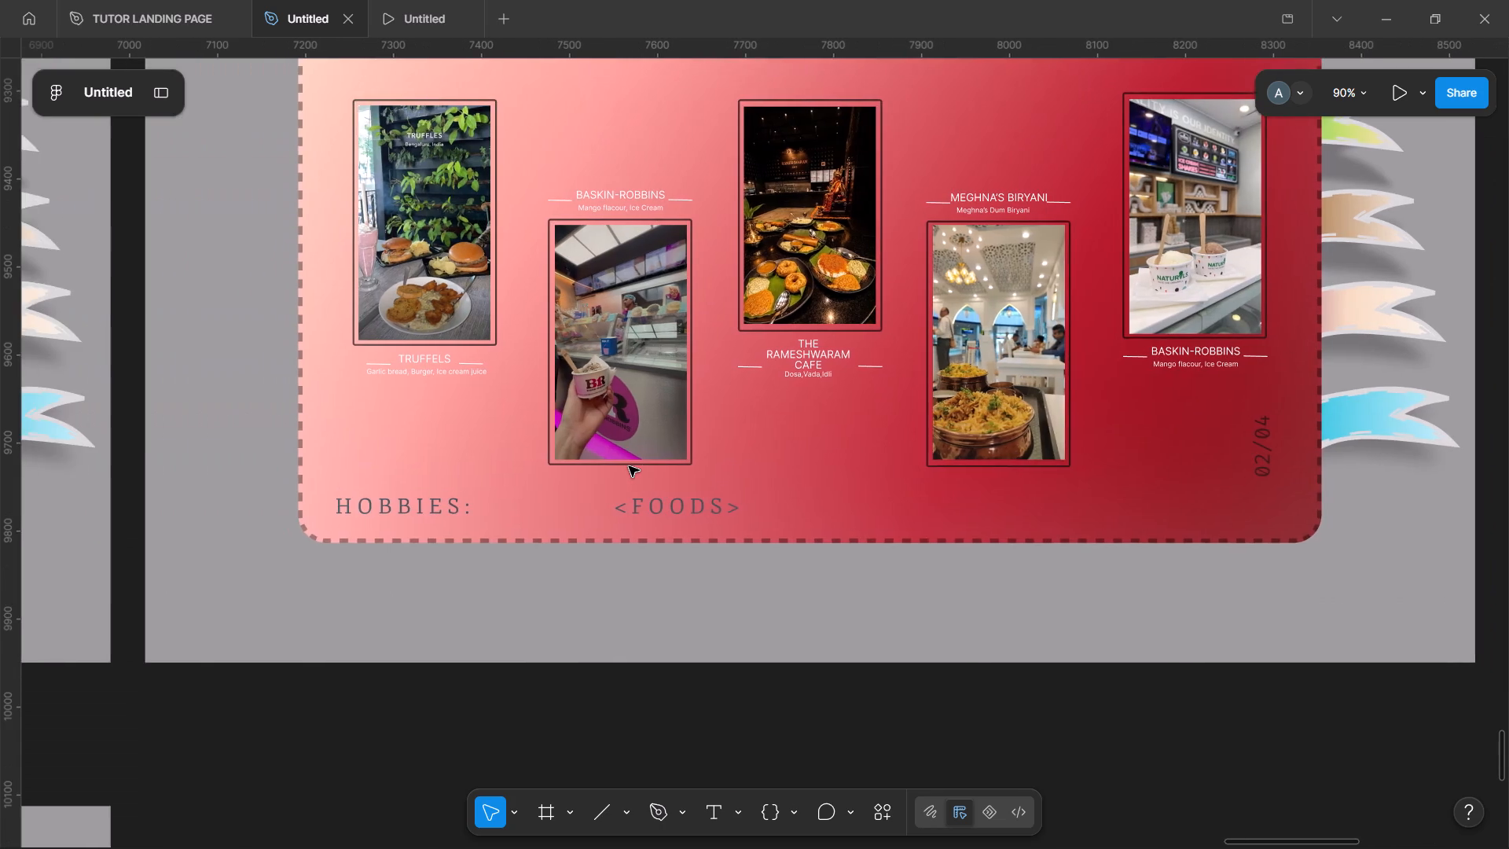
scroll(629, 466, up, 4)
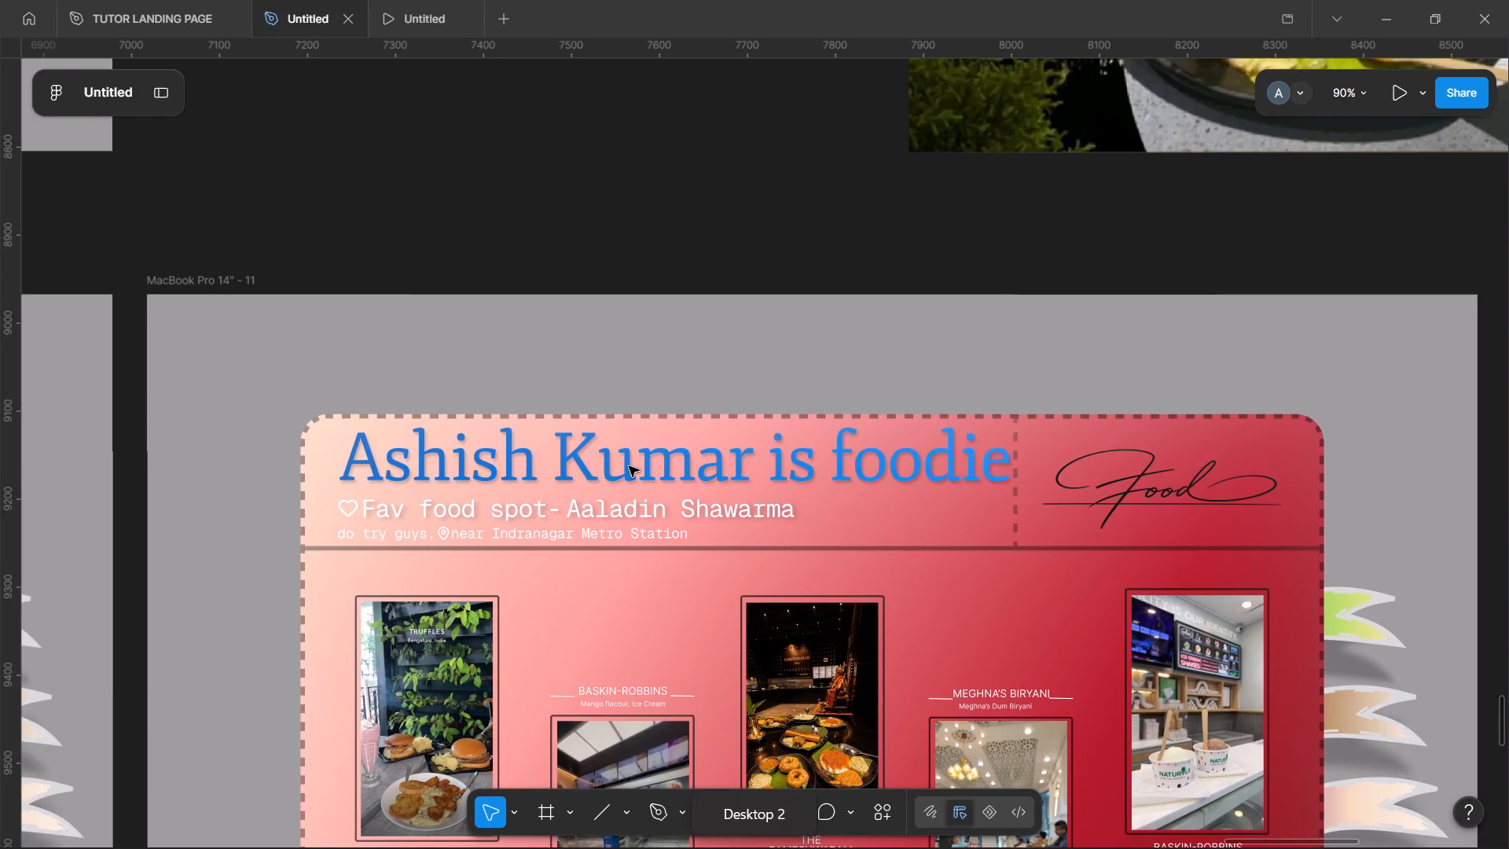
scroll(629, 466, down, 4)
scroll(629, 466, up, 2)
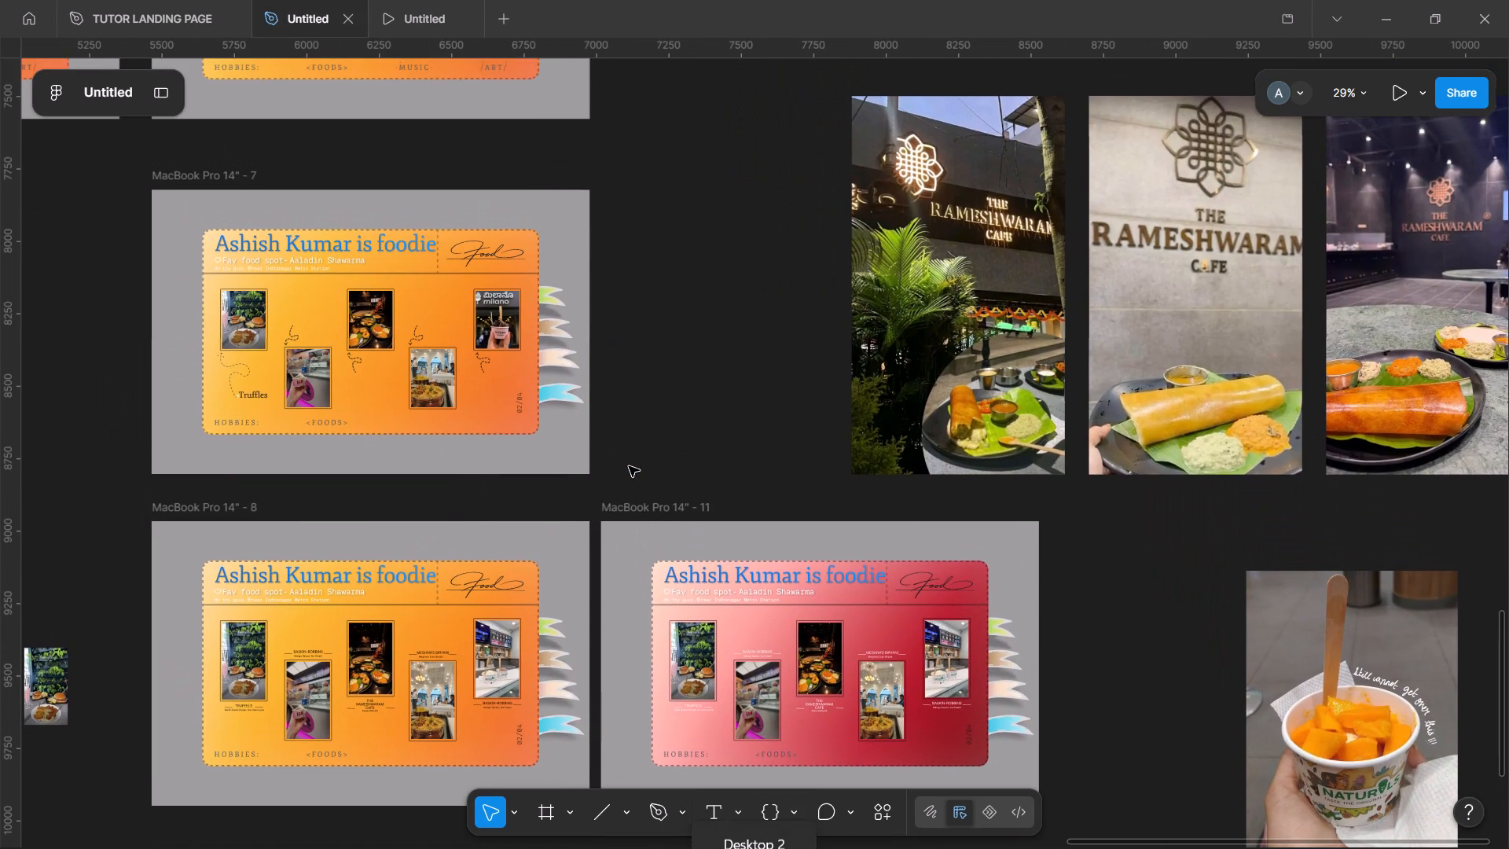
scroll(629, 466, up, 2)
scroll(629, 466, down, 1)
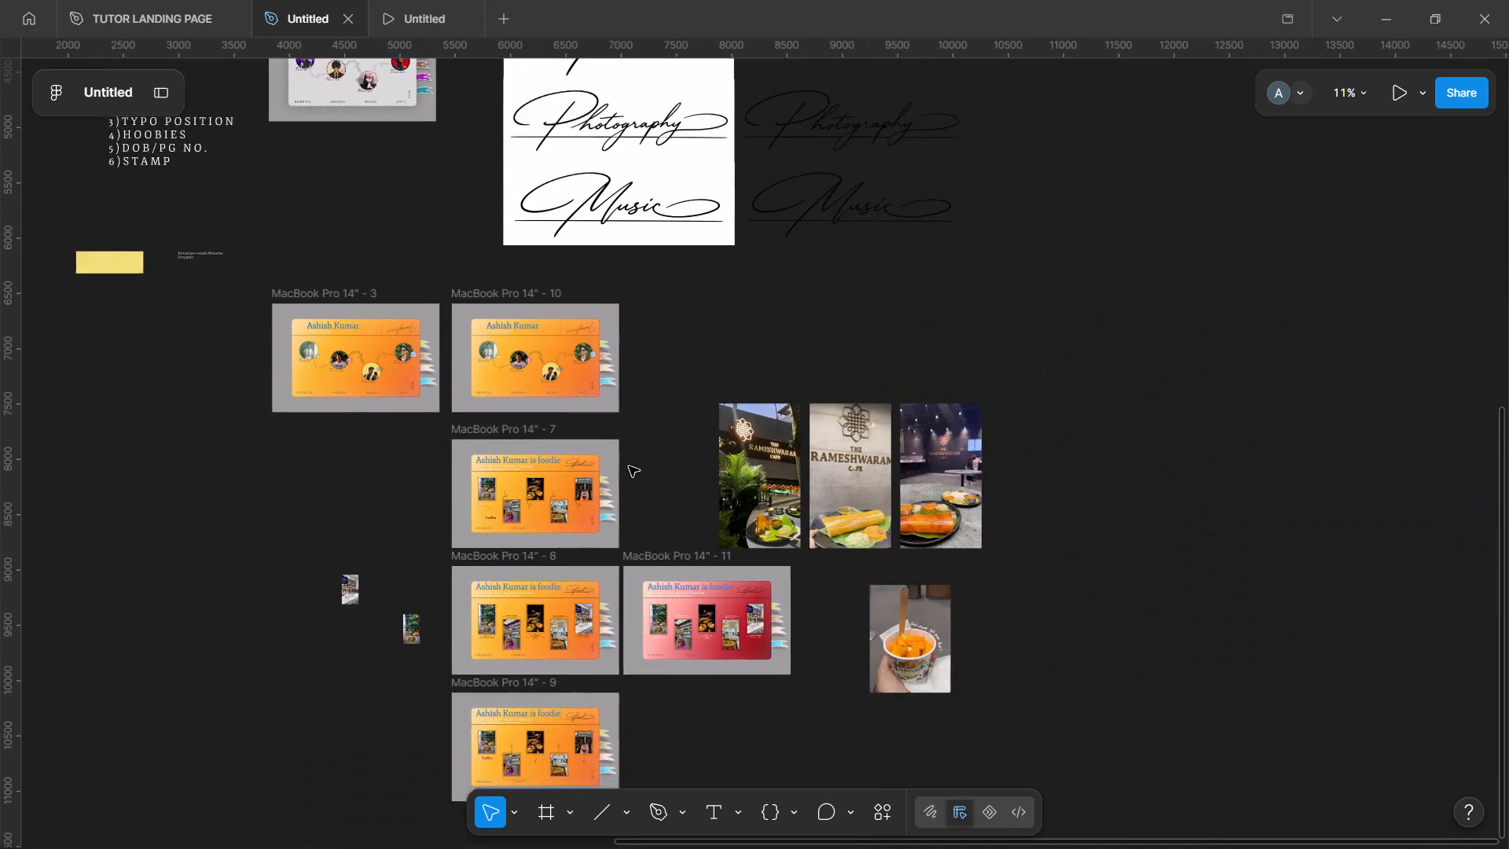
scroll(629, 466, down, 1)
scroll(748, 487, up, 1)
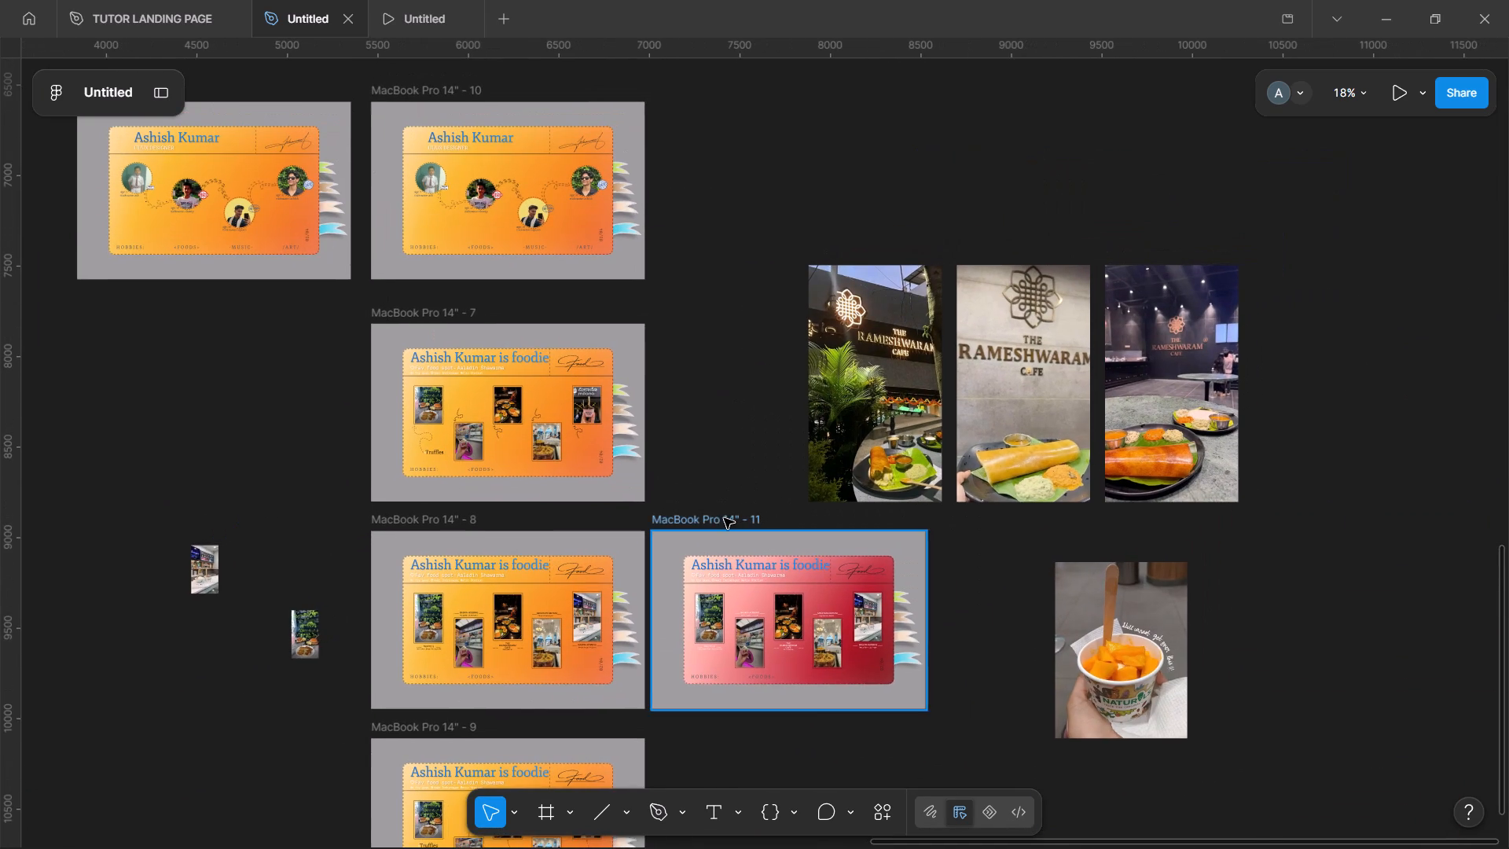
drag(724, 518, 736, 233)
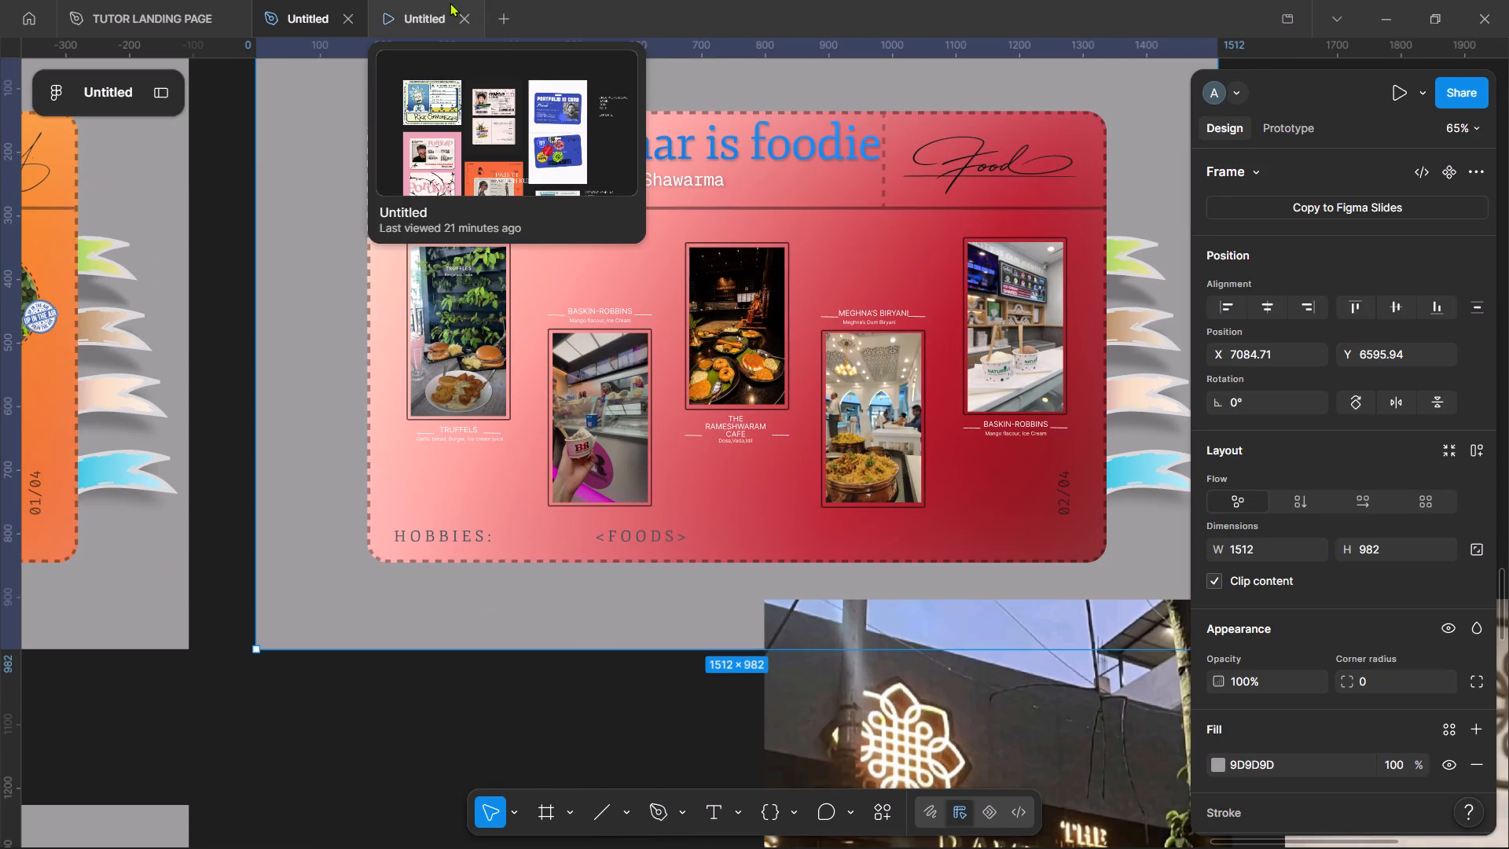
Delete the prototype interaction that runs from MacBook Pro 14" - 11 to MacBook Pro 14" - 9.
scroll(748, 277, down, 1)
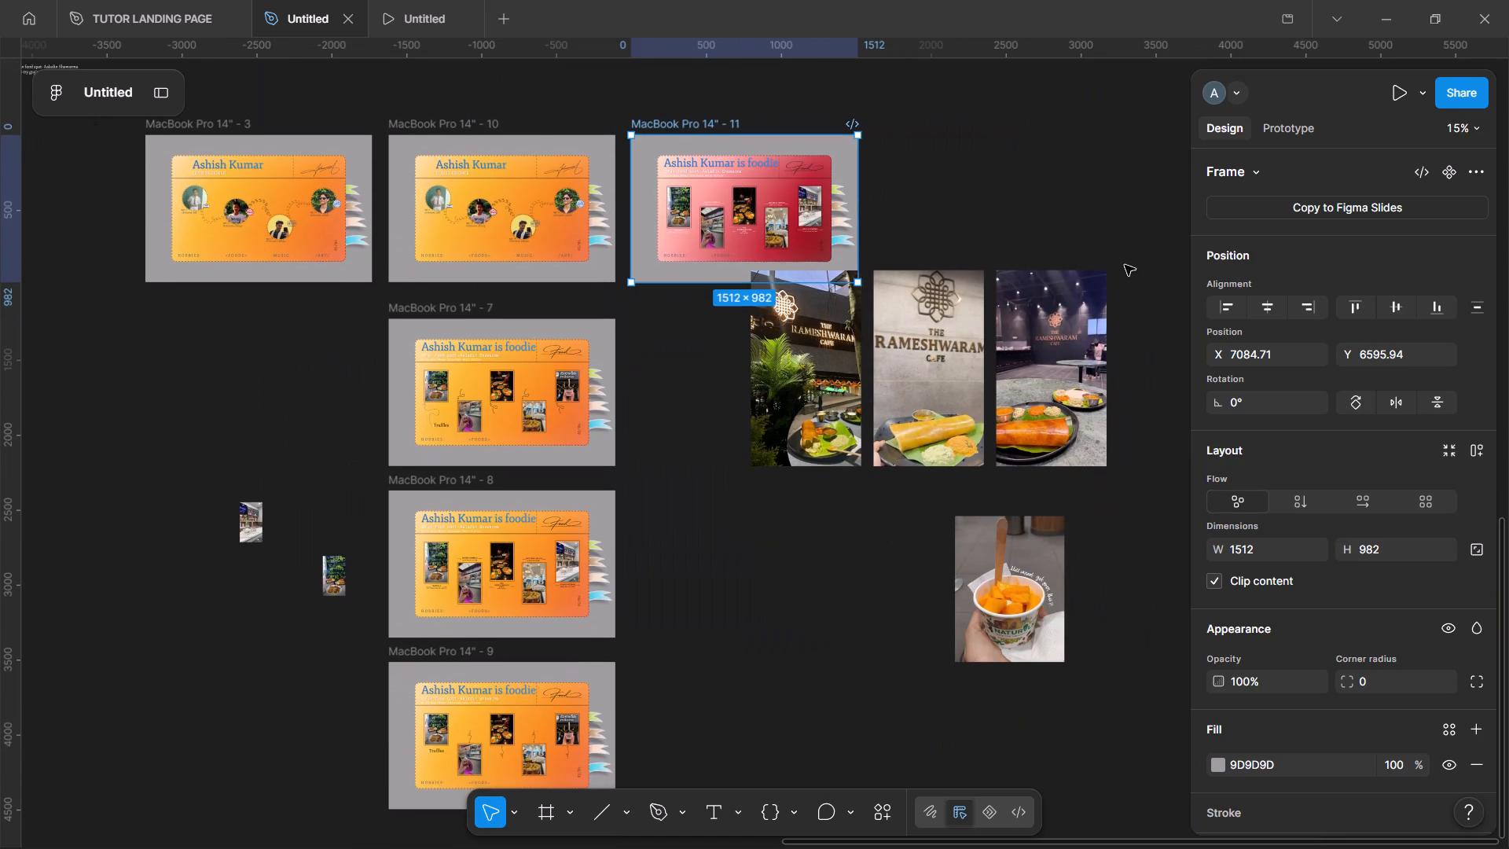
click(1324, 132)
click(1301, 131)
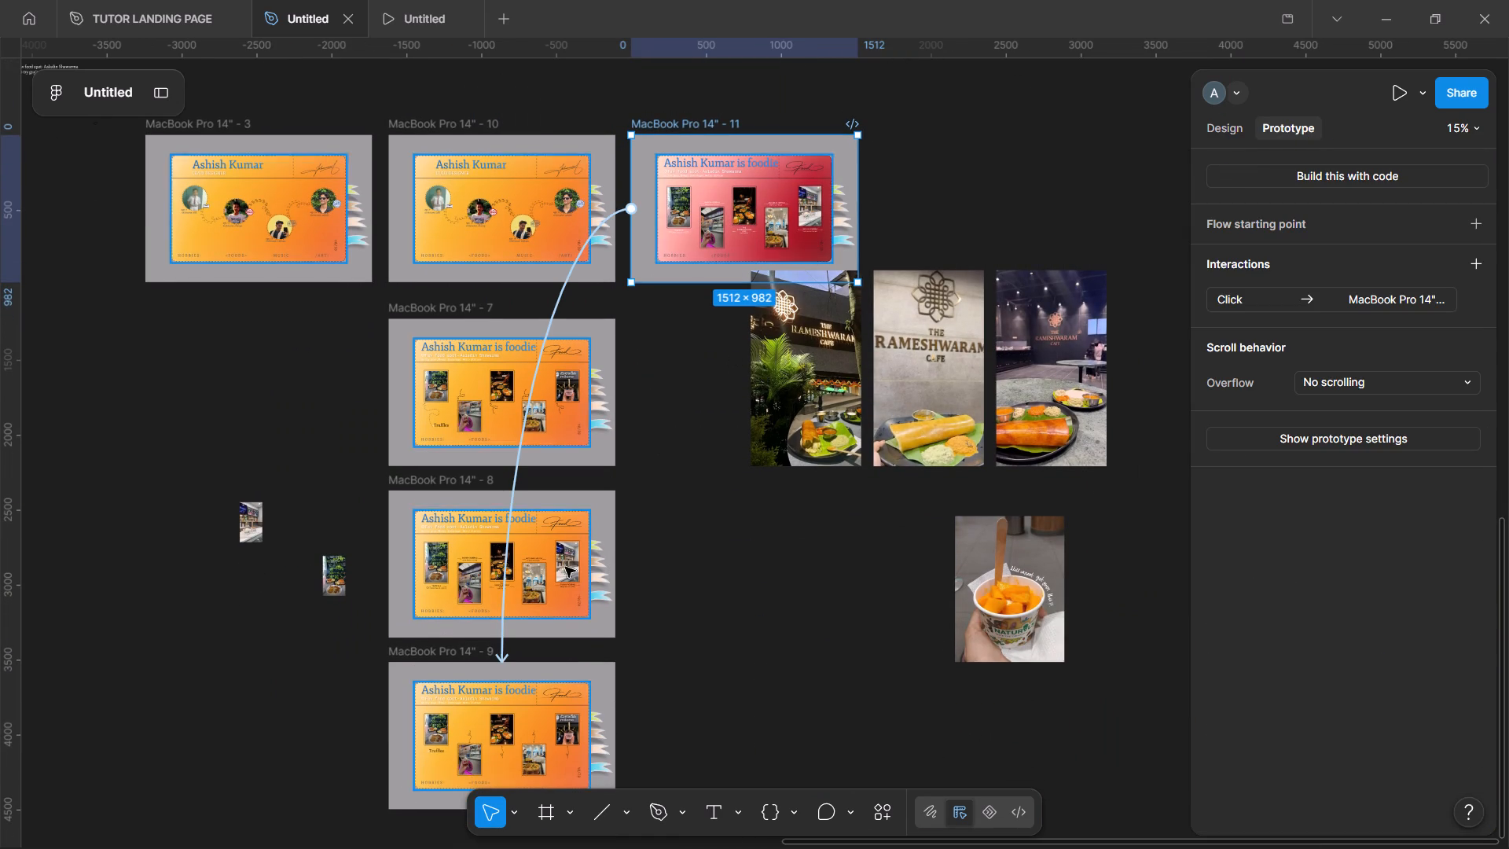
click(558, 303)
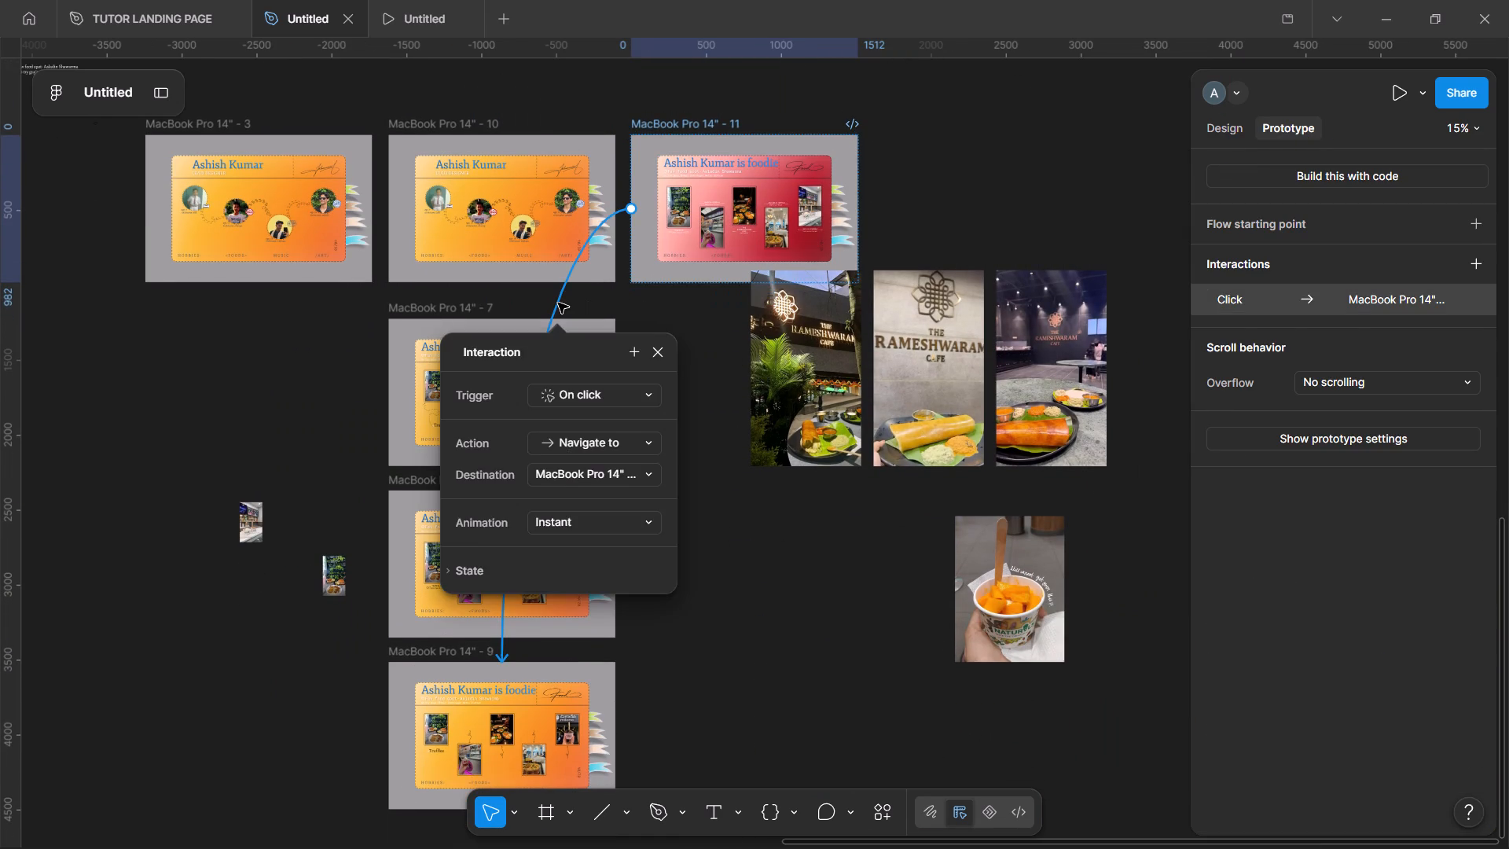
key(Delete)
Delete the prototype interaction between MacBook Pro 14" - 7 and MacBook Pro 14" - 8, keeping both frames.
click(413, 477)
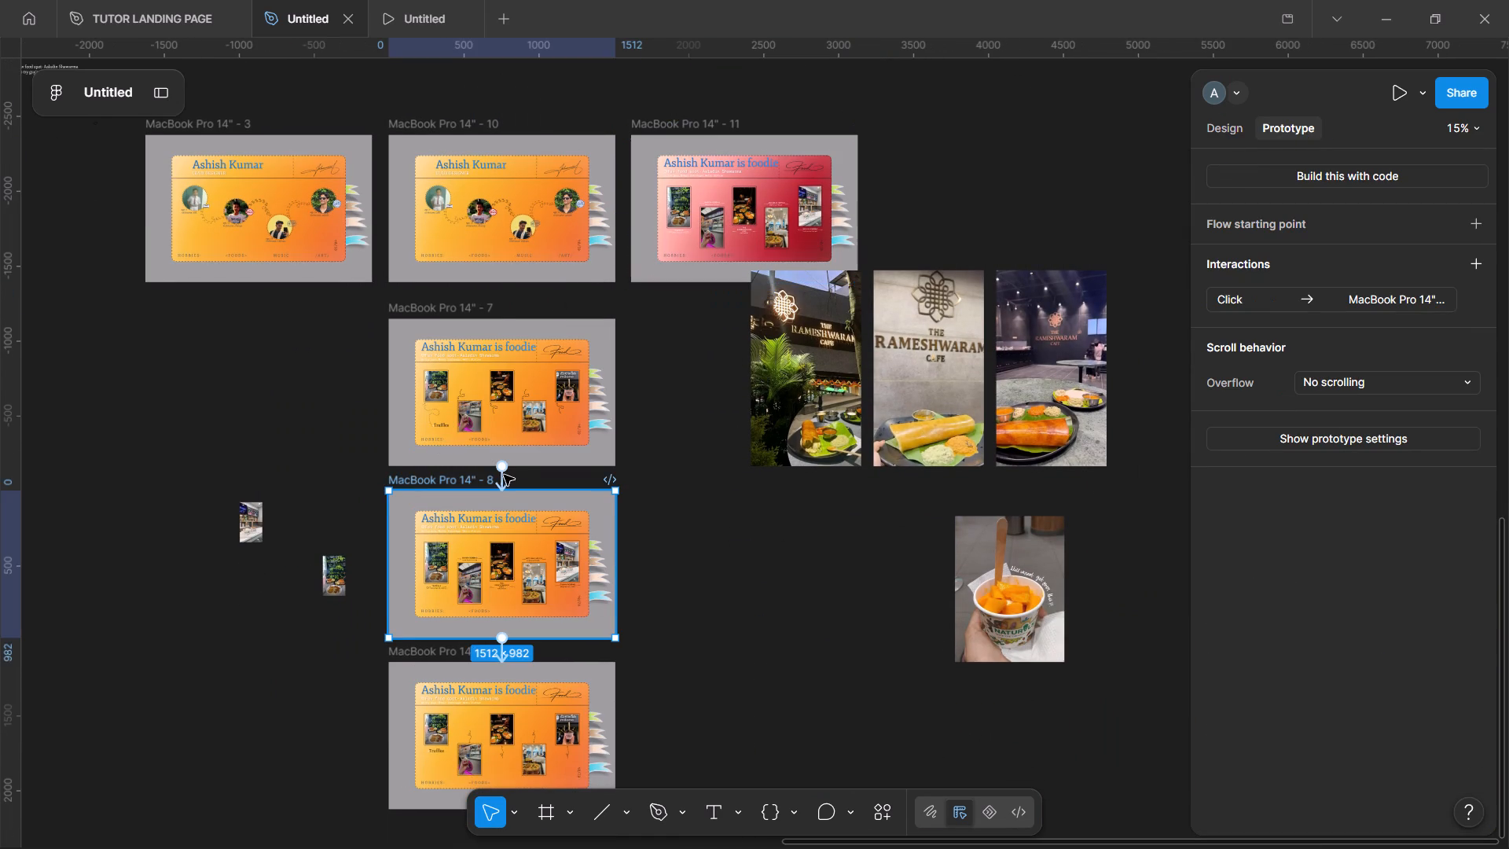
click(504, 475)
key(Delete)
key(ctrl+z)
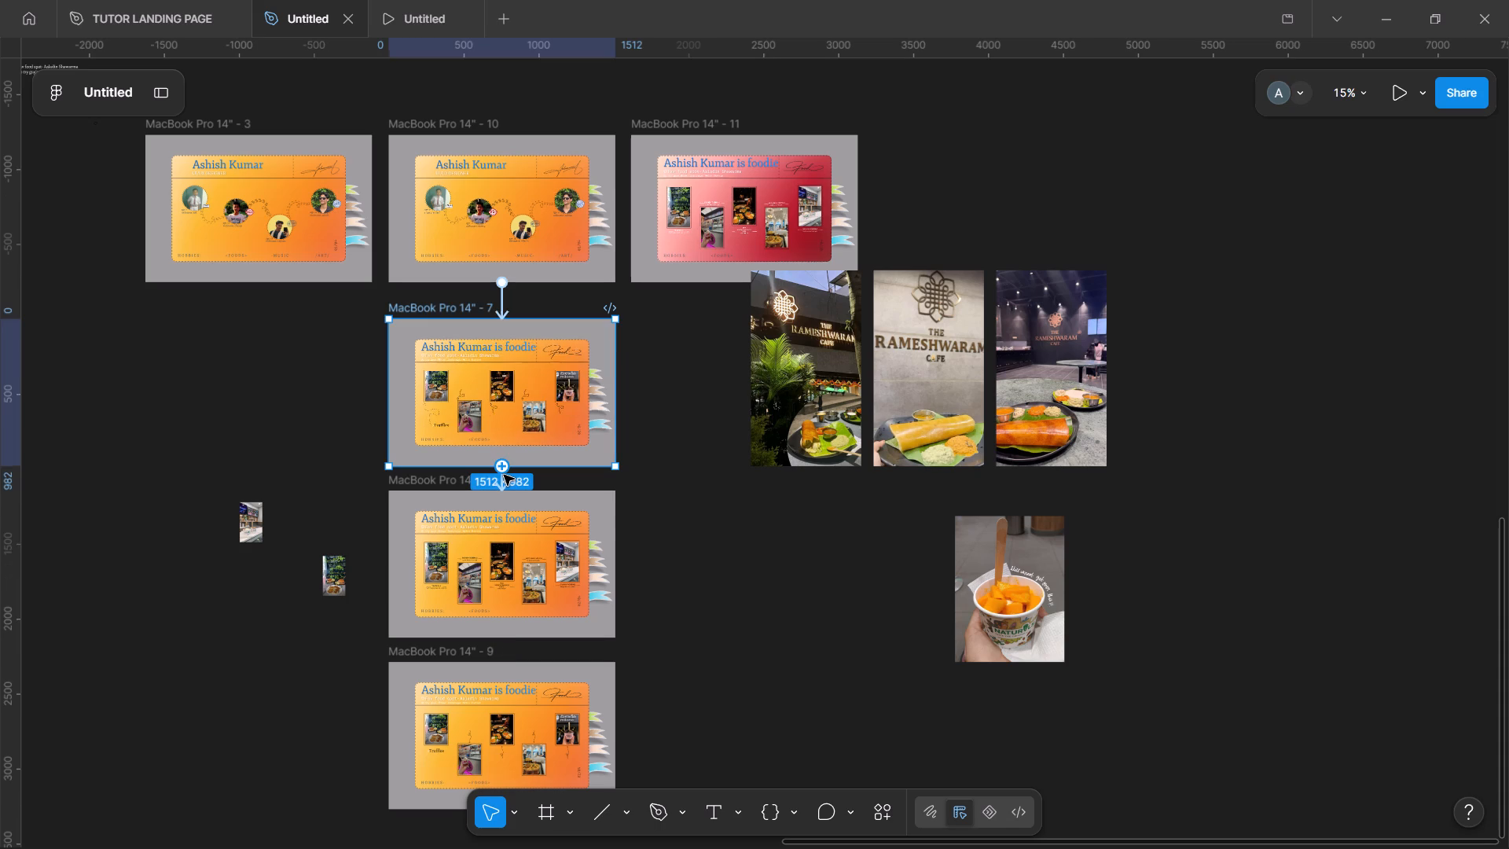
click(504, 475)
click(495, 491)
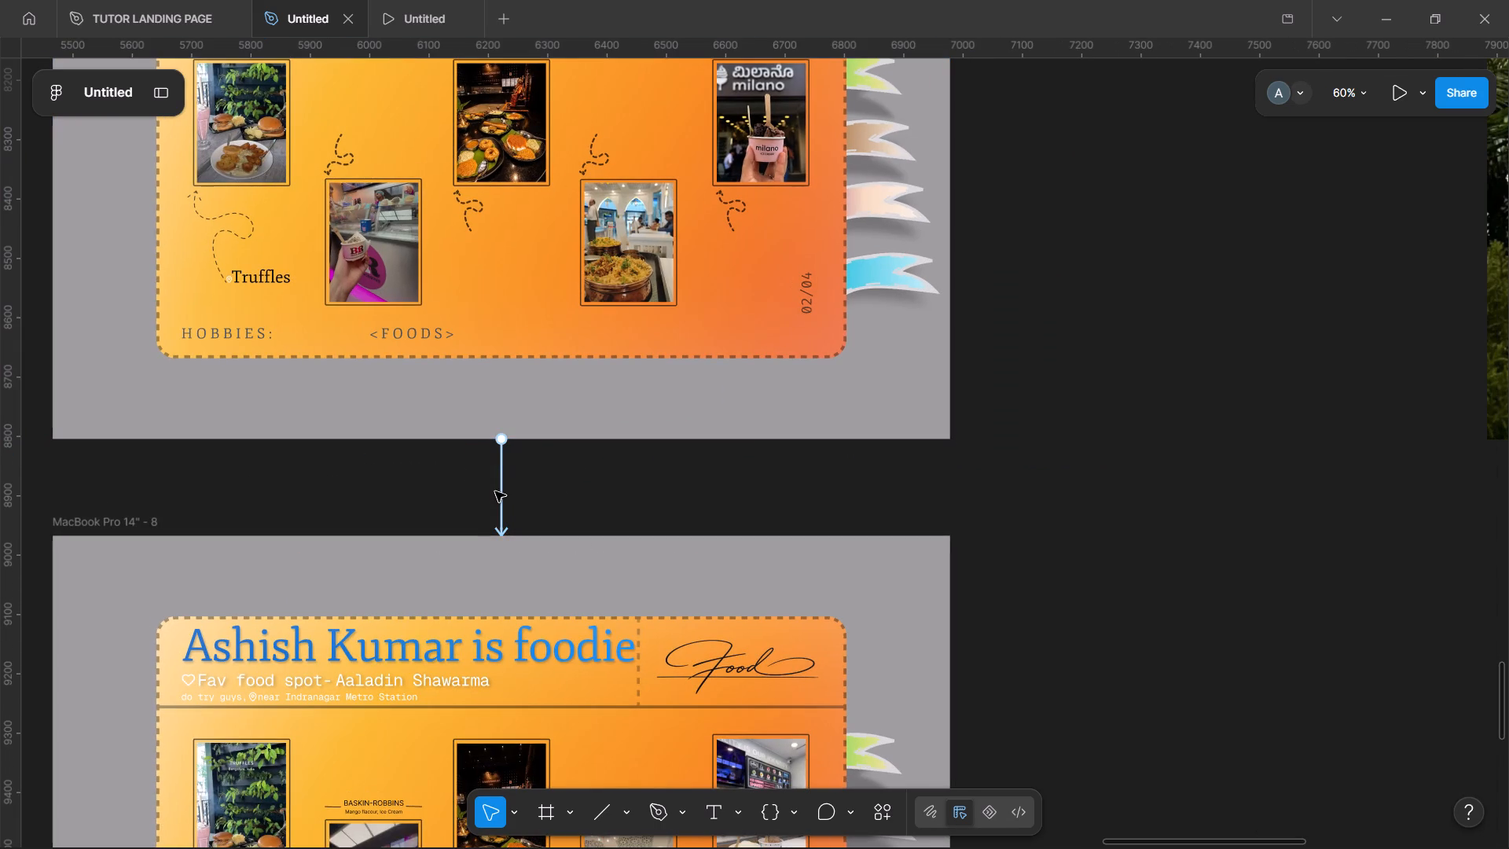
click(498, 502)
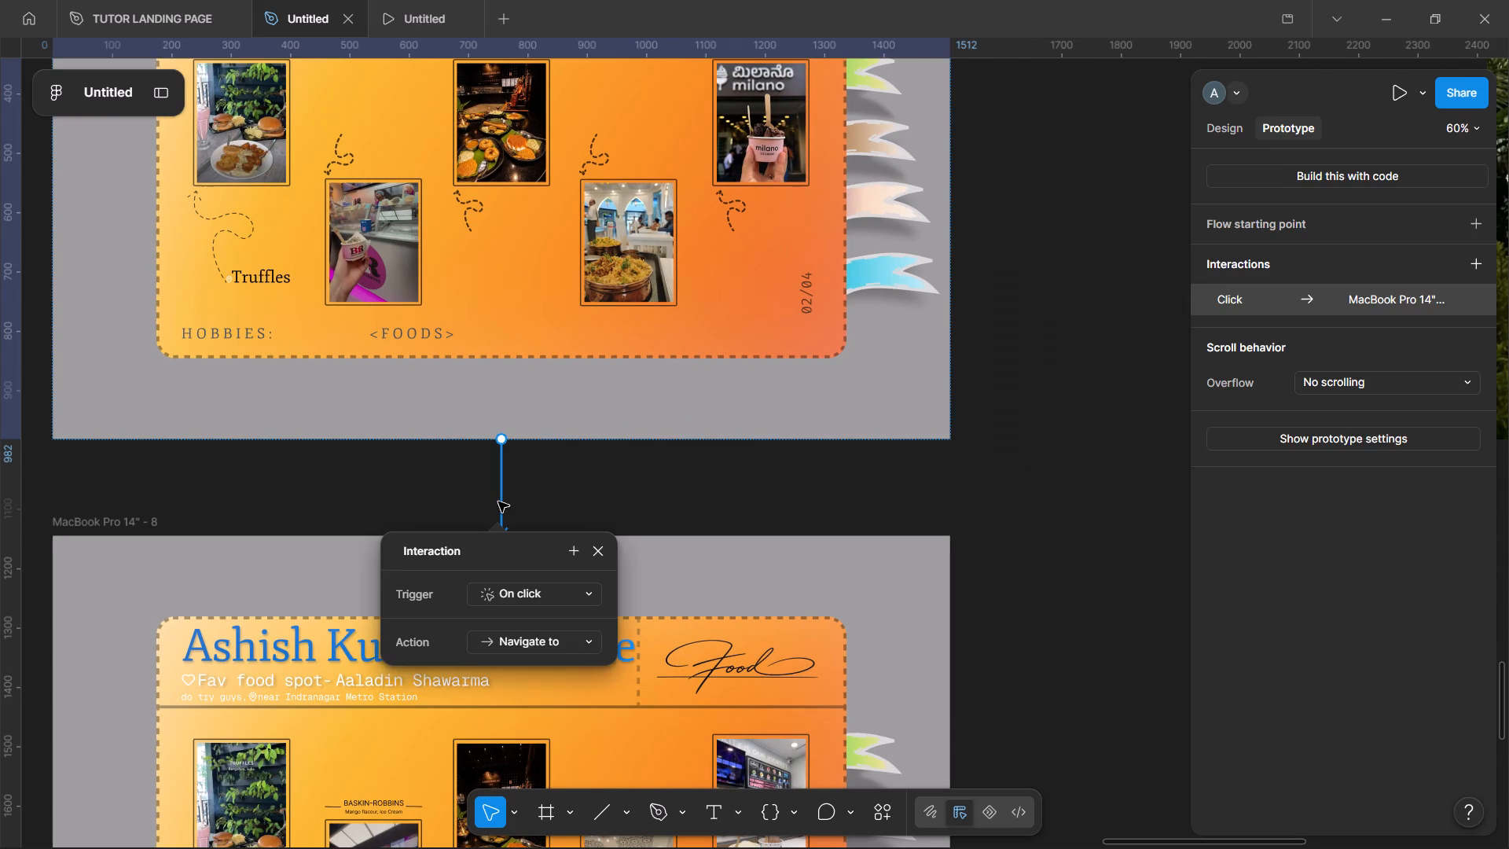
key(Delete)
Delete the prototype interaction that runs from MacBook Pro 14" - 10 to MacBook Pro 14" - 7.
scroll(498, 502, down, 2)
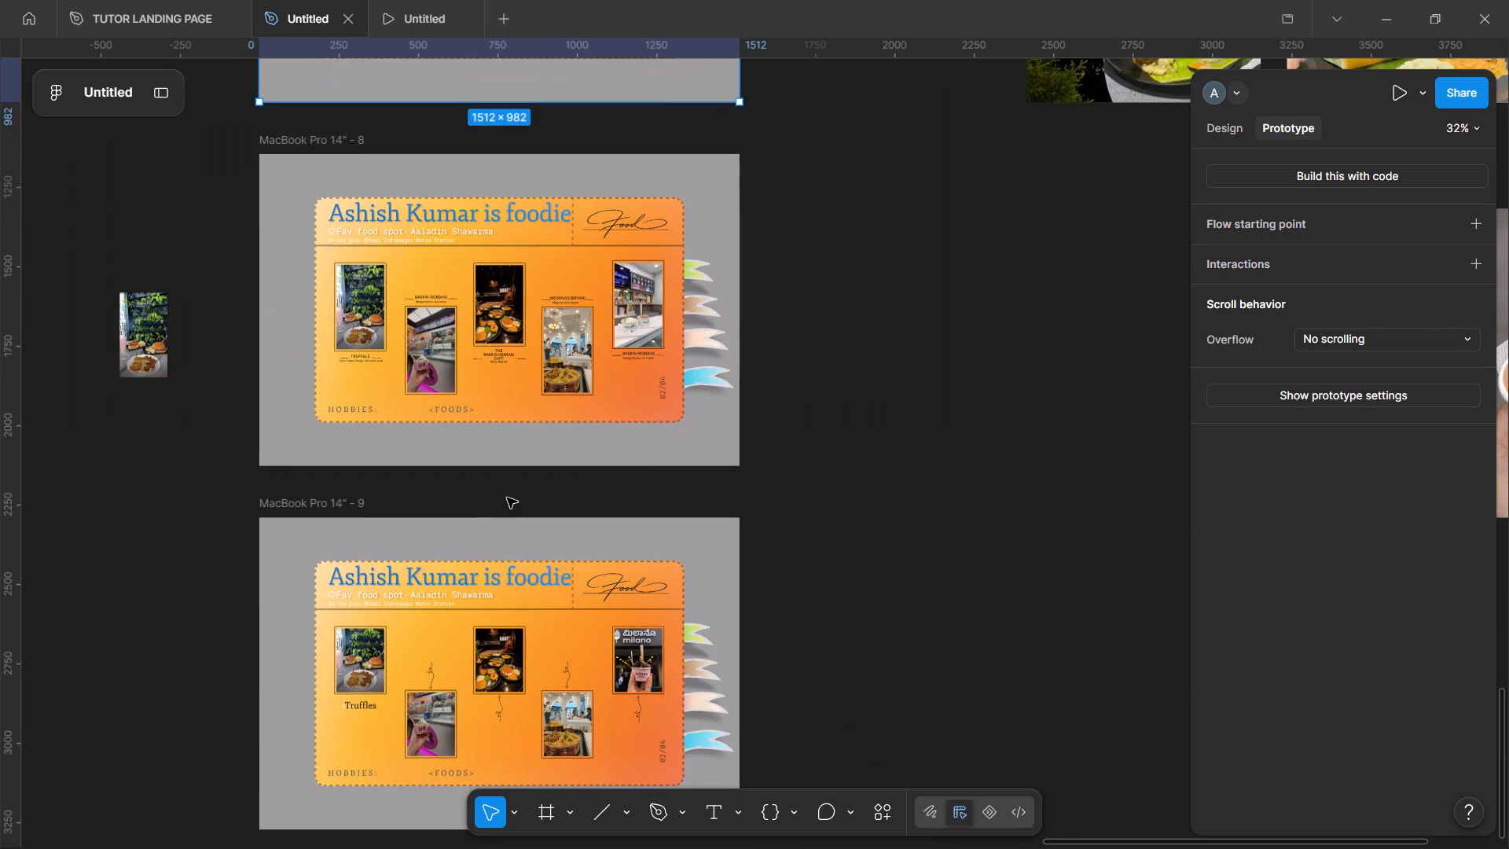
scroll(507, 498, up, 1)
click(506, 279)
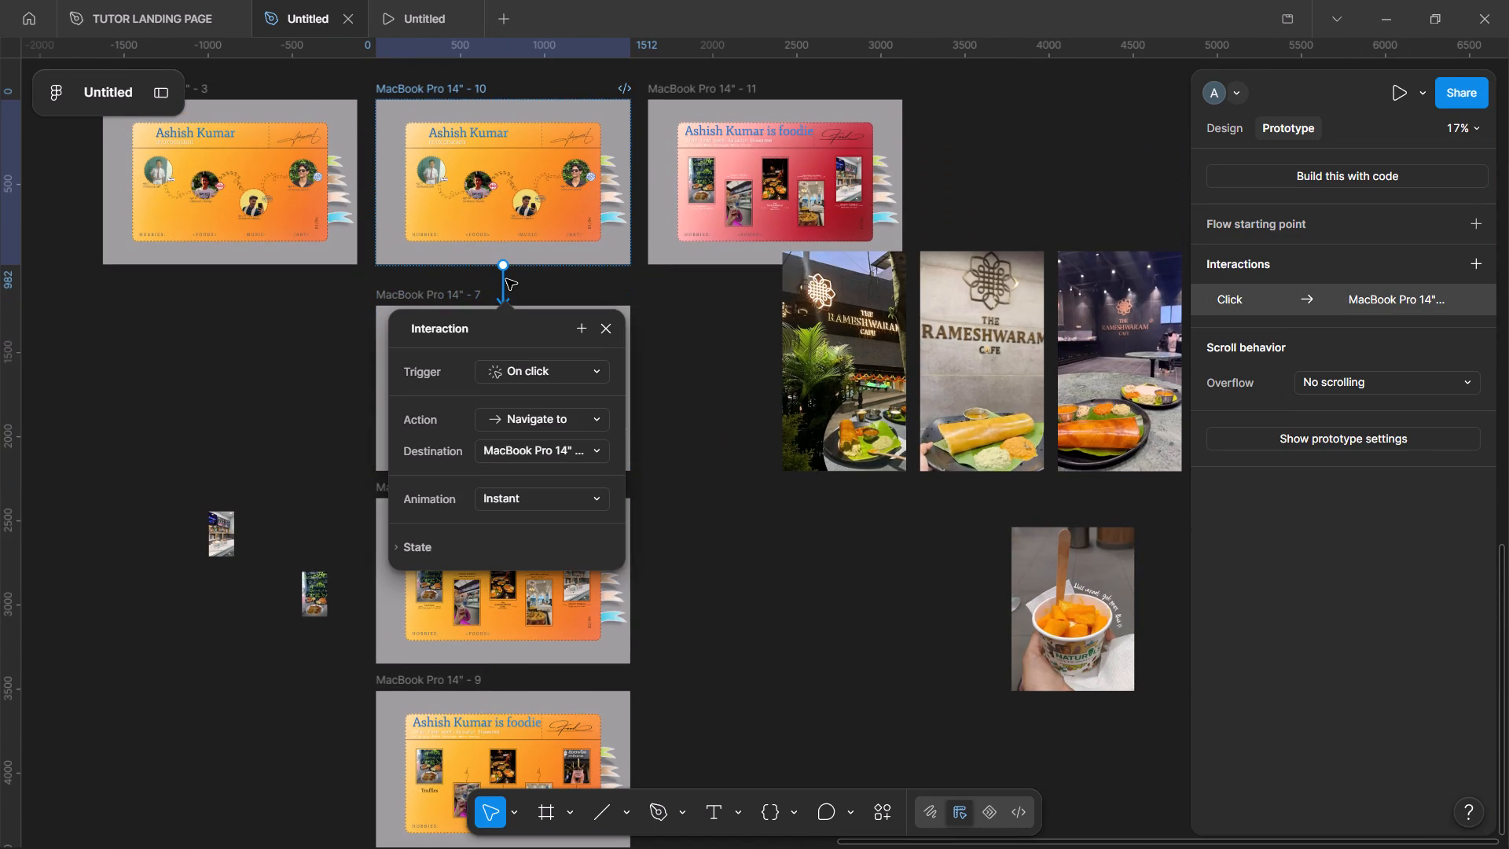
key(Delete)
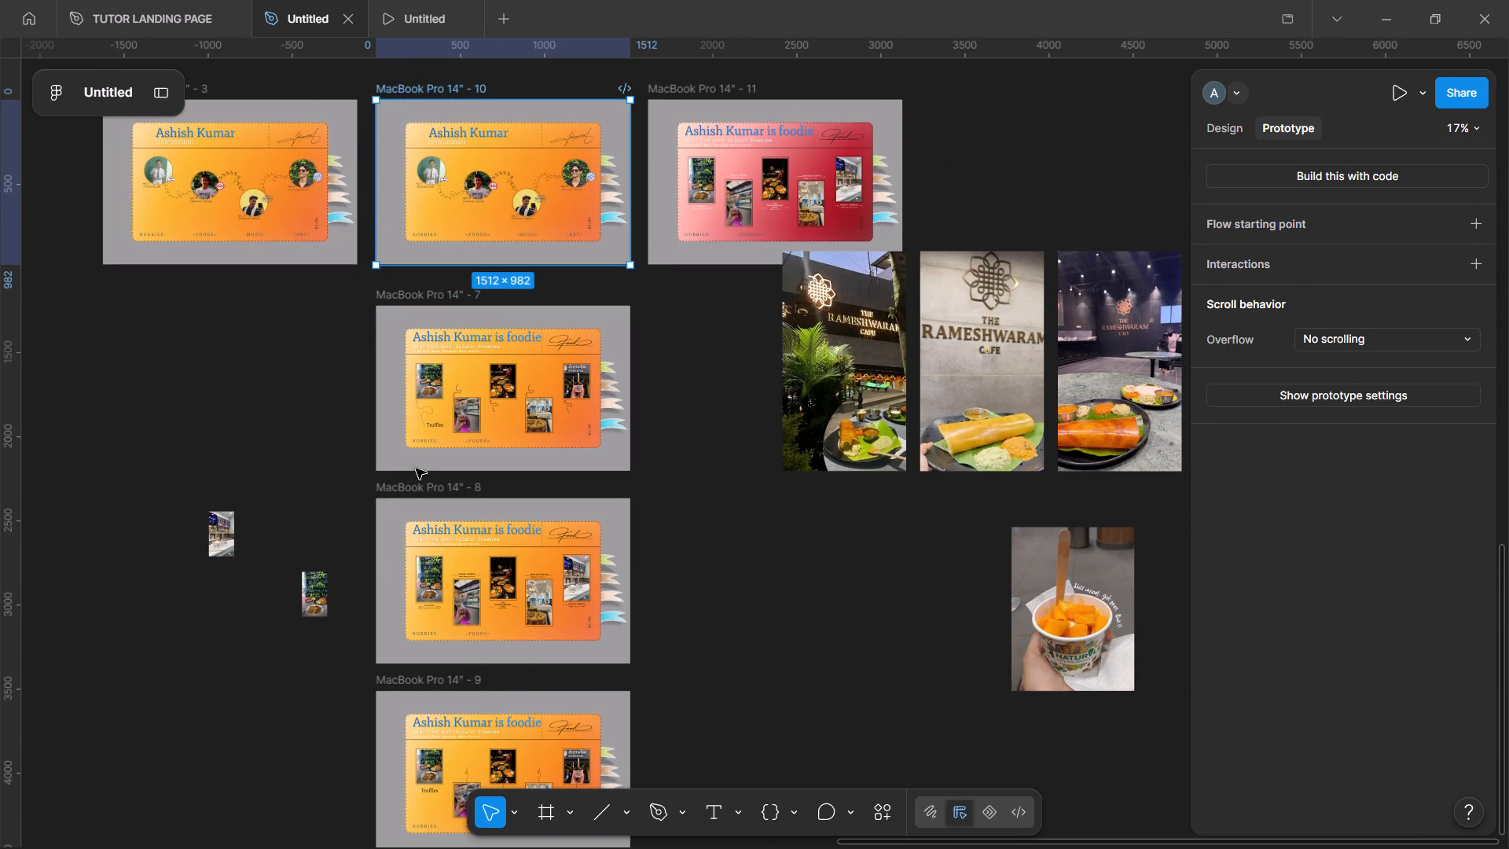
Delete the prototype interaction that runs from MacBook Pro 14" - 8 to MacBook Pro 14" - 9.
click(412, 487)
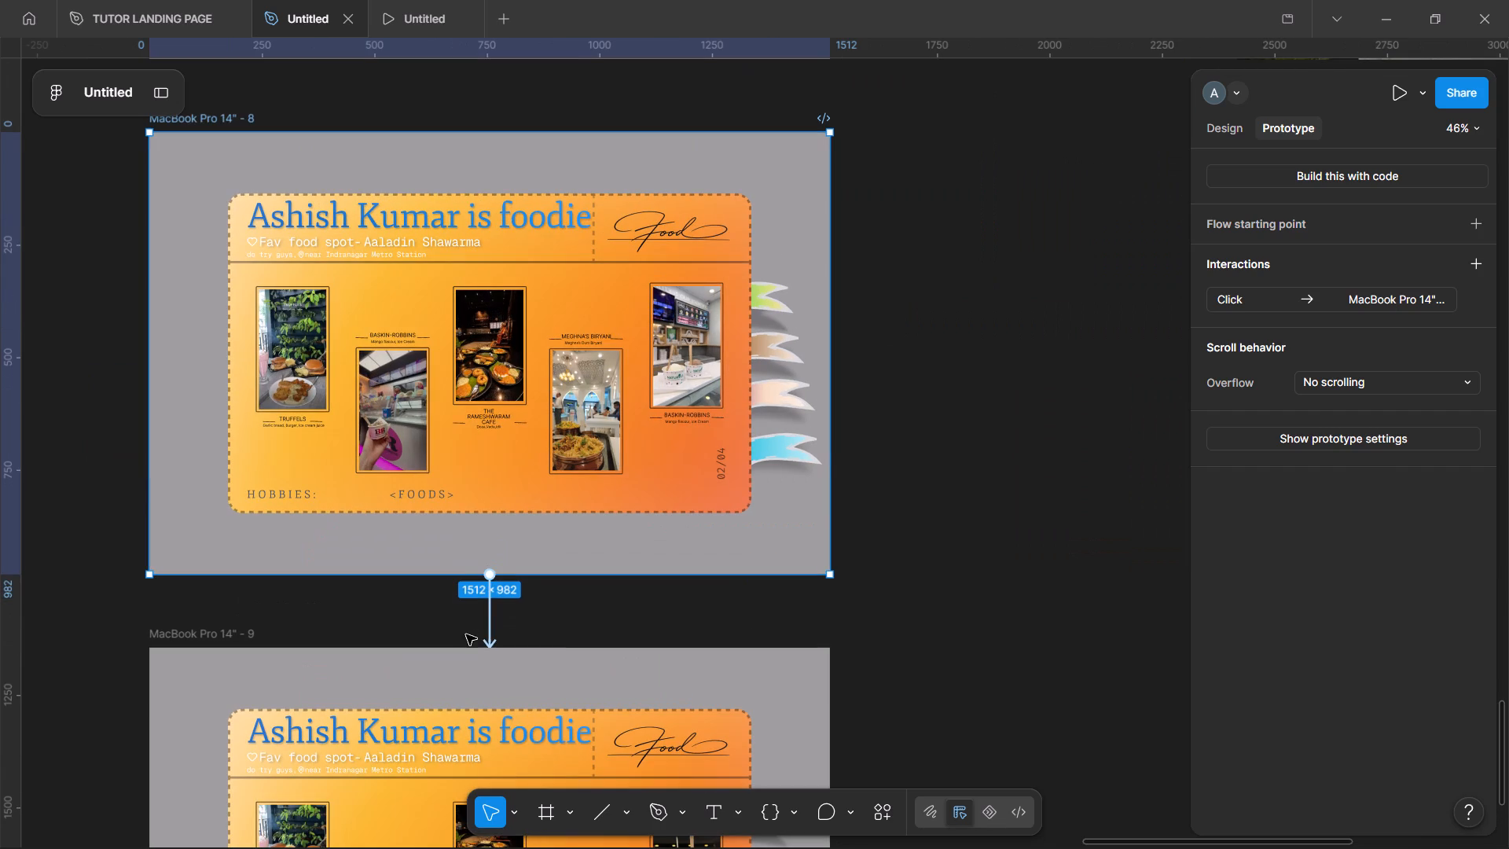
click(492, 624)
key(Delete)
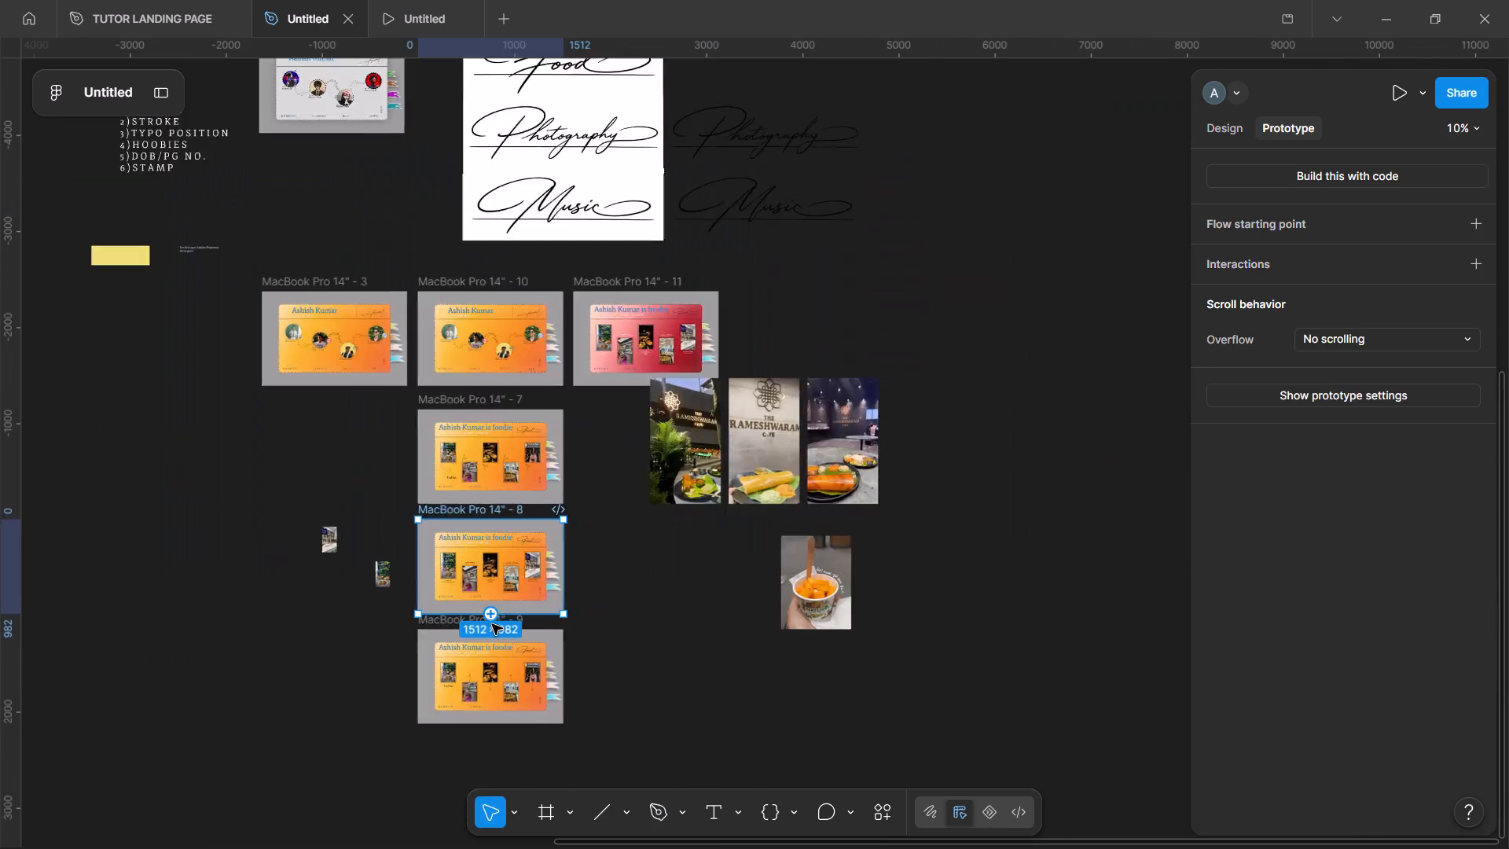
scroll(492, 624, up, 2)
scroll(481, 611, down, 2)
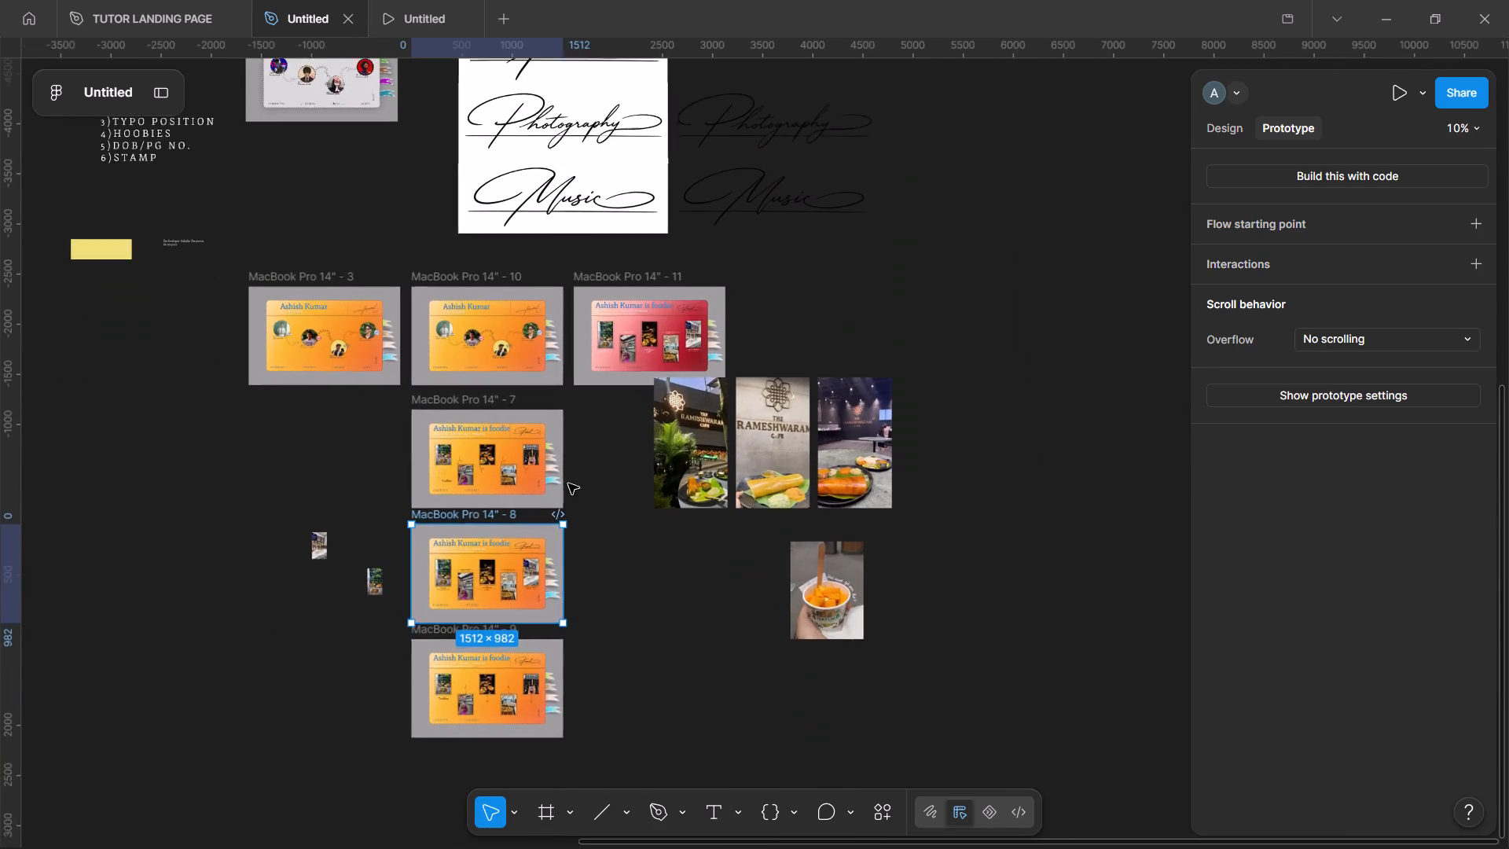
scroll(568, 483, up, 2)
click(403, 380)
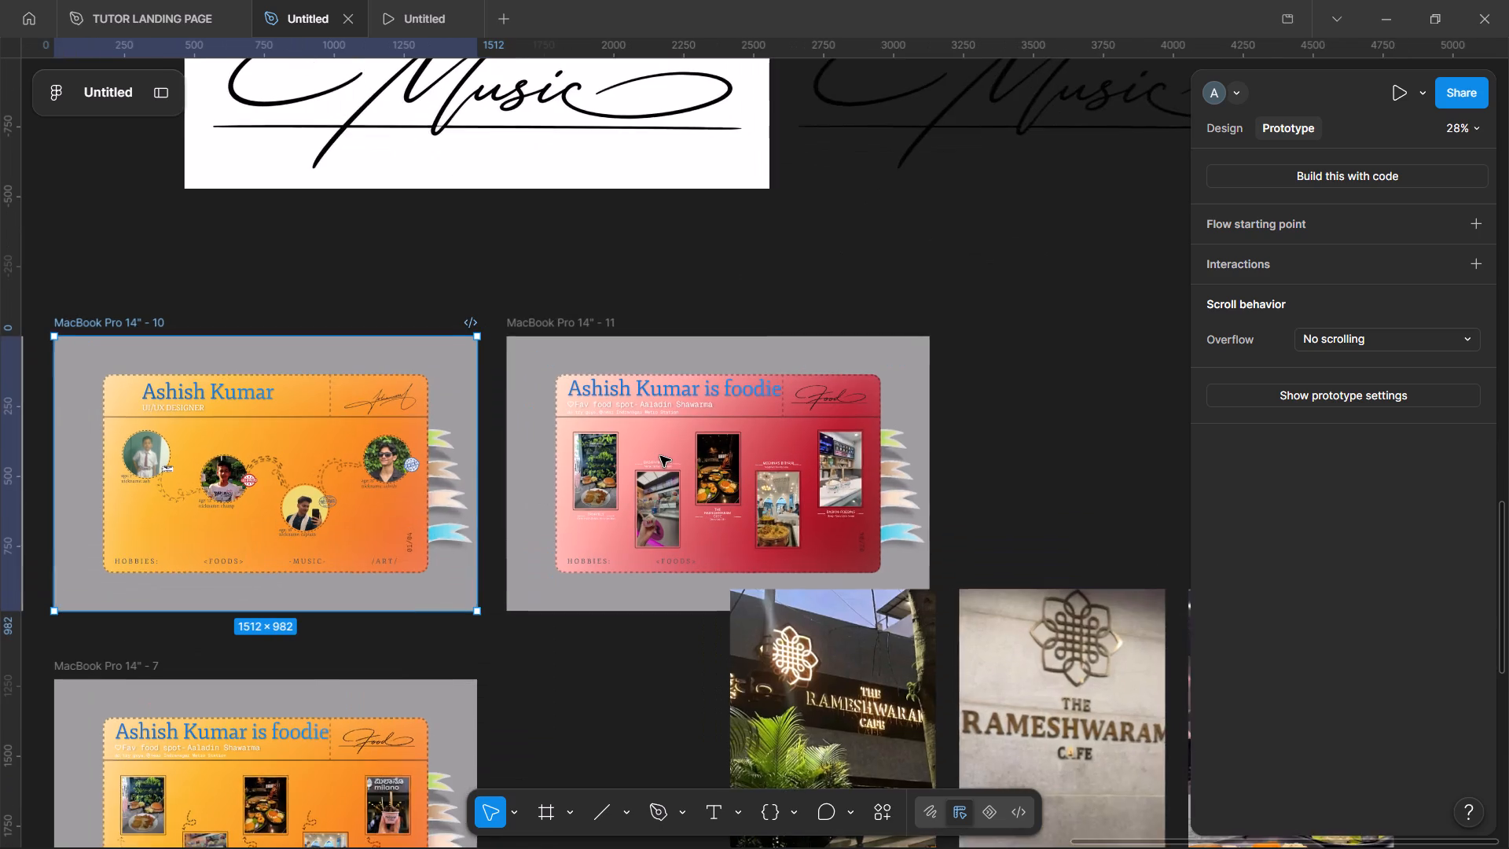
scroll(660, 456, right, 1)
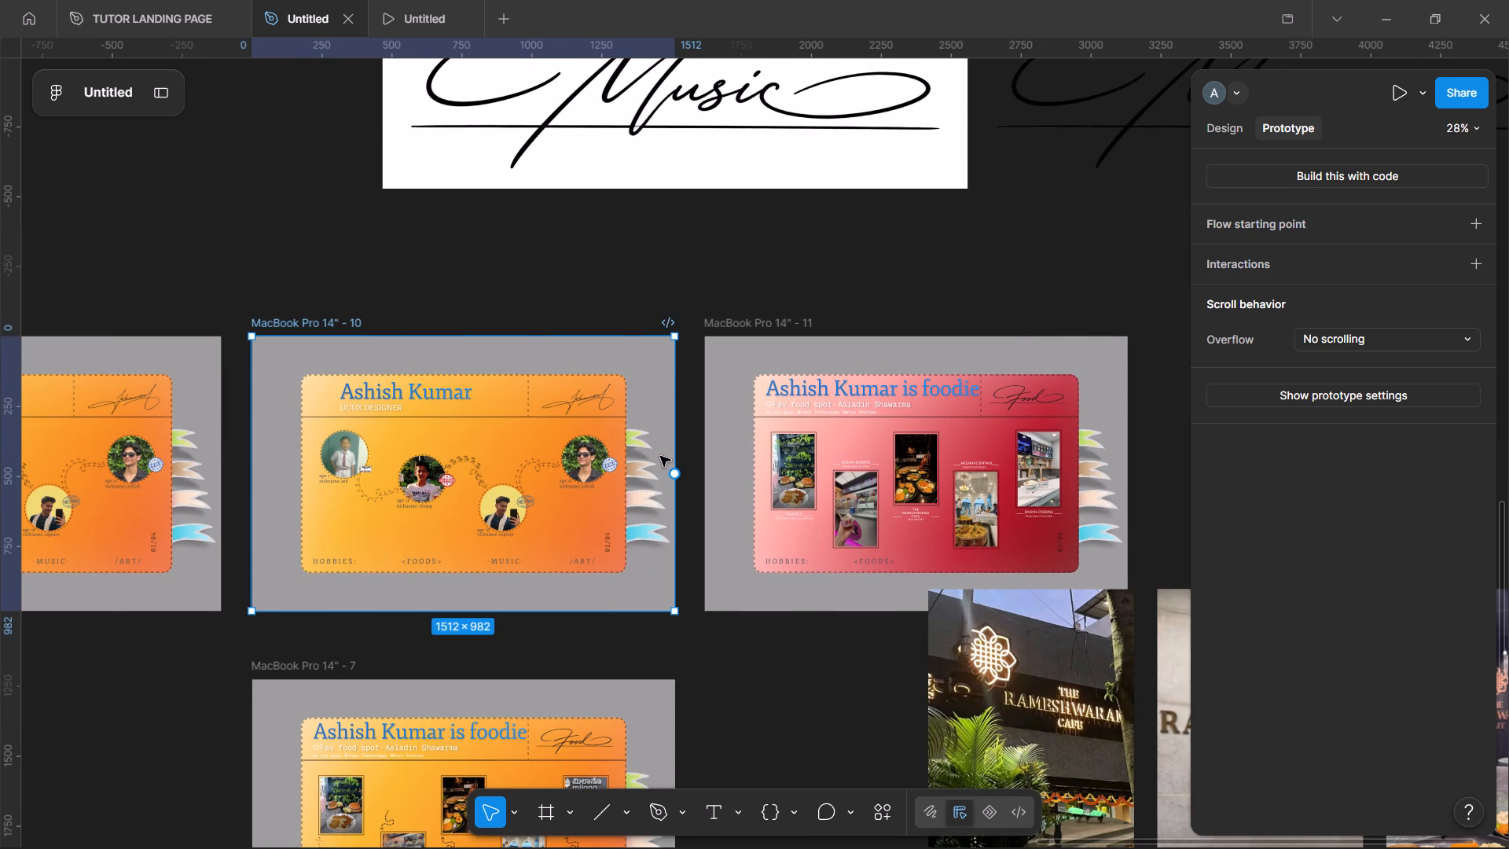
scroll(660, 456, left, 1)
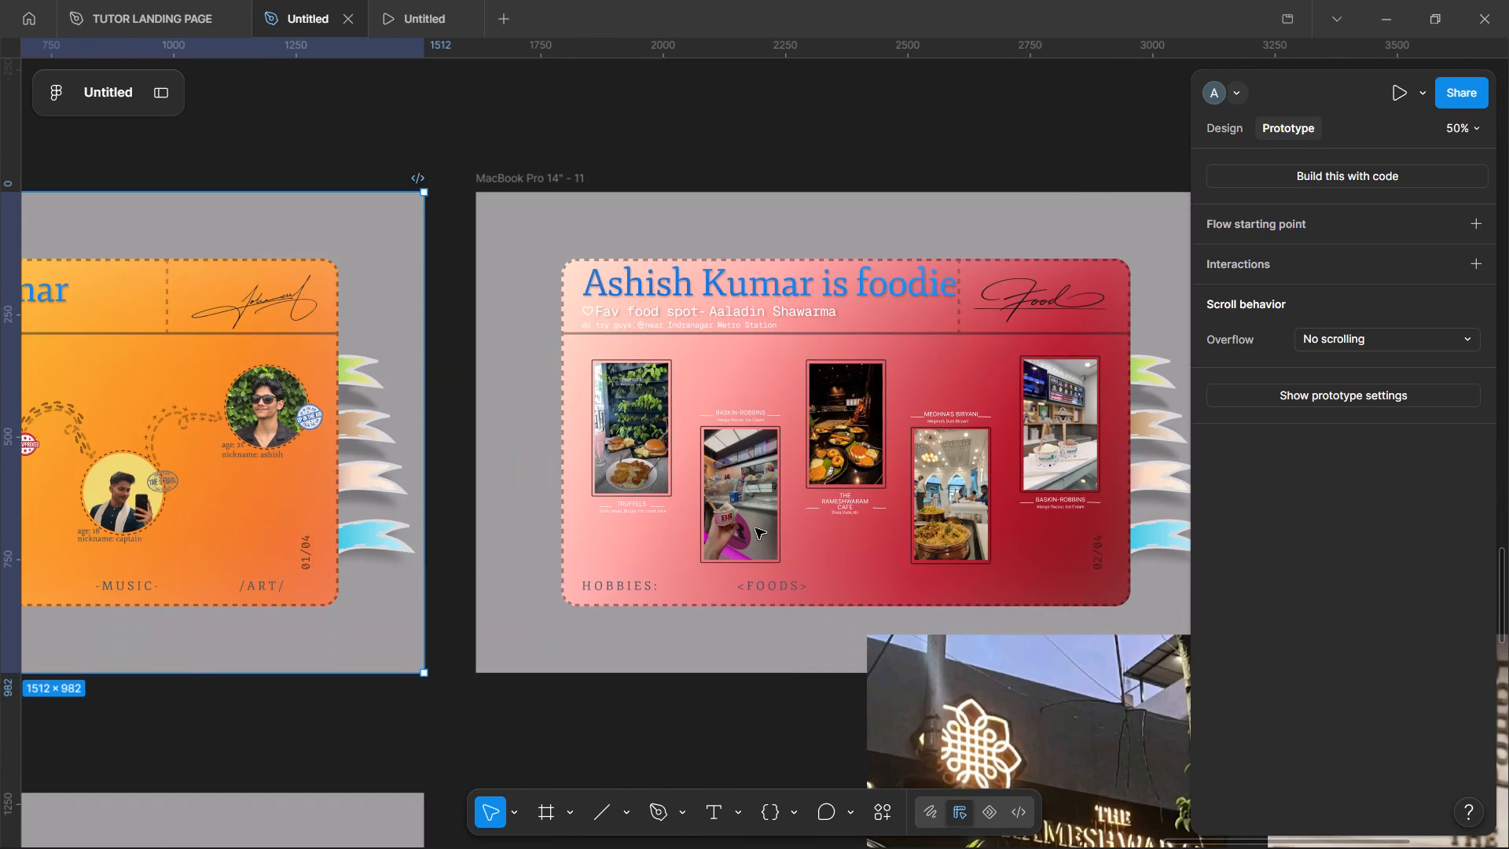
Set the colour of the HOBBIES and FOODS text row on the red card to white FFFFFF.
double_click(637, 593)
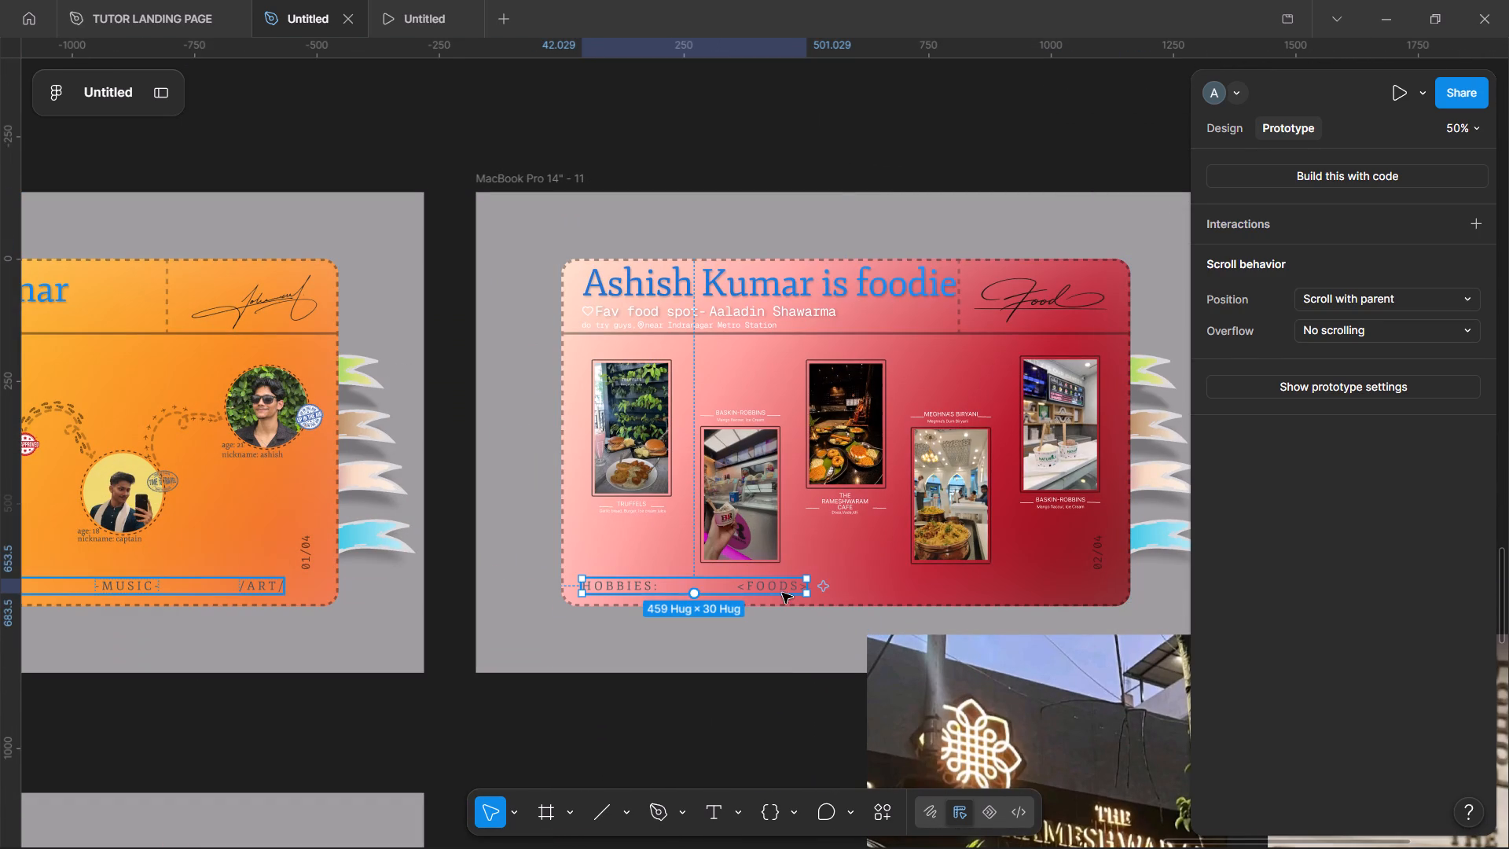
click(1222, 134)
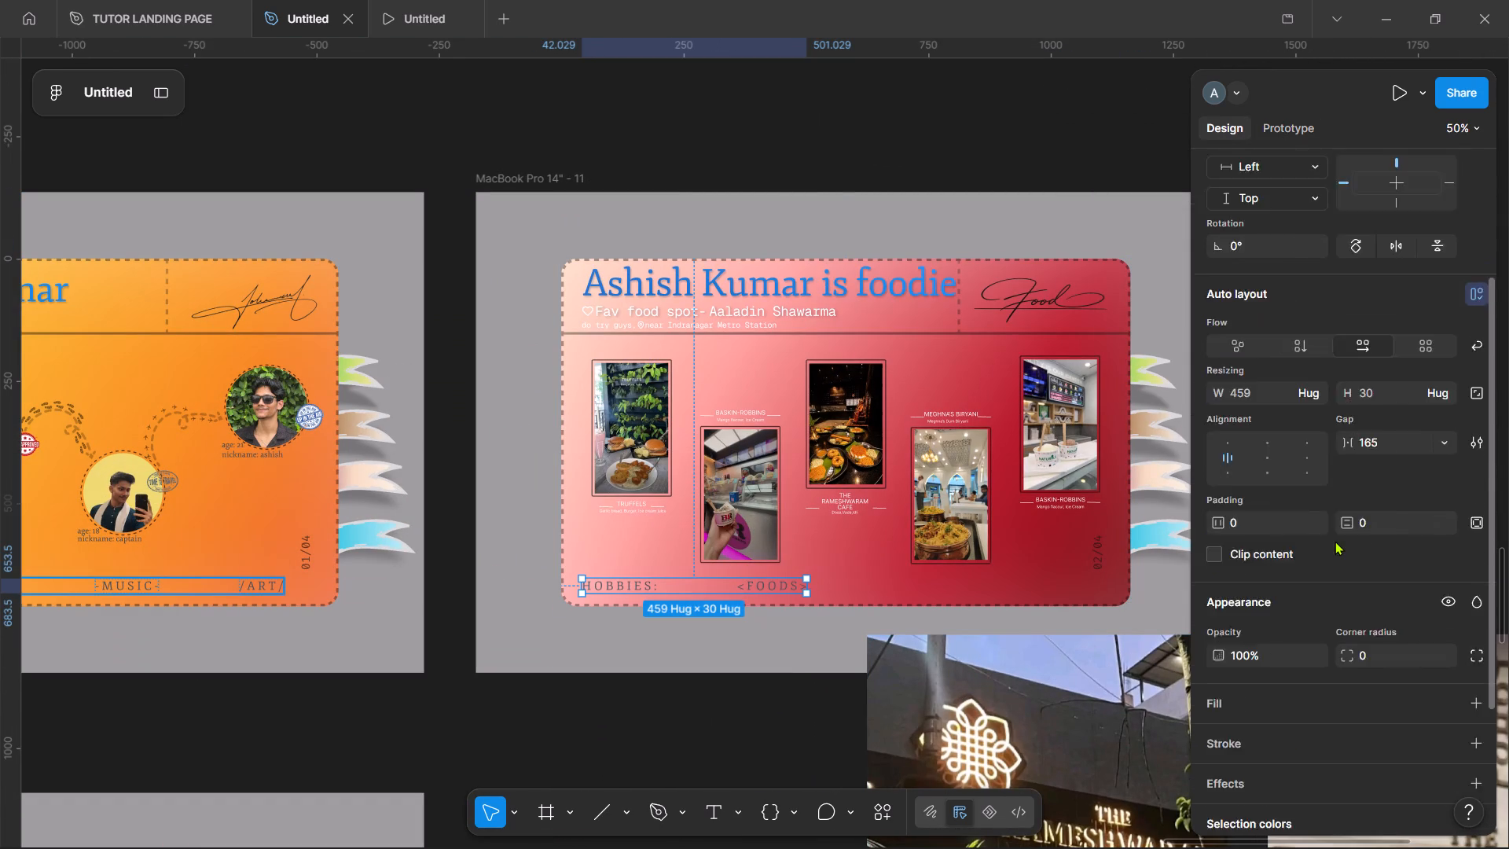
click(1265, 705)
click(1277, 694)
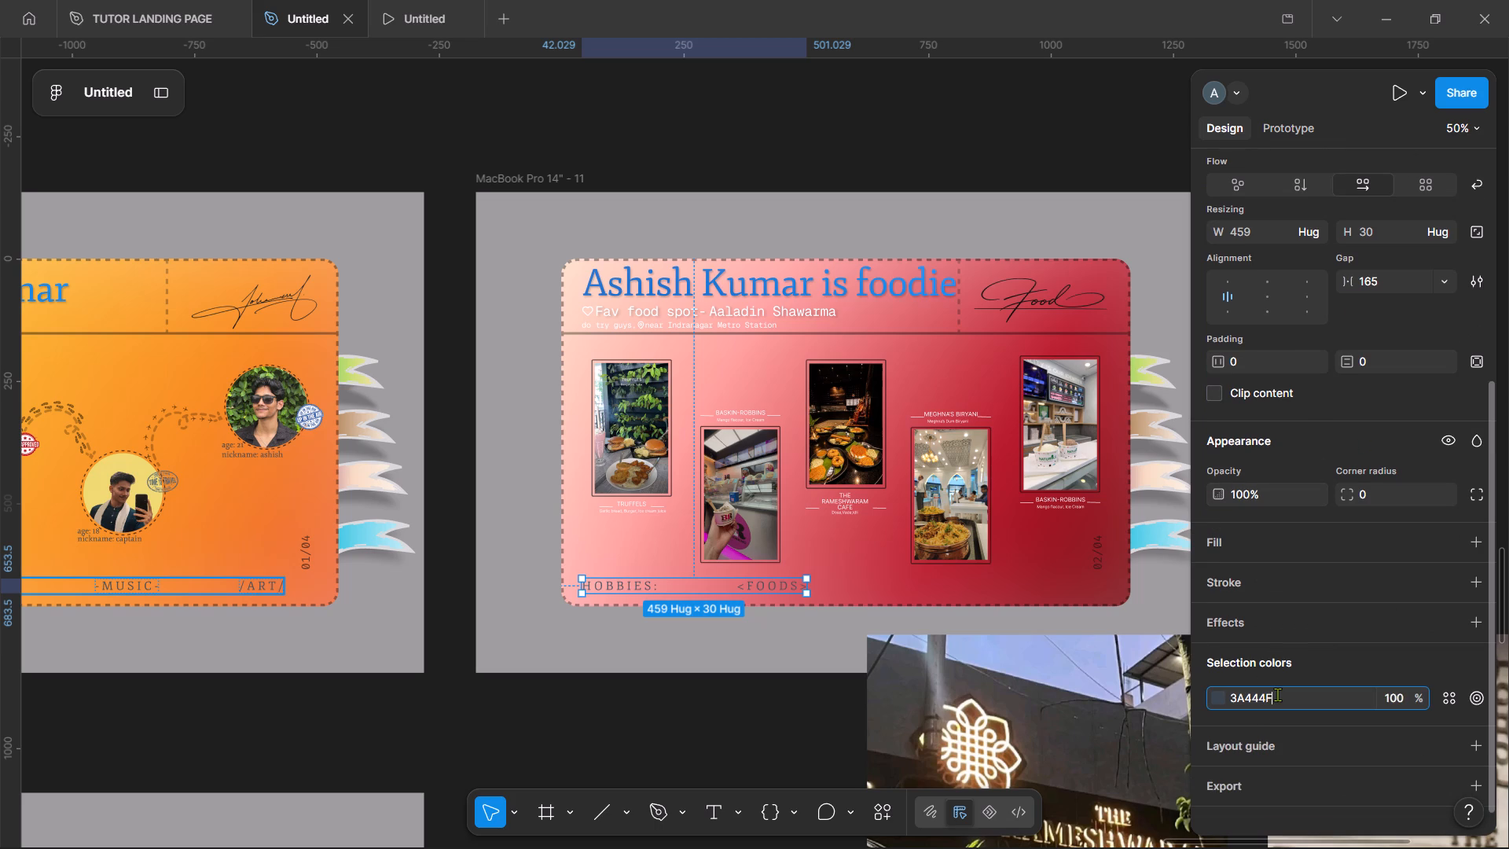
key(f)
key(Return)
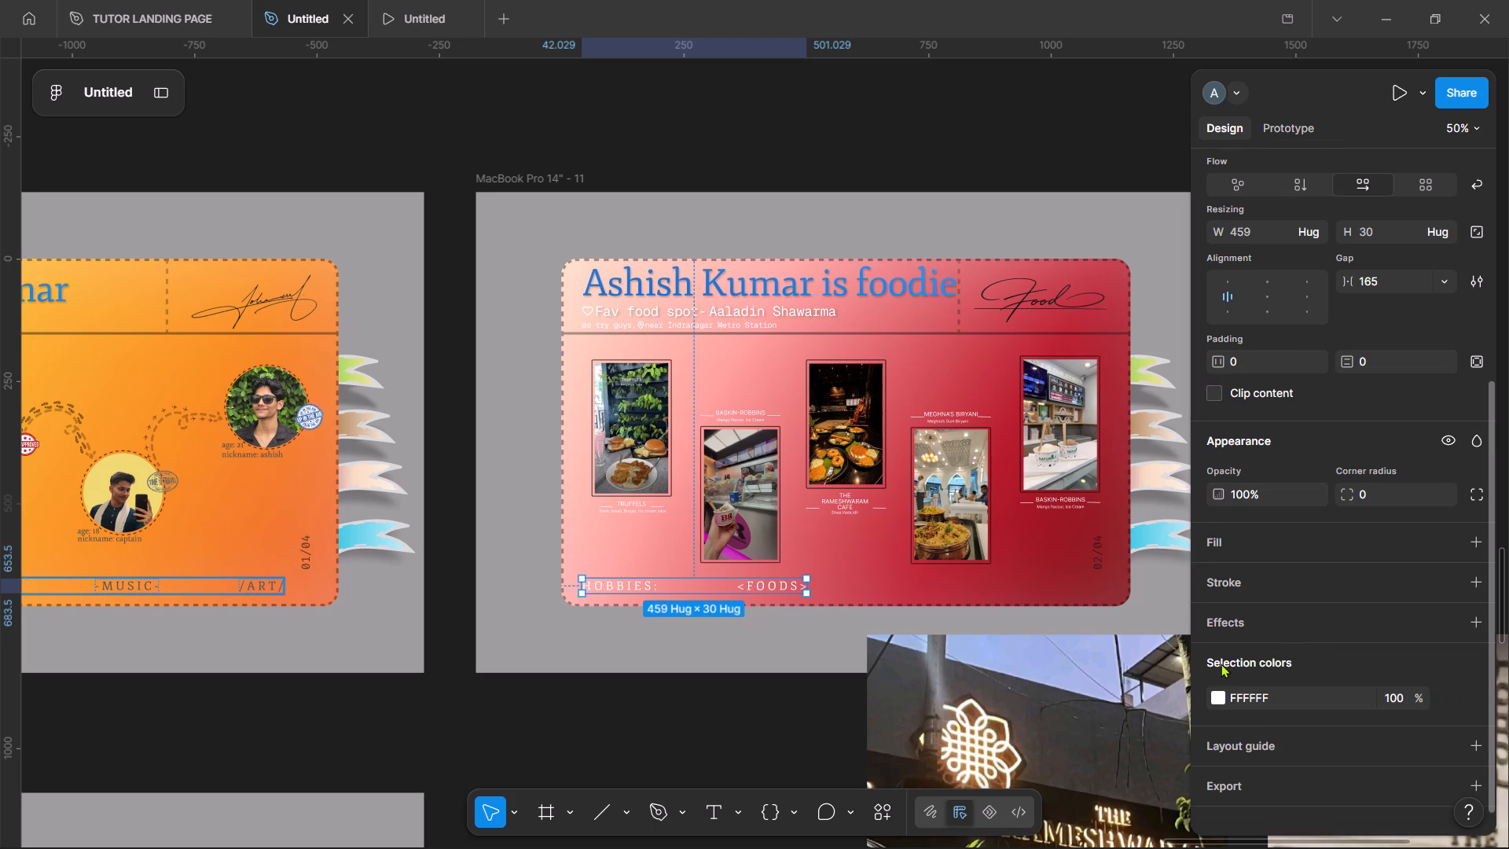
Recolour the red card's HOBBIES and FOODS row, trying light pinks before settling on dark red 390000.
click(1246, 701)
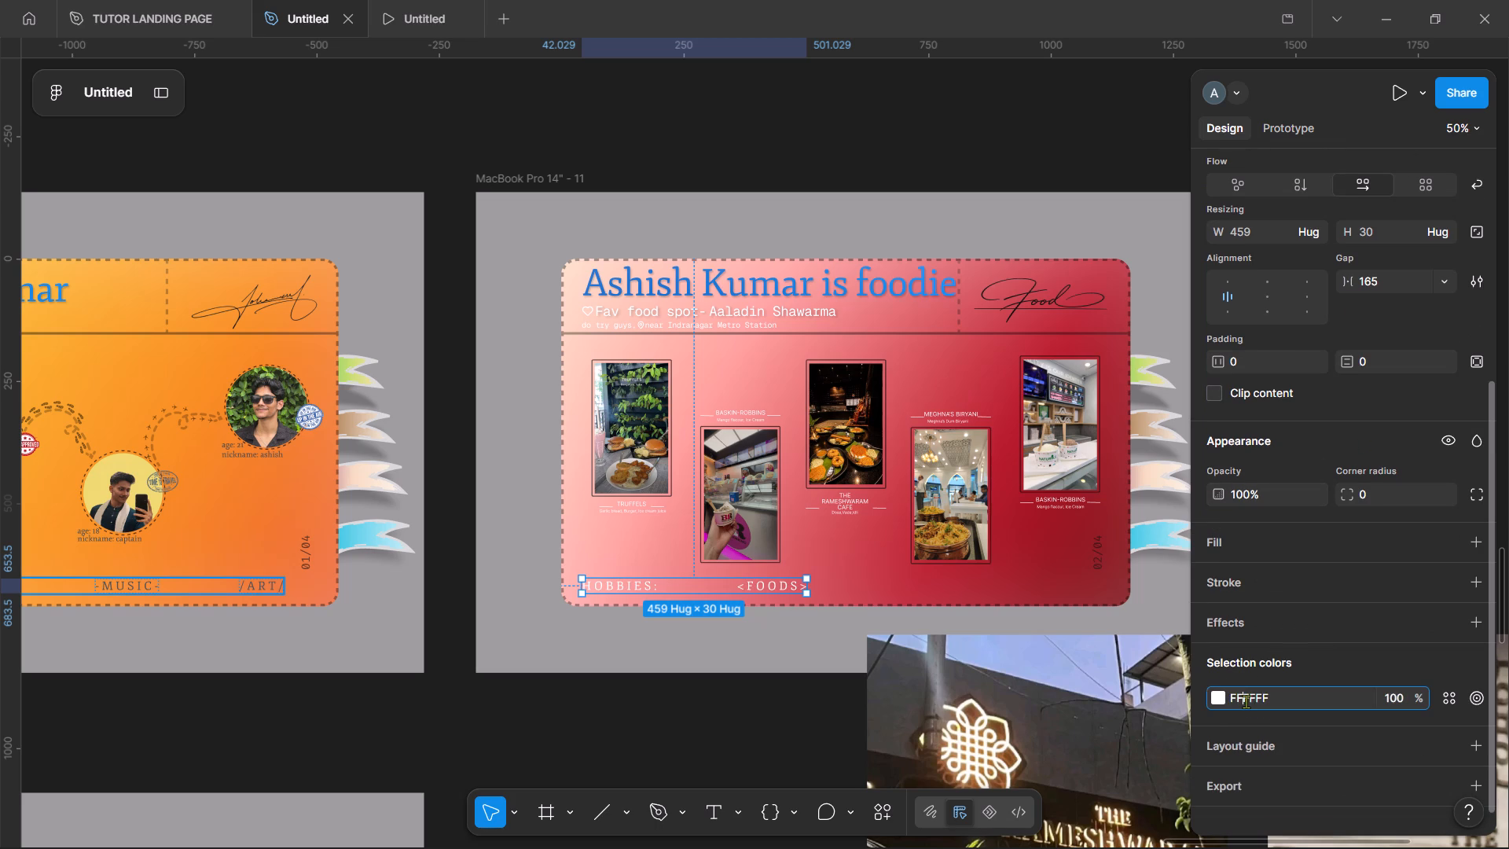
click(1221, 703)
drag(982, 423, 982, 405)
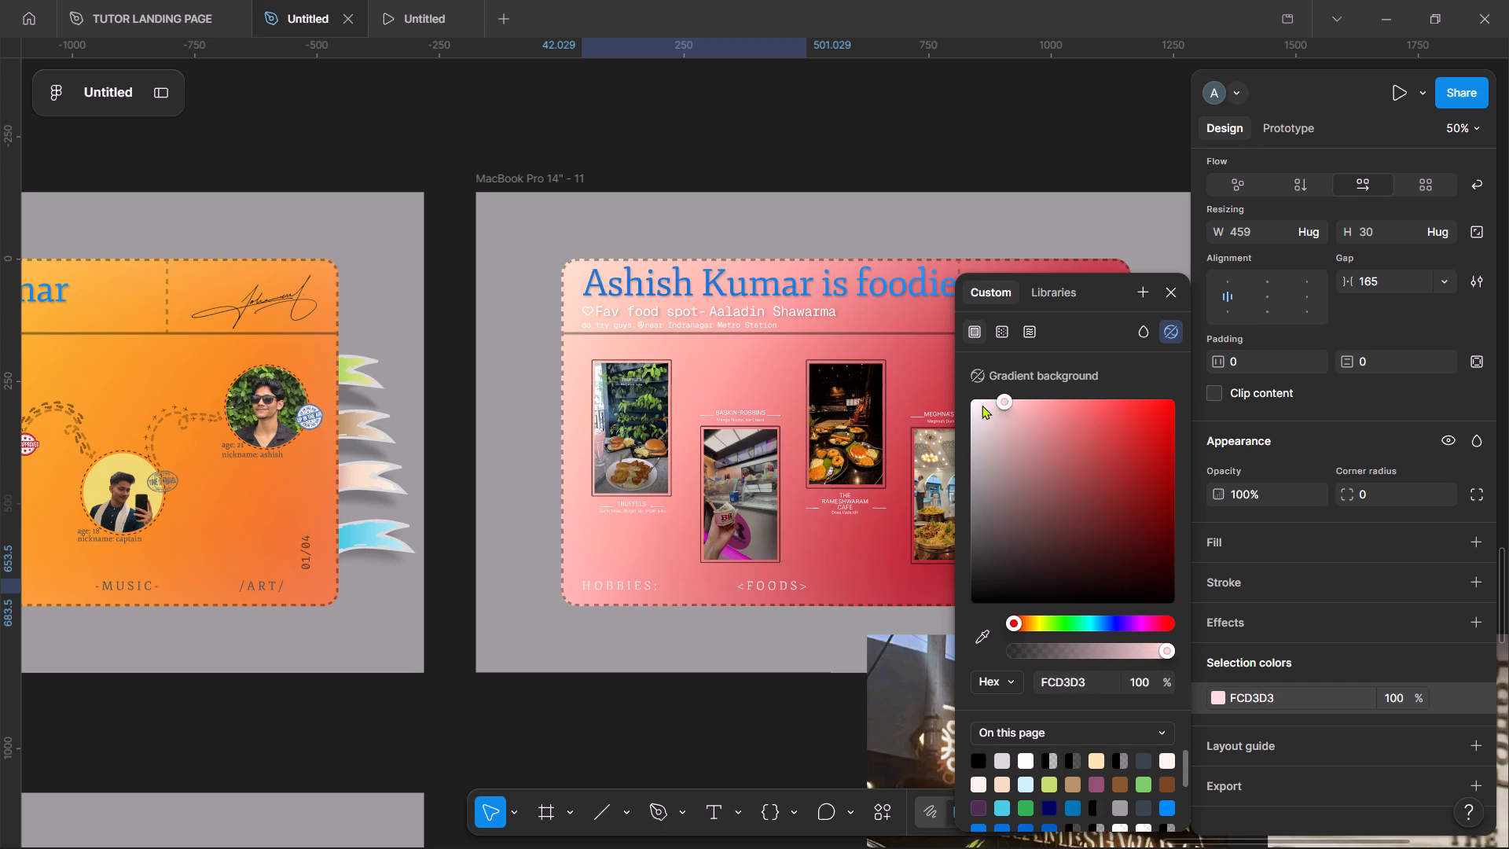
drag(982, 405, 987, 410)
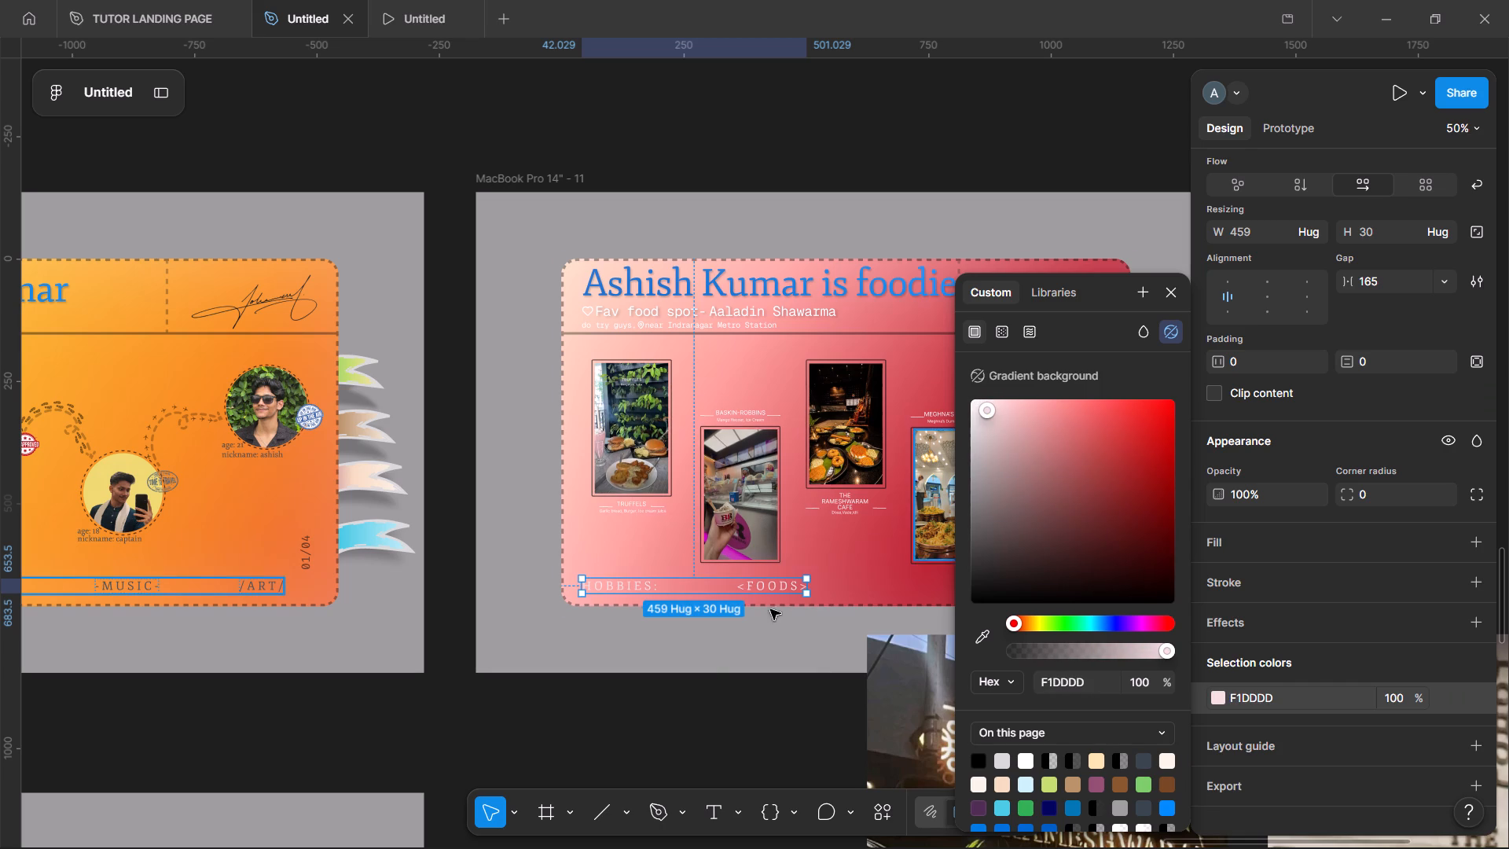
drag(1026, 472, 1180, 560)
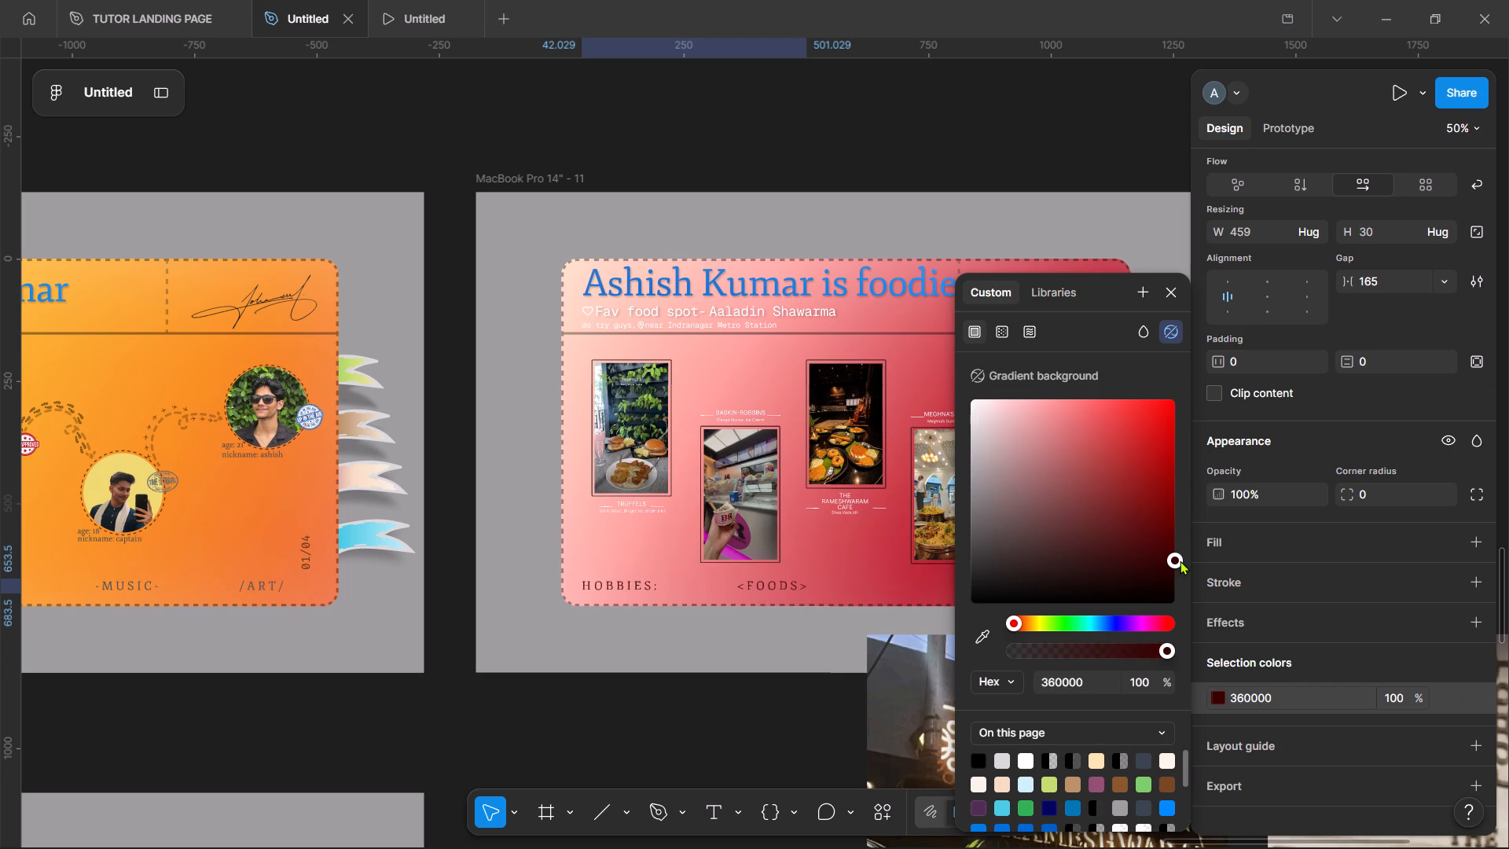
drag(1180, 560, 1192, 557)
Copy the row's colour code, place it as a text note reading 390000 above MacBook Pro 14" - 11, and enlarge it.
click(1083, 674)
key(ctrl+c)
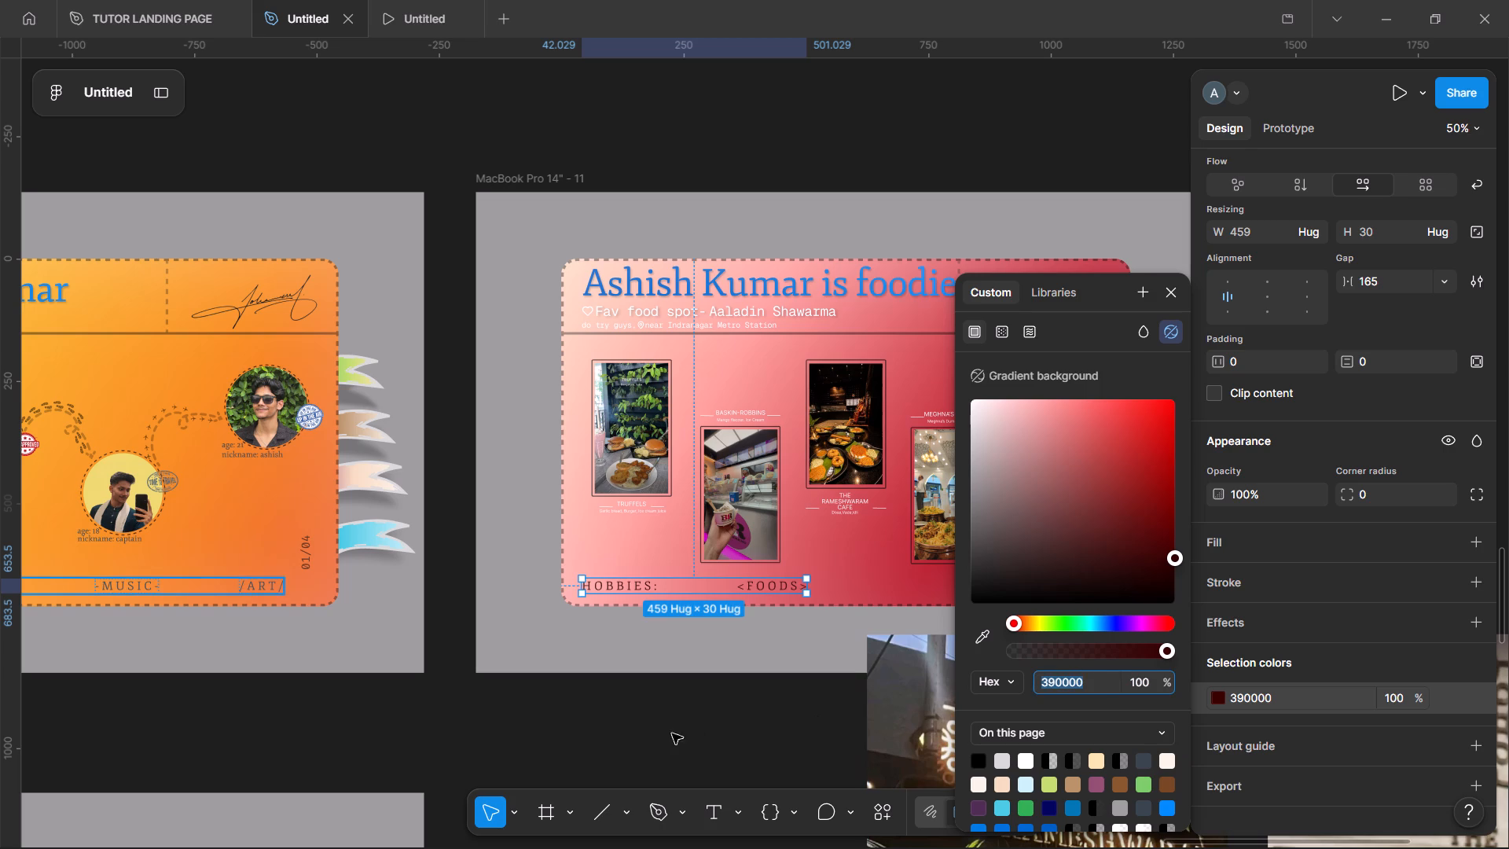
double_click(659, 735)
click(685, 222)
key(t)
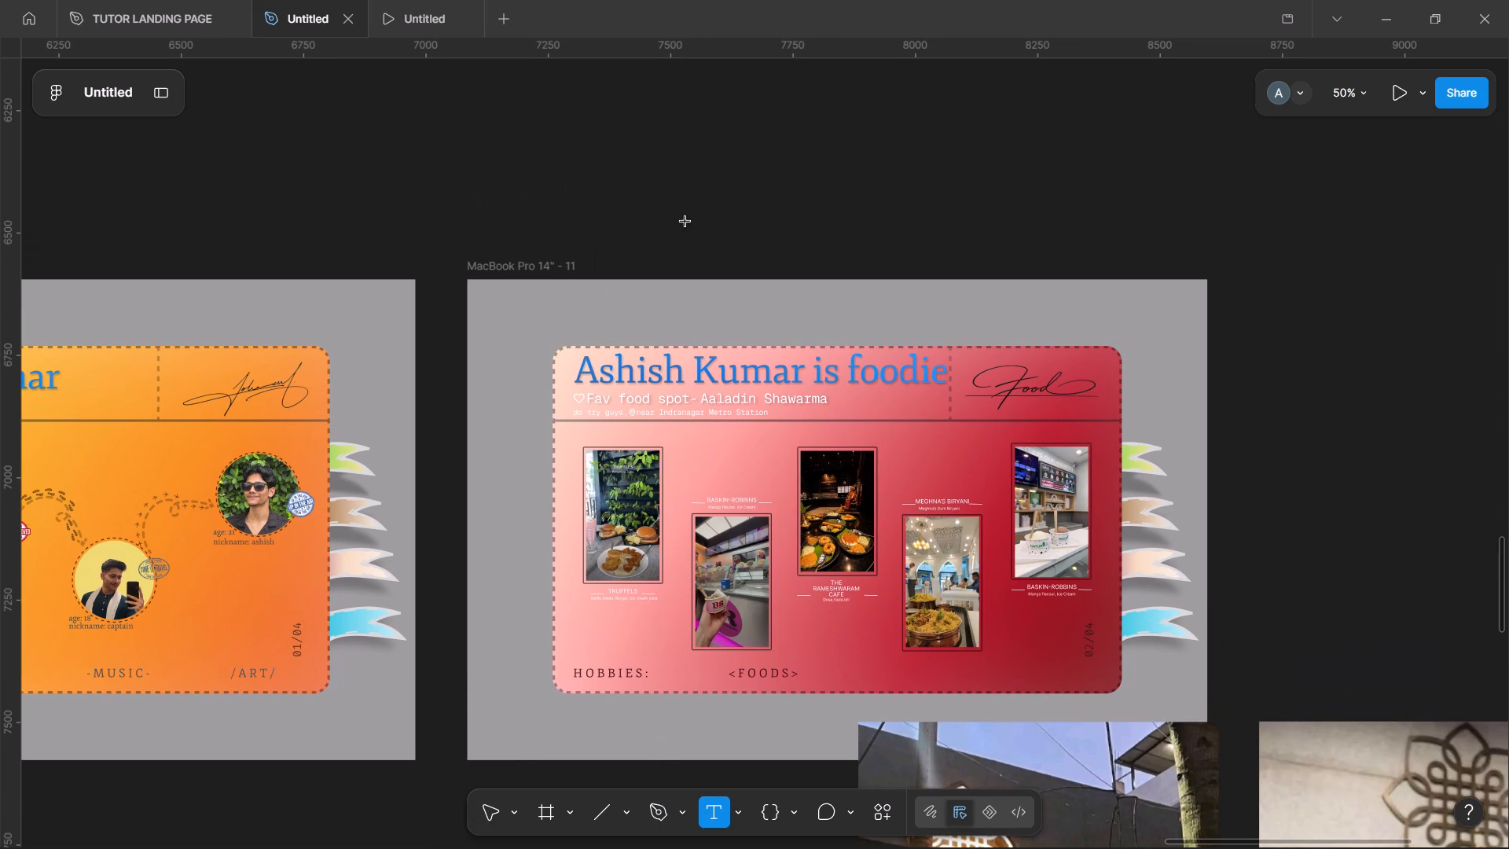
click(637, 215)
key(ctrl+v)
click(727, 200)
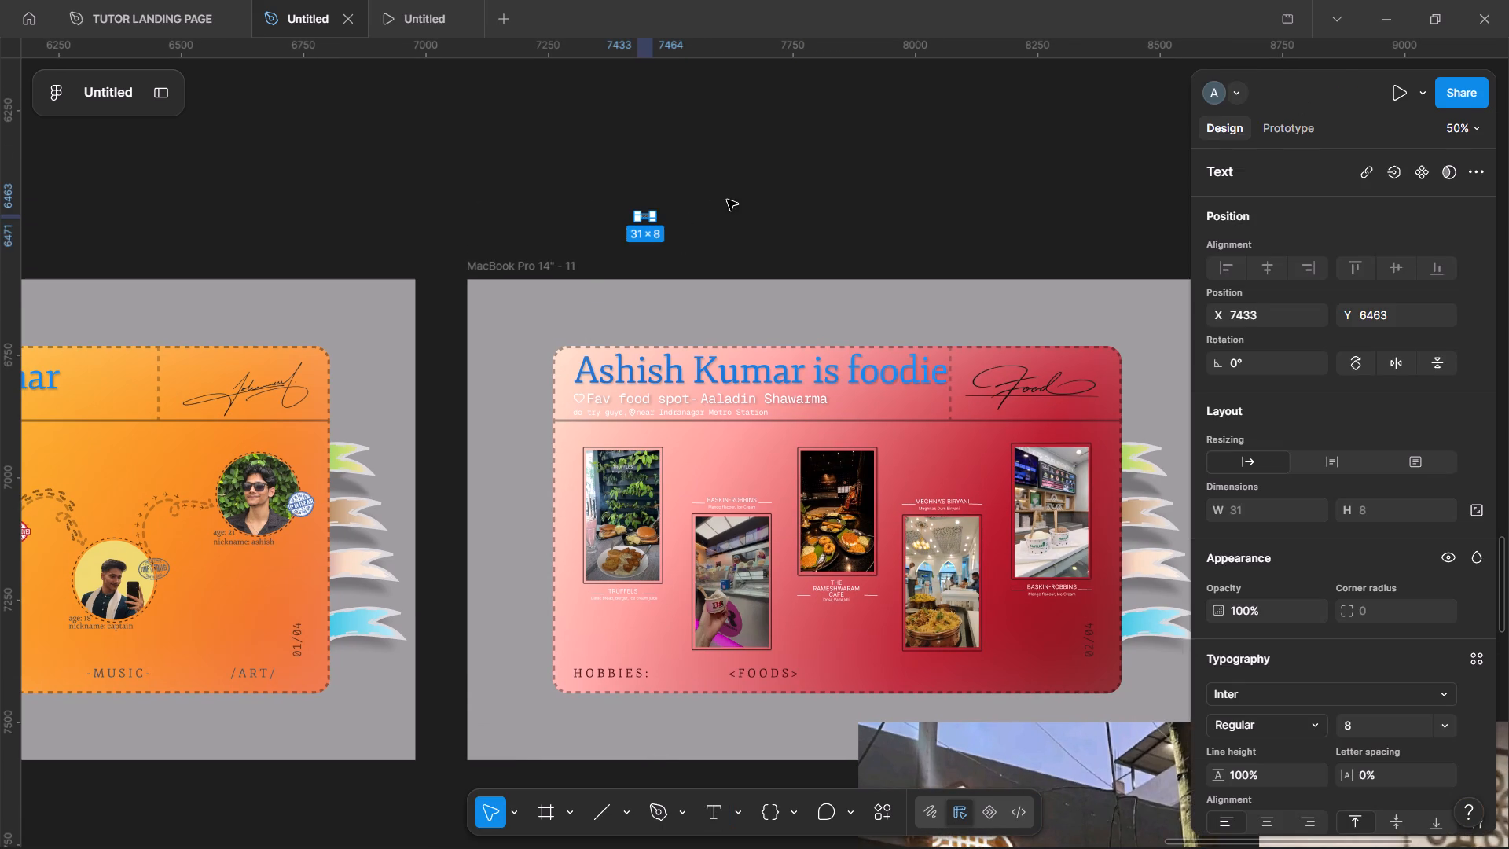
click(1446, 619)
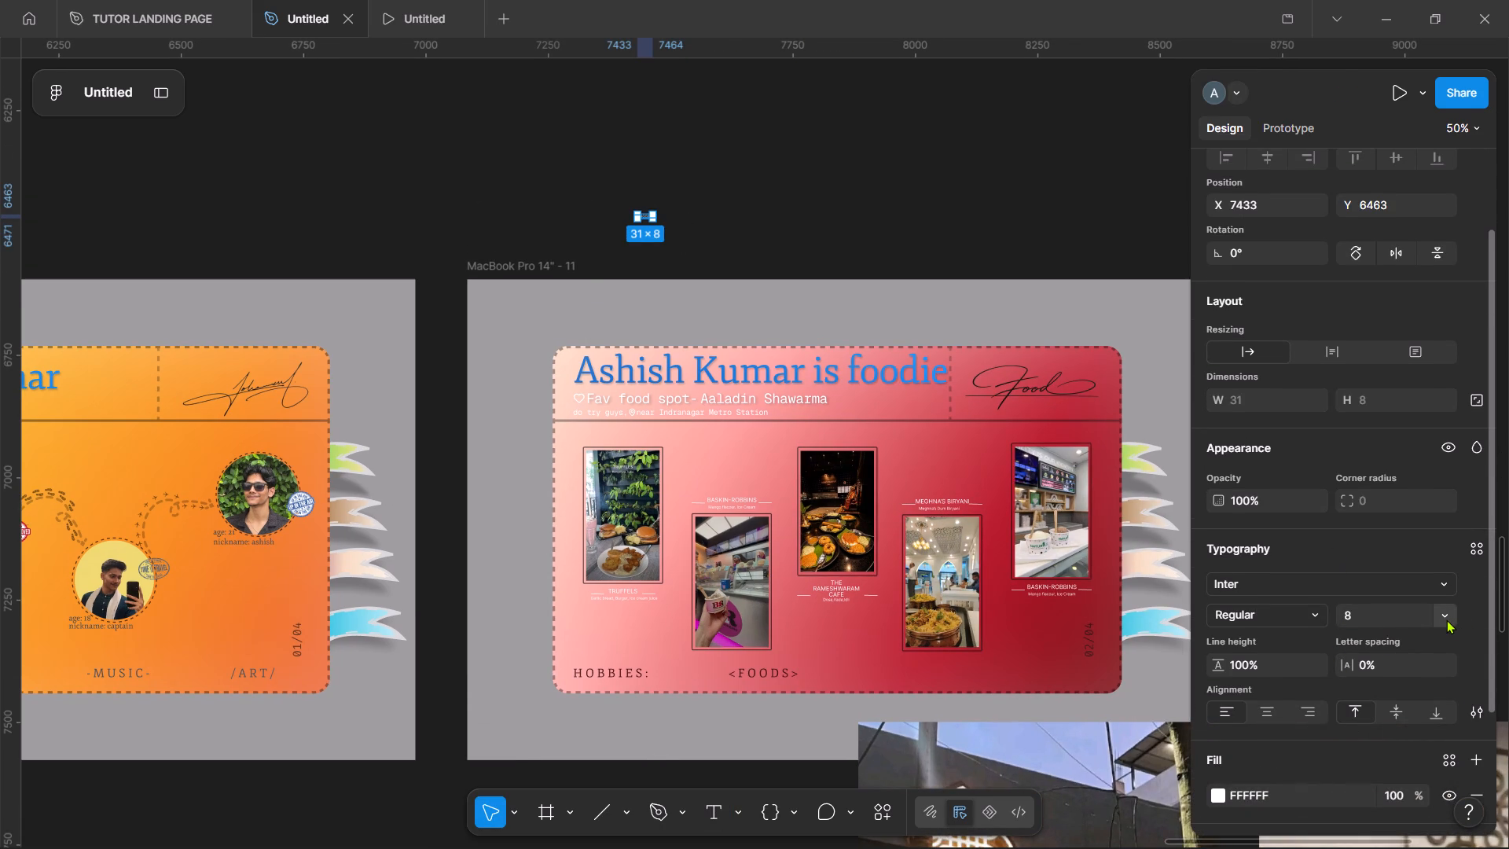
click(1383, 657)
click(921, 205)
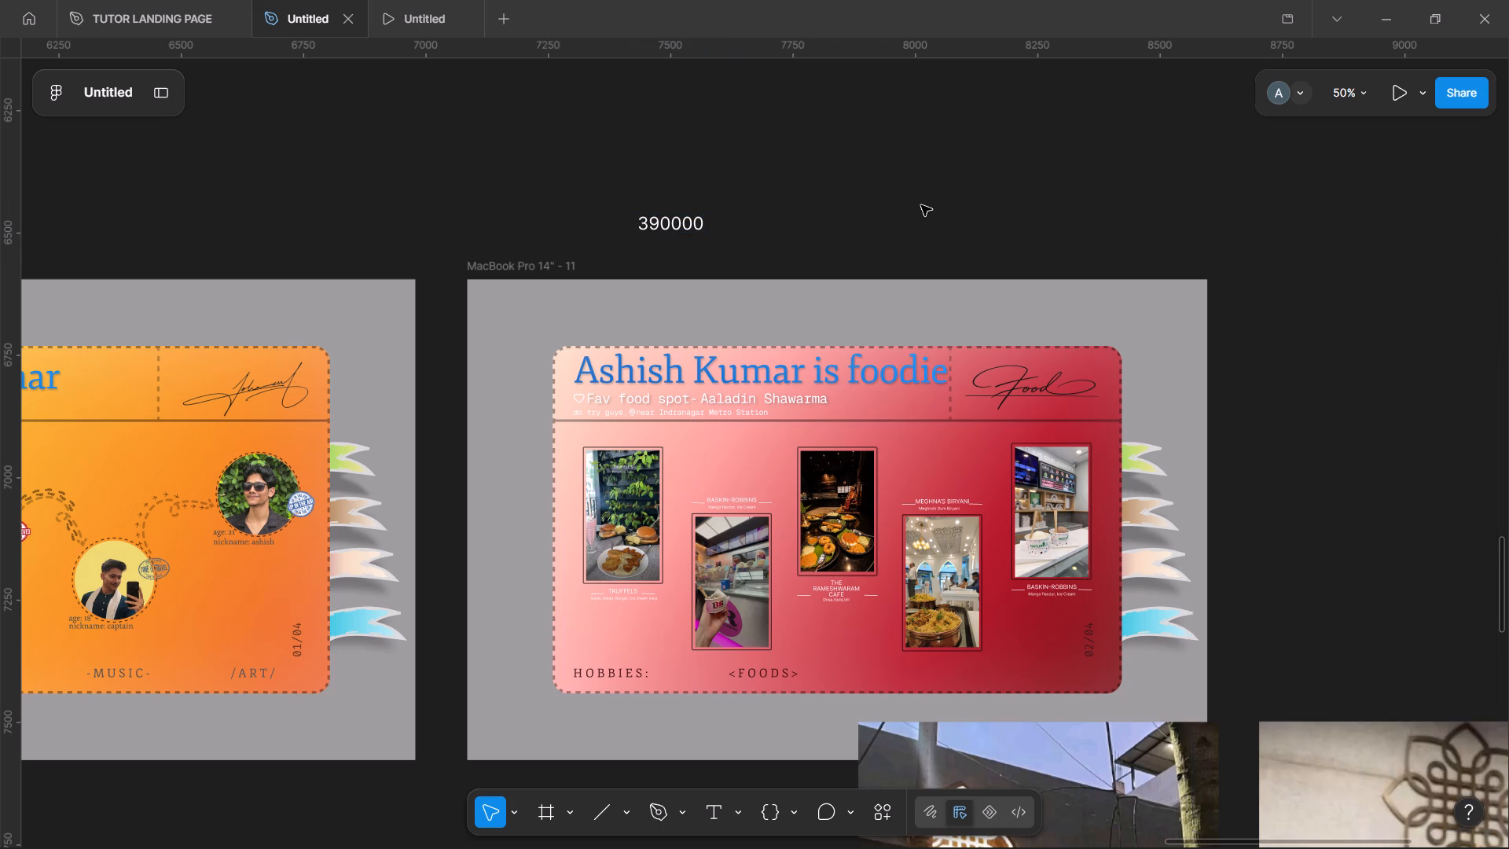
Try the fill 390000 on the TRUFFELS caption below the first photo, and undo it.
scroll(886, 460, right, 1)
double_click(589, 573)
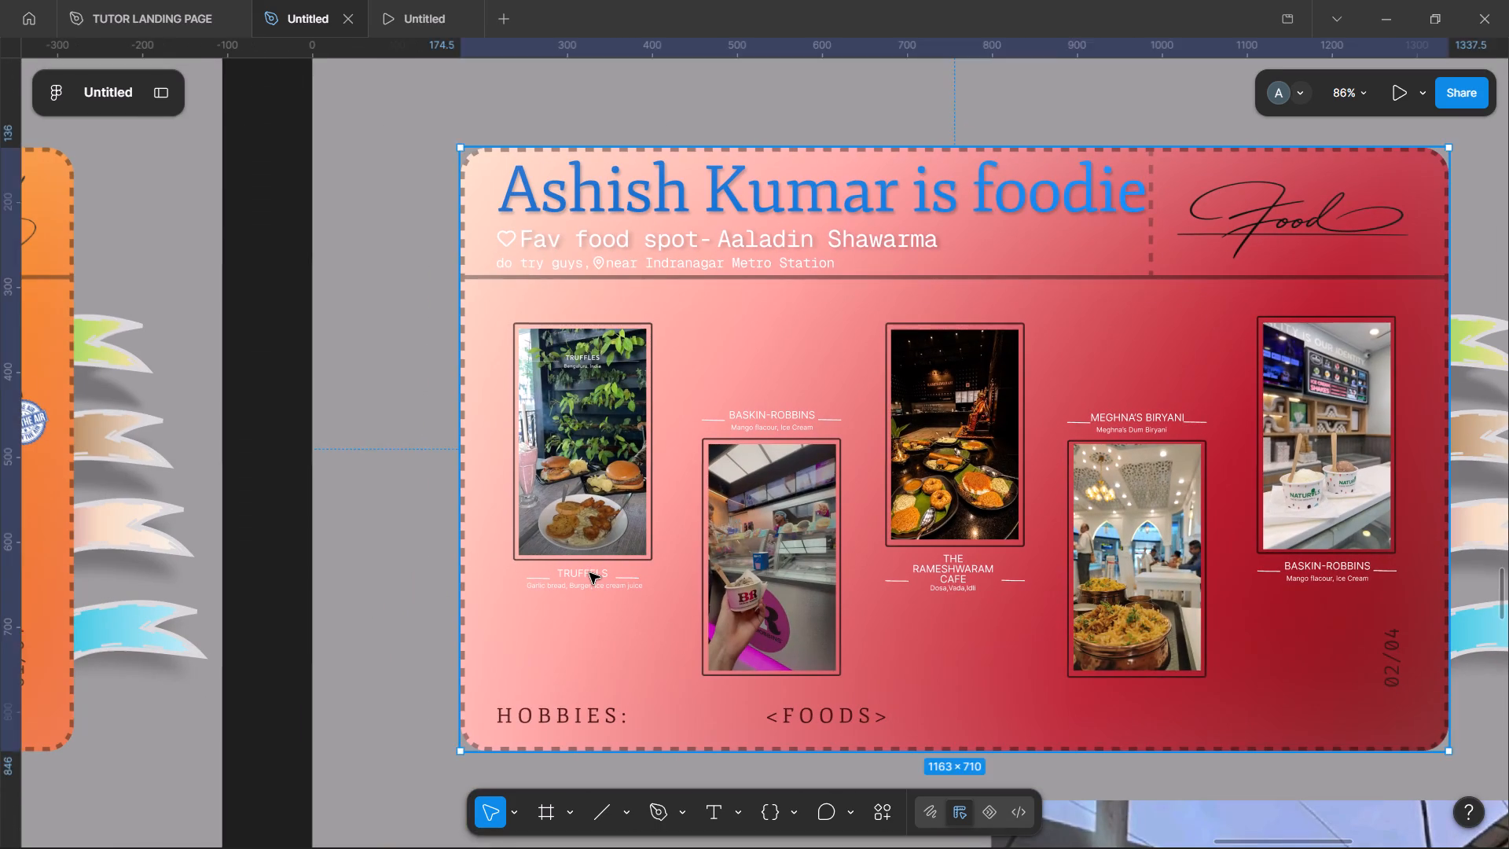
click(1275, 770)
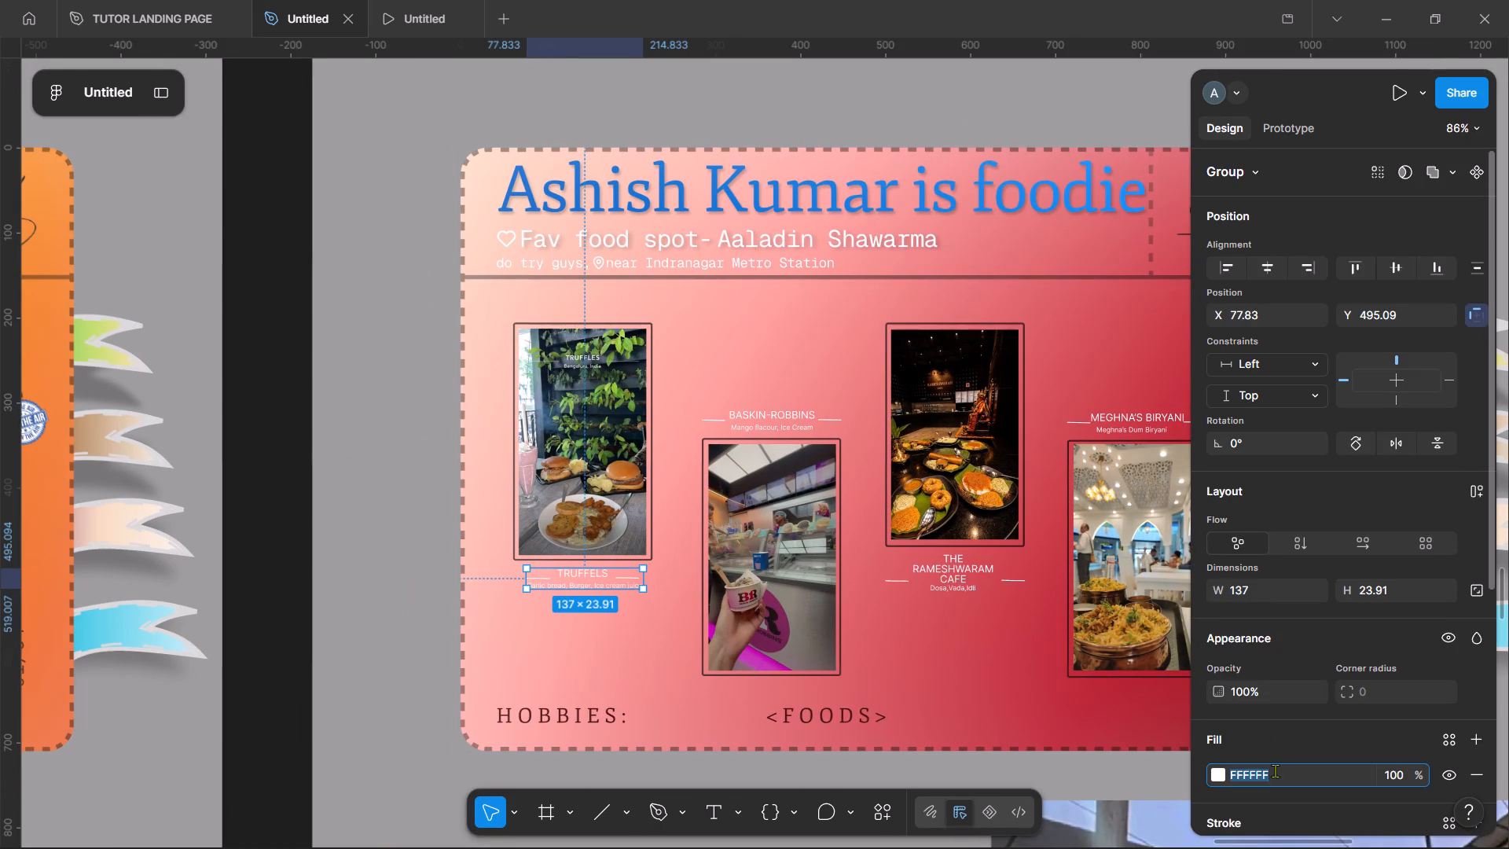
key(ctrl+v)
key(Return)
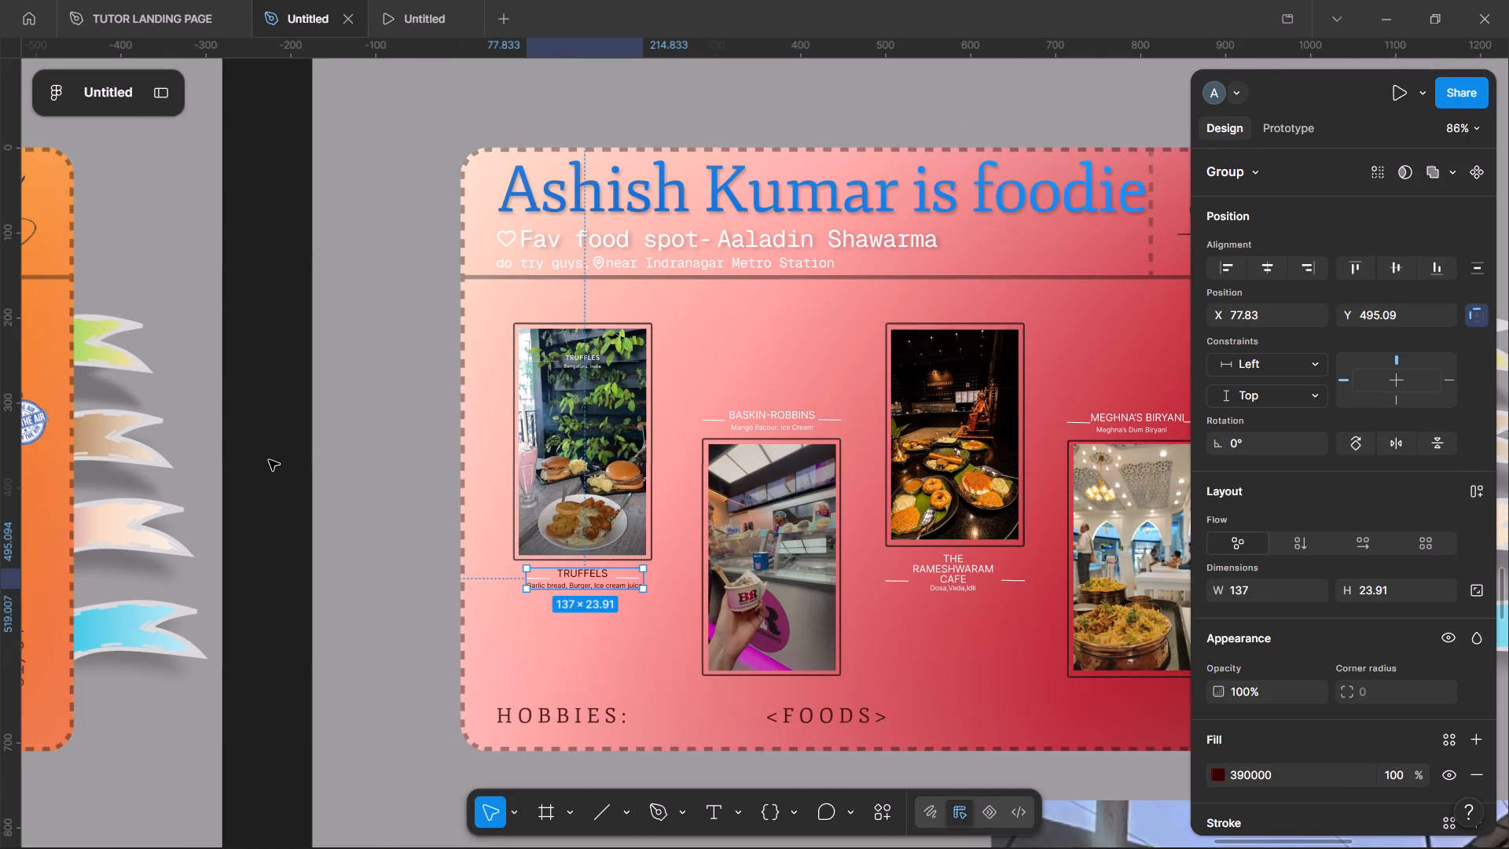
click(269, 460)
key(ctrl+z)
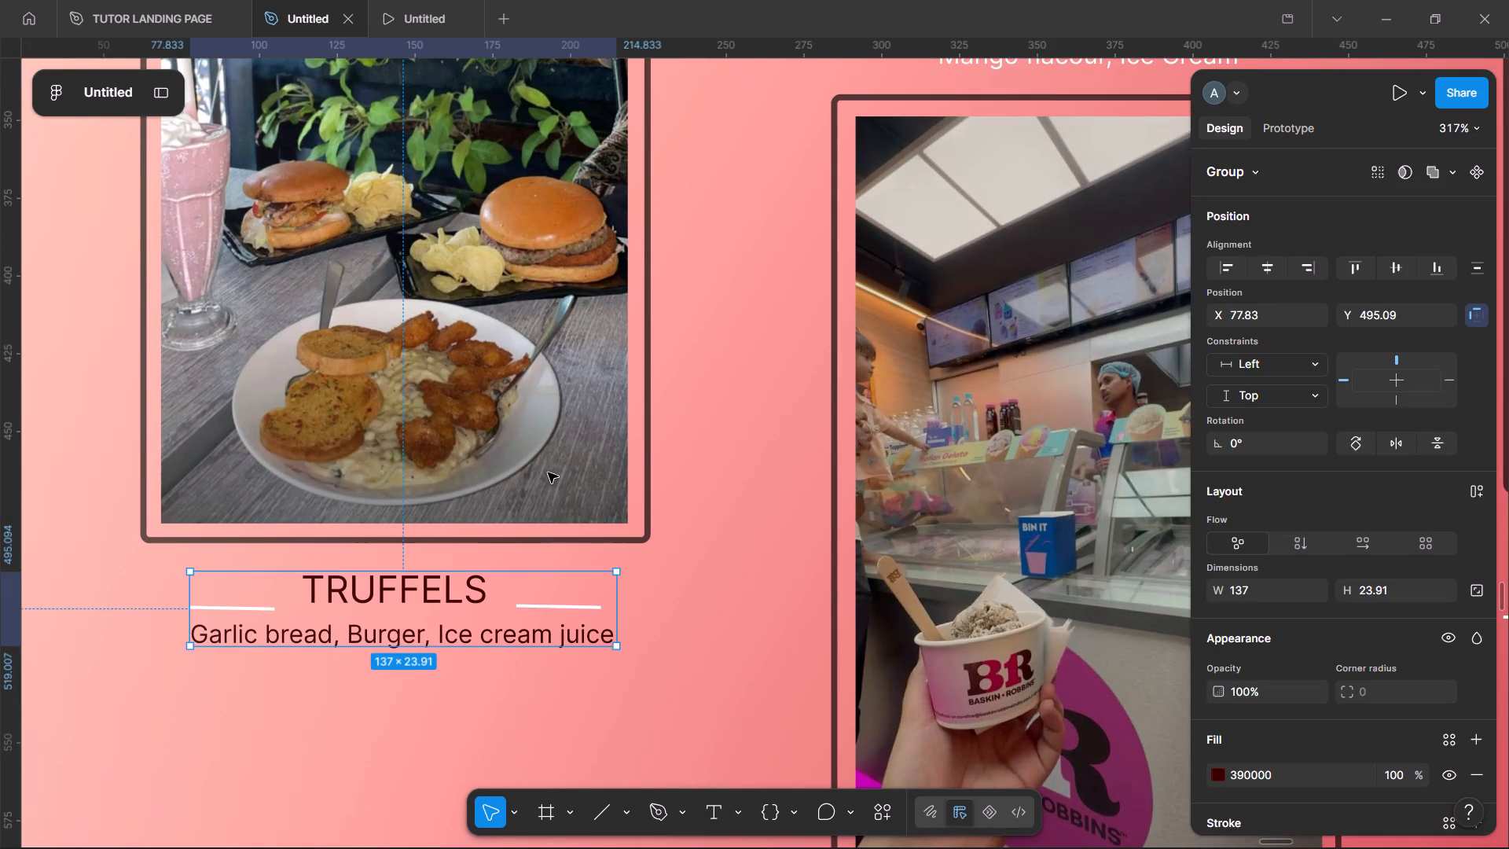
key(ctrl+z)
Select the borders around all five food photos on the red card and set their stroke colour to 390000.
scroll(548, 472, up, 1)
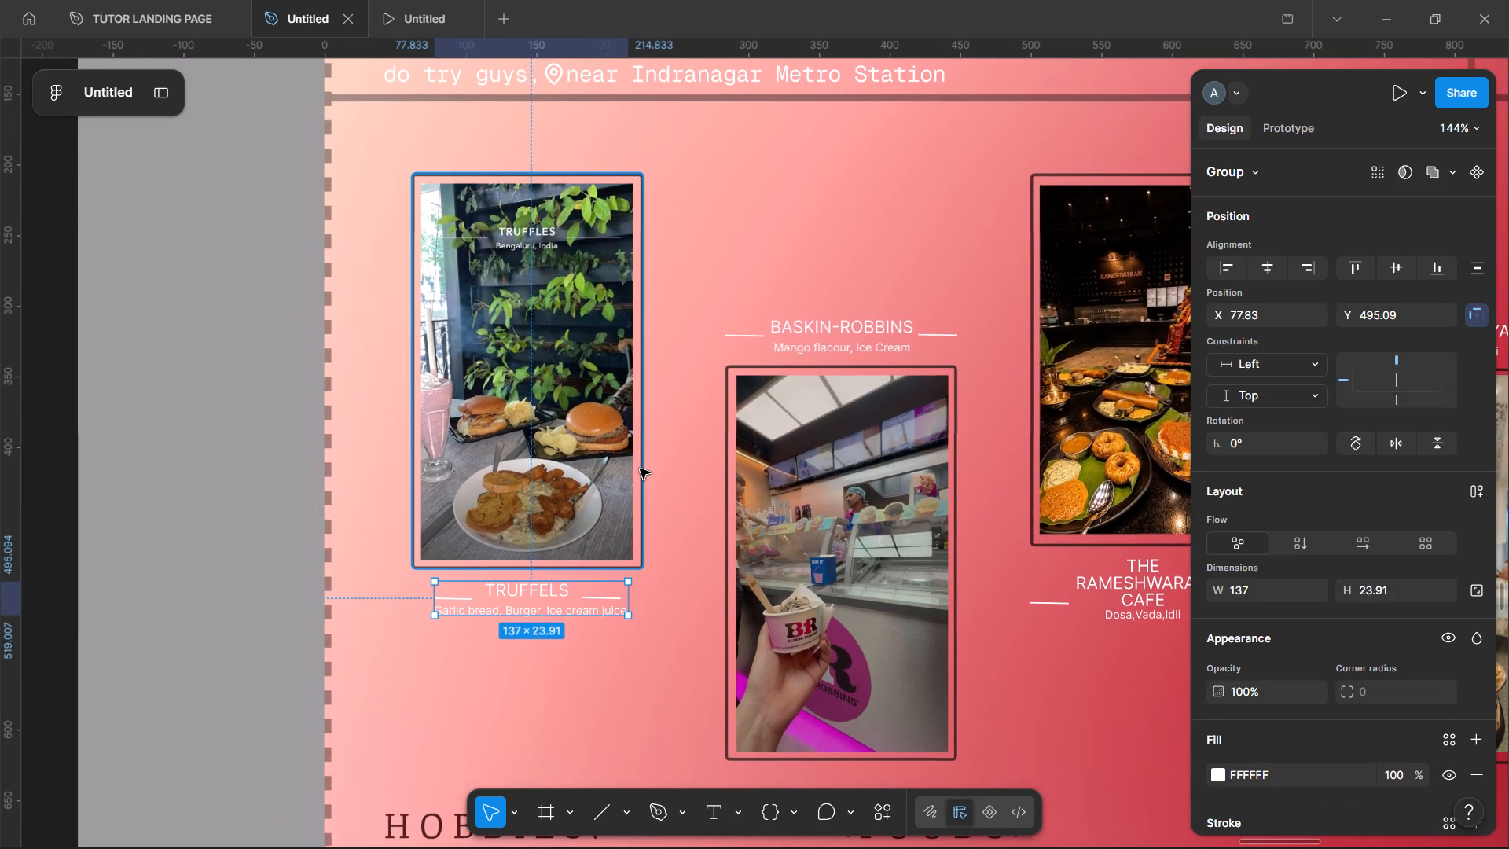
click(641, 470)
shift+click(727, 483)
scroll(727, 483, left, 2)
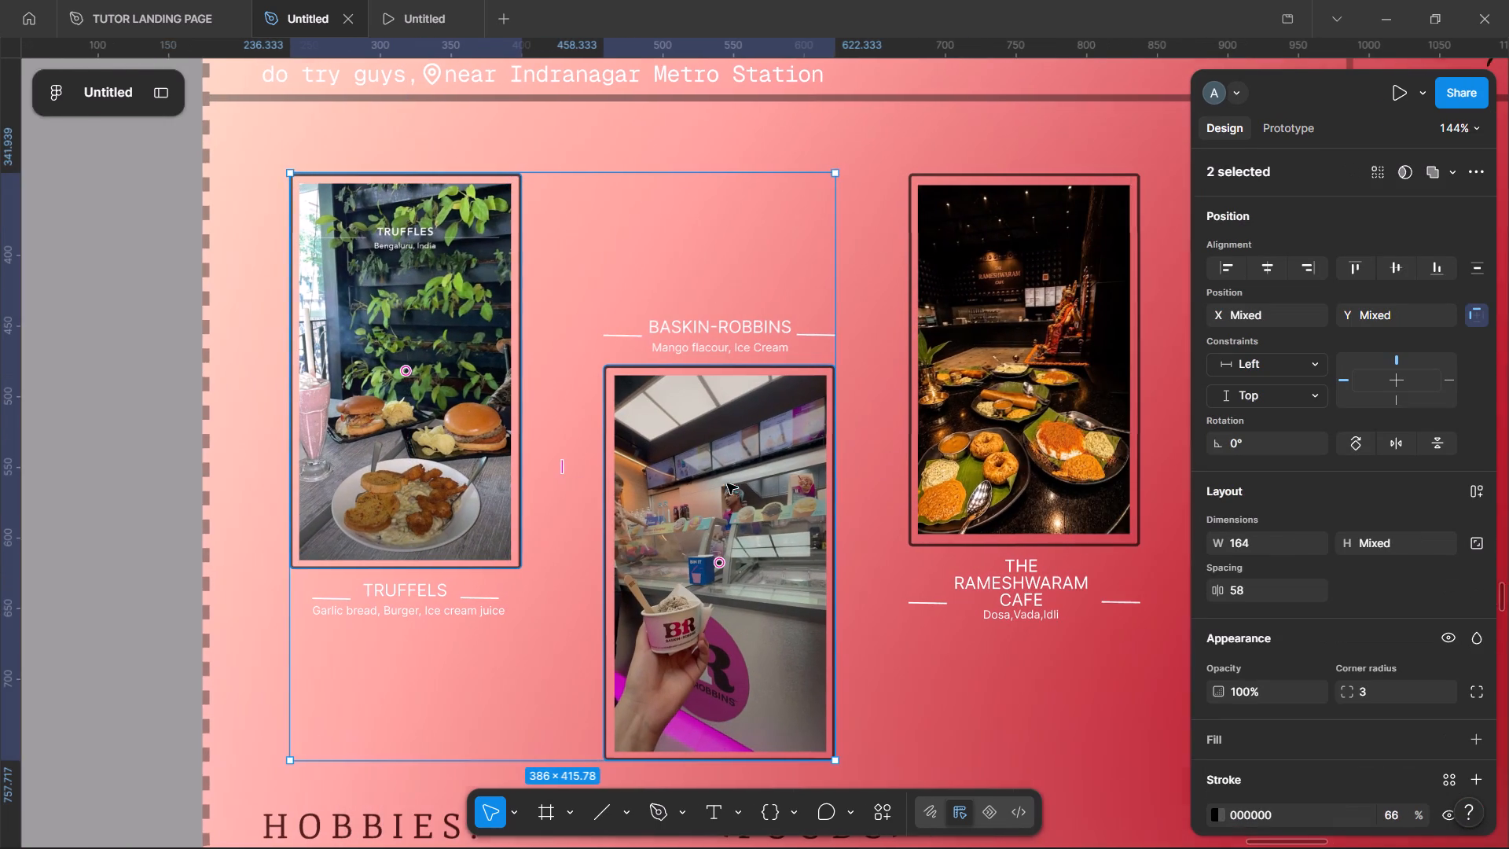
scroll(727, 483, left, 1)
shift+click(747, 546)
scroll(747, 546, left, 2)
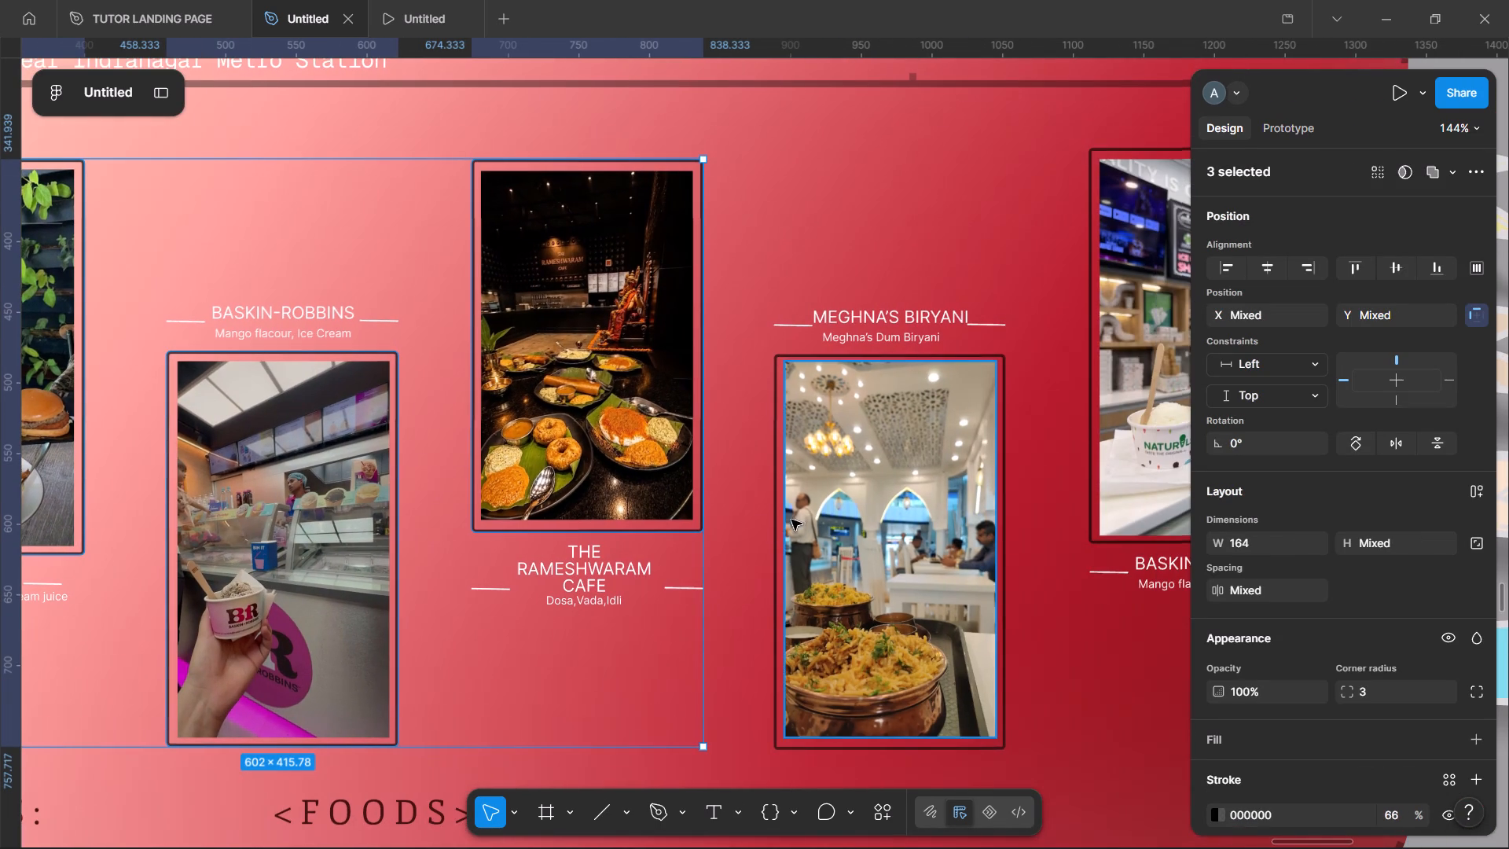
shift+click(779, 529)
scroll(779, 529, left, 2)
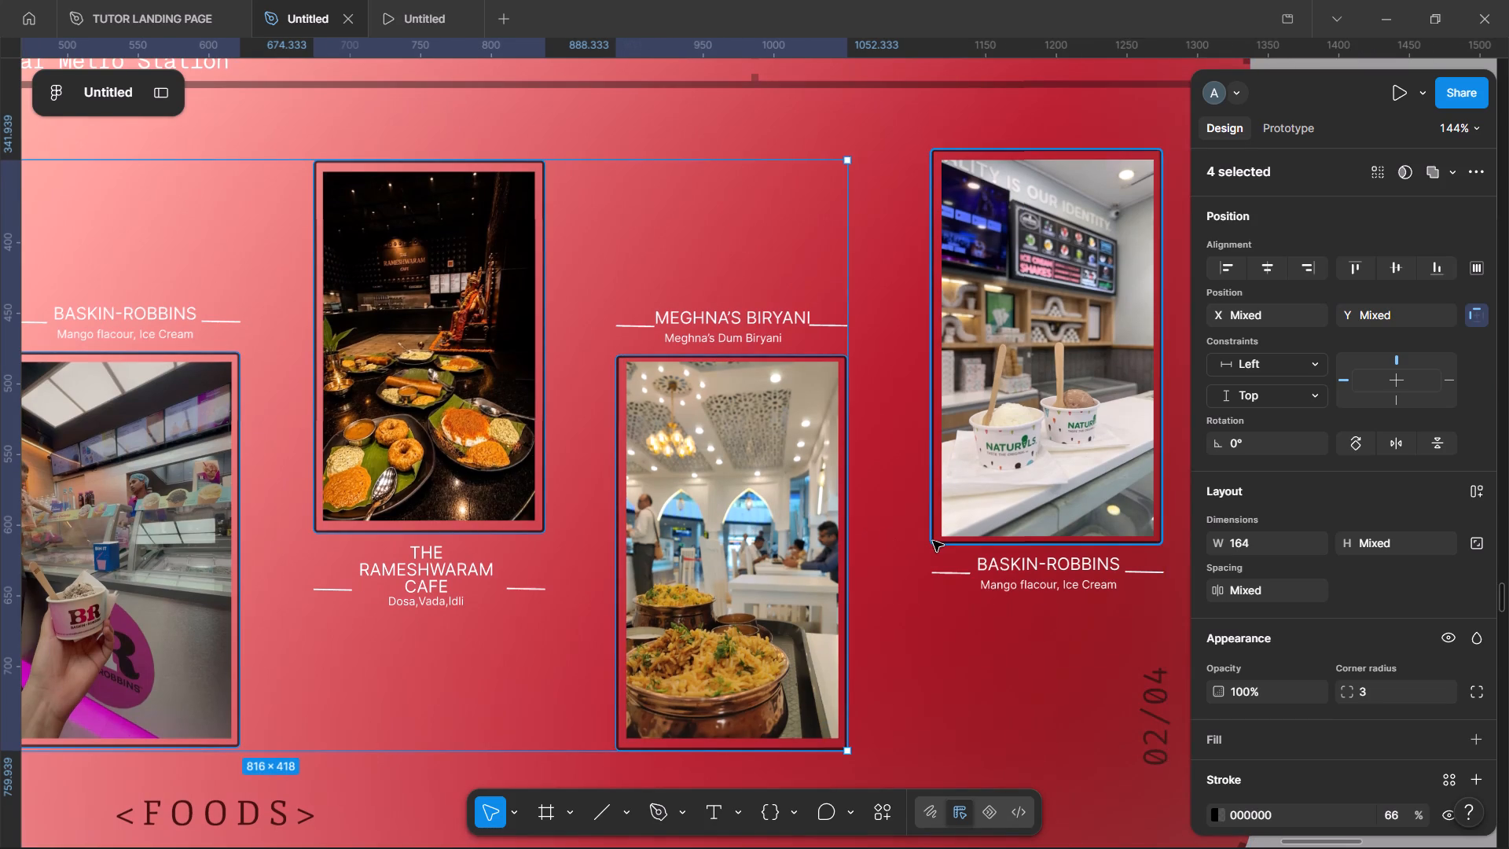
shift+click(933, 541)
scroll(1291, 708, down, 2)
click(1272, 624)
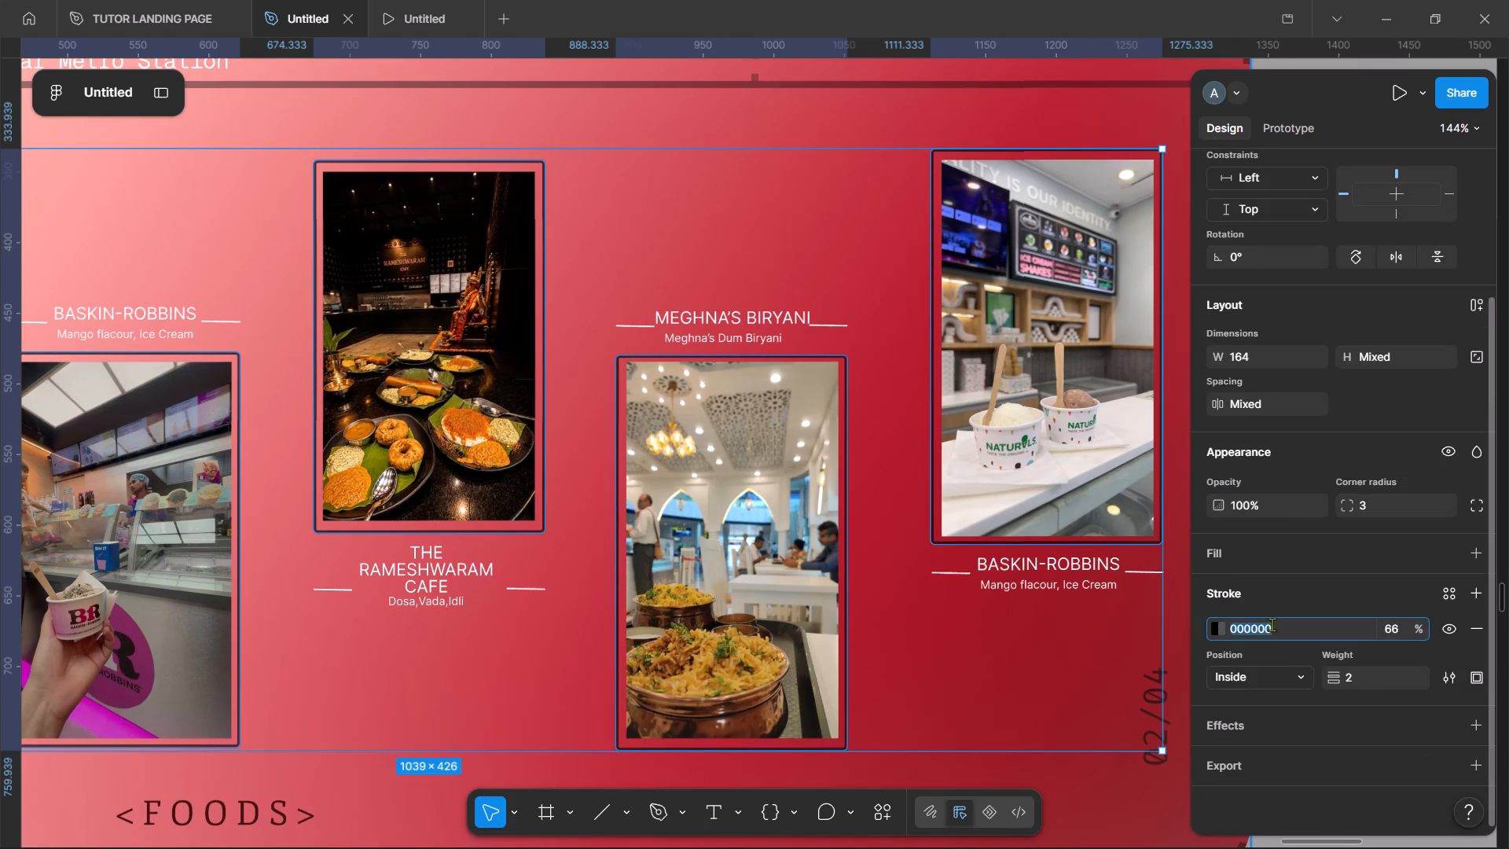
key(ctrl+v)
key(Return)
scroll(773, 402, right, 1)
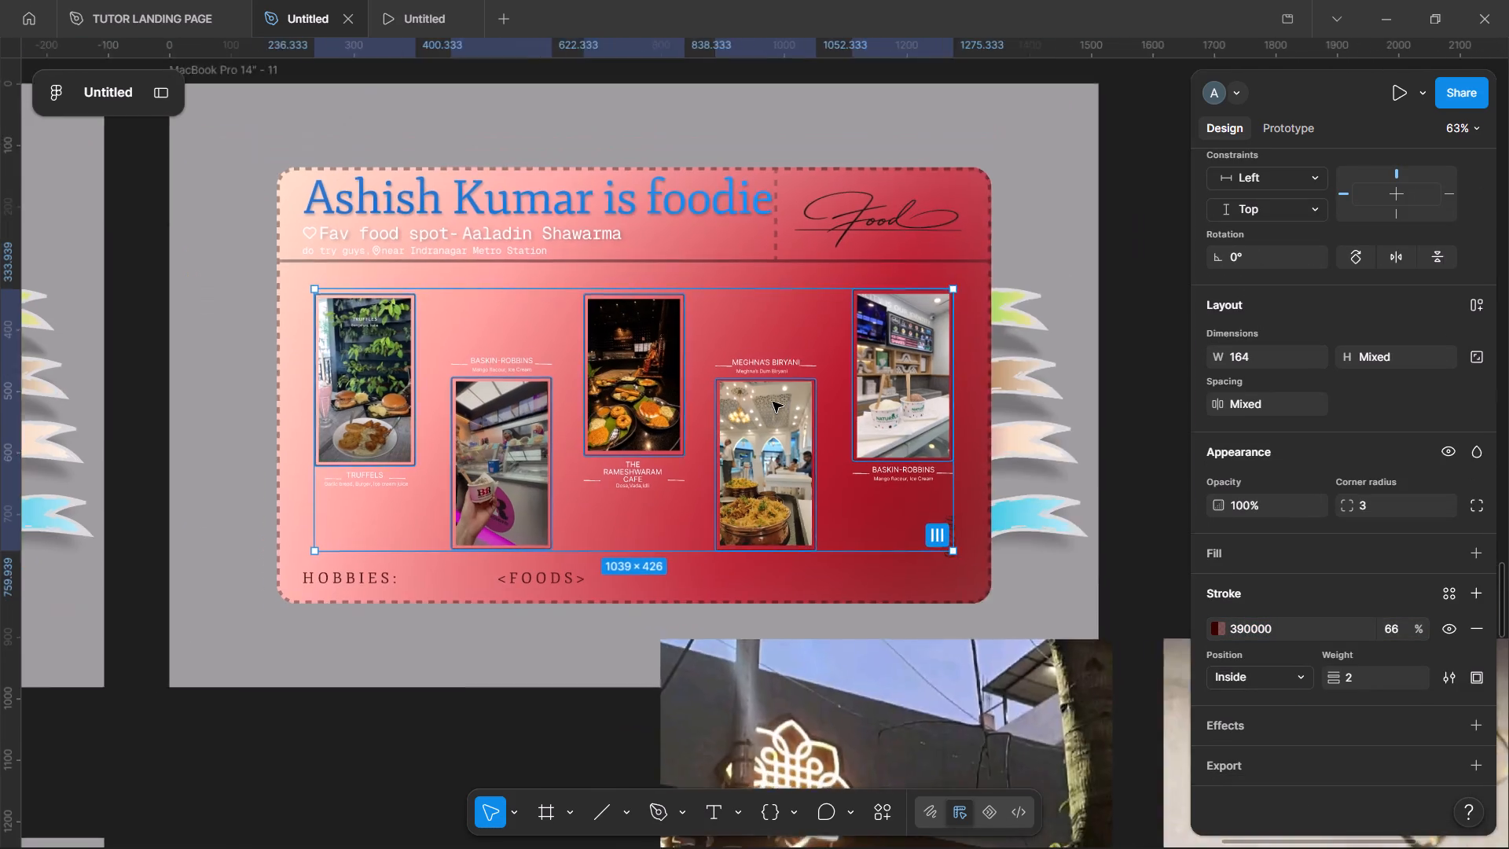
scroll(773, 402, right, 1)
click(616, 733)
Set the fill of the vertical 02/04 page number on the red card to 390000.
double_click(986, 589)
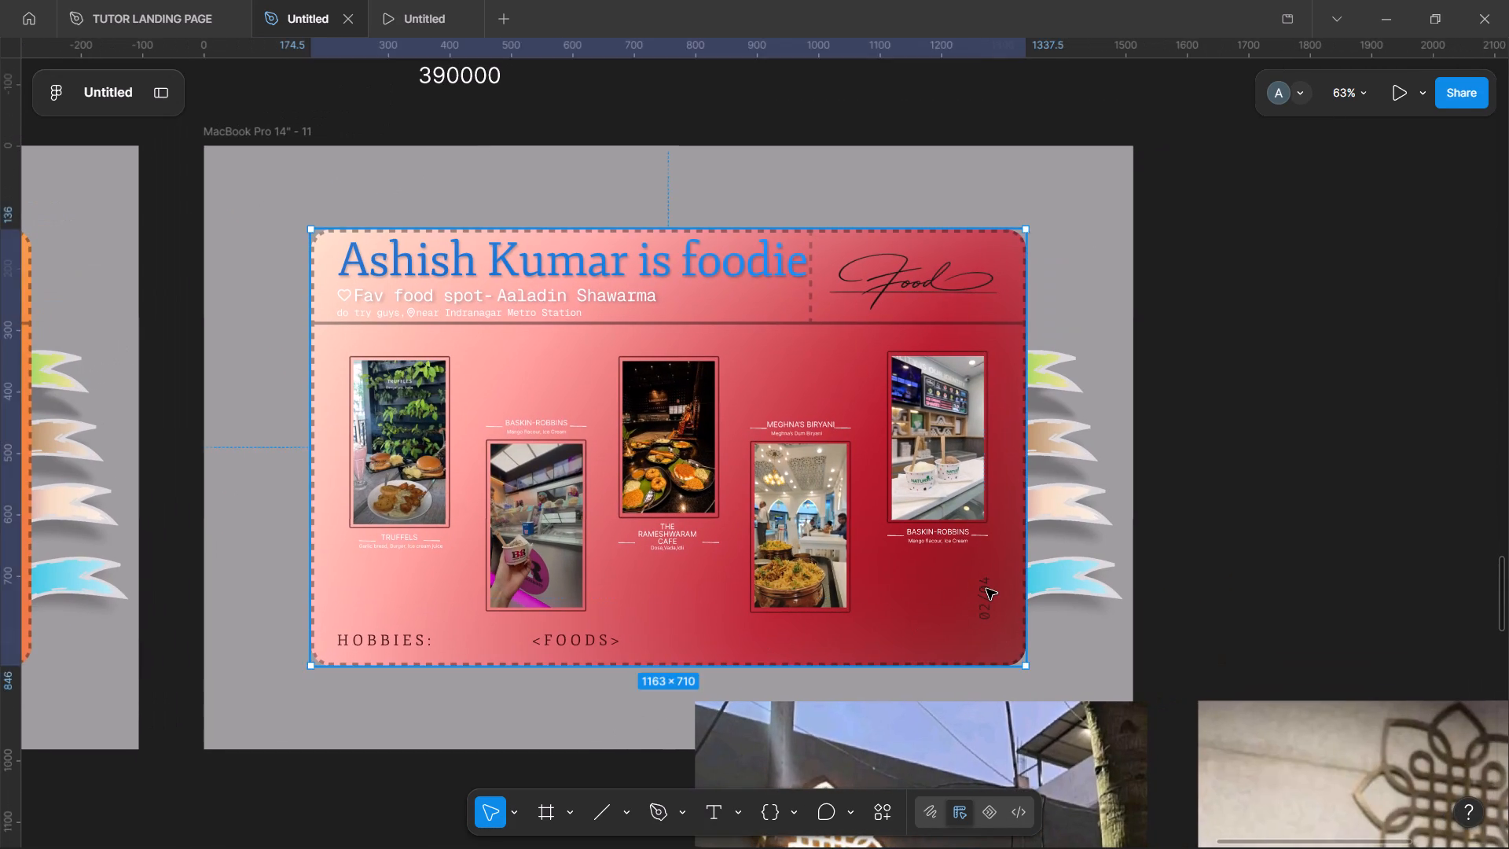
click(1270, 625)
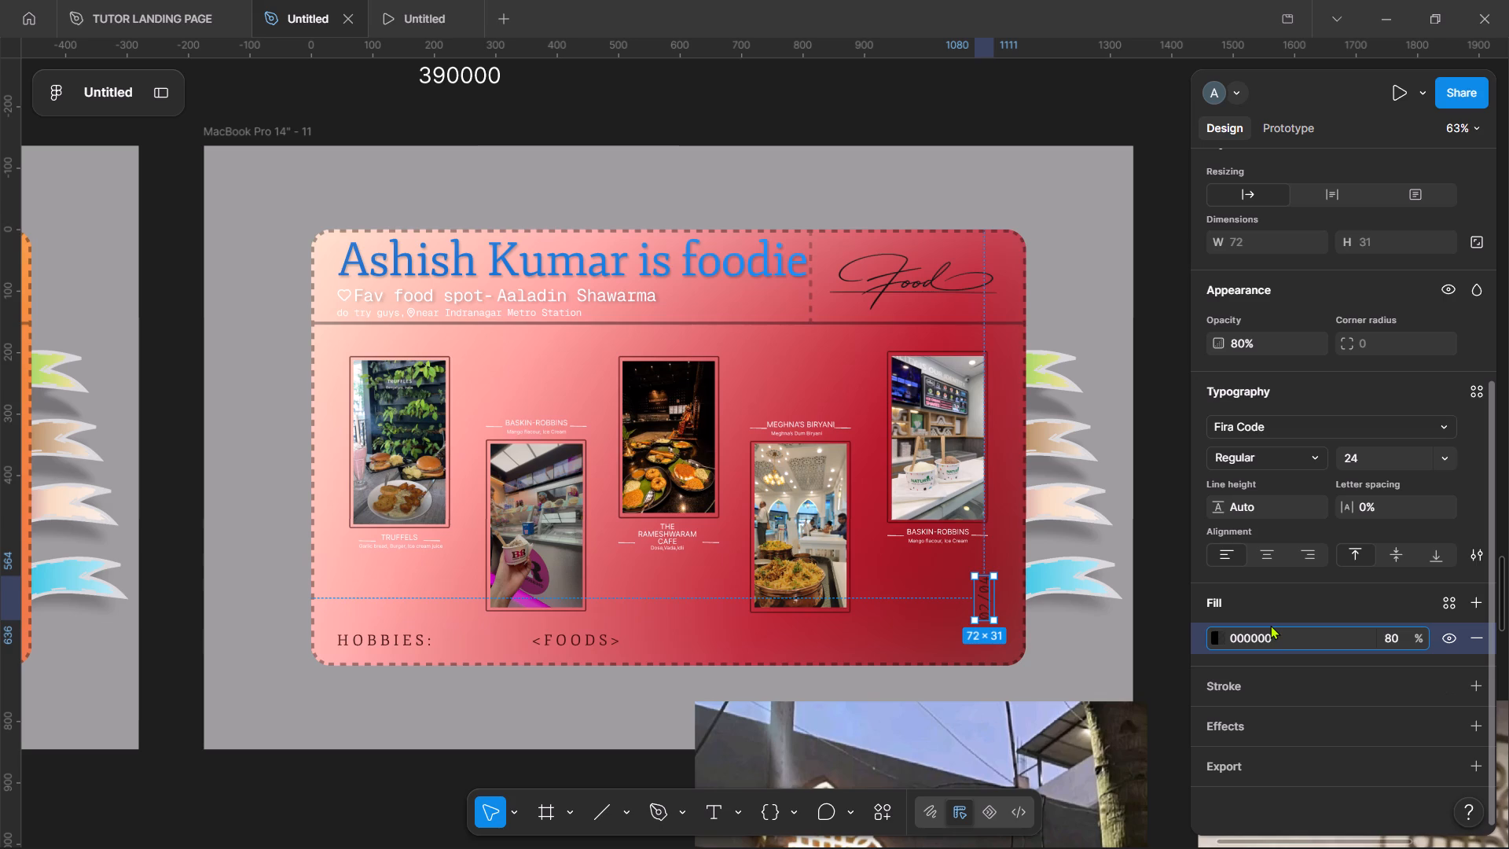
click(1261, 638)
key(ctrl+v)
key(Return)
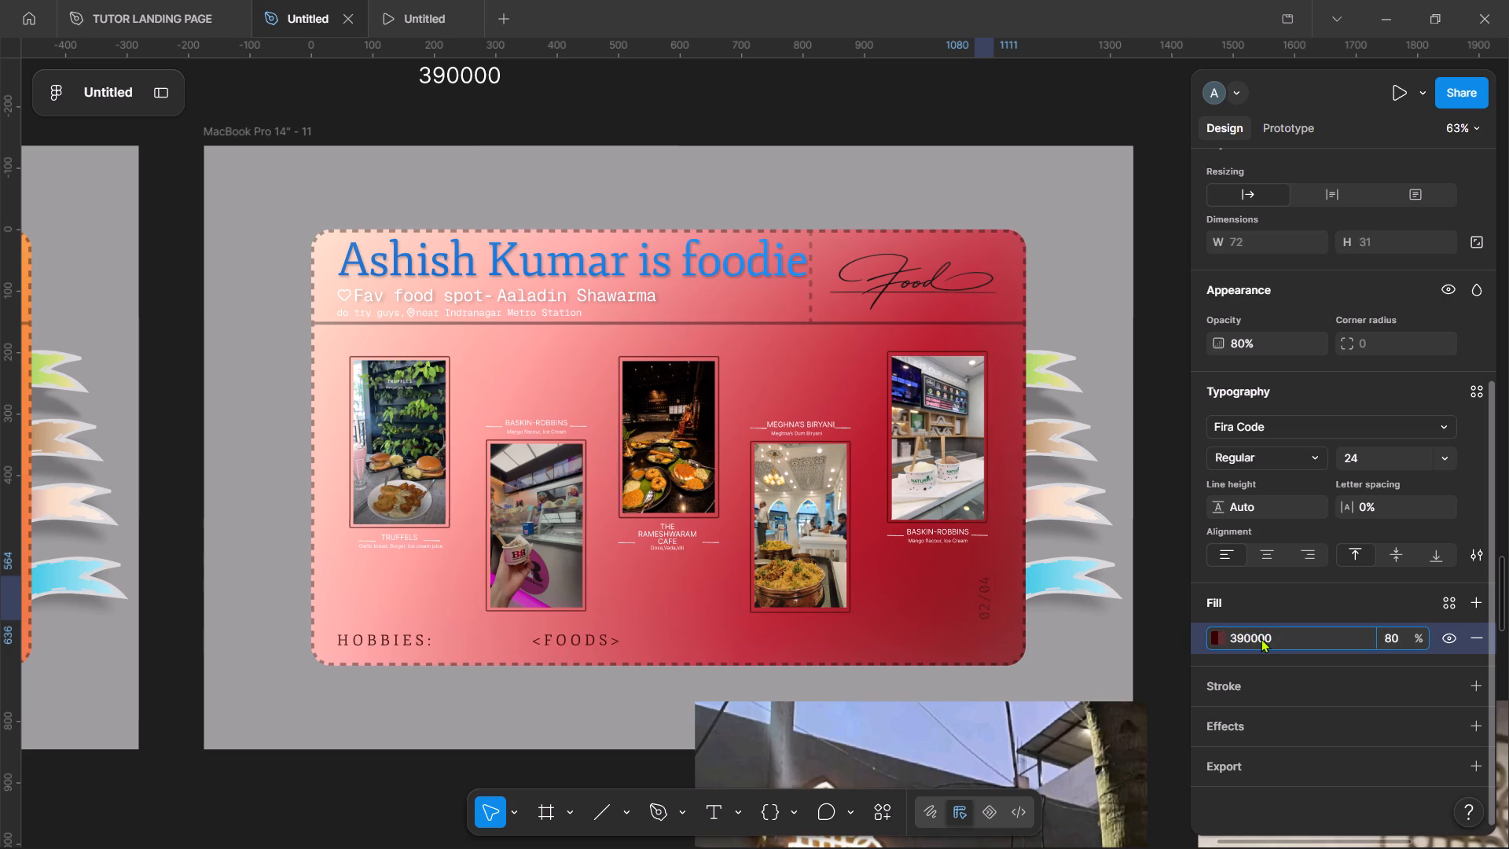
Recolour the "do try guys, near Indranagar Metro Station" row, including its pin icon, to 390000.
scroll(1101, 504, left, 1)
double_click(1026, 403)
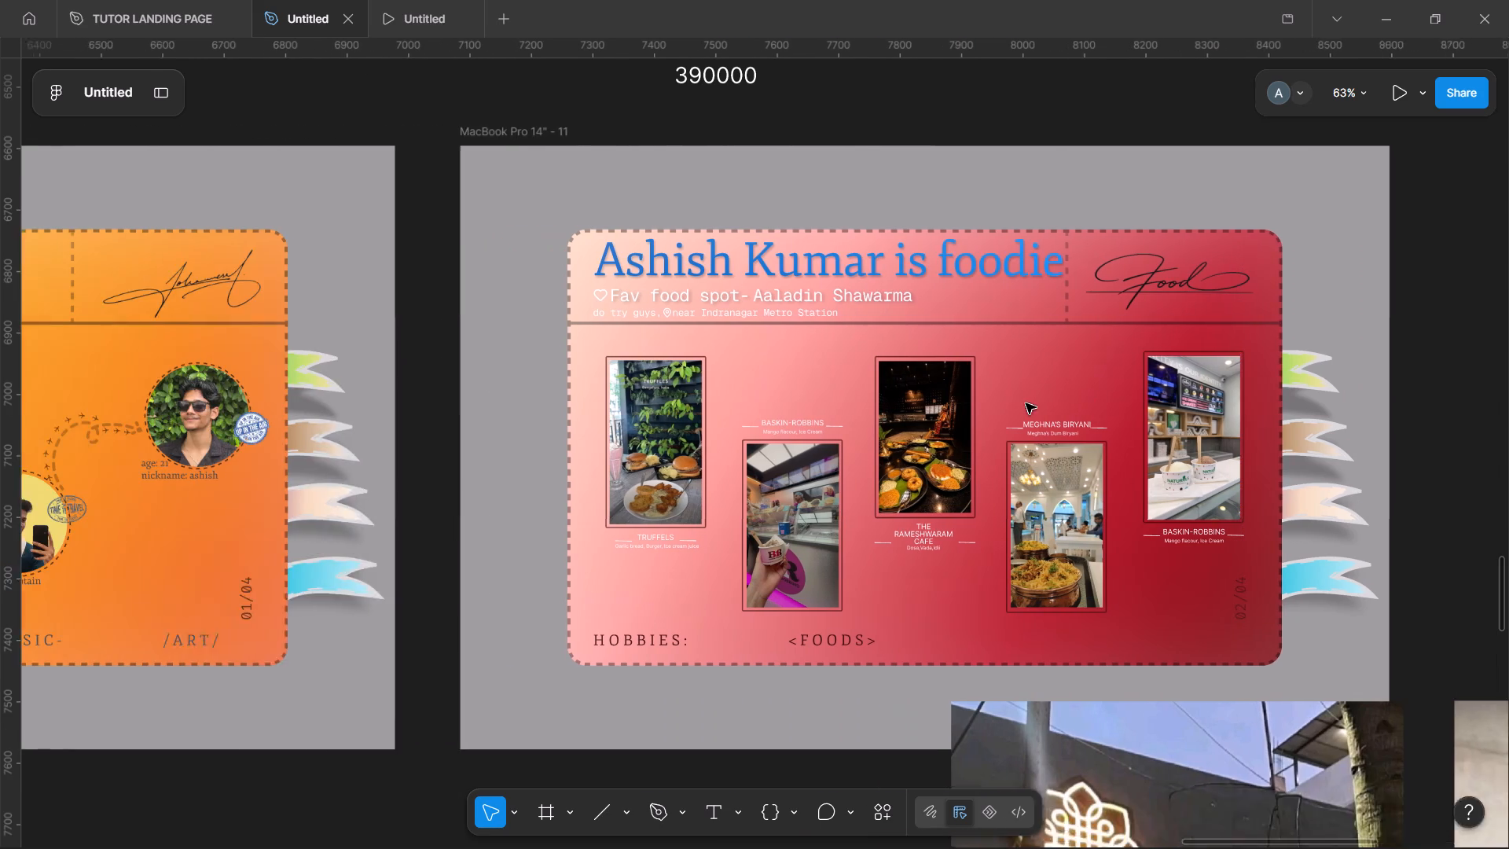
scroll(648, 325, left, 1)
double_click(745, 296)
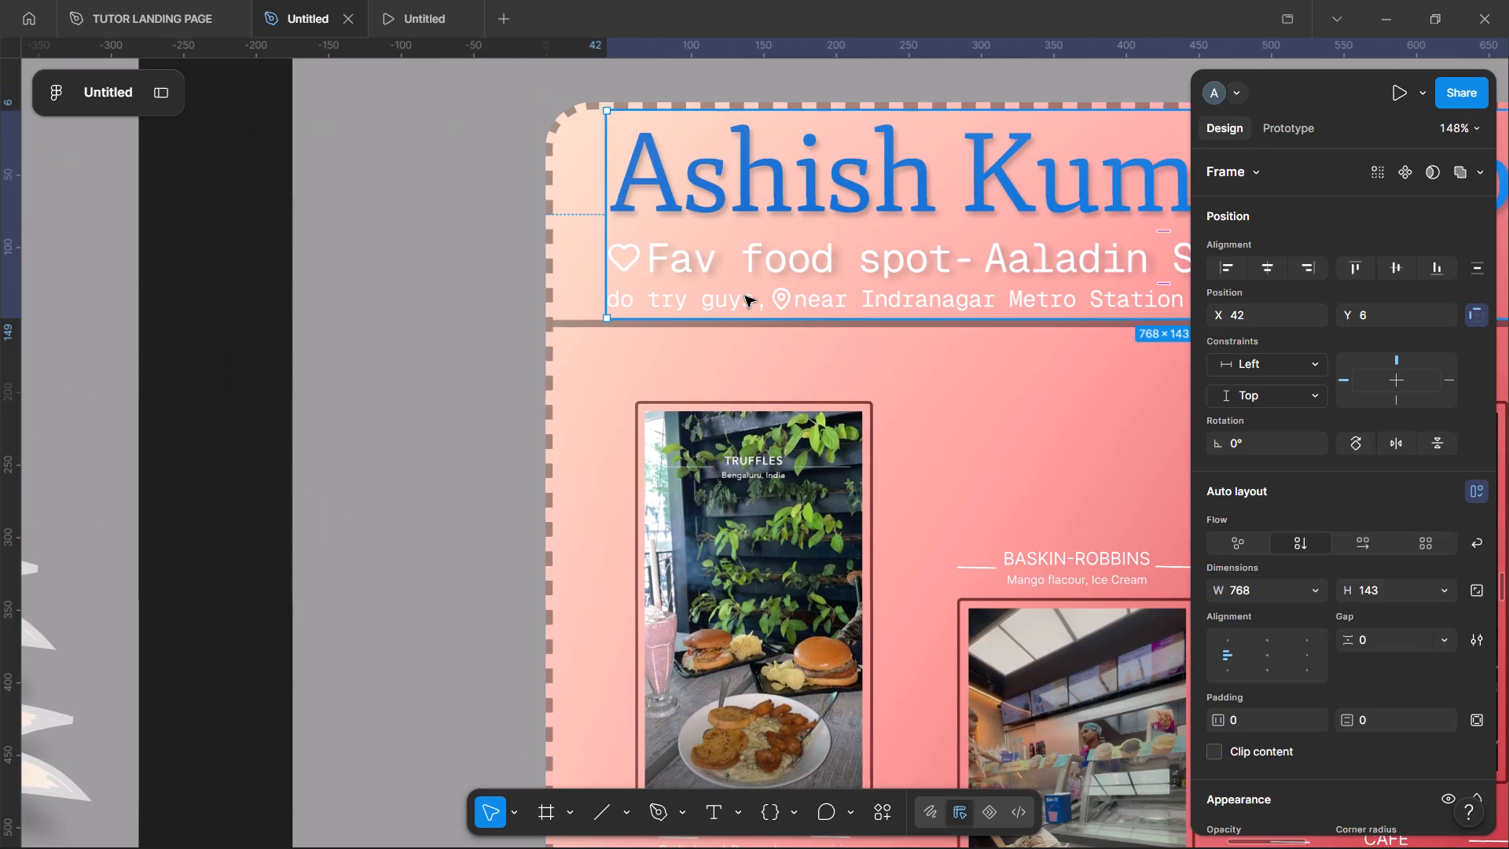
double_click(745, 296)
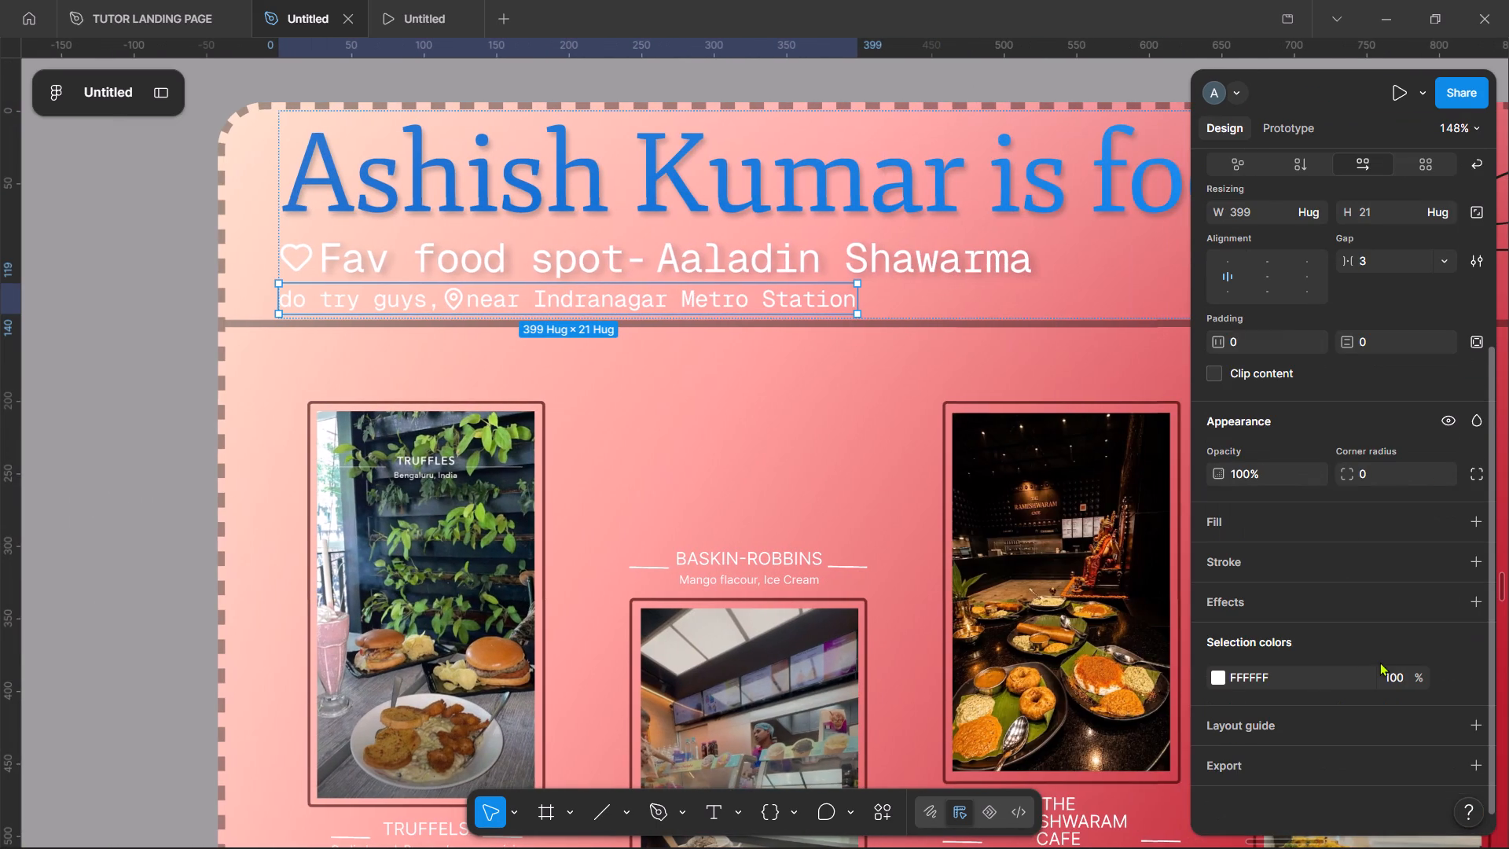
click(1278, 686)
click(1252, 673)
key(ctrl+v)
key(Return)
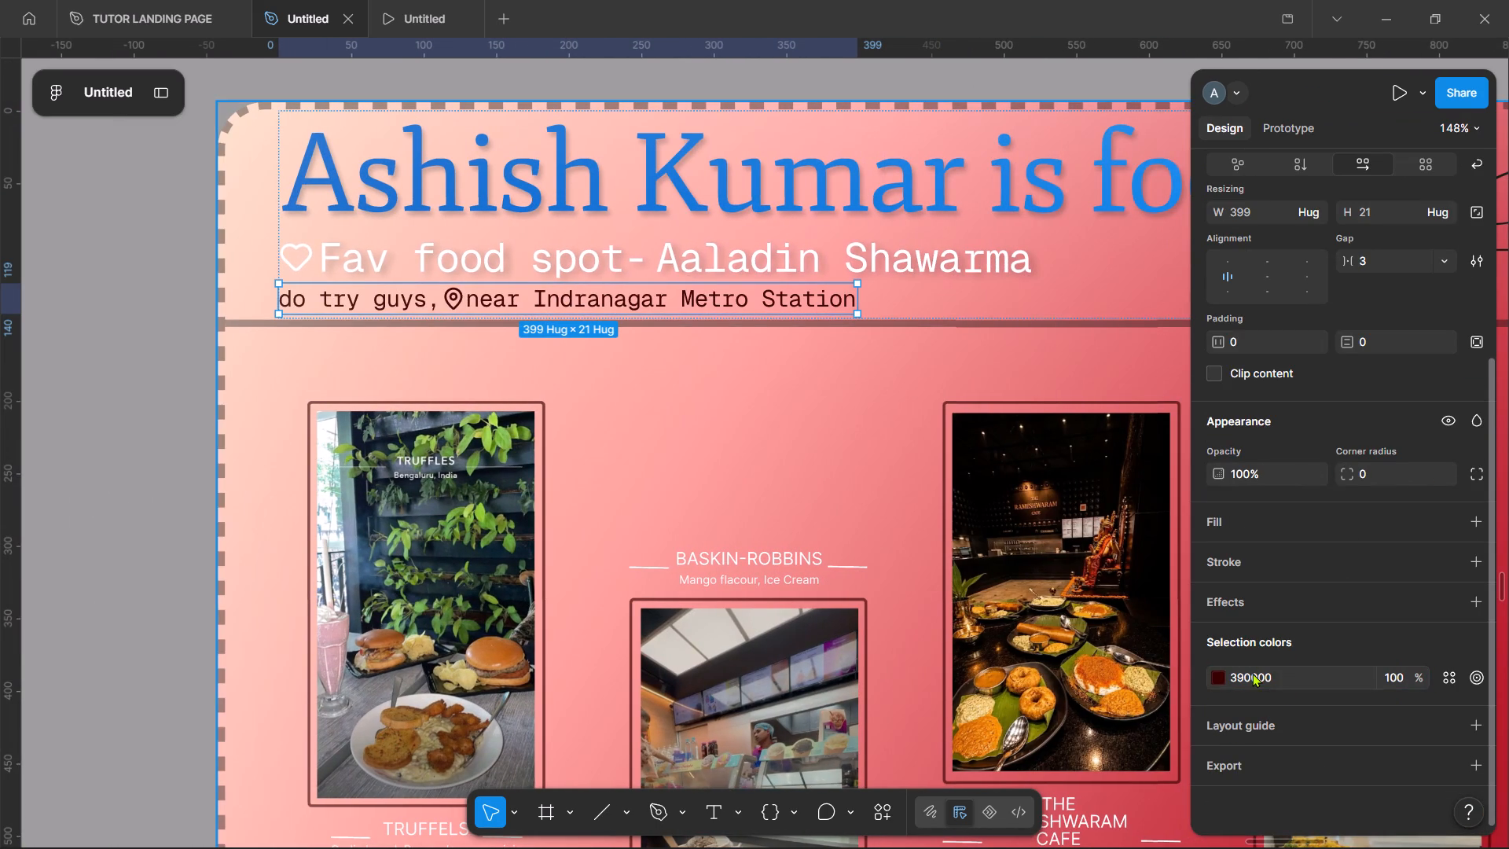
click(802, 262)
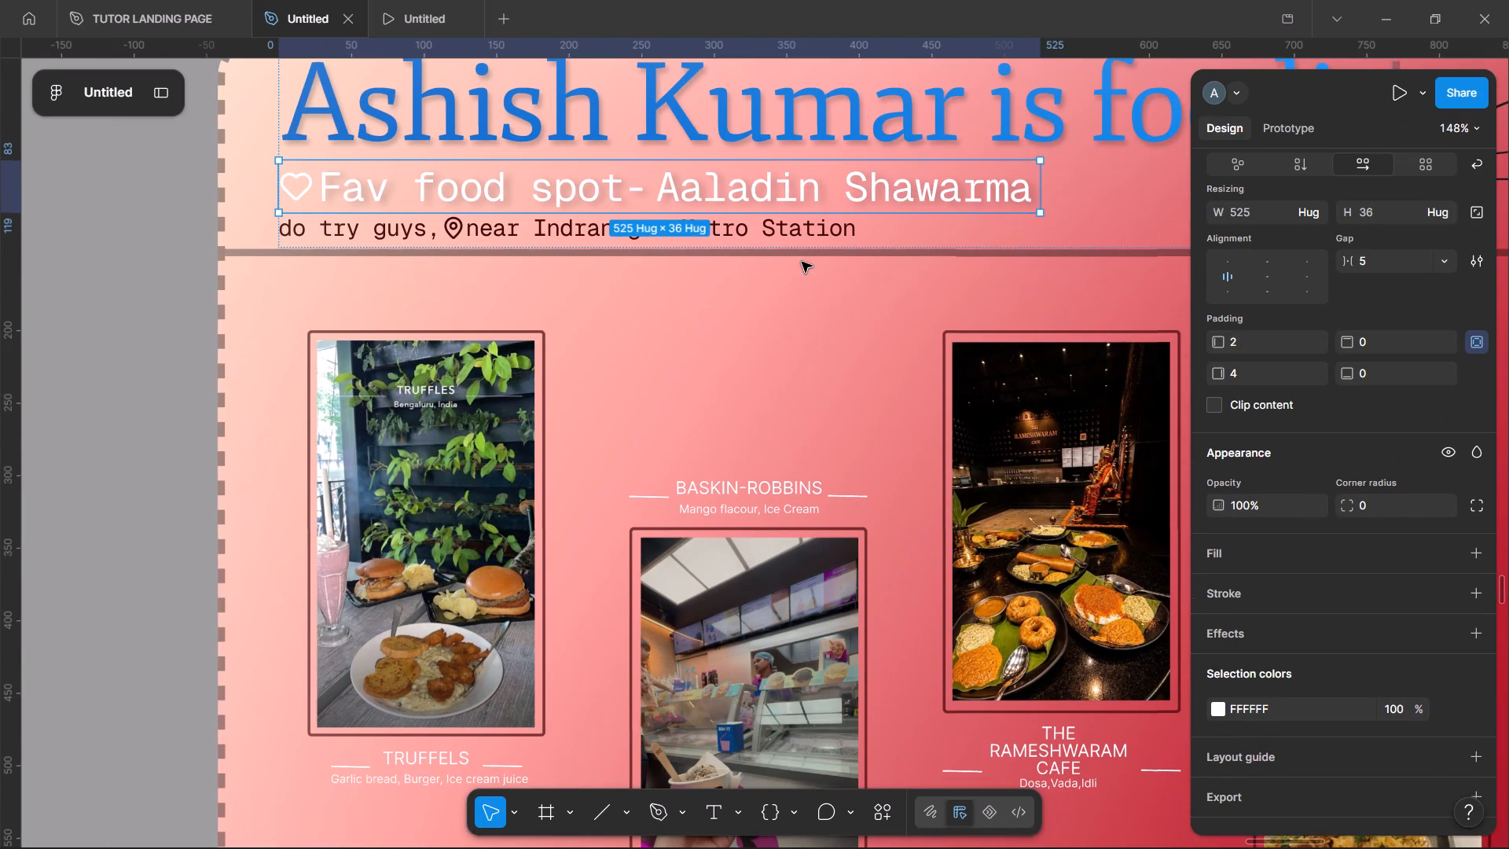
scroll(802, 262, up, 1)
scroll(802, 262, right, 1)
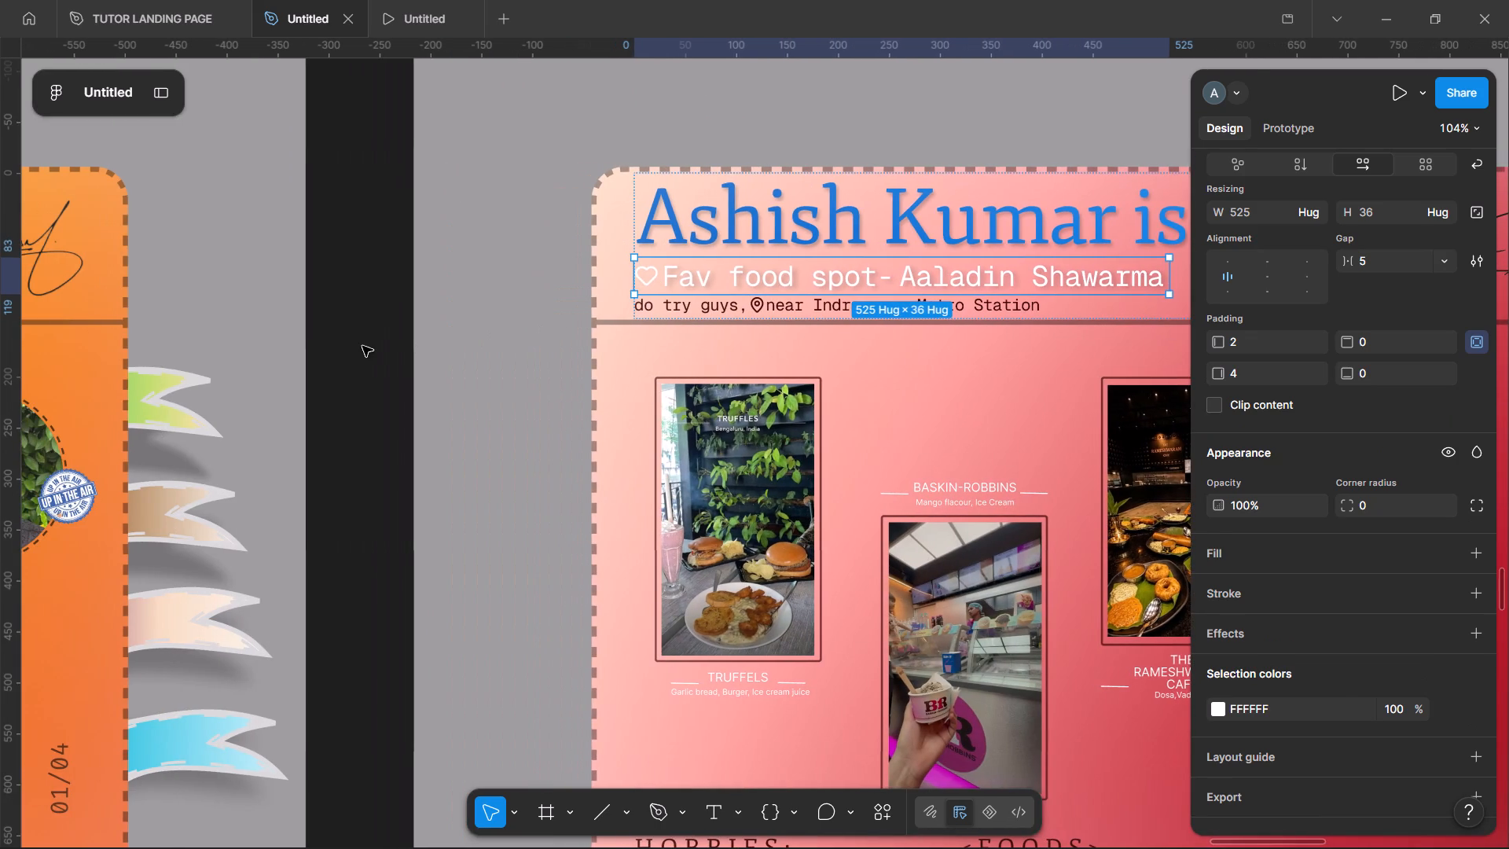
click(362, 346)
Link frame MacBook Pro 14" - 10 to MacBook Pro 14" - 11 with an On click, Navigate to prototype interaction using Instant animation.
scroll(374, 340, right, 4)
click(178, 164)
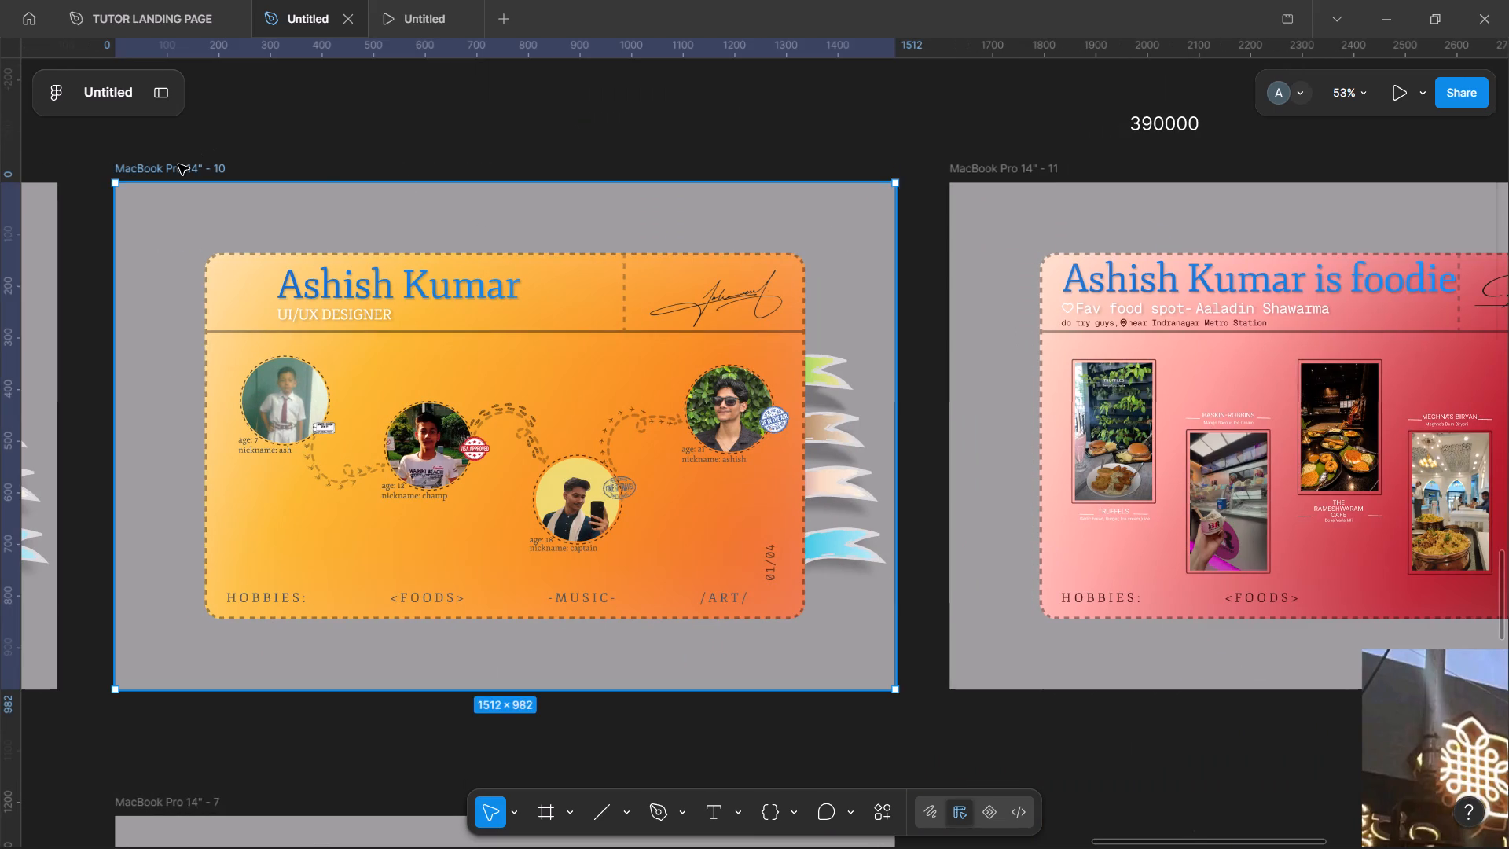
click(1297, 140)
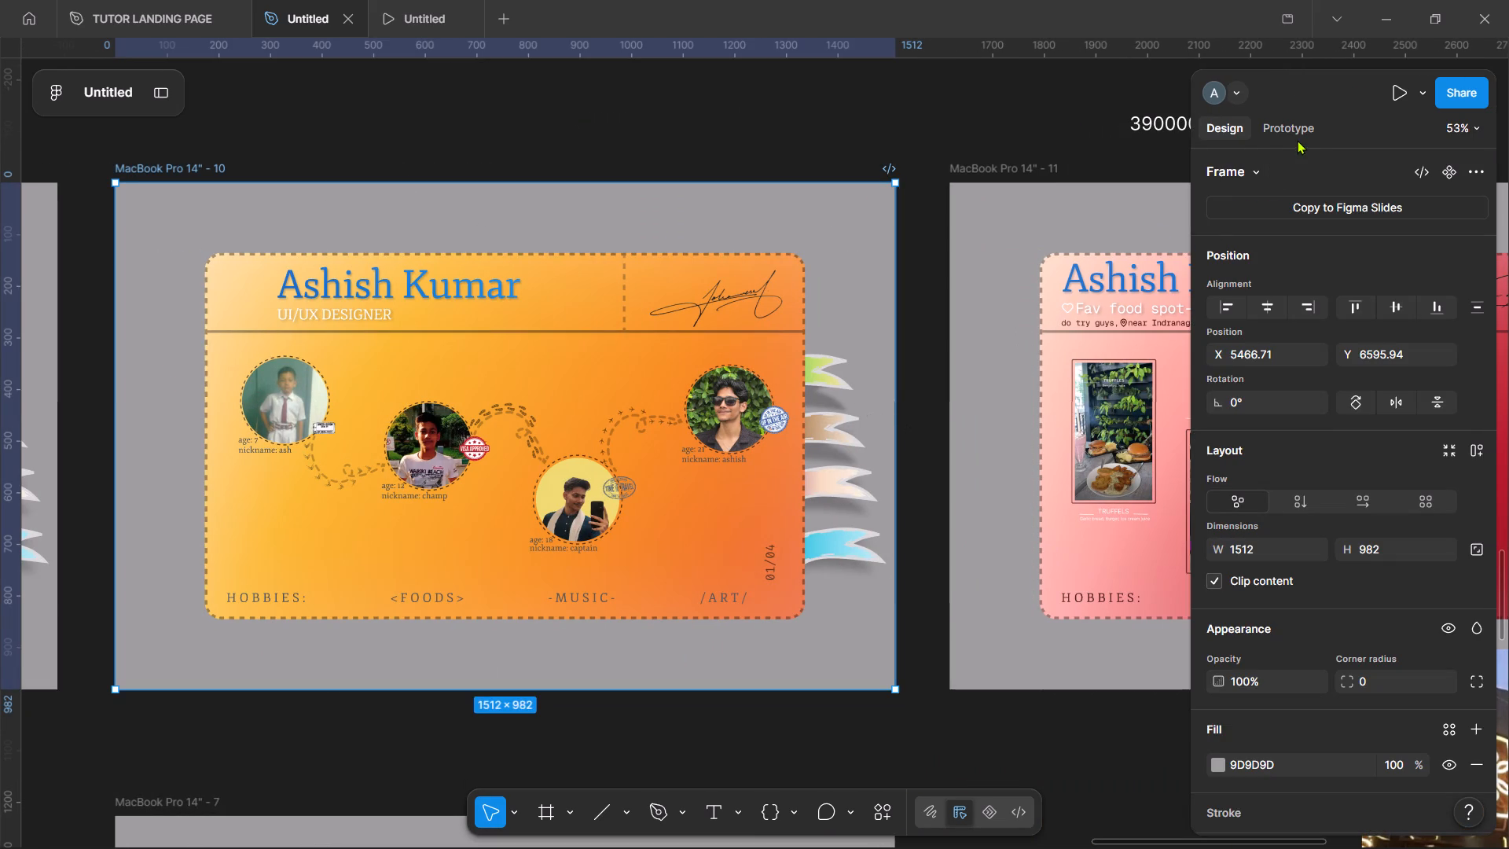
click(1301, 123)
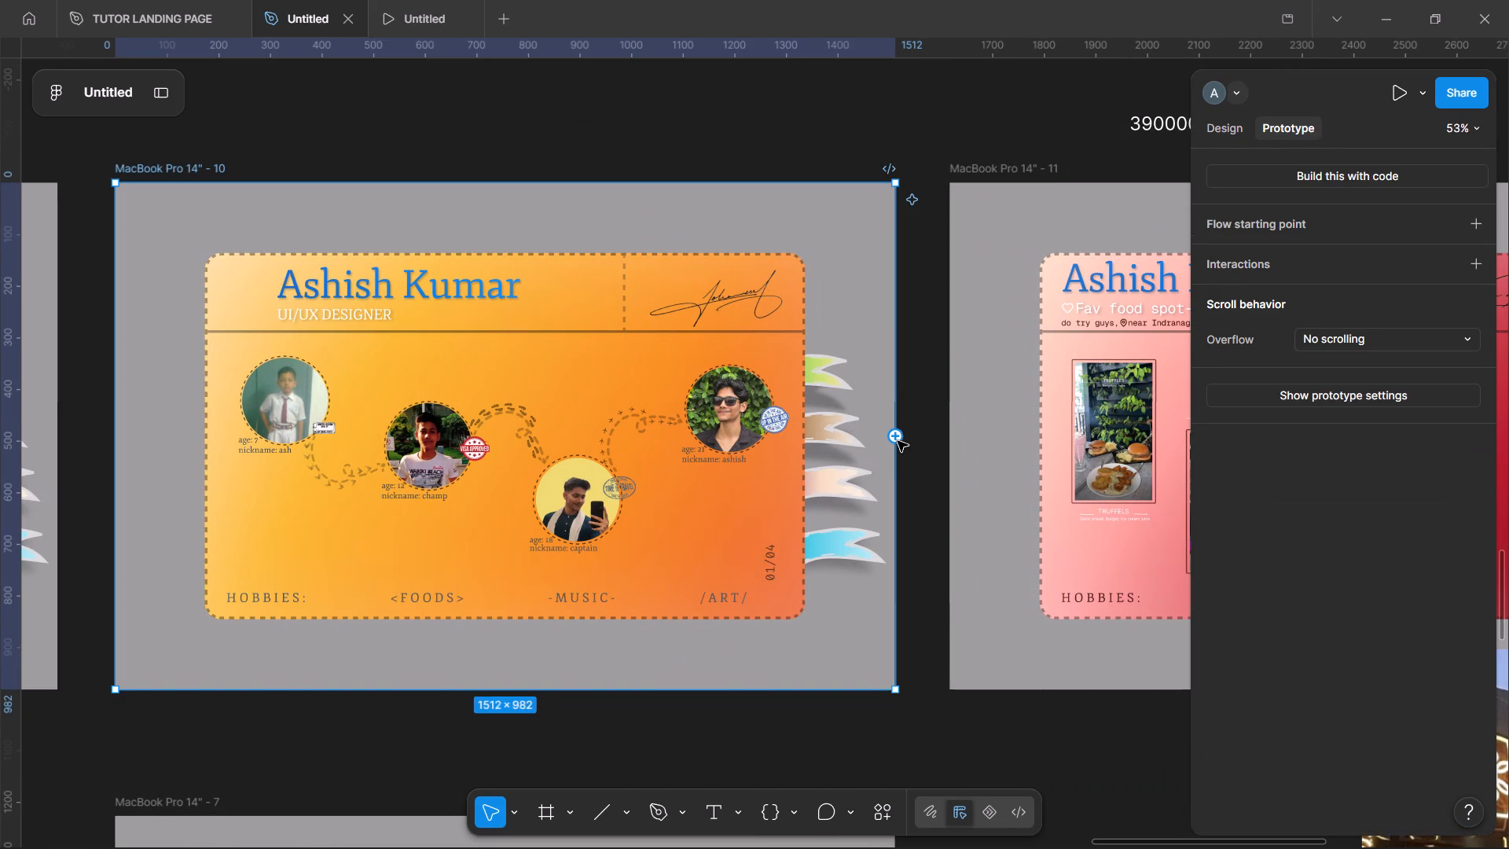
drag(898, 441, 952, 441)
click(919, 151)
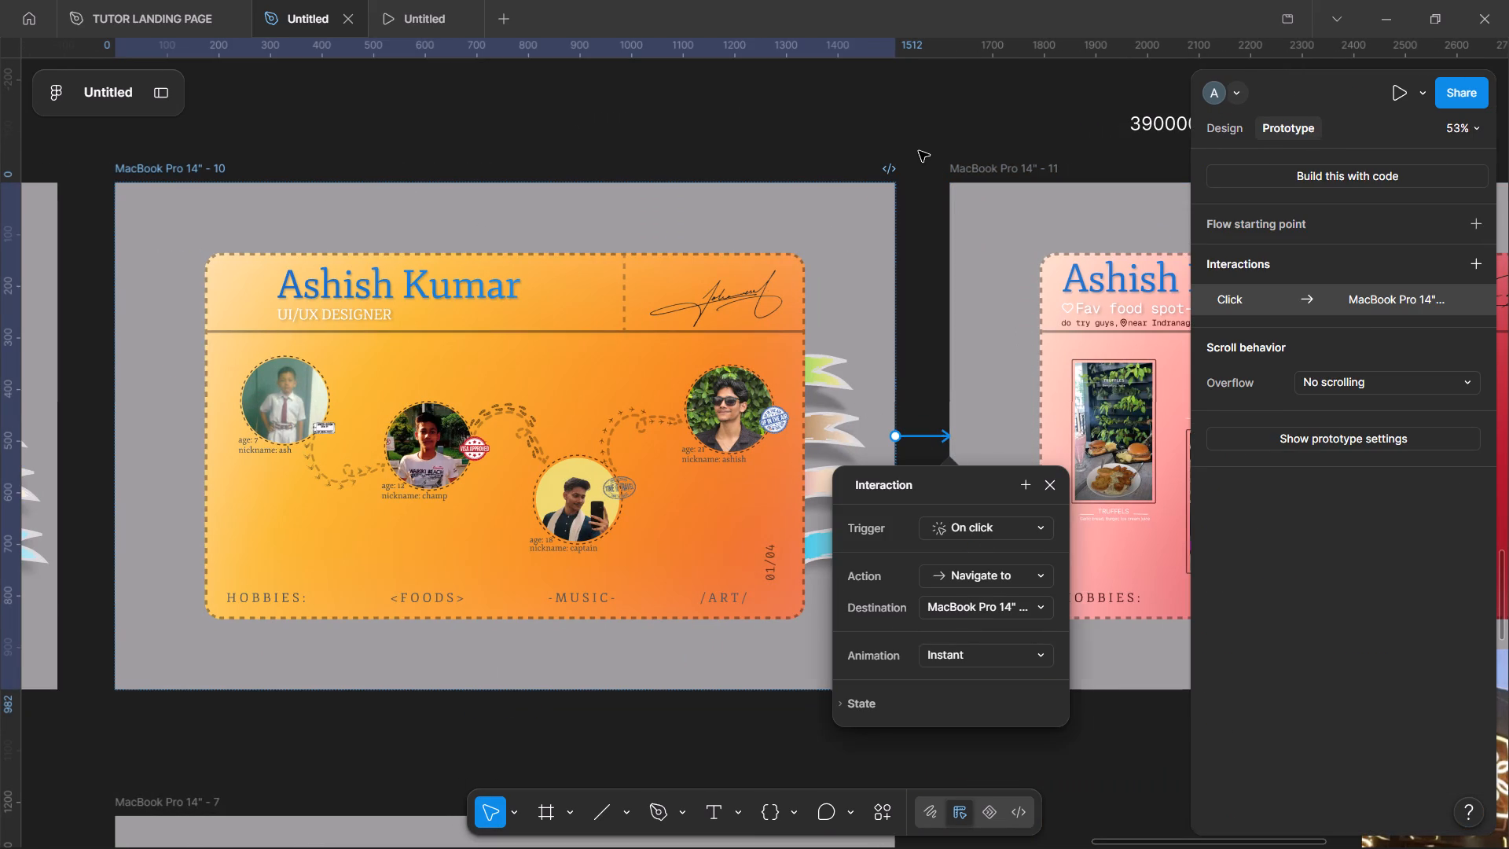
Preview the prototype from MacBook Pro 14" - 10 and page through the card versions to the orange 01/04 profile card.
click(172, 181)
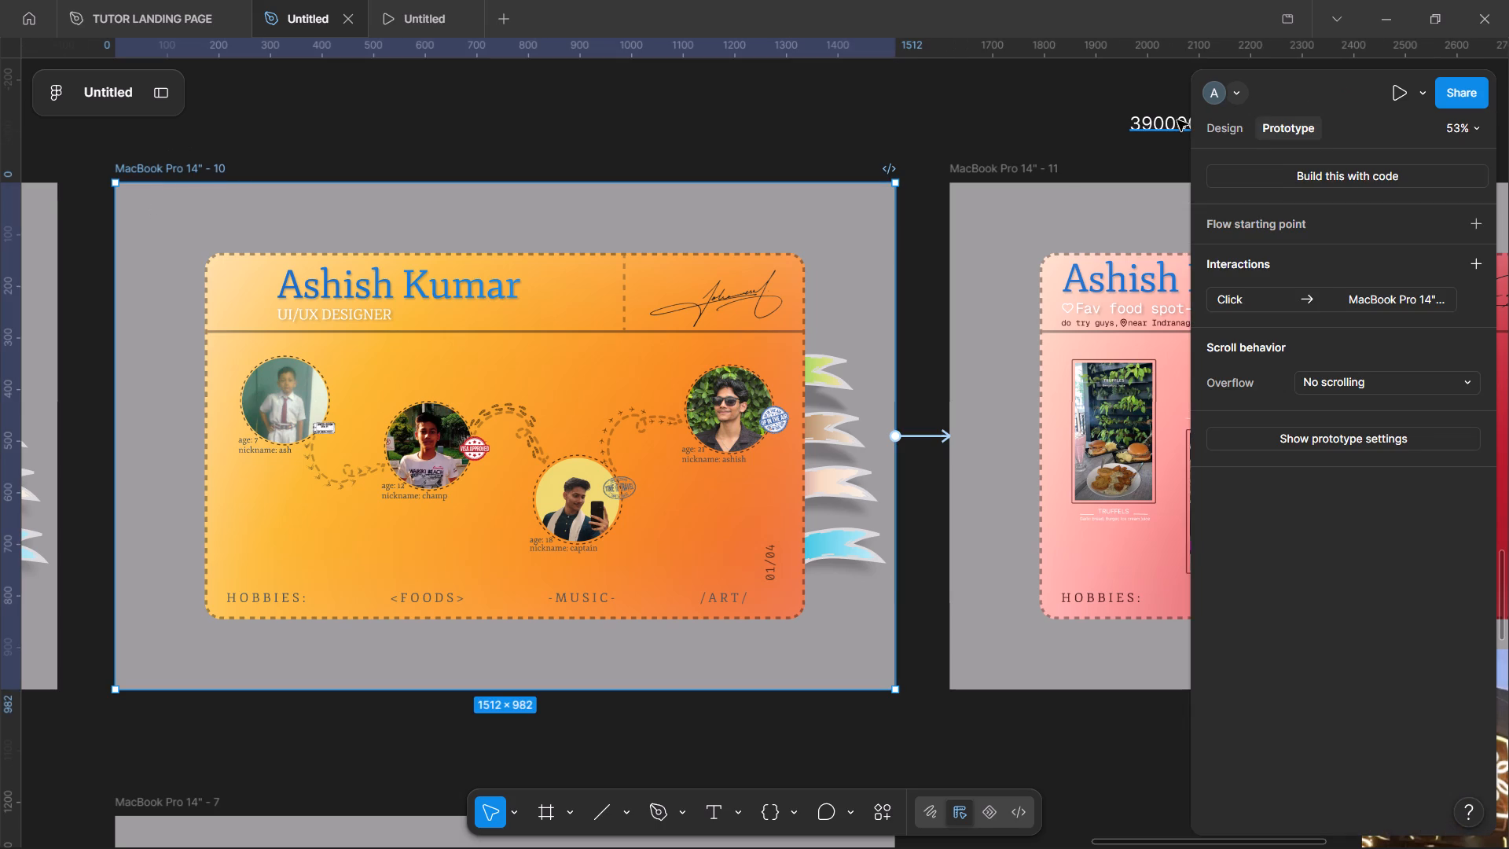
click(1397, 104)
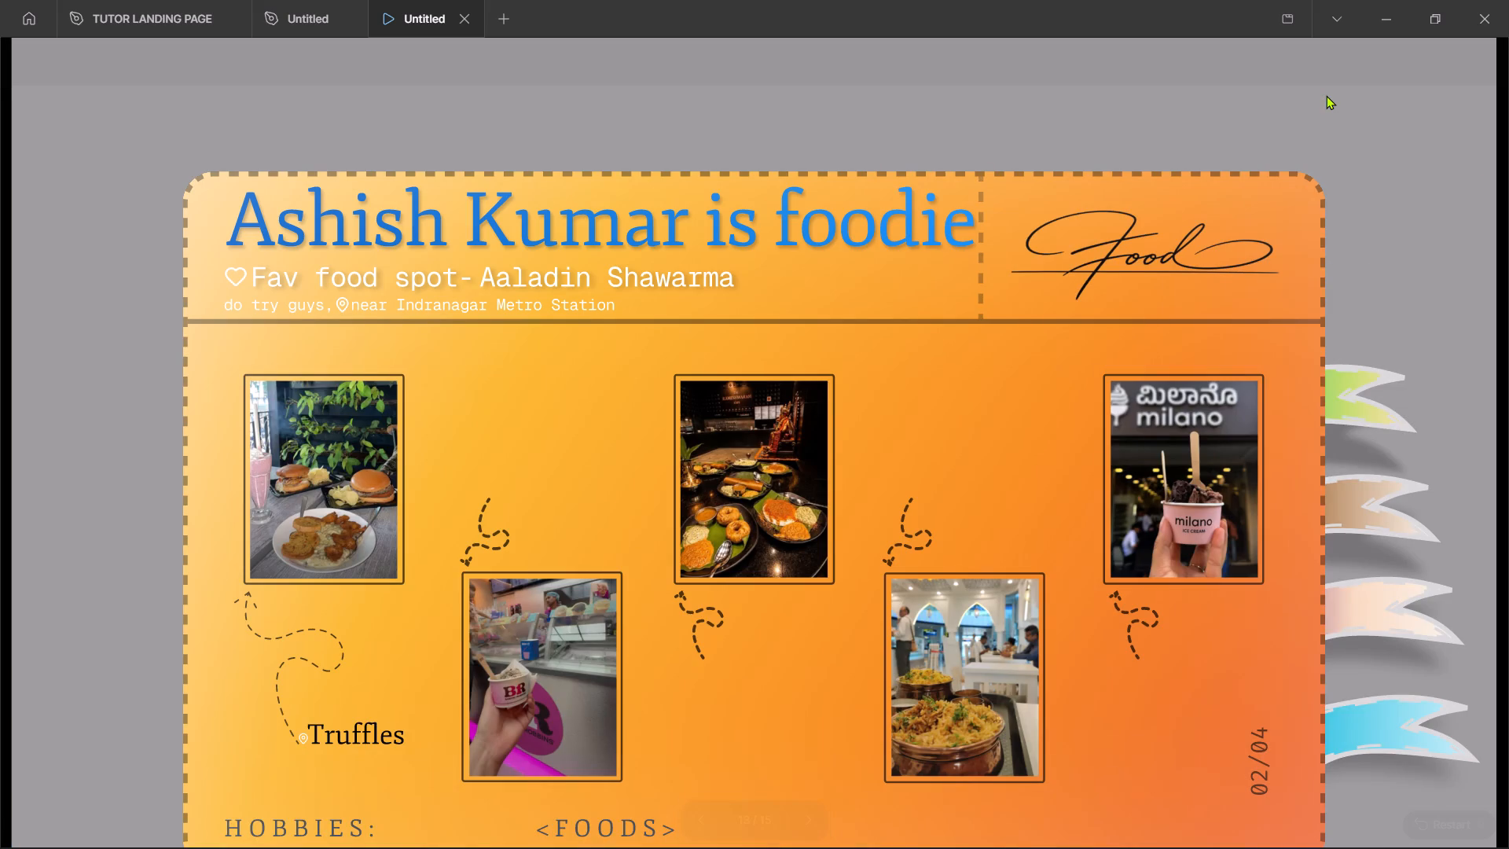
scroll(1195, 242, down, 1)
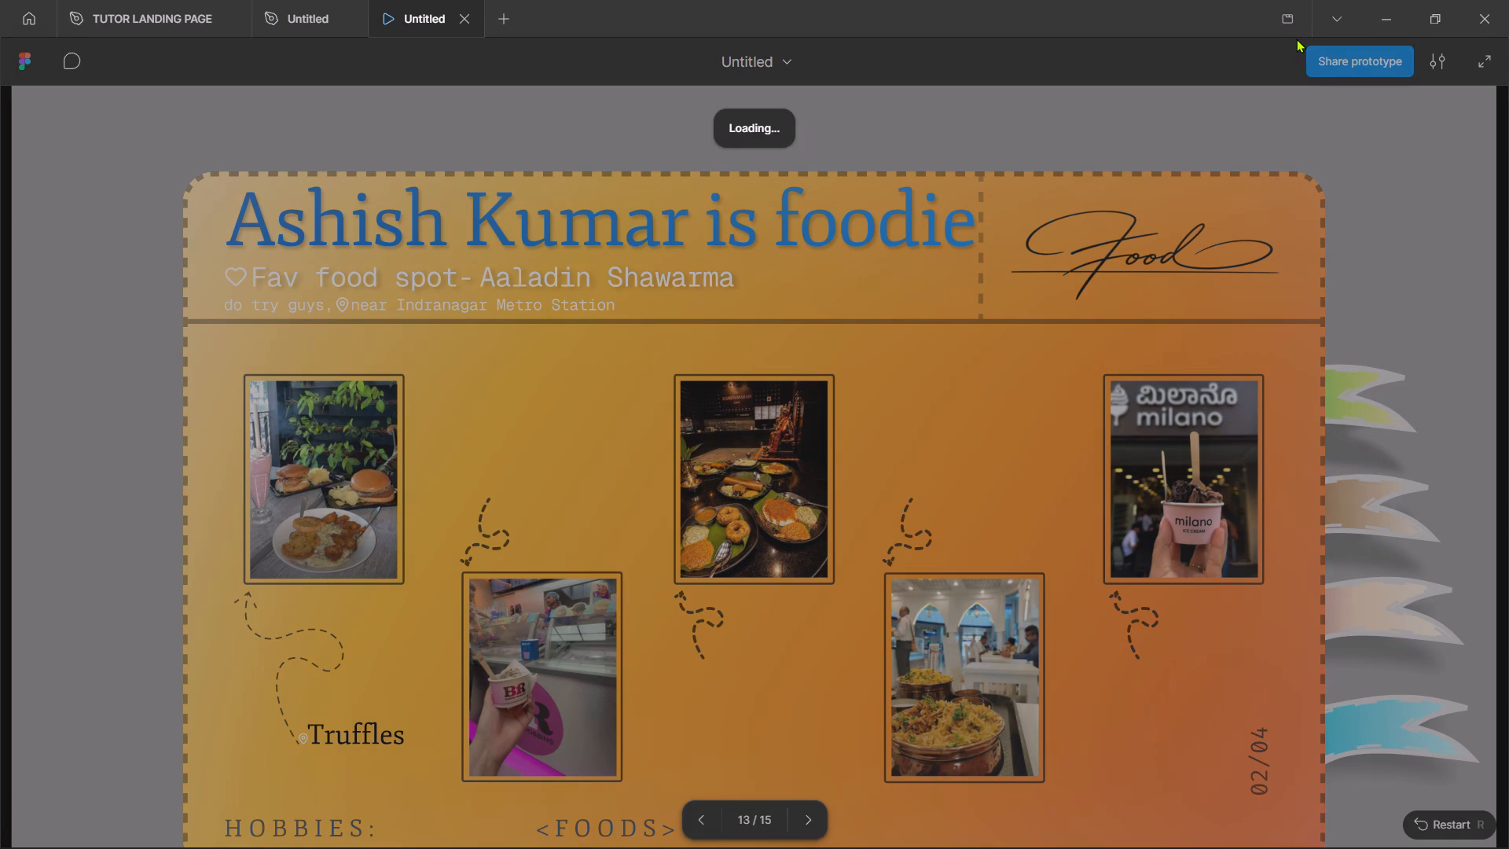
scroll(1296, 39, down, 1)
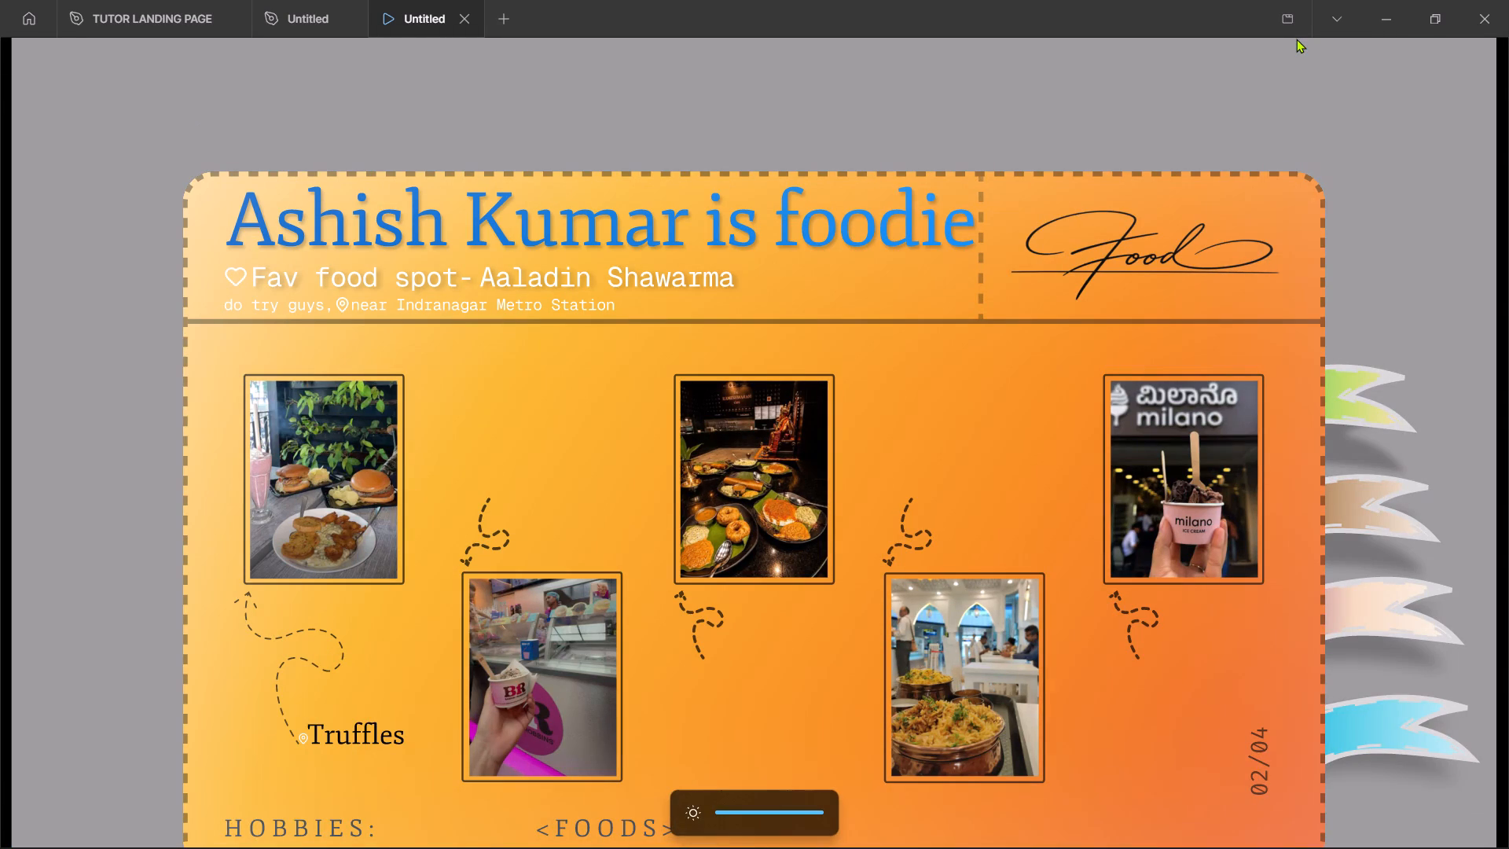
scroll(1296, 39, down, 3)
scroll(979, 269, right, 1)
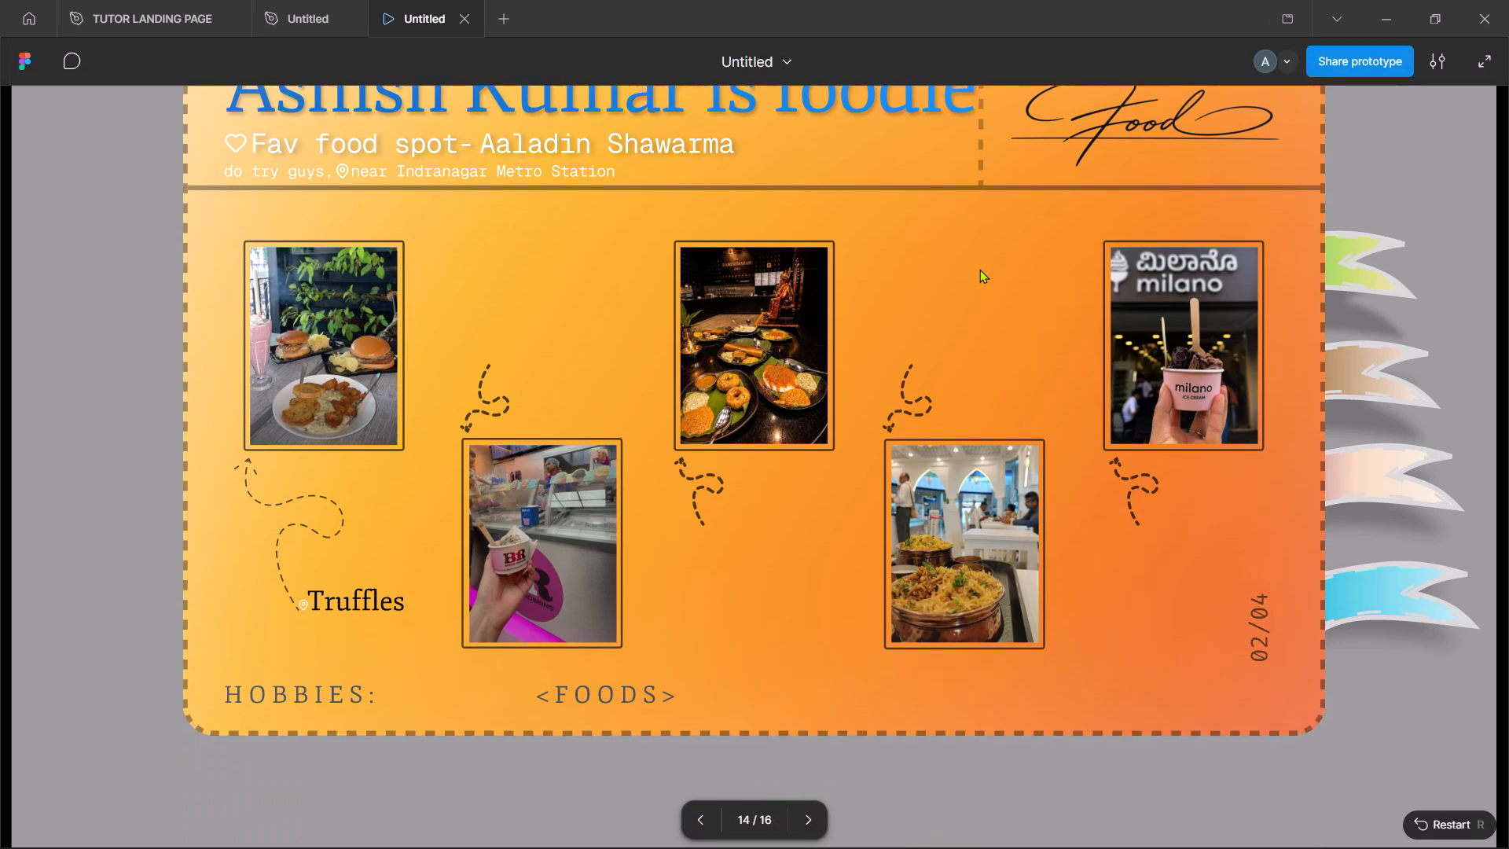
scroll(979, 269, right, 1)
key(Right)
scroll(979, 269, down, 1)
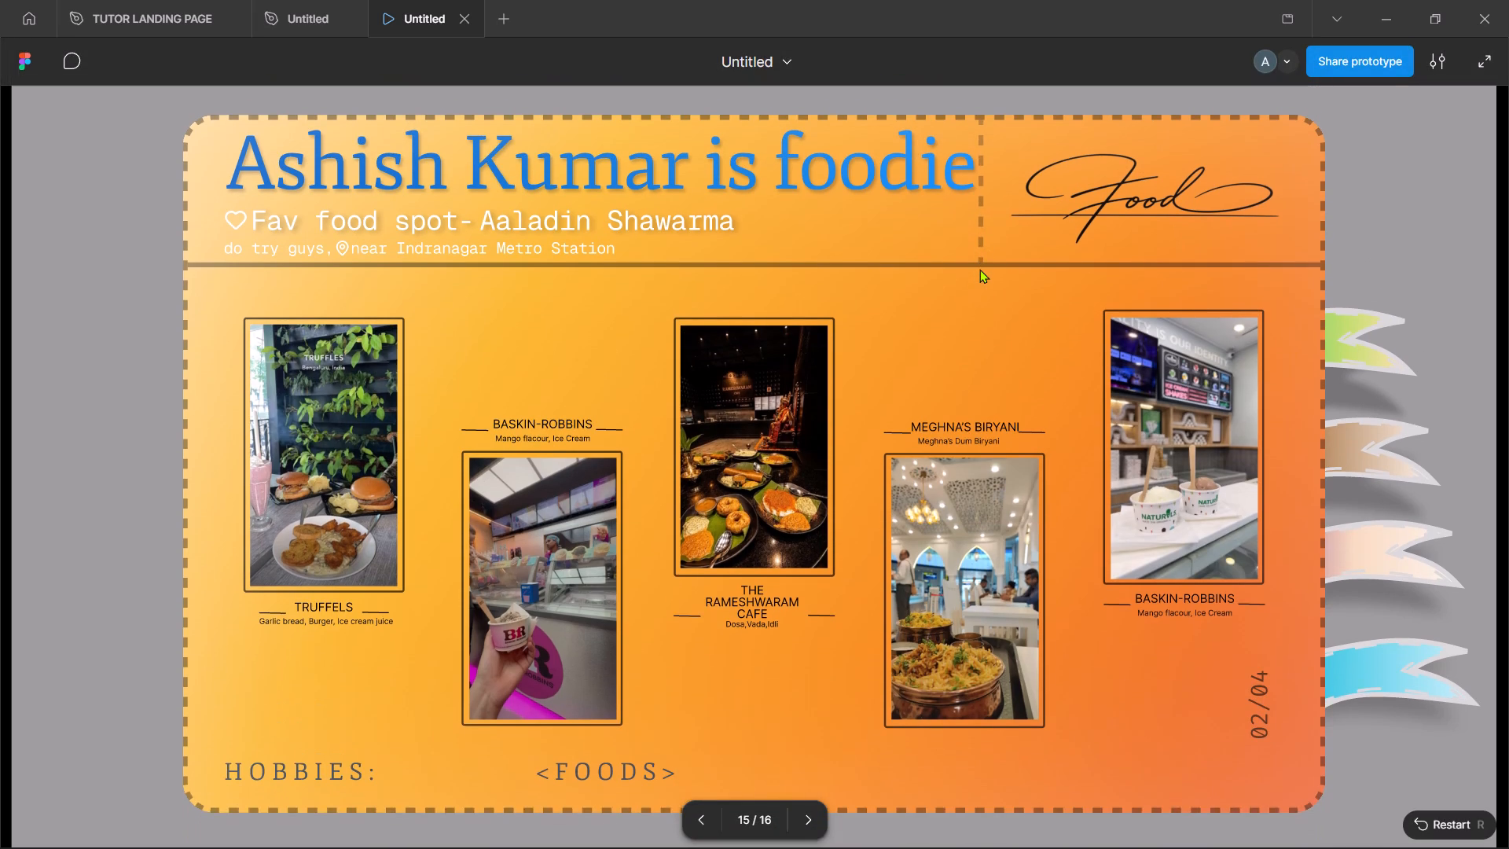
scroll(979, 269, down, 1)
key(Right)
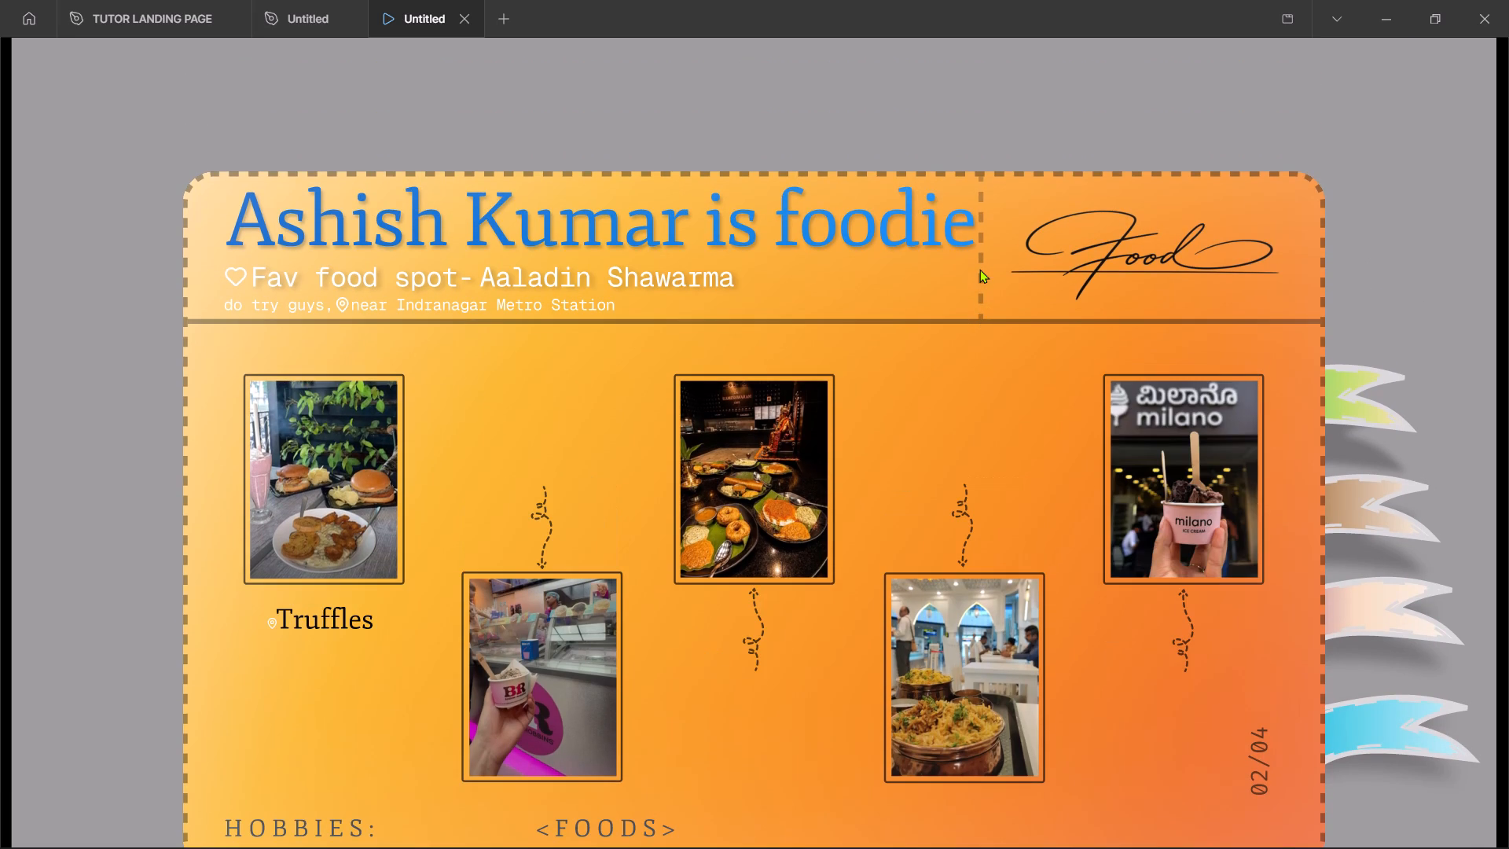
key(Right)
key(Left)
key(Left)
key(Left)
key(Left)
key(Left)
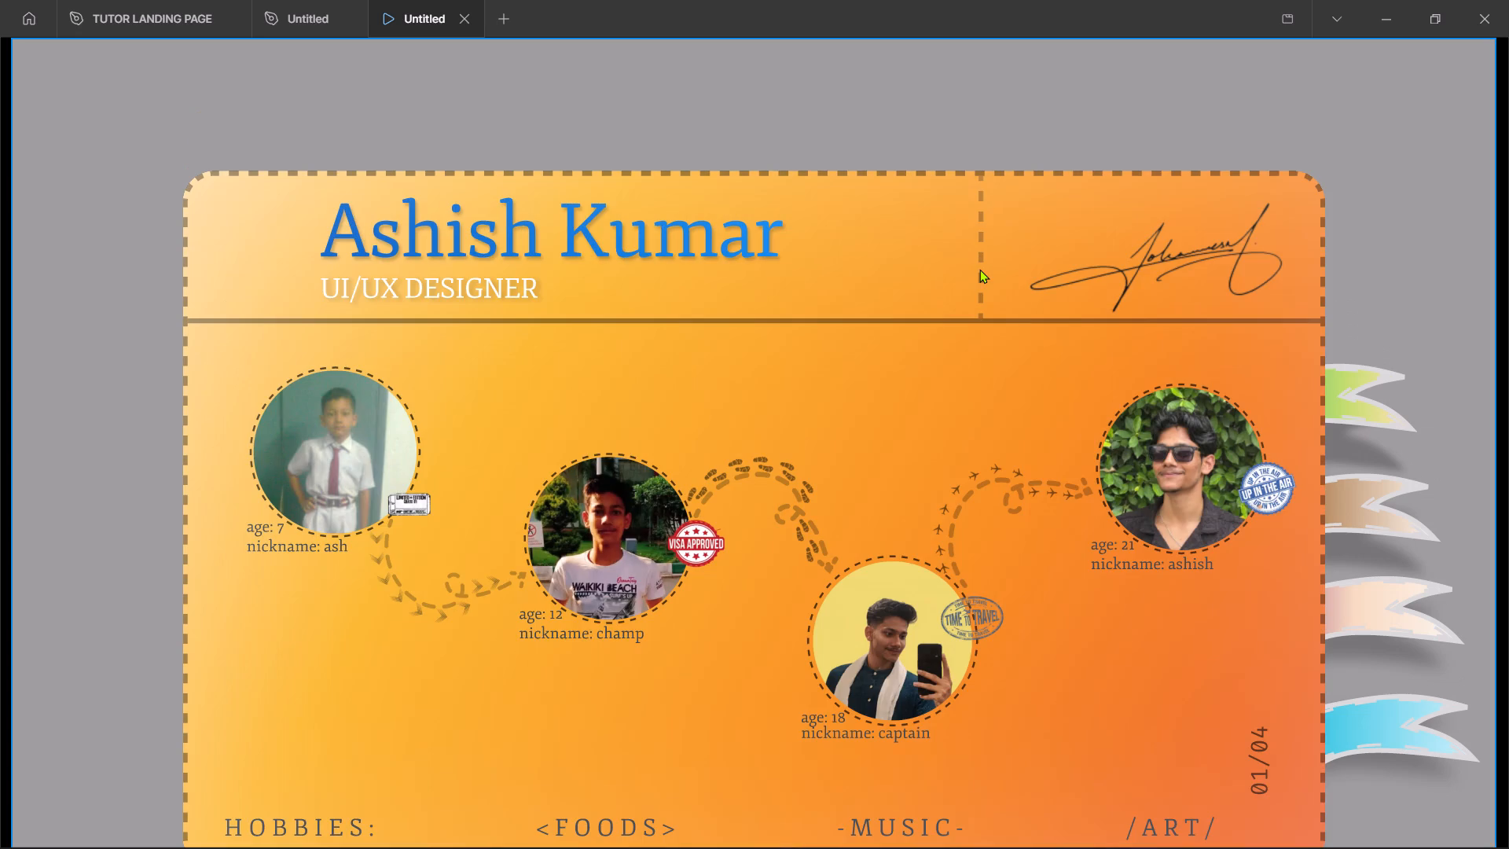
Switch back and forth between the orange profile card and the red foodie card in the preview to compare their layouts.
key(Right)
key(Right)
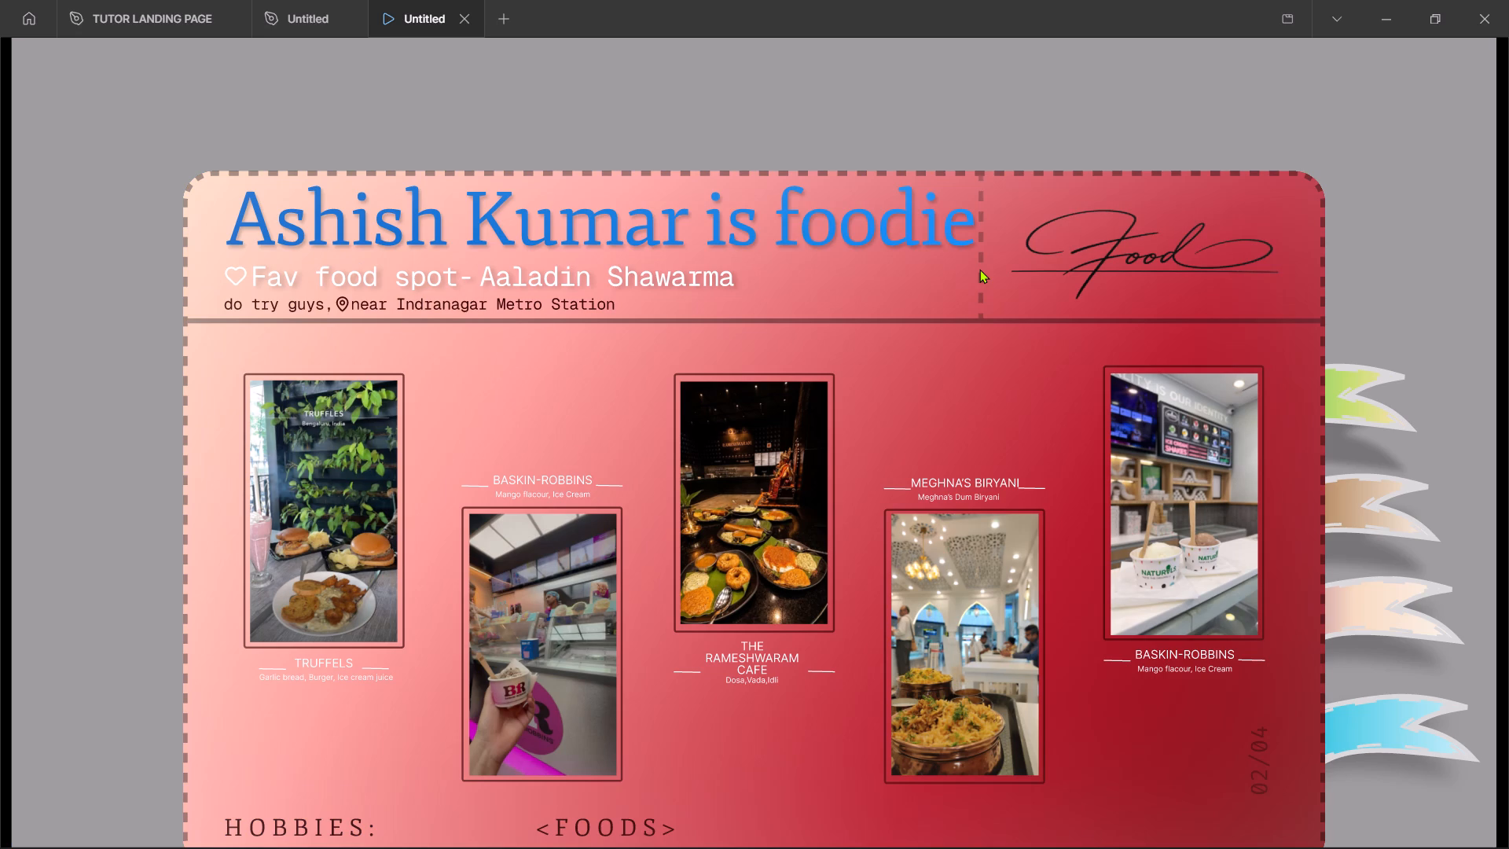
scroll(979, 269, down, 1)
key(Left)
scroll(979, 269, down, 1)
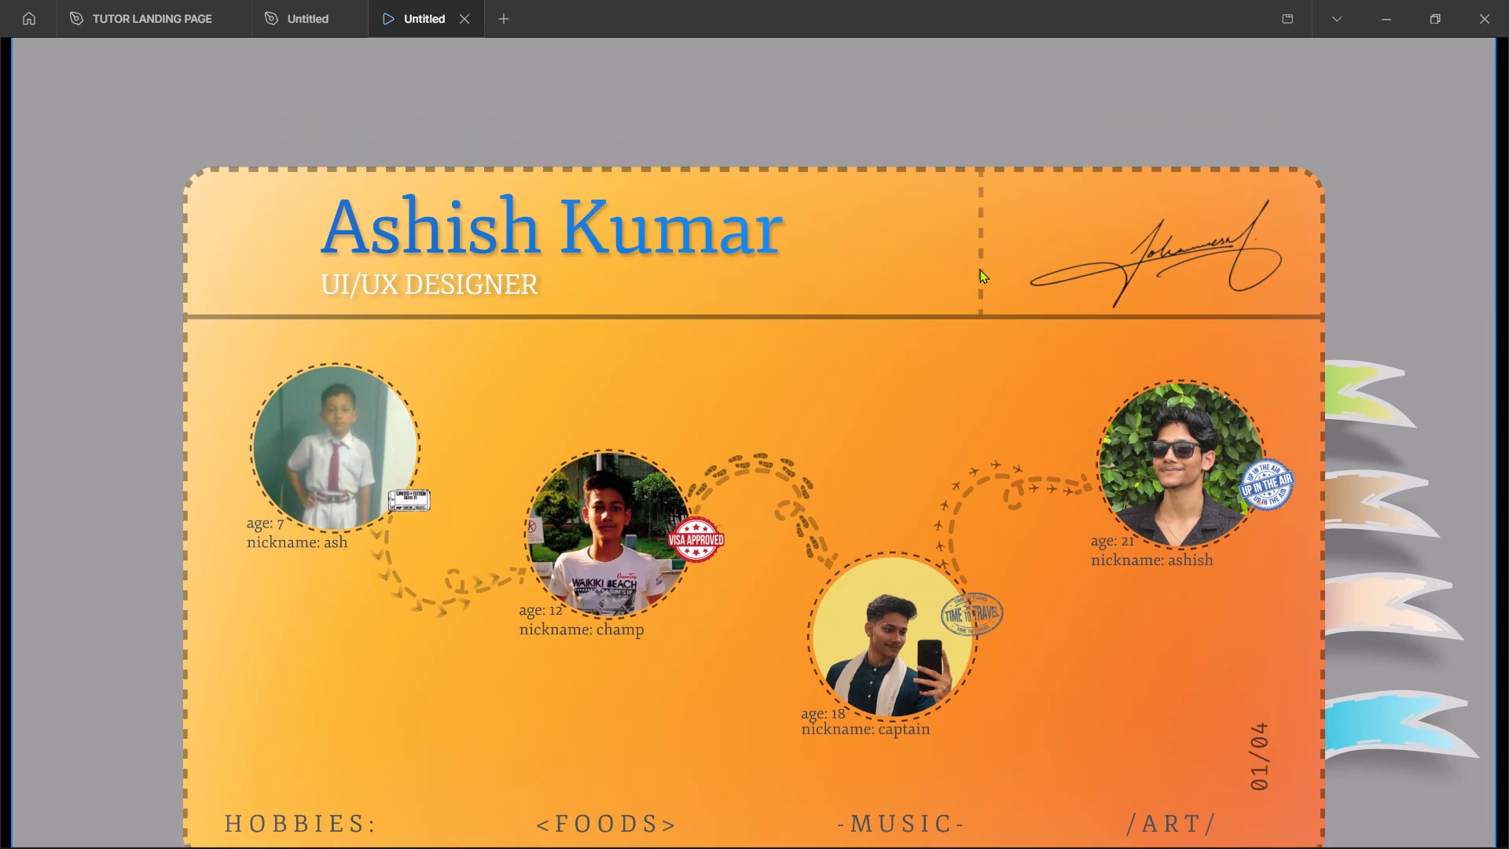
scroll(979, 269, down, 1)
key(Right)
key(Left)
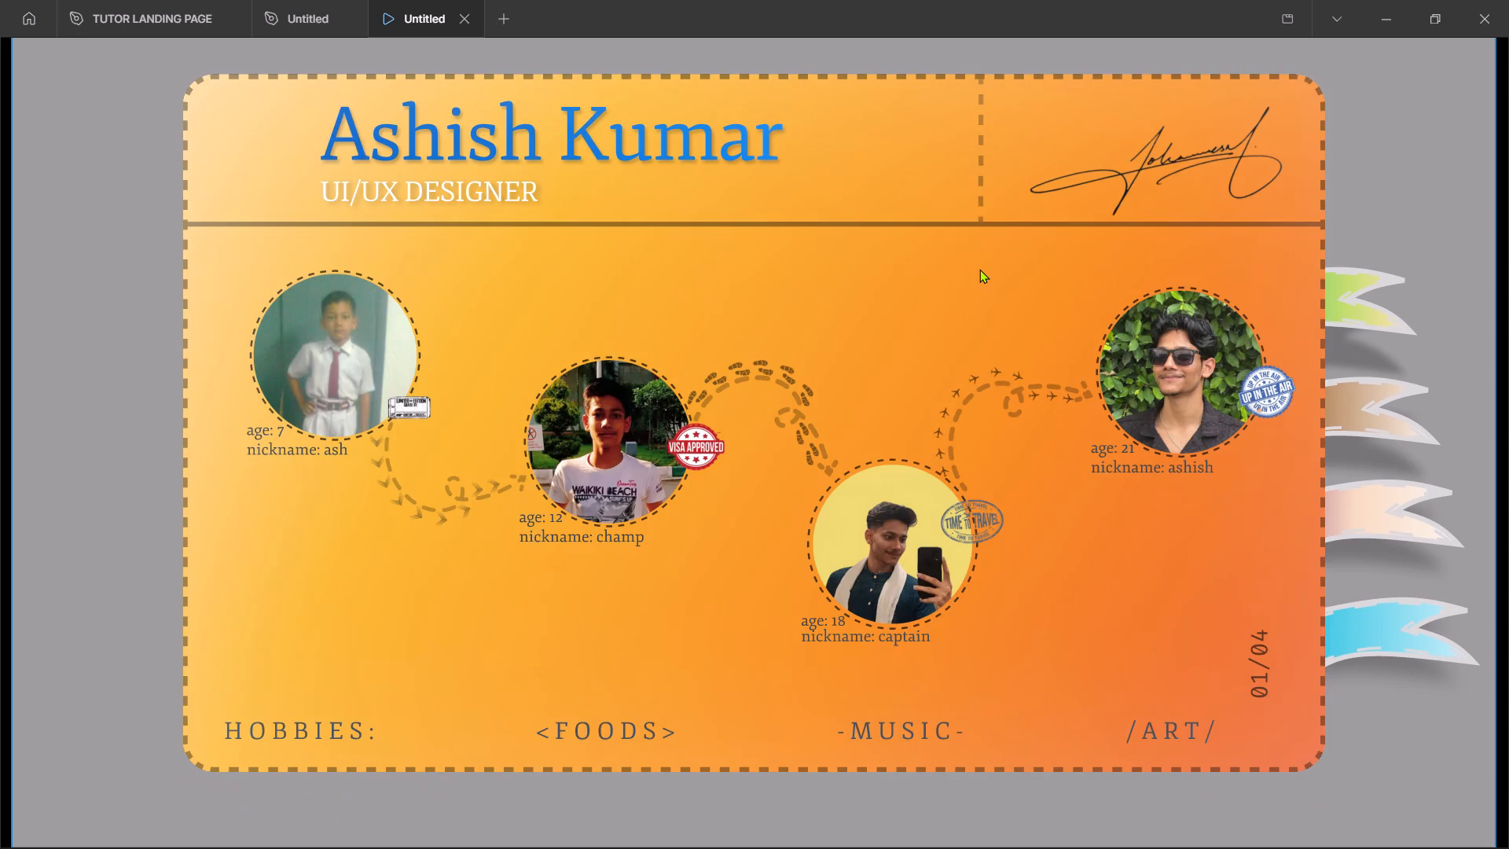
key(Right)
key(Left)
key(Right)
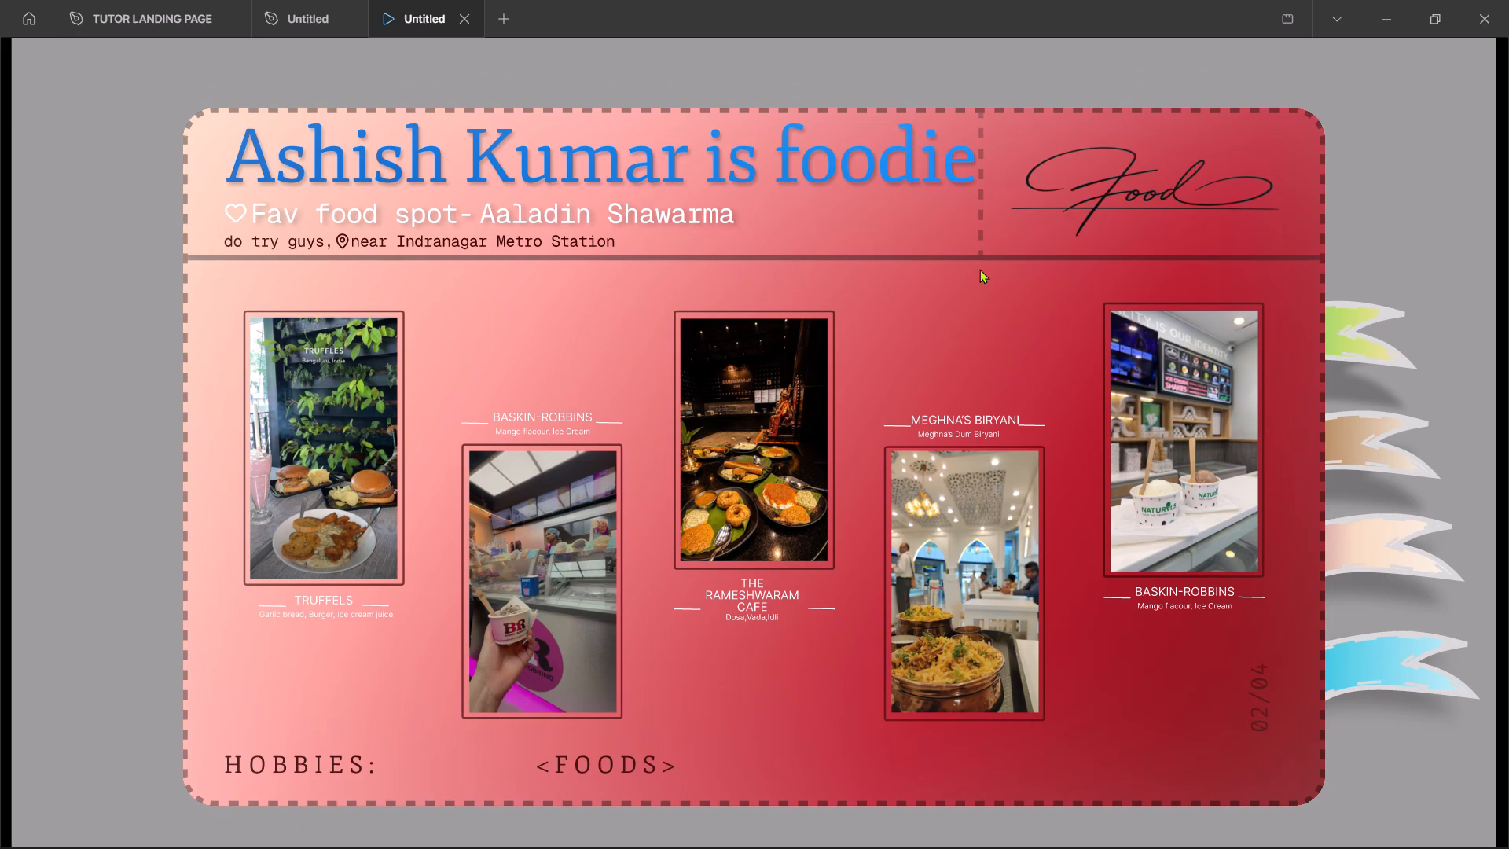
key(Left)
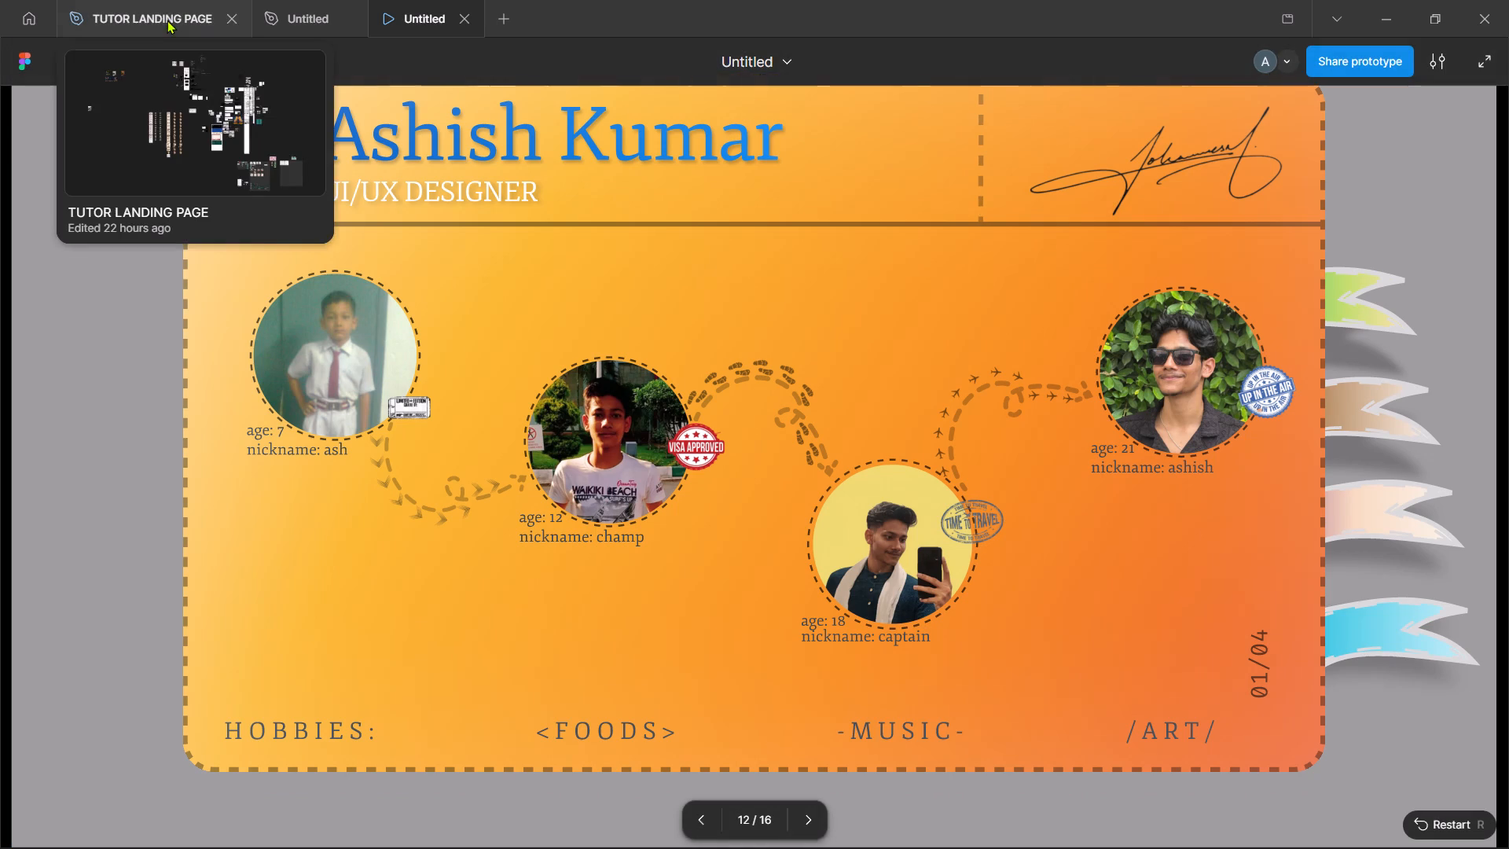
In the design file, move the name and UI/UX DESIGNER heading block on MacBook Pro 14" - 10 left to 42, matching the foodie card's heading.
click(296, 9)
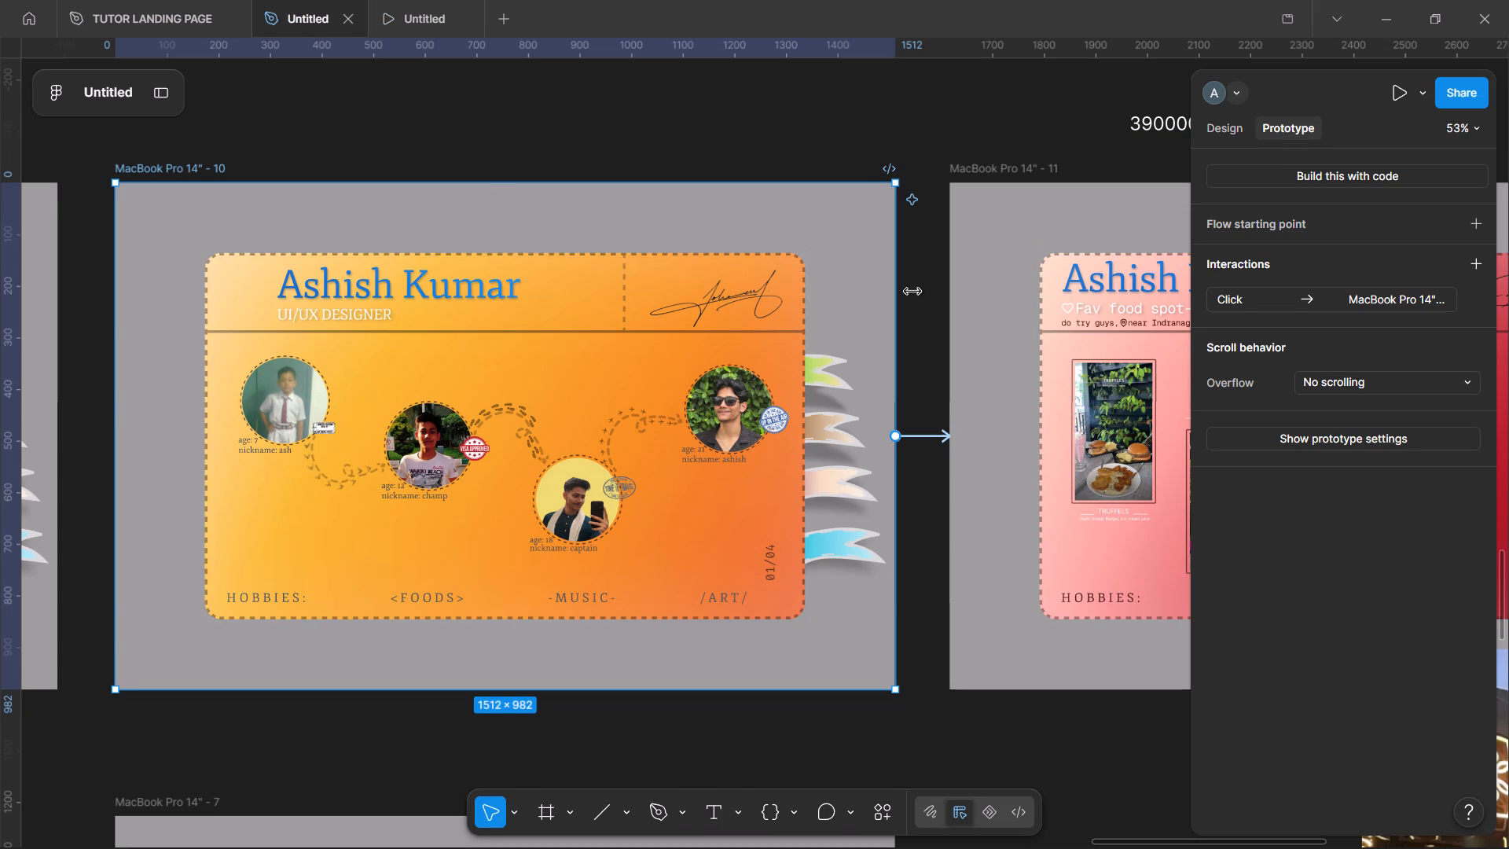
double_click(1100, 300)
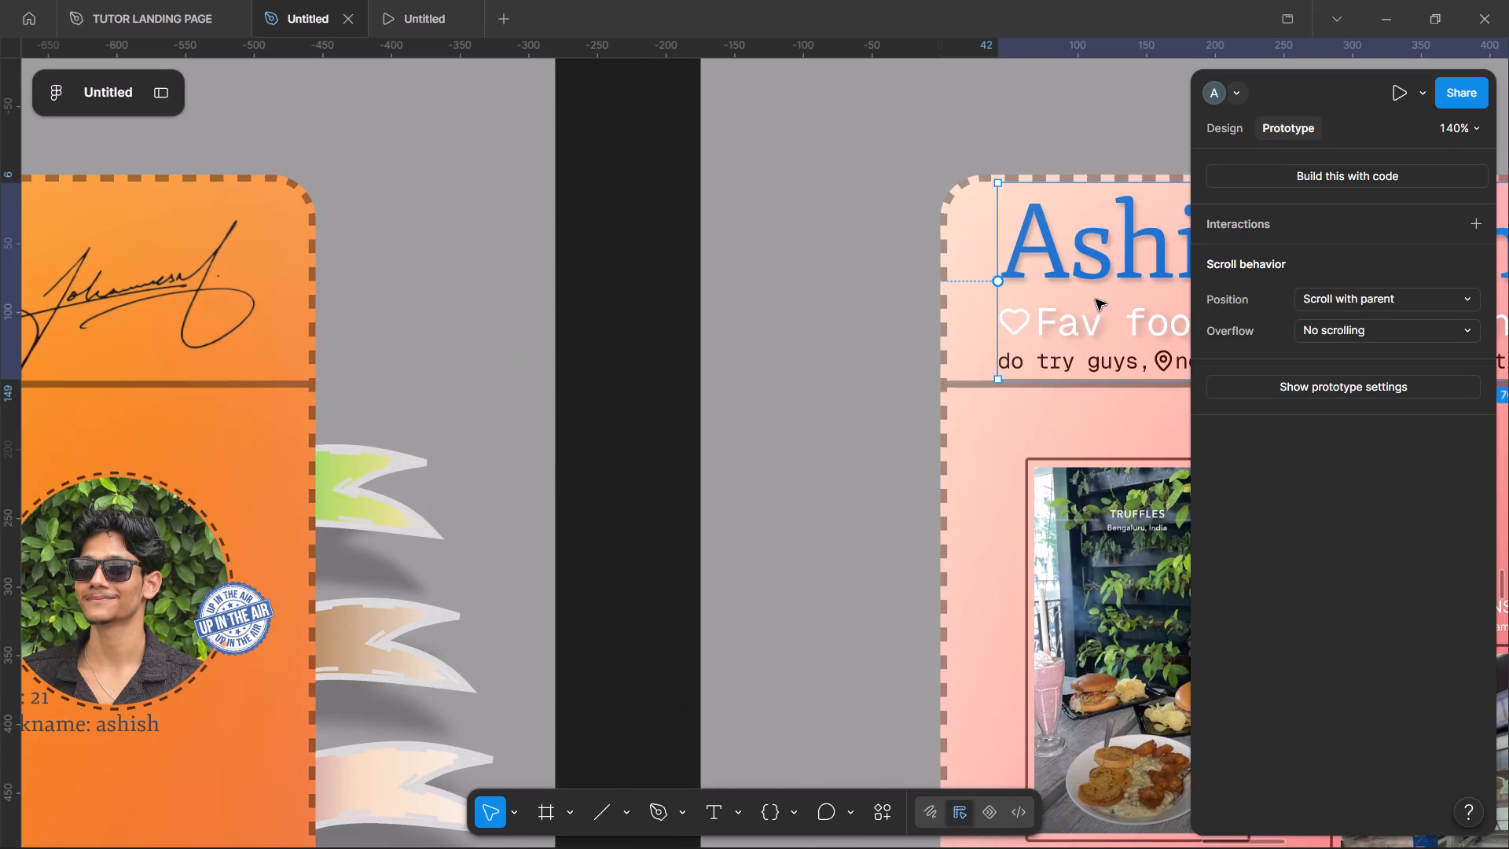
scroll(956, 314, right, 4)
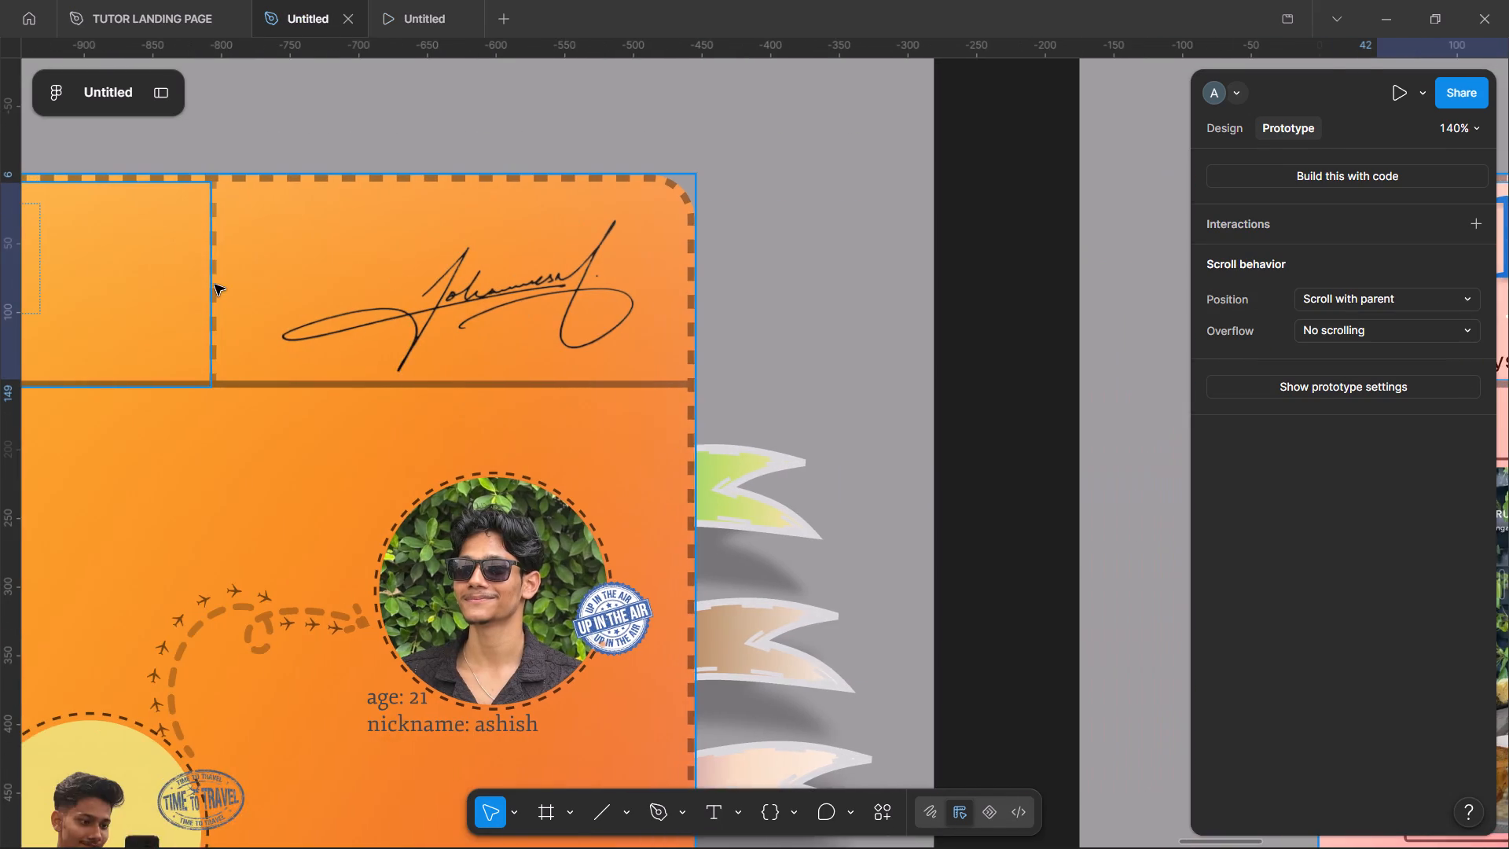
scroll(215, 285, right, 6)
scroll(590, 340, left, 4)
click(919, 101)
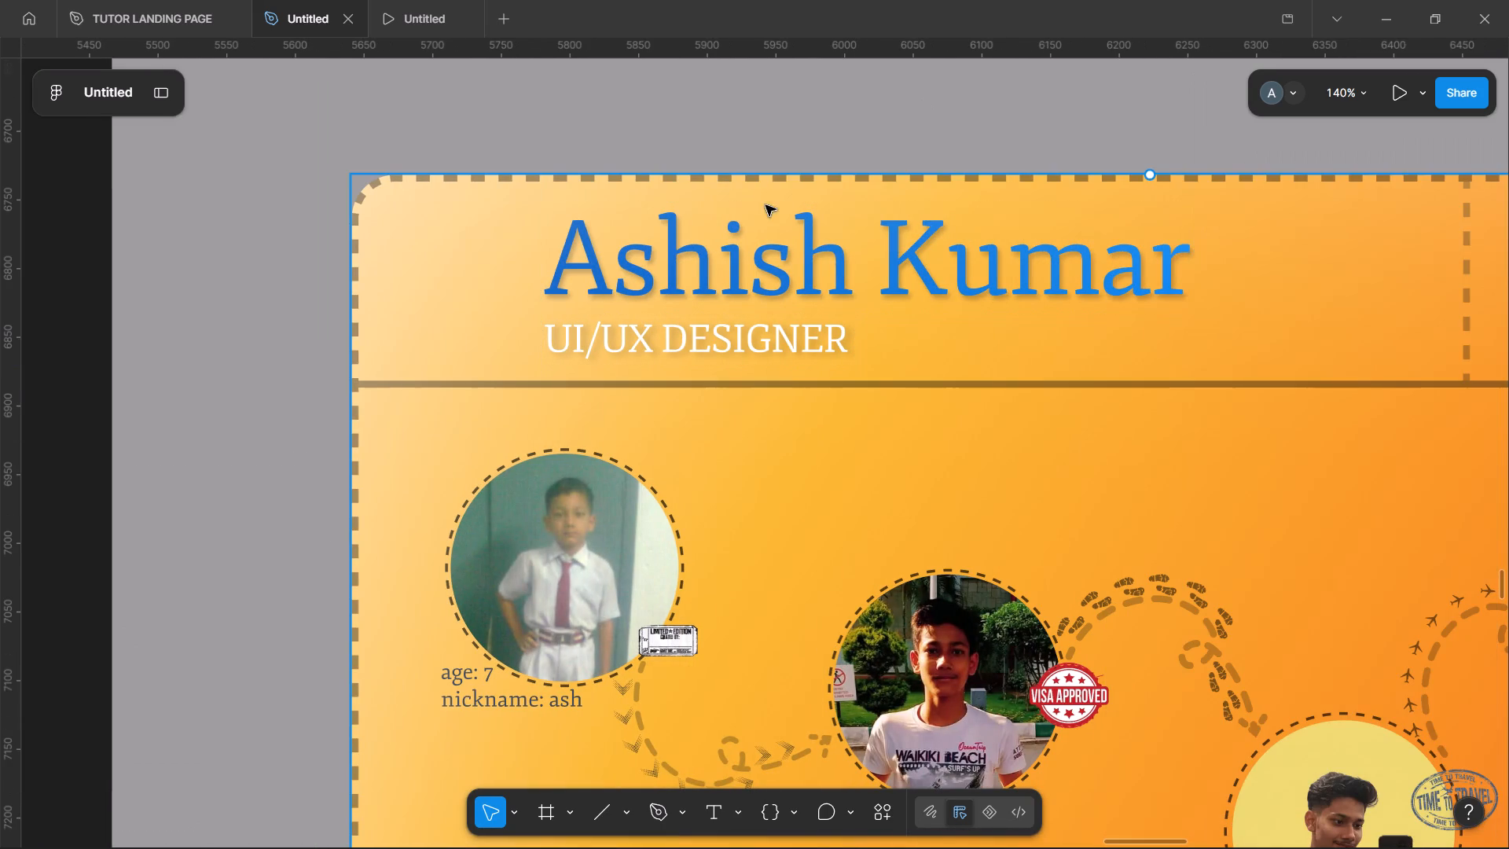
double_click(683, 248)
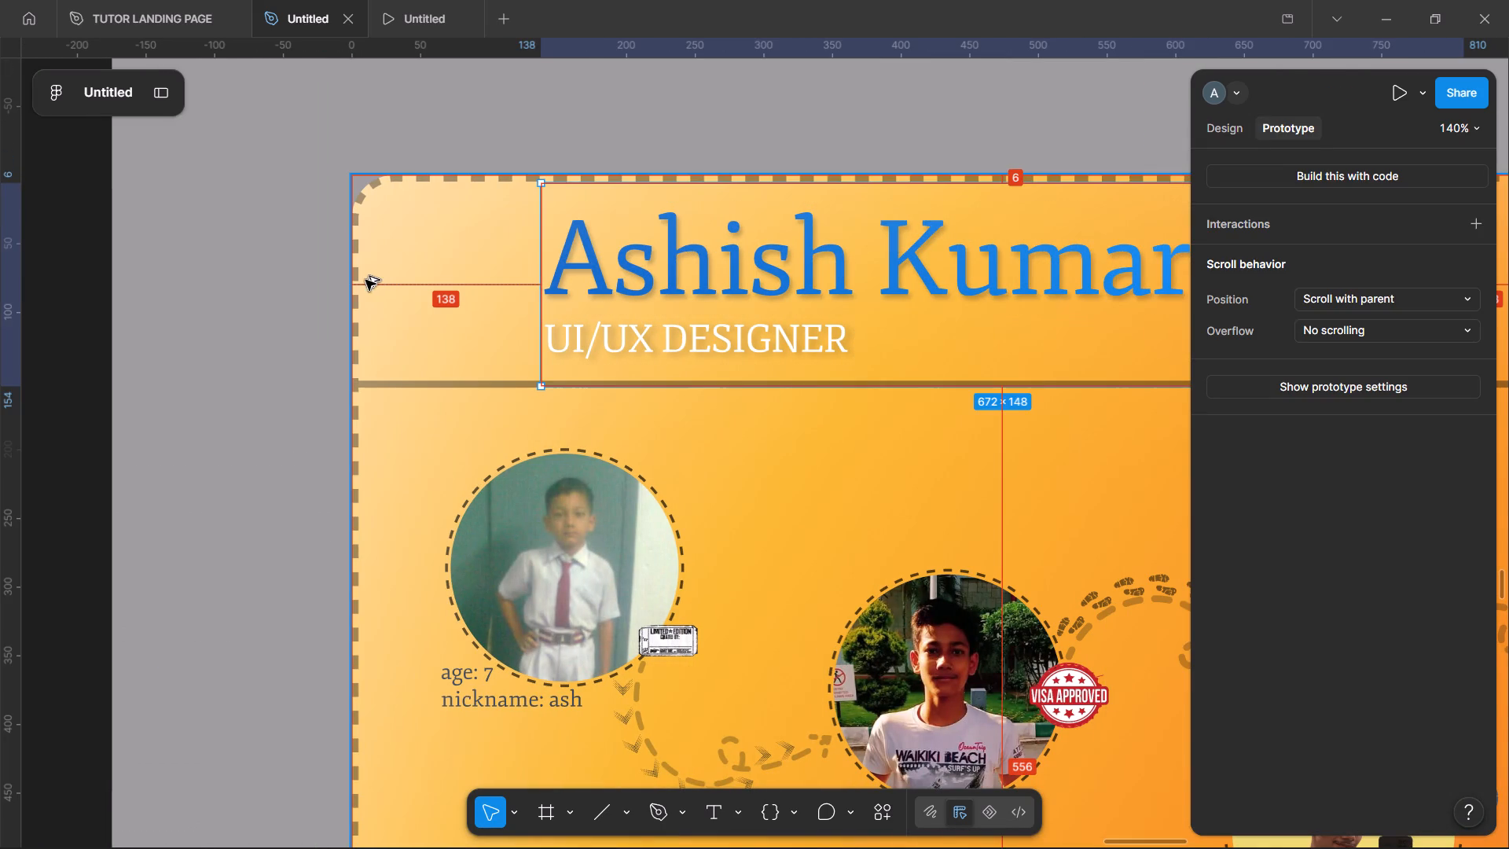
key(alt+shift+Left)
key(alt+shift+Left)
key(alt+shift+Left)
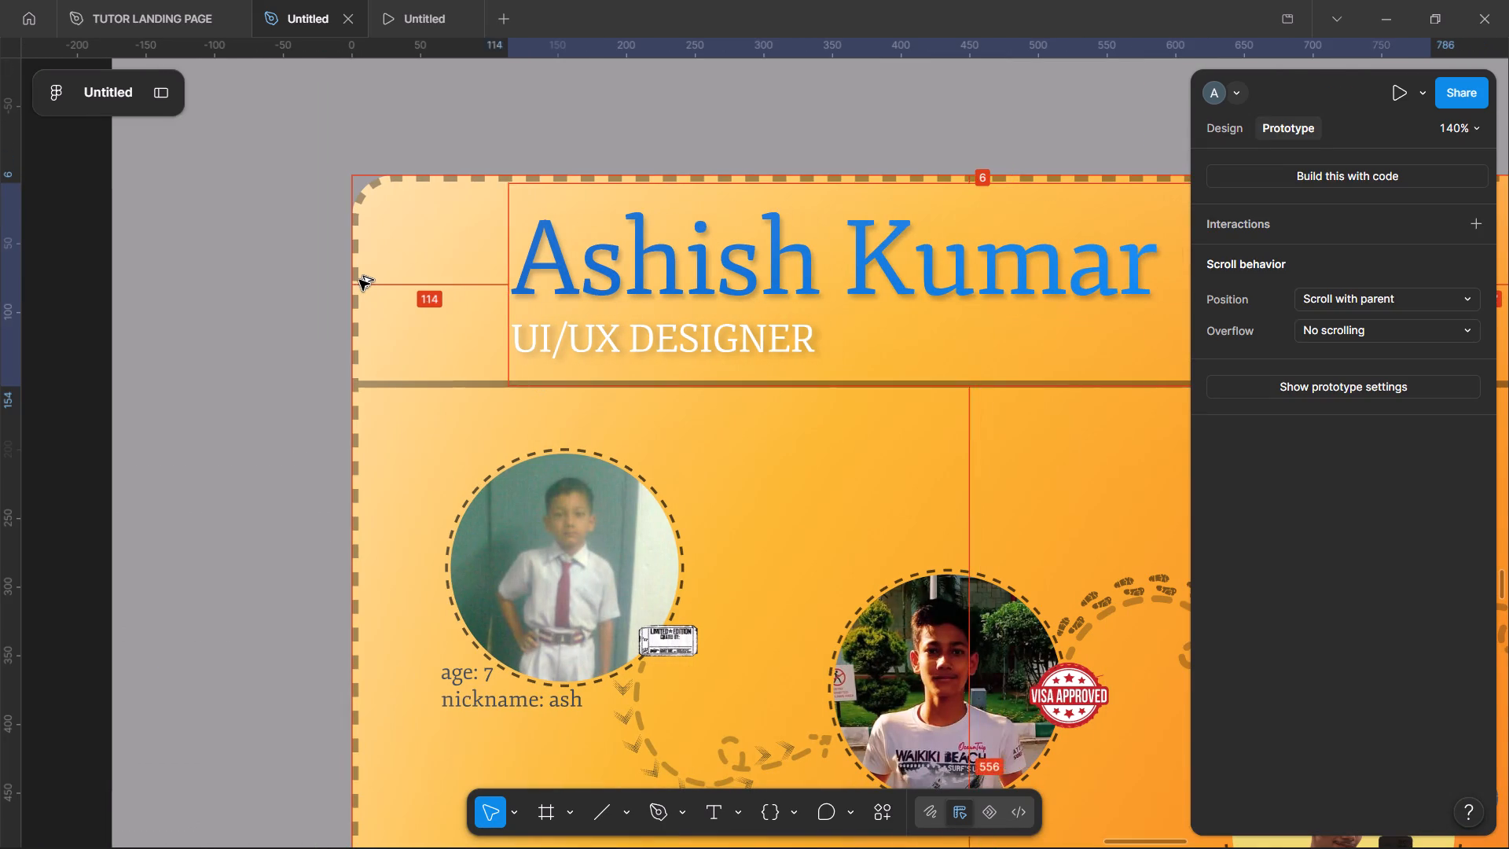
key(alt+shift+Left)
key(alt+shift+Left)
key(alt+shift+Left)
key(alt+shift+Left)
key(alt+shift+Left)
key(alt+shift+Left)
key(alt+shift+Left)
key(alt+shift+Left)
key(alt+shift+Left)
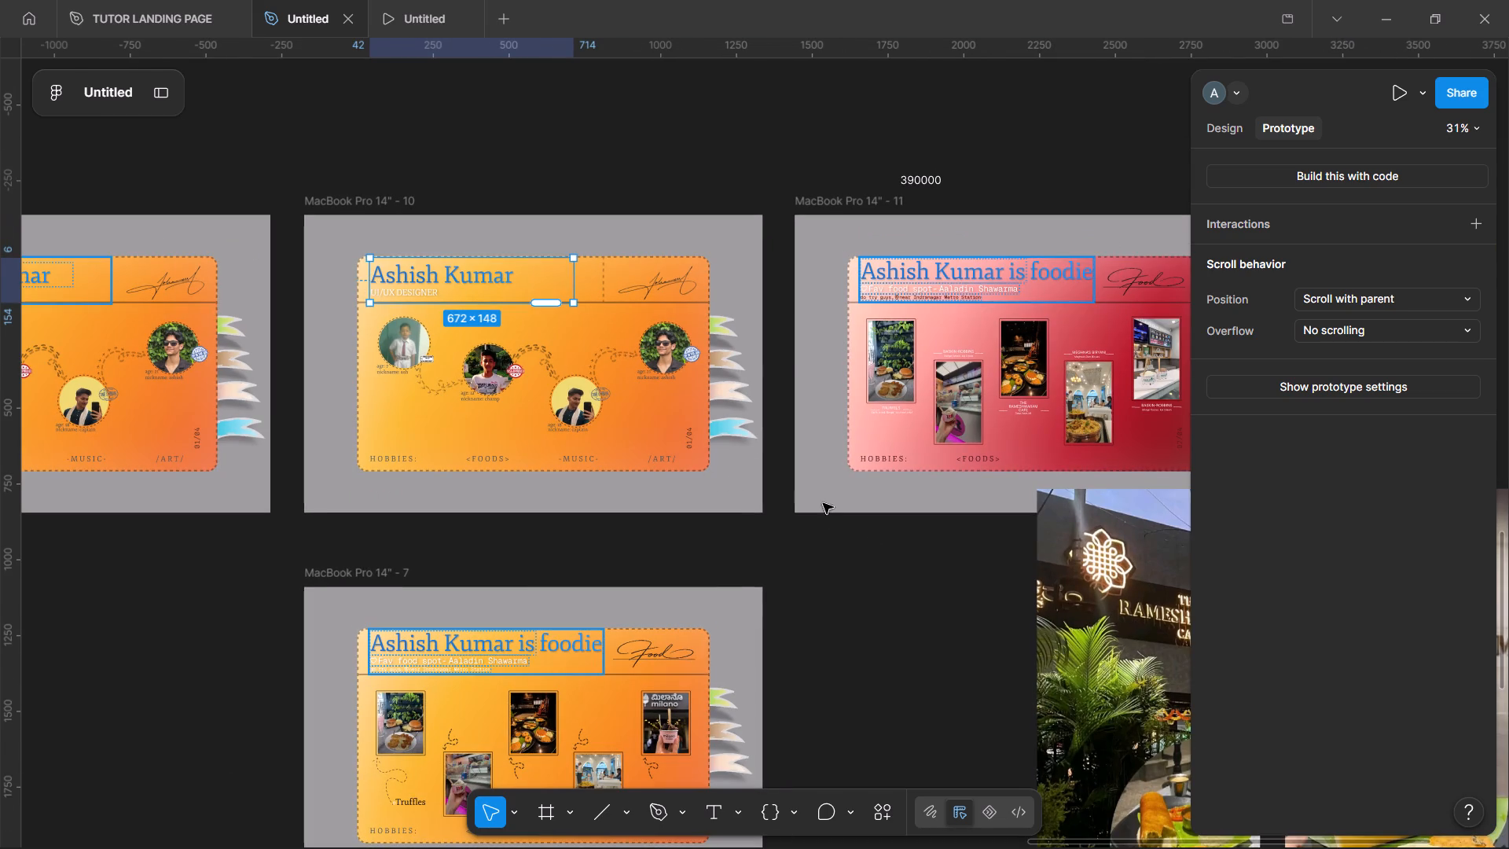
click(890, 556)
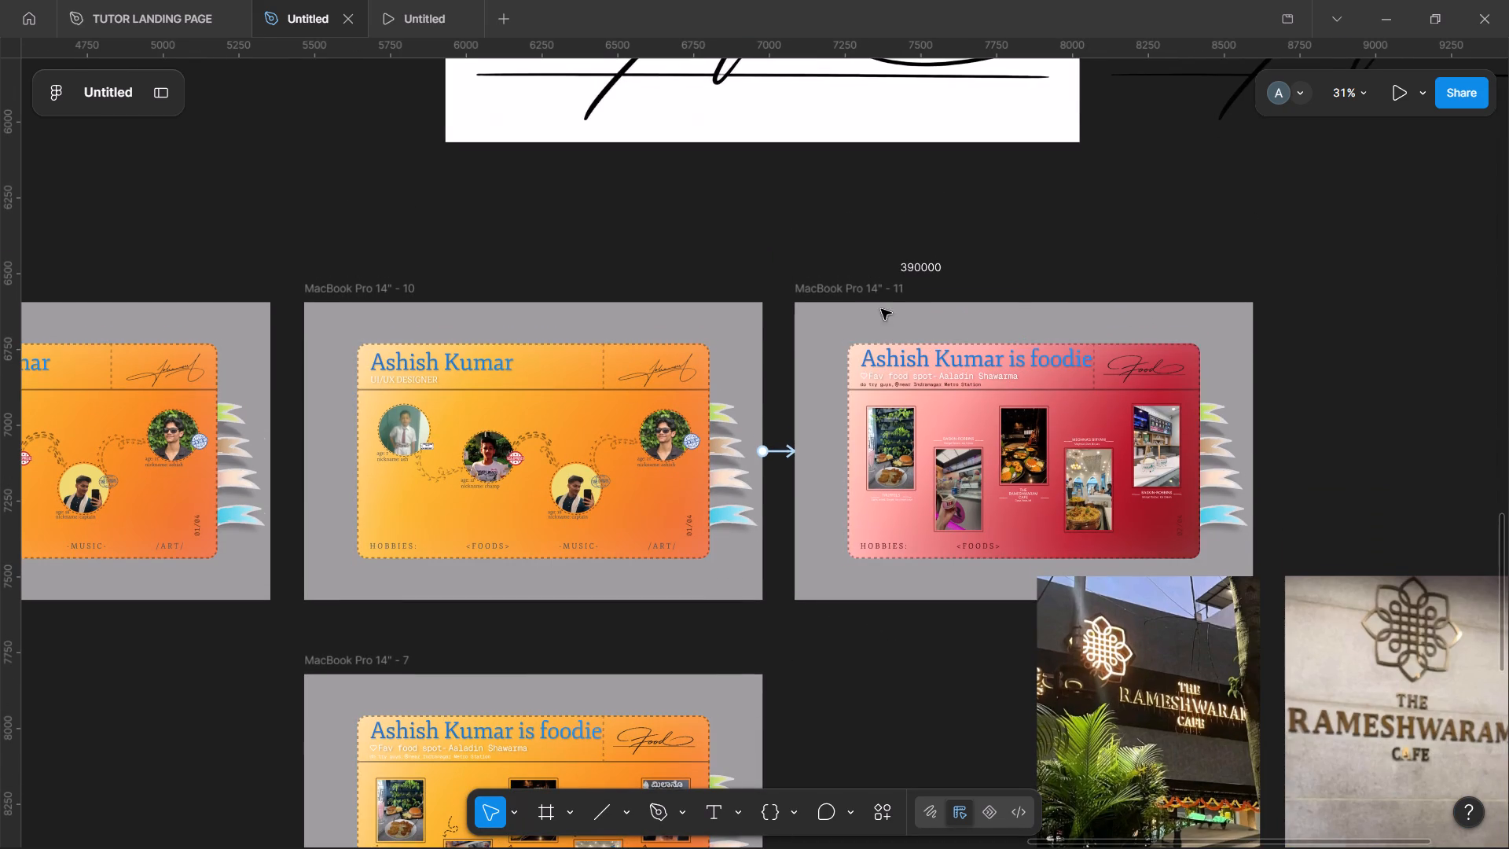
click(601, 226)
Return to the prototype preview and switch between the orange profile card and the red foodie card to compare their heading alignment.
click(418, 28)
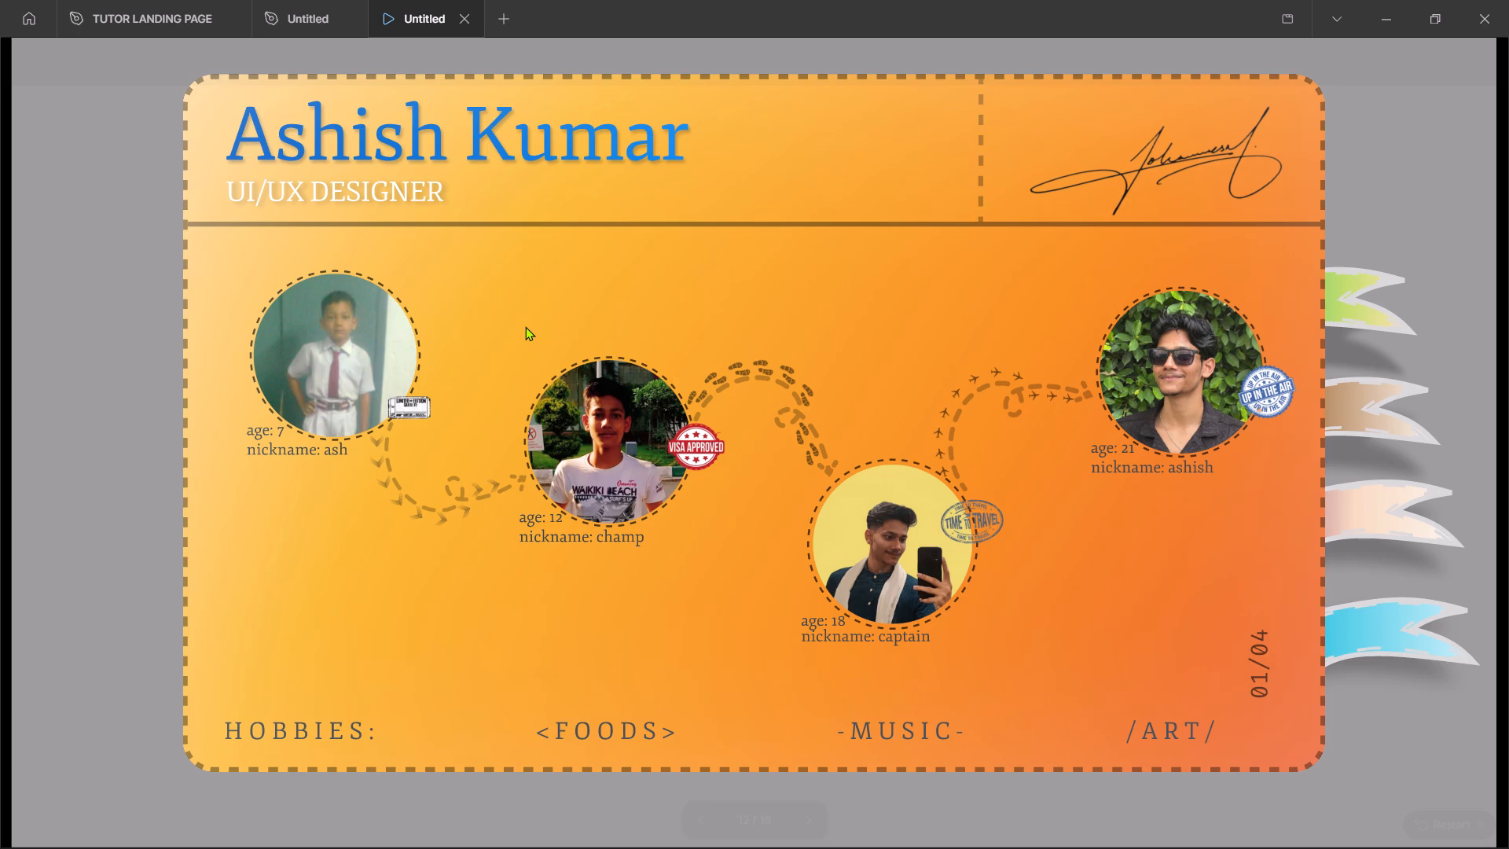
key(Right)
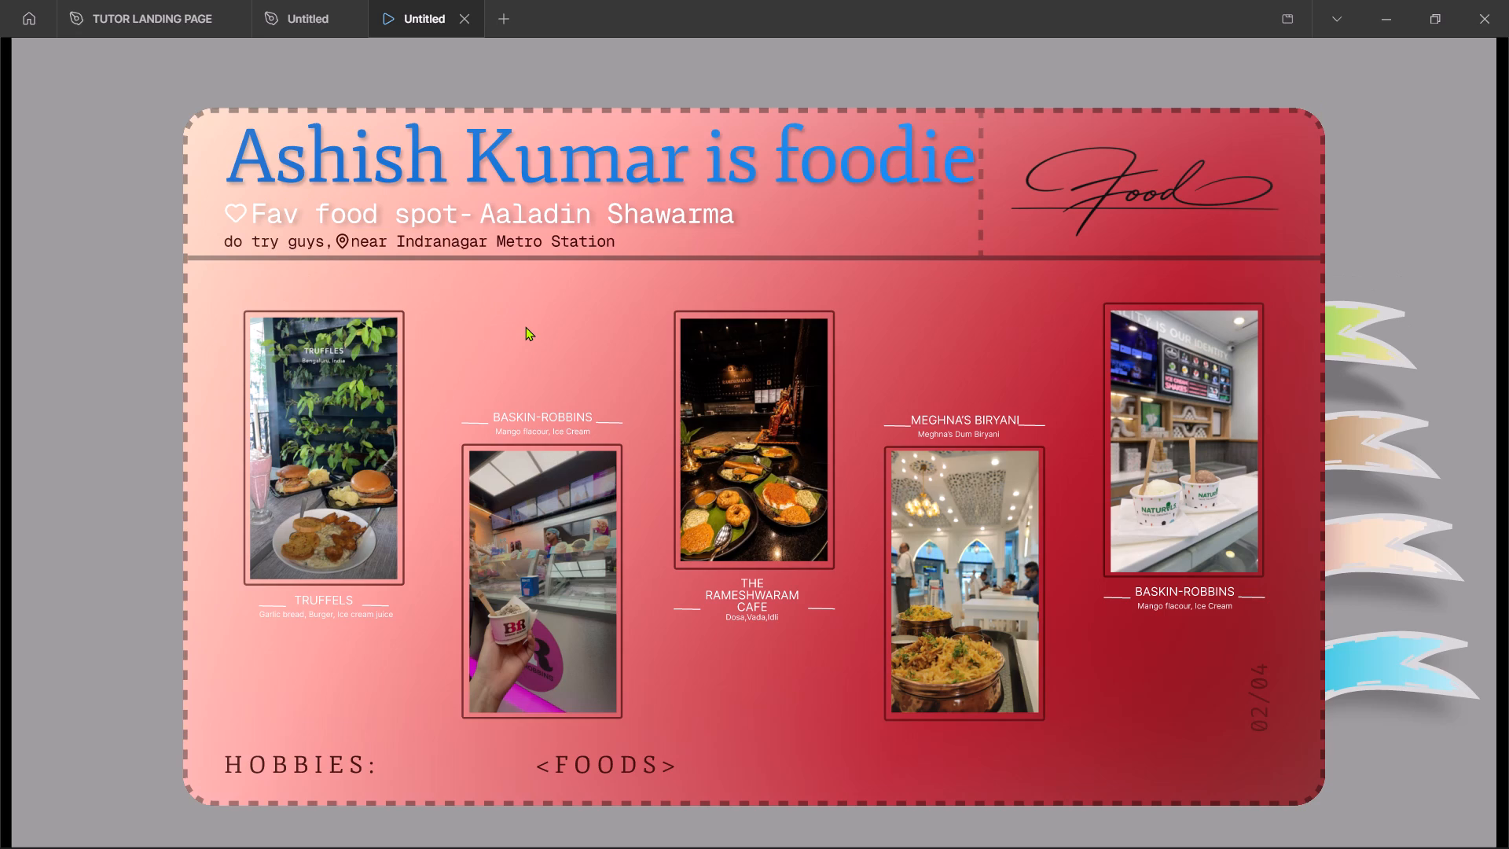
key(Left)
key(Right)
key(Left)
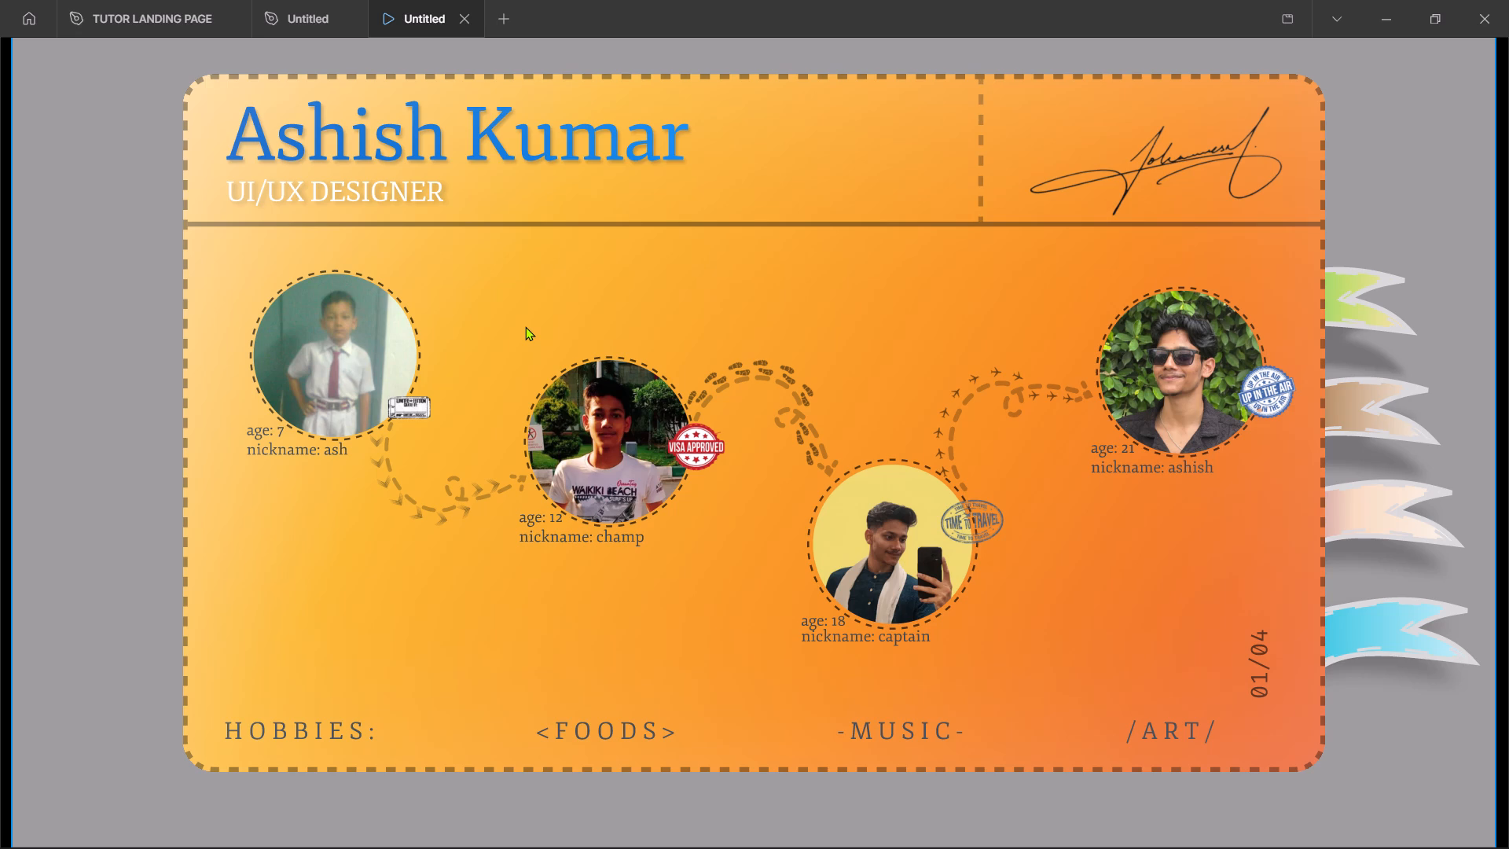
key(Right)
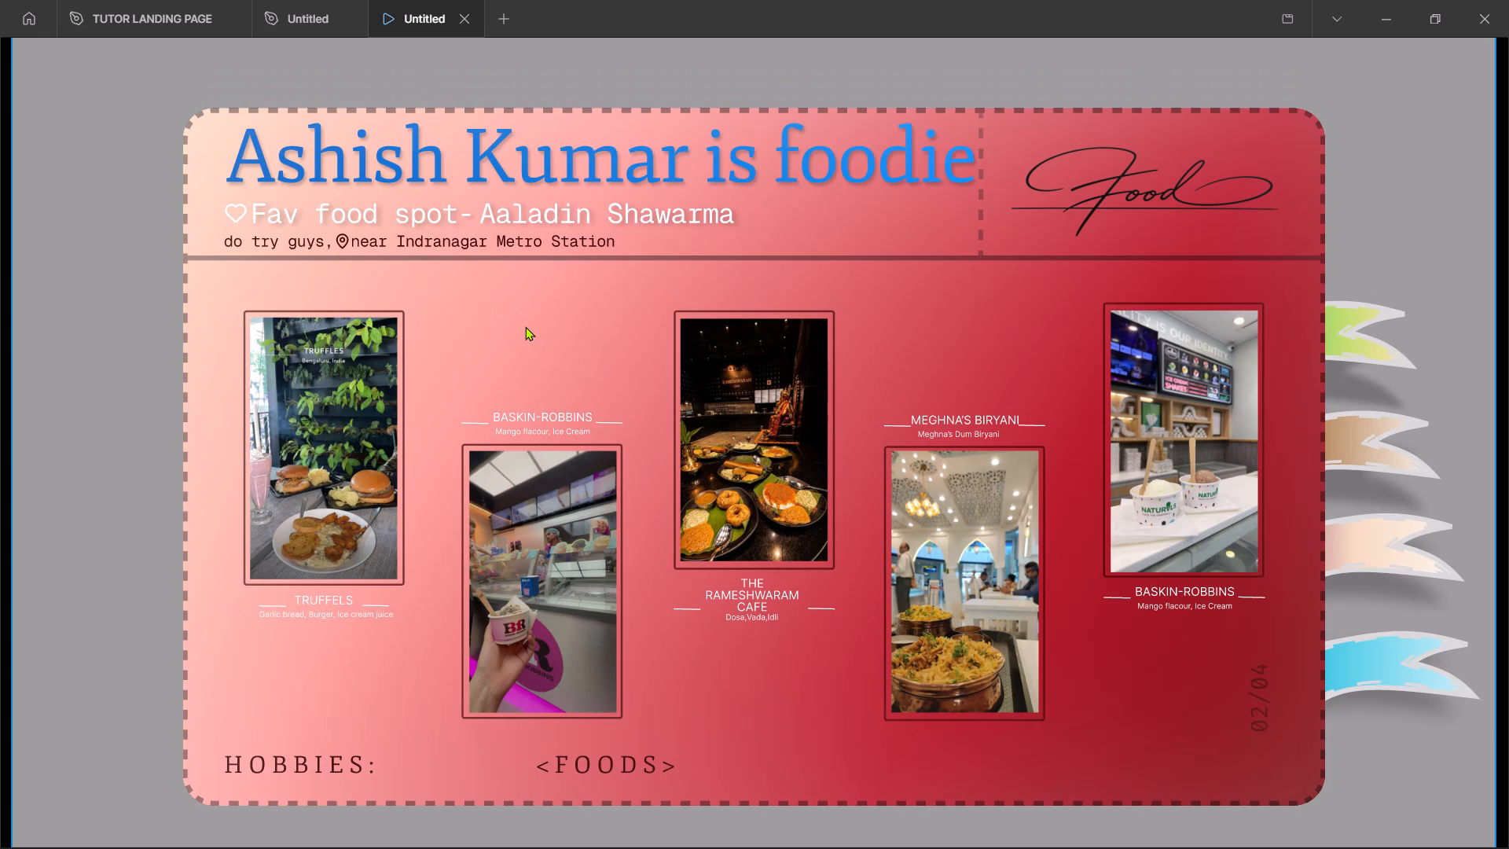